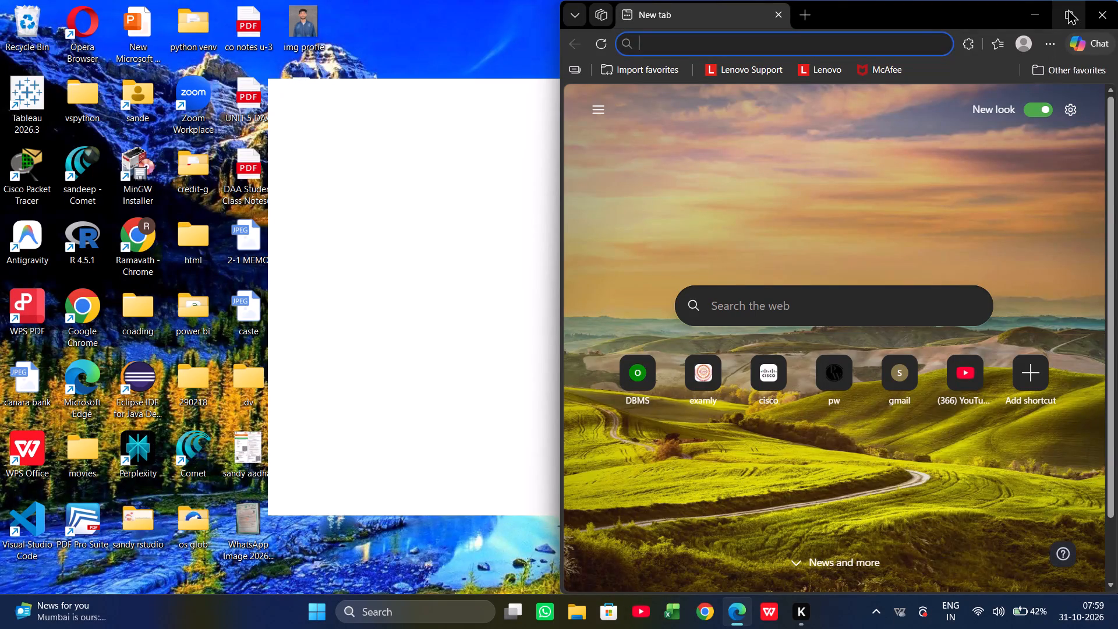
Search the web for Google Classroom and open its site in the maximized browser window.
left_click(1068, 9)
left_click(466, 308)
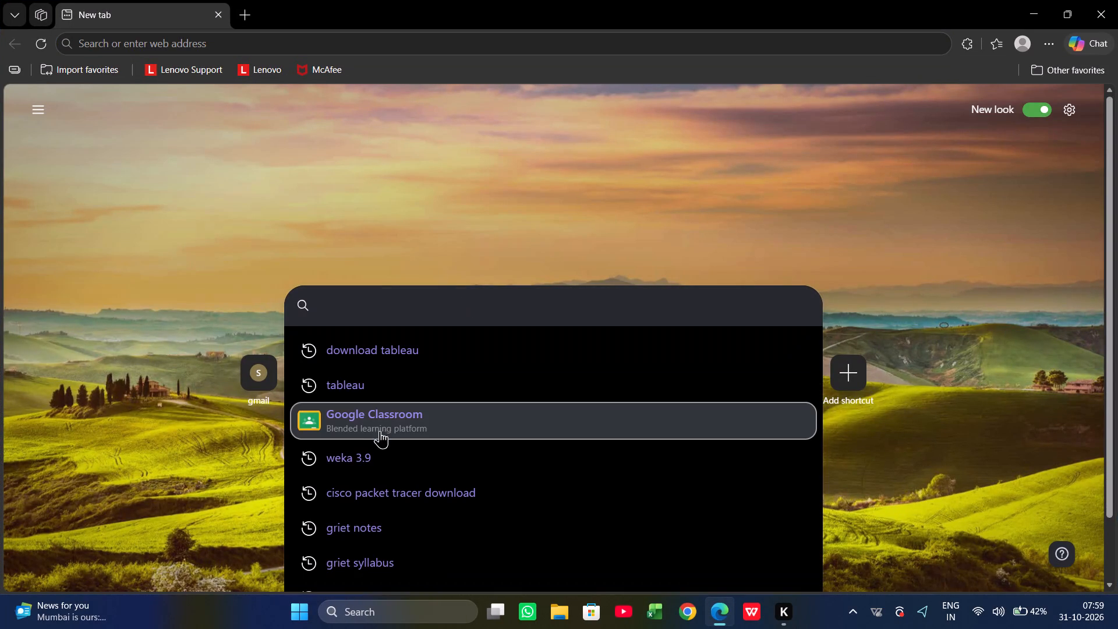
left_click(383, 416)
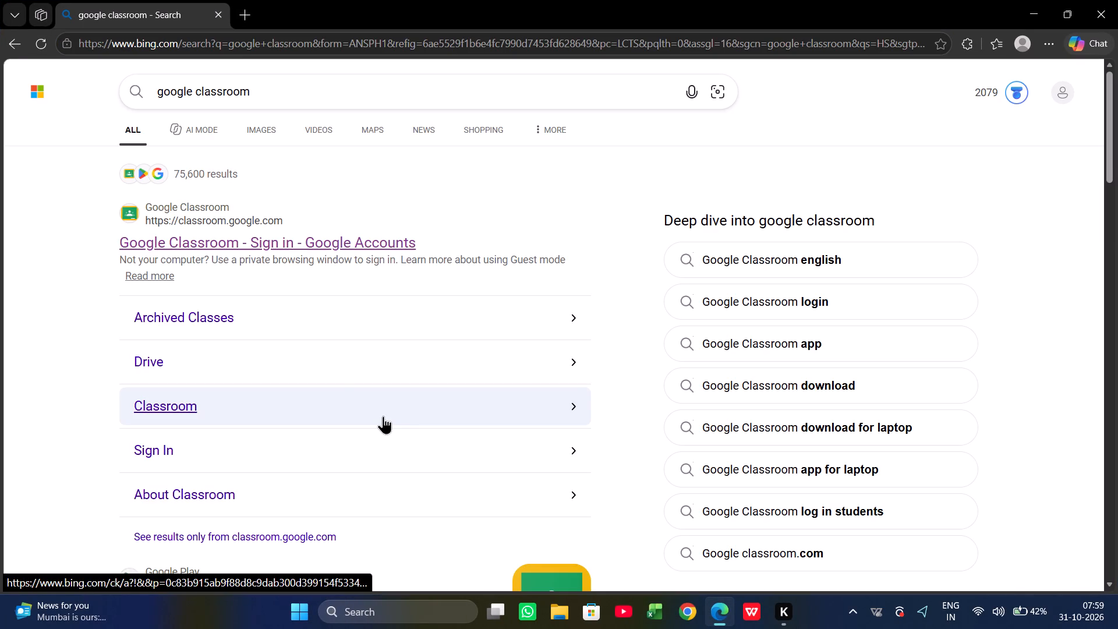
left_click(330, 243)
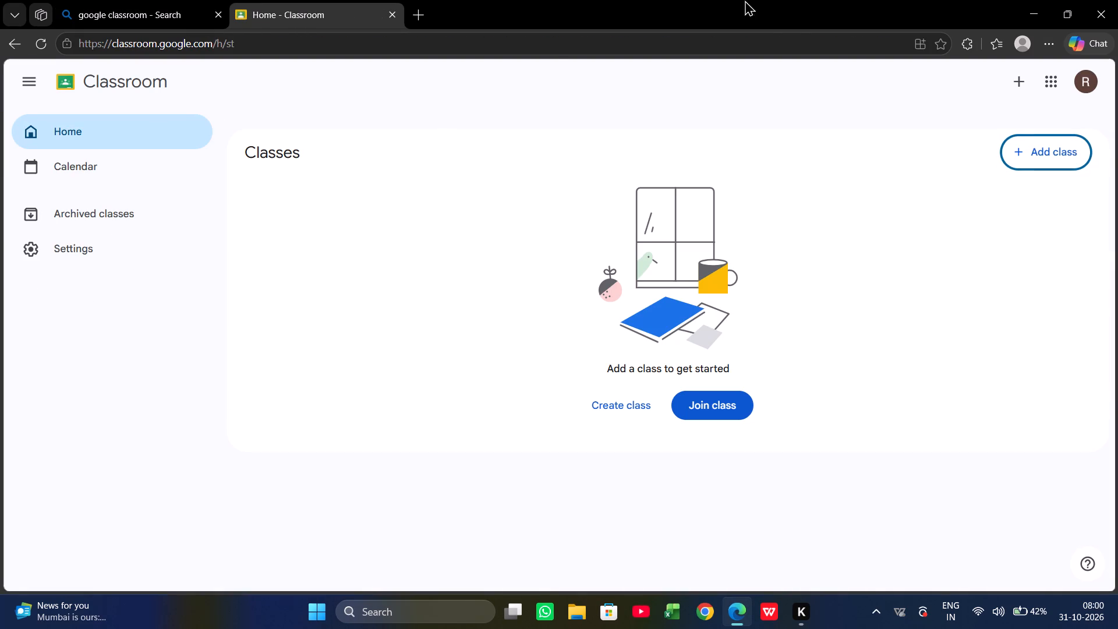
Switch Google Classroom to the CSDS2024 student account.
left_click(1089, 82)
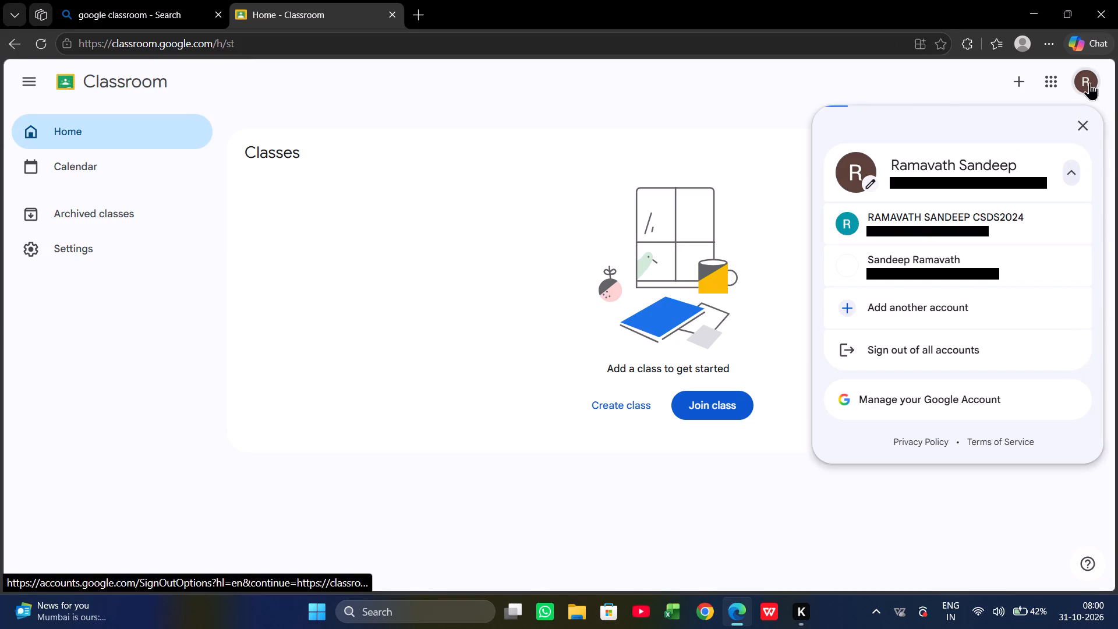
left_click(979, 225)
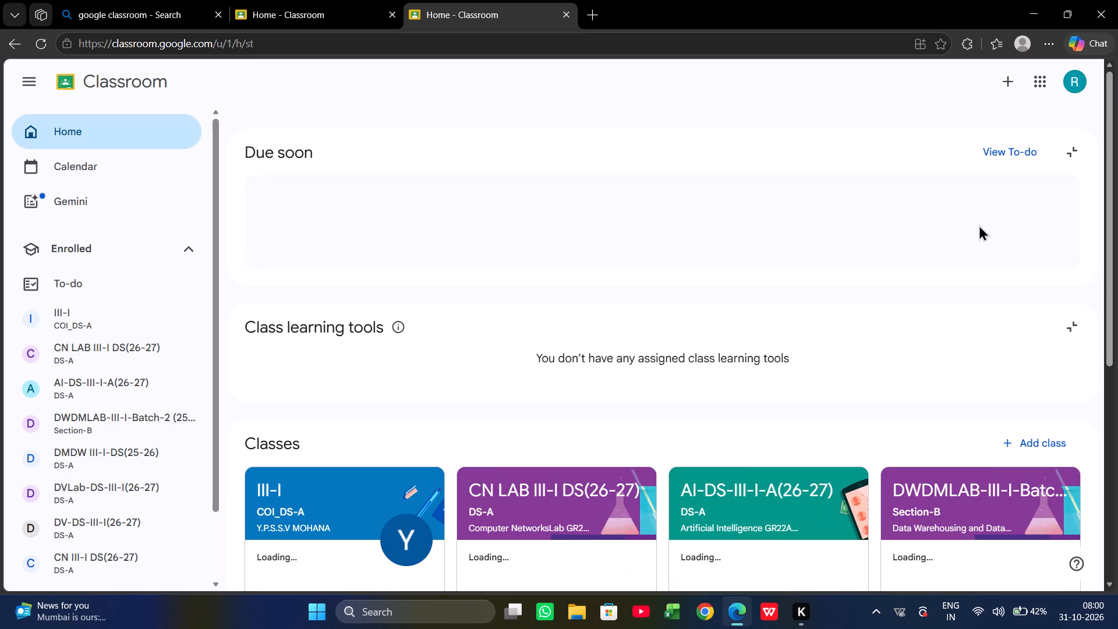
left_click_drag(979, 225, 850, 345)
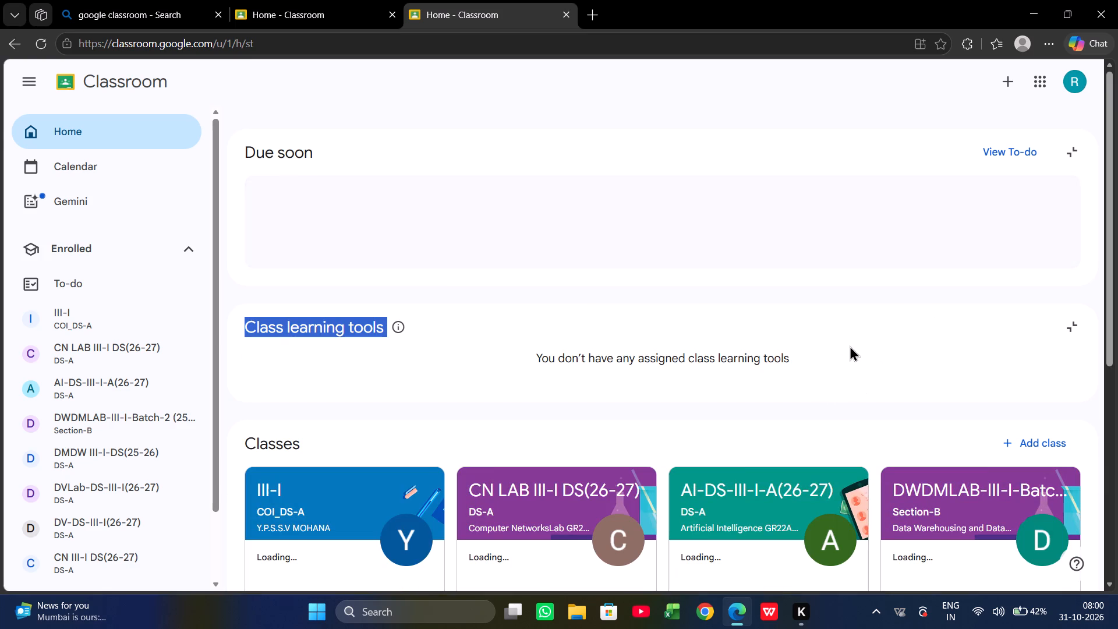
left_click_drag(850, 345, 851, 345)
left_click(851, 345)
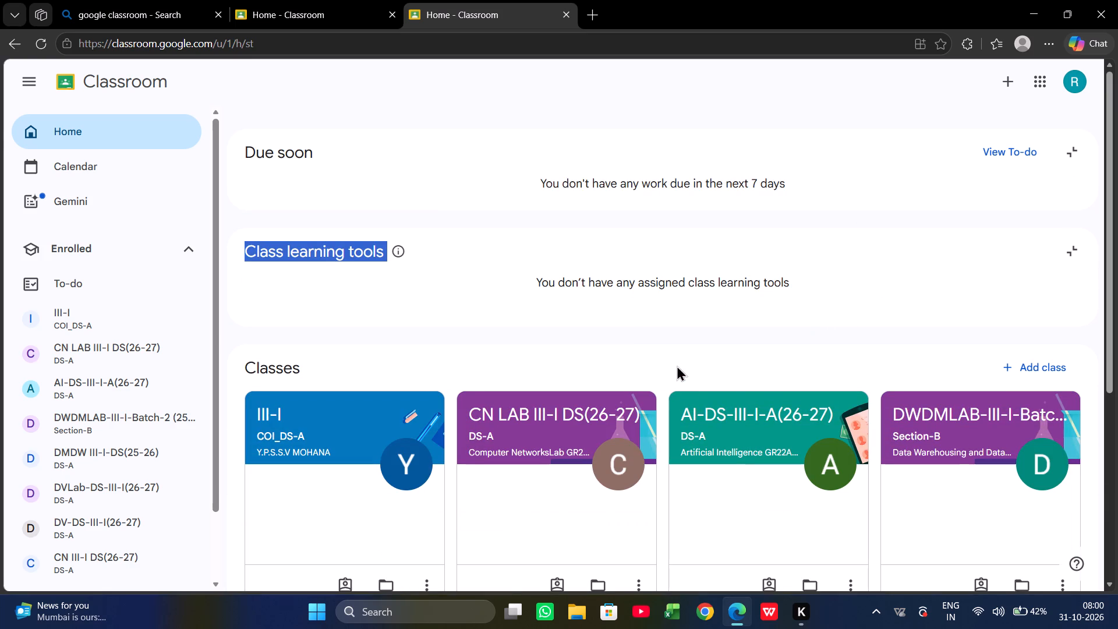
left_click(556, 334)
Open the DVLab-DS-III-I(26-27) class from the list of classes.
scroll(556, 334, "down", 1)
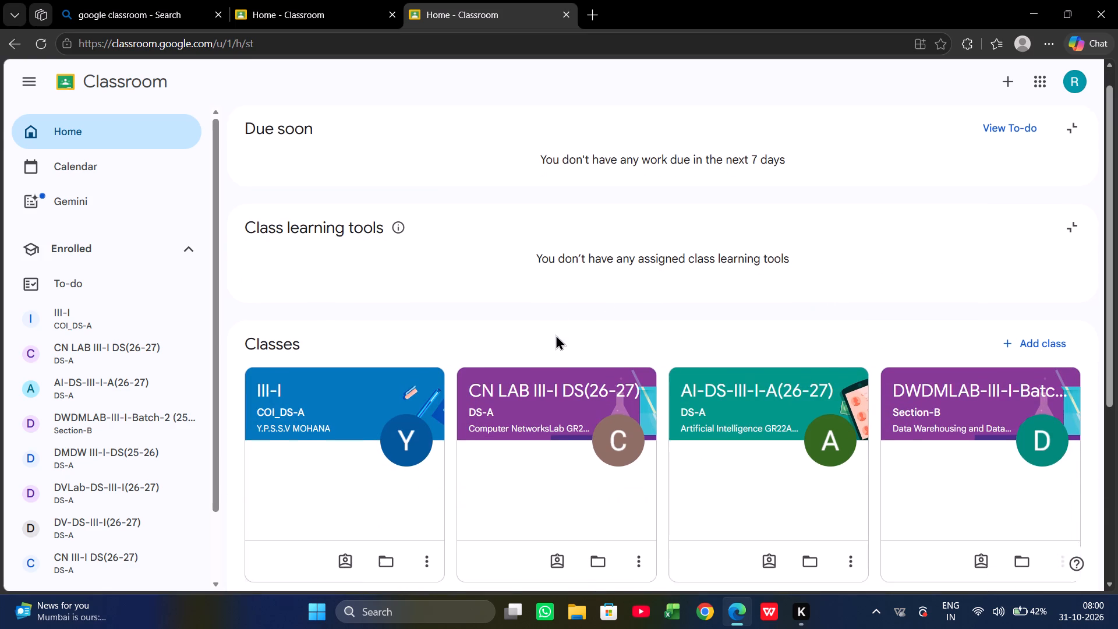
scroll(556, 334, "down", 3)
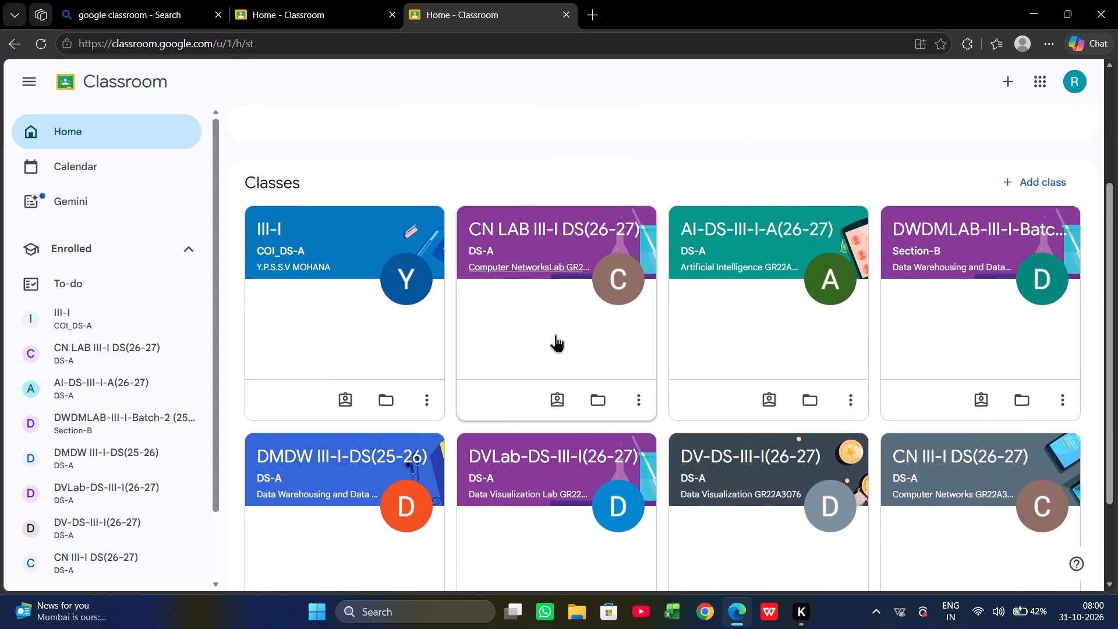
scroll(556, 310, "down", 4)
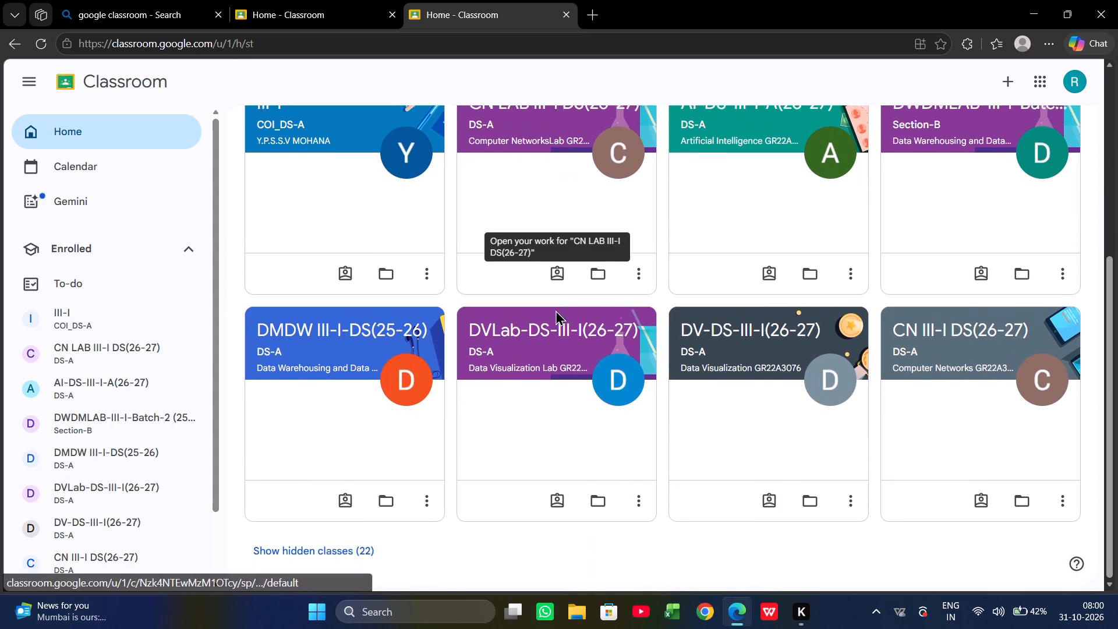
left_click(552, 328)
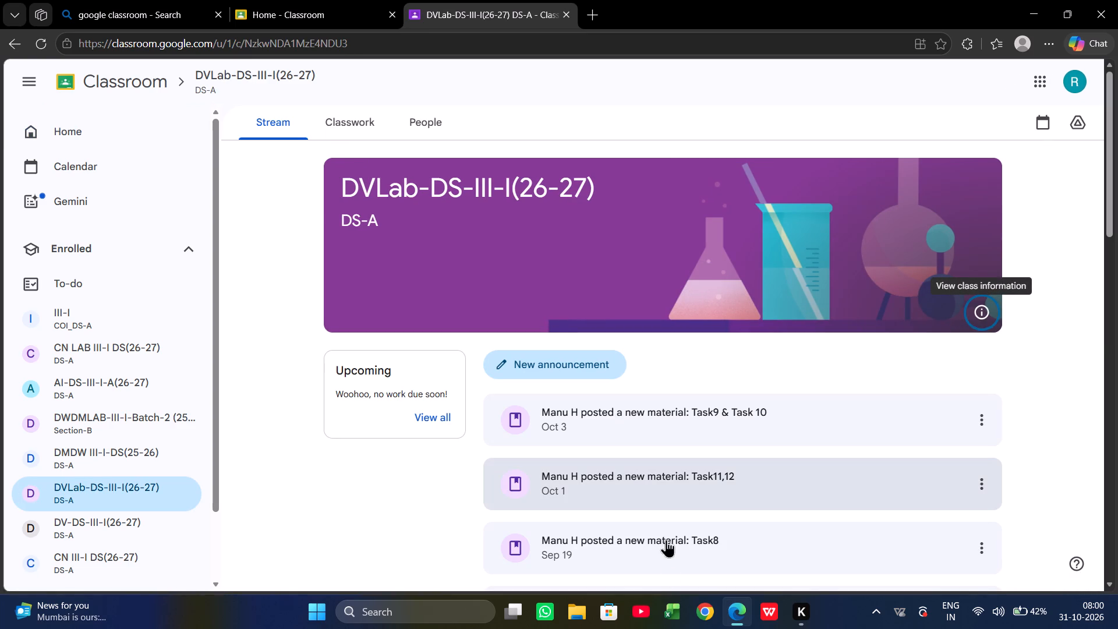
Find the task 3 material in the class stream and open its attached Tassk 3 Notes.docx.
scroll(672, 471, "down", 10)
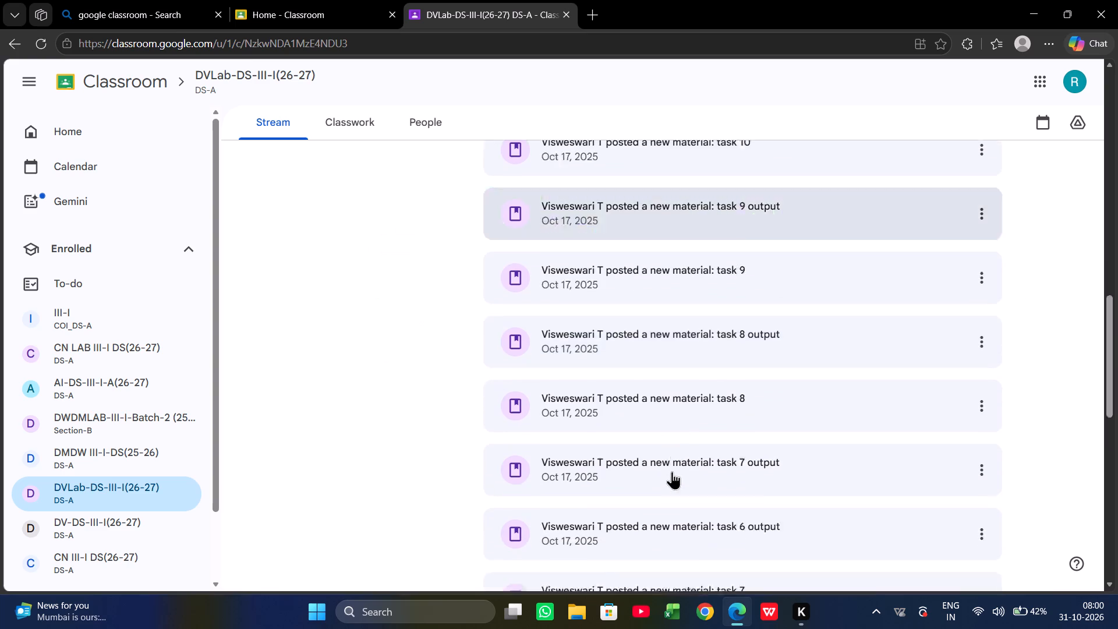
scroll(672, 471, "down", 7)
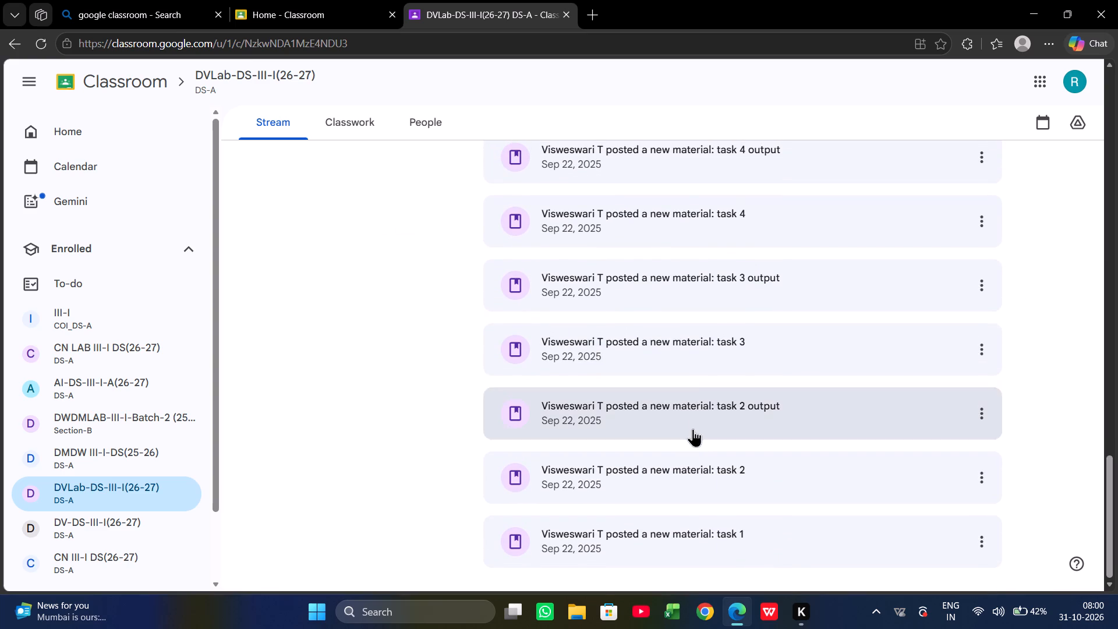
left_click(688, 338)
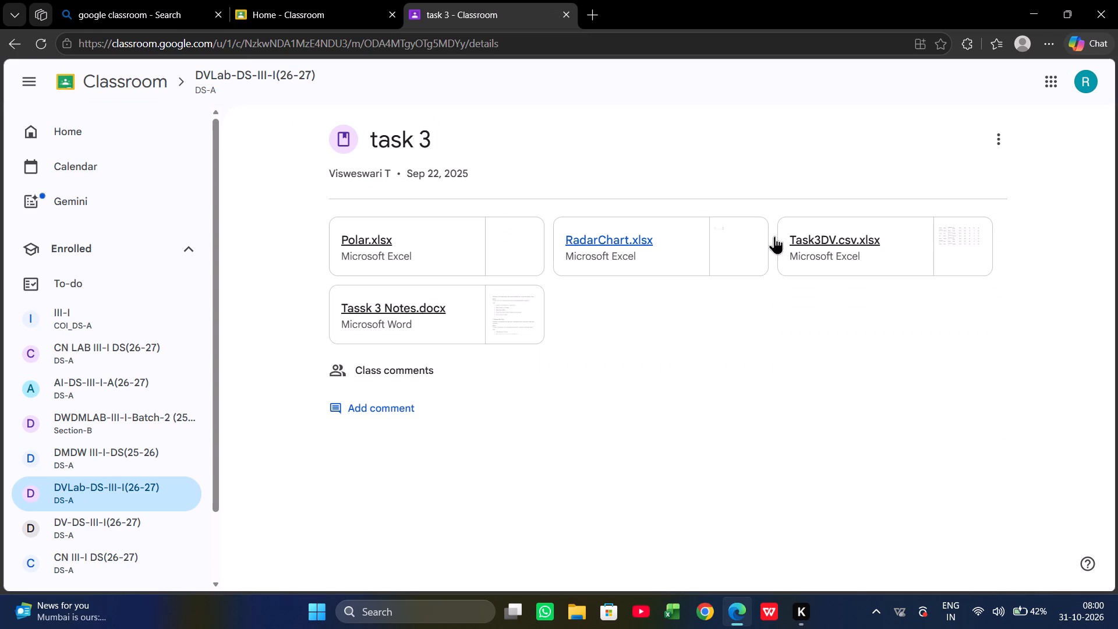
left_click(439, 302)
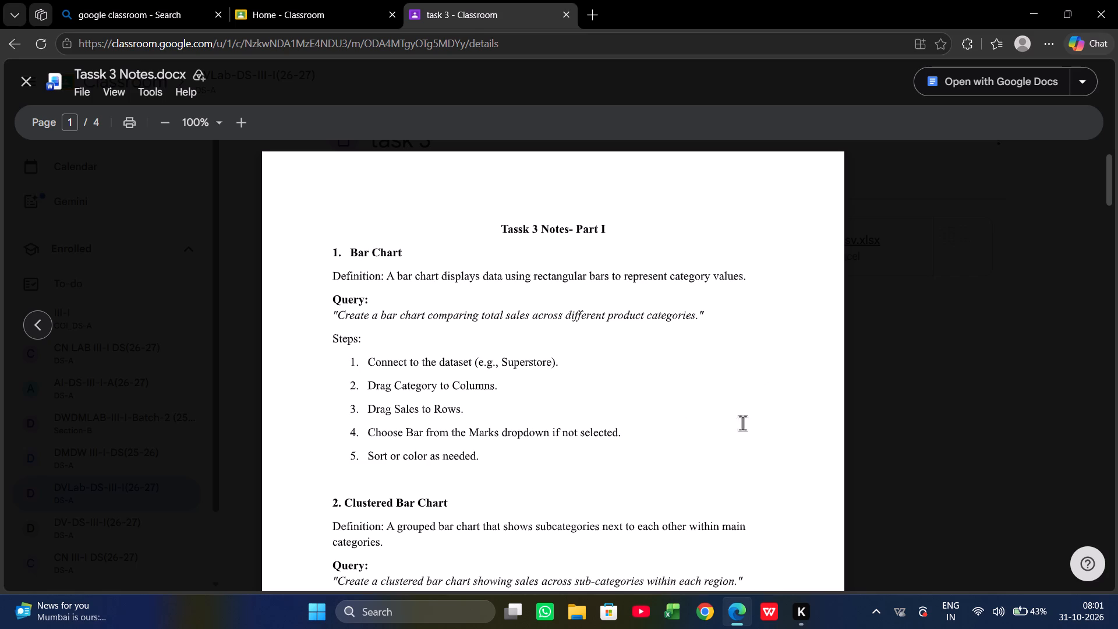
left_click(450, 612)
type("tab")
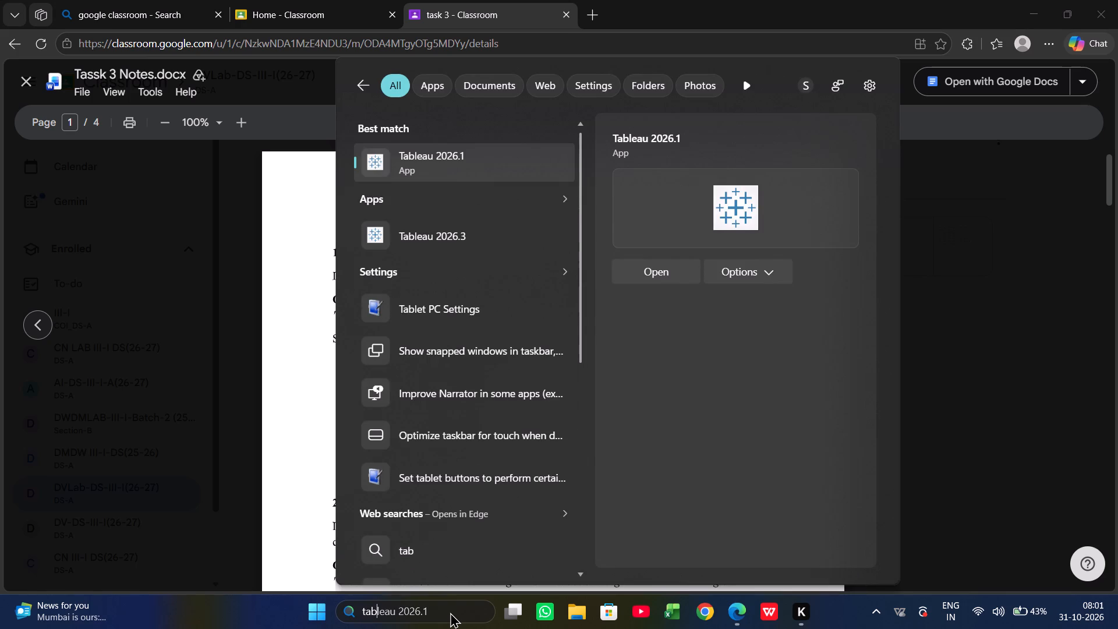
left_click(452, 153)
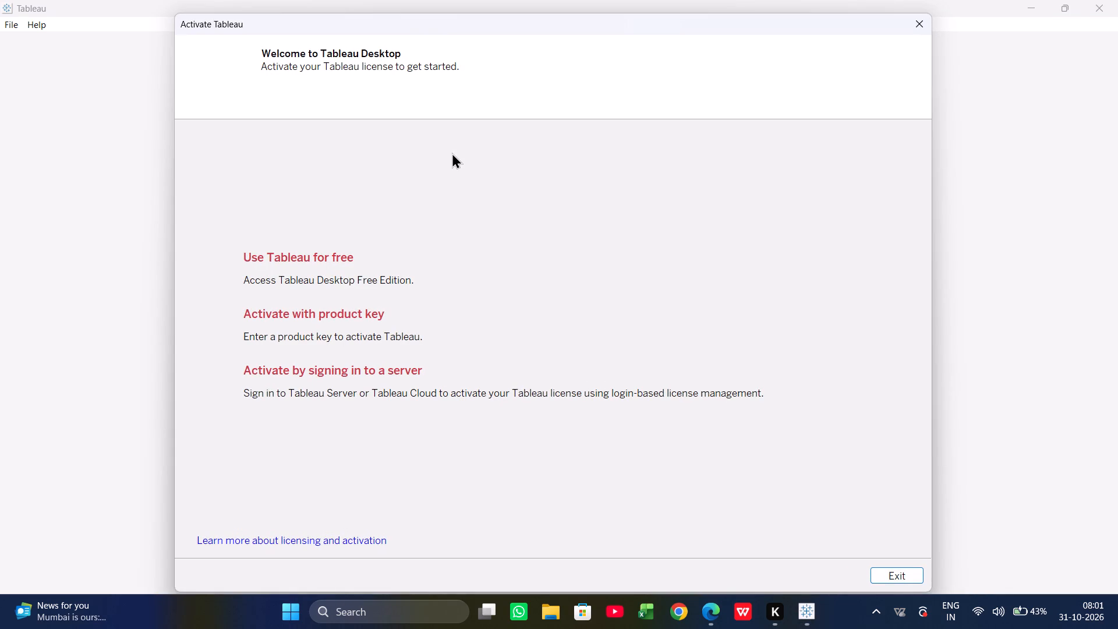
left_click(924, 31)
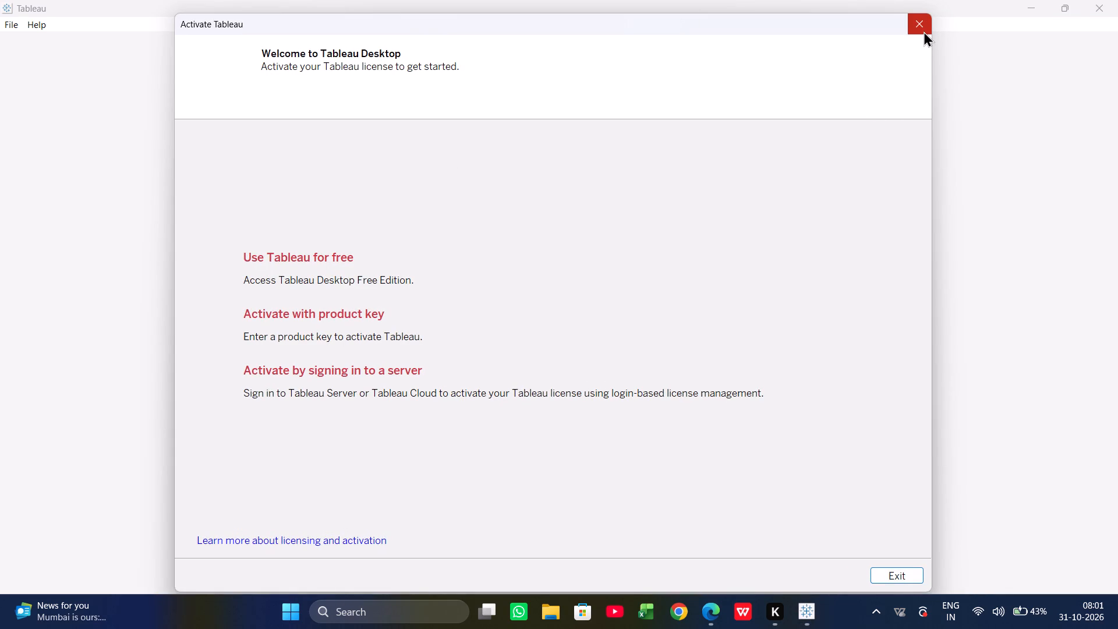
Search the computer for Tableau and launch Tableau 2026.3.
left_click(399, 623)
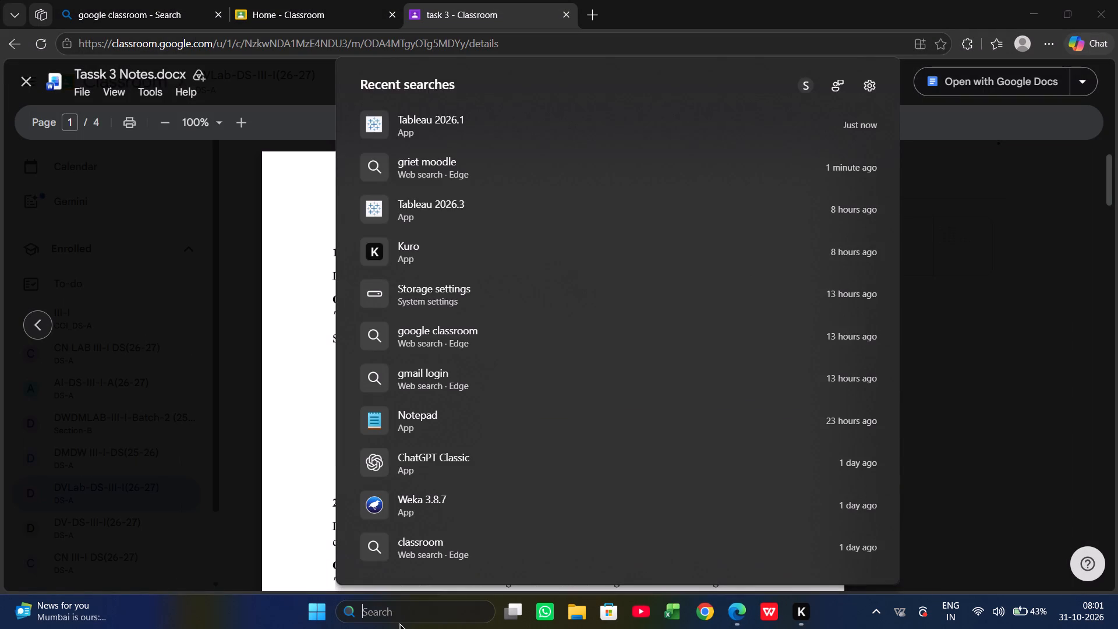
type("ta")
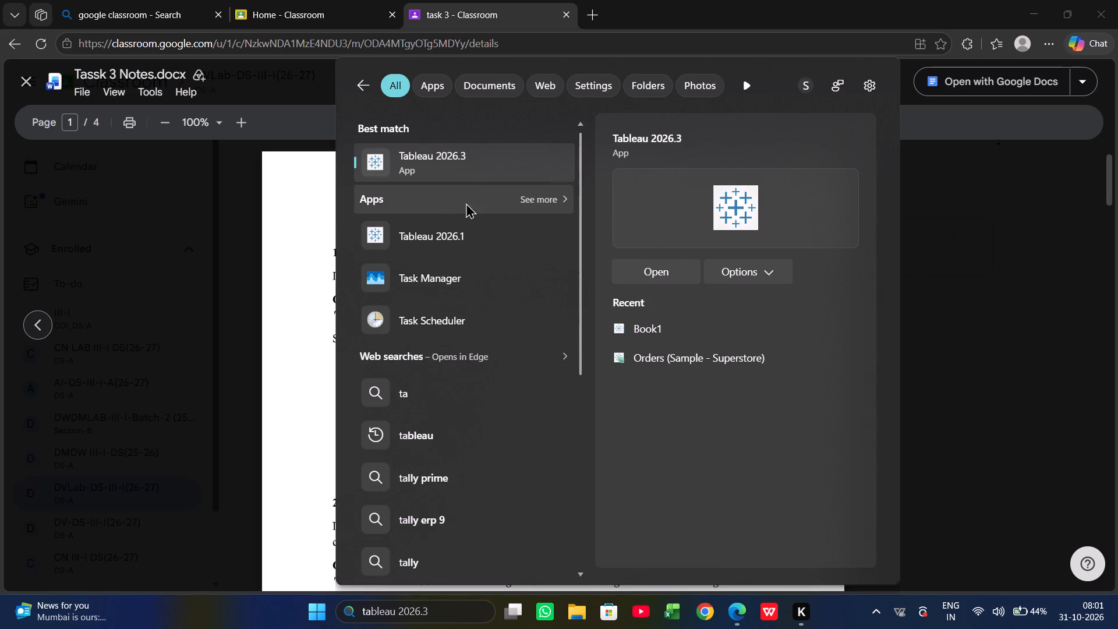
left_click(443, 156)
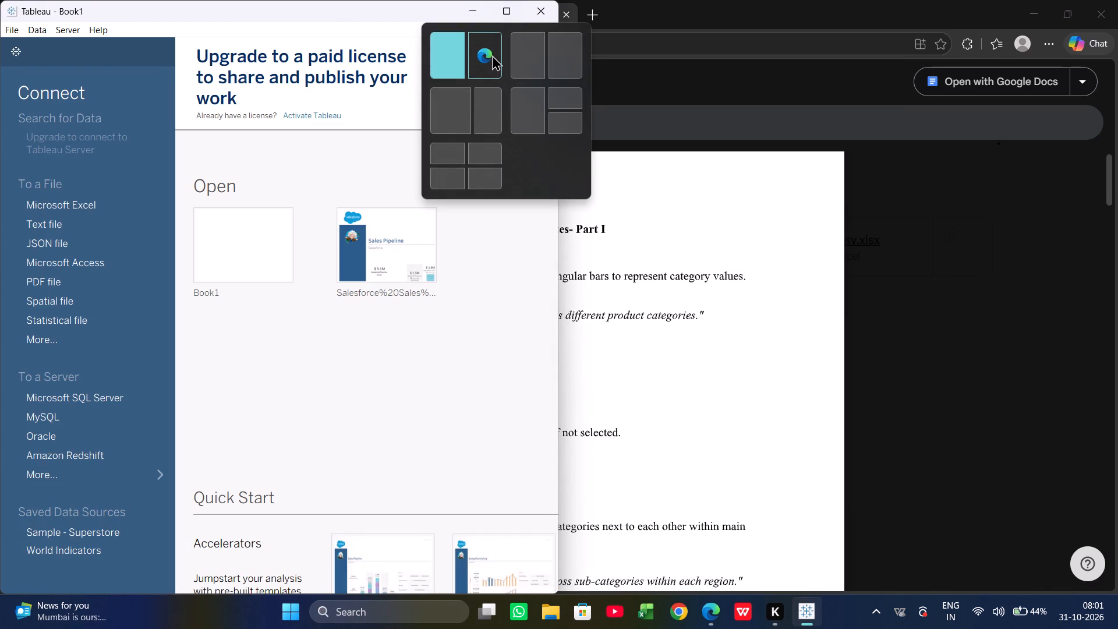
Arrange Tableau and the Edge notes window side by side, giving Tableau slightly more than half the width.
left_click(492, 55)
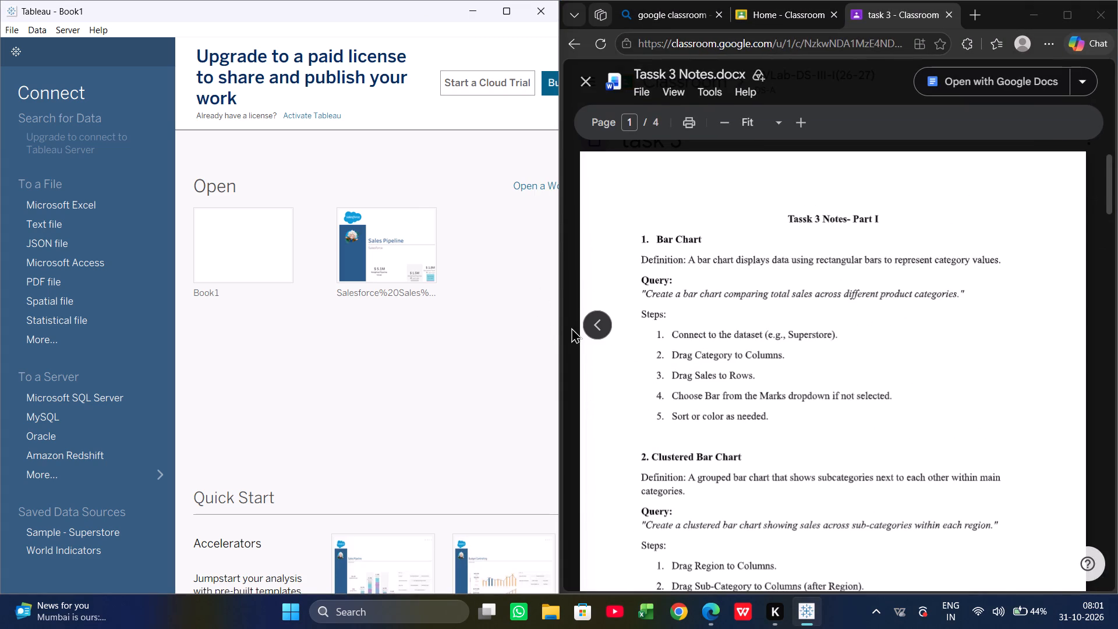
left_click_drag(559, 329, 601, 329)
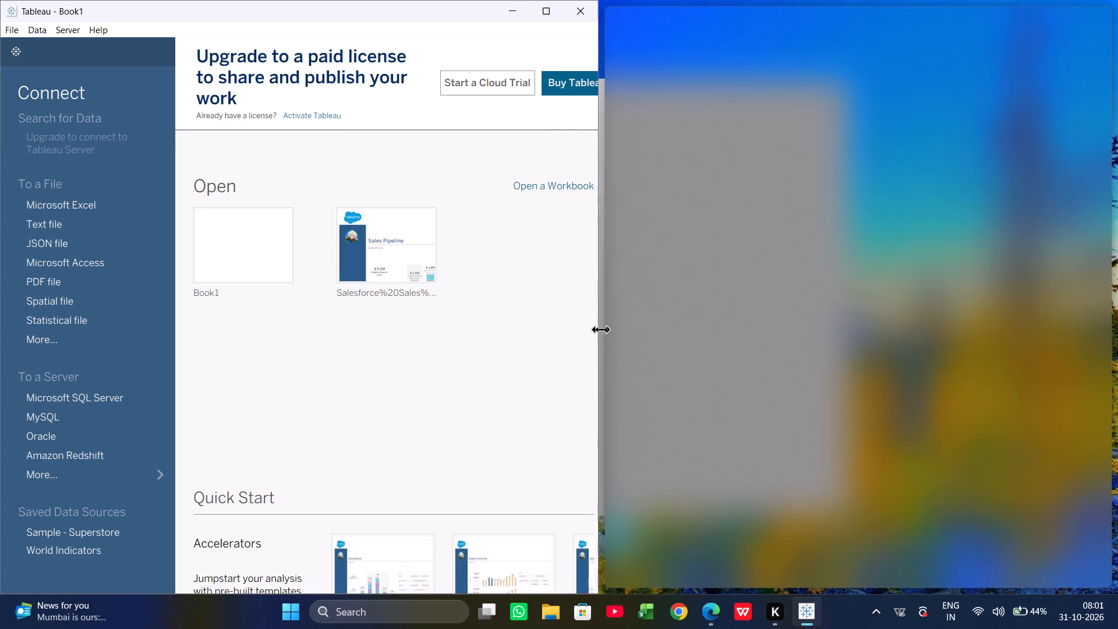
left_click_drag(601, 329, 629, 328)
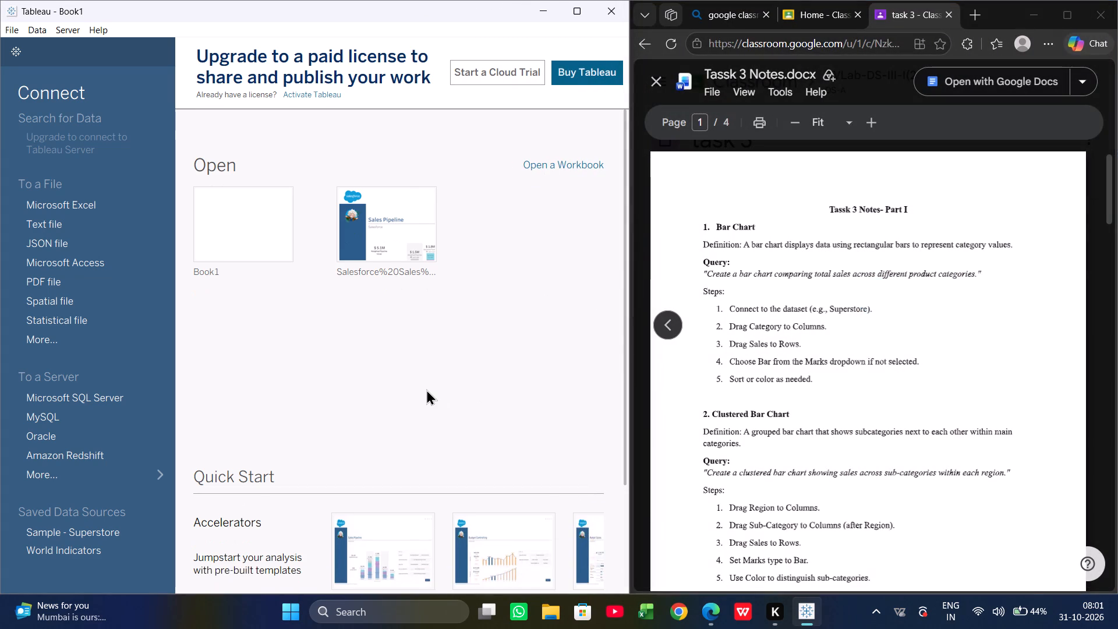
Open the recent Book1 workbook in Tableau.
left_click(228, 218)
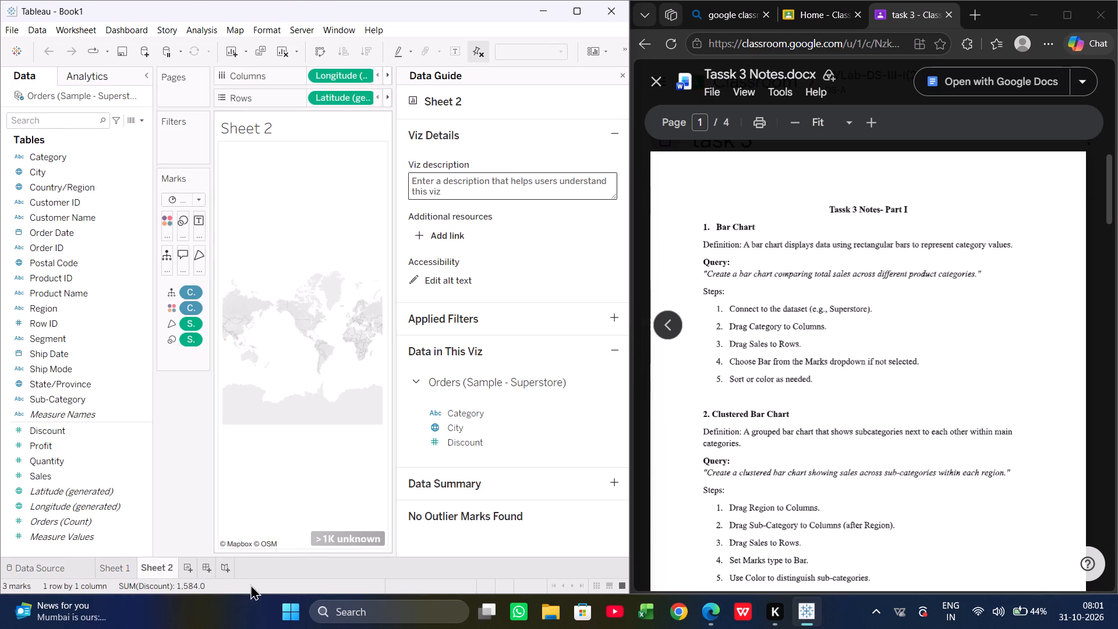
Add a new worksheet to the workbook and close its Data Guide.
left_click(188, 568)
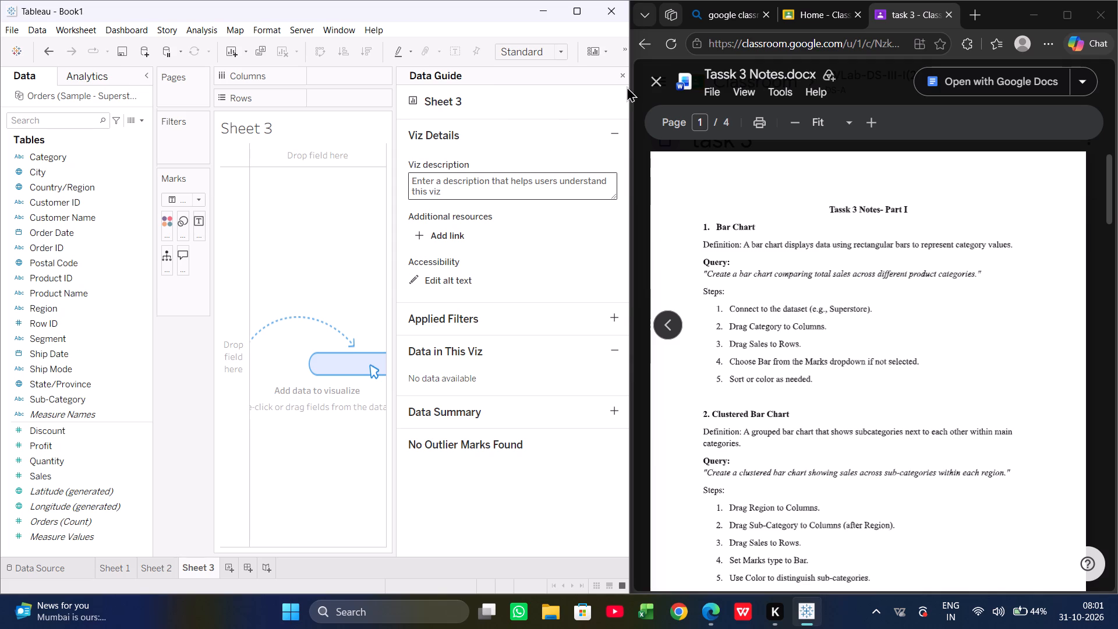
left_click(622, 72)
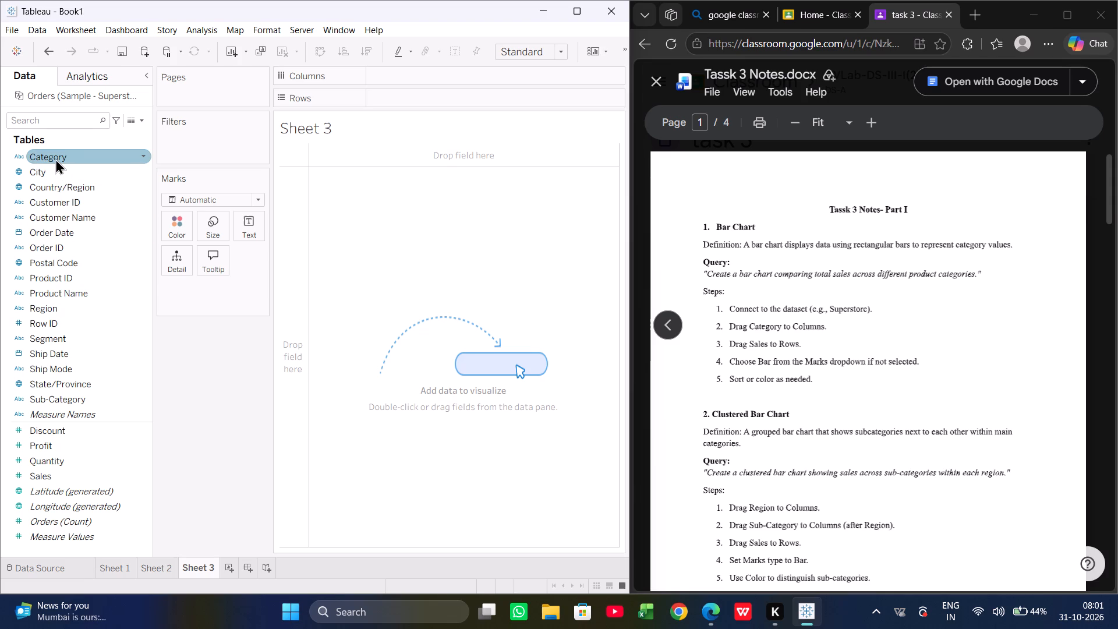
Chart sales by product category by placing Category on Columns and Sales on Rows.
left_click_drag(55, 158, 405, 86)
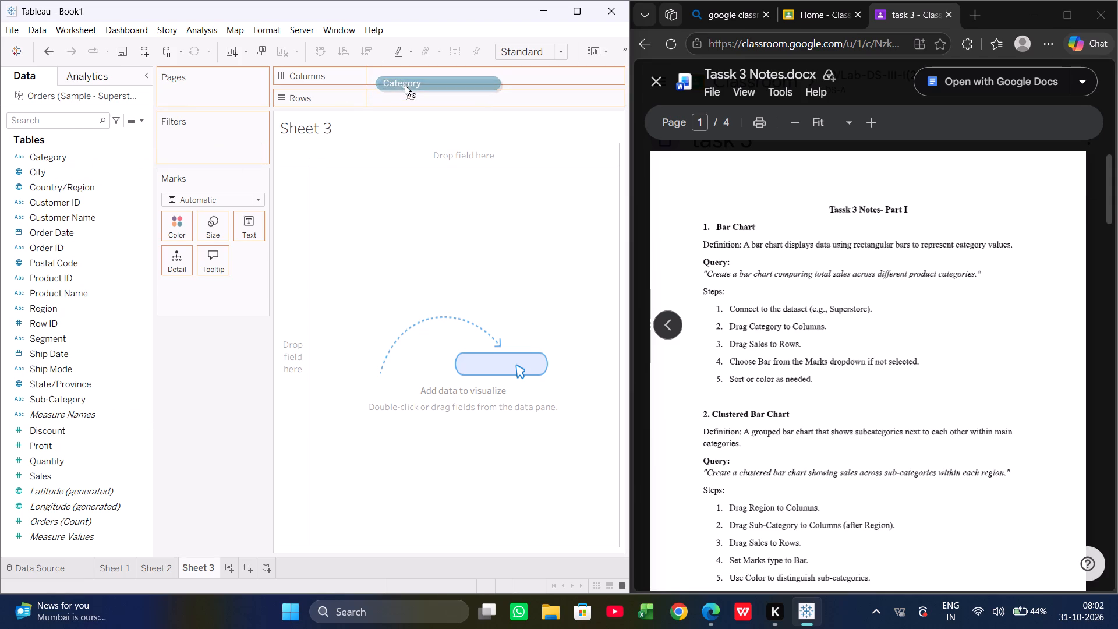
left_click_drag(405, 86, 405, 83)
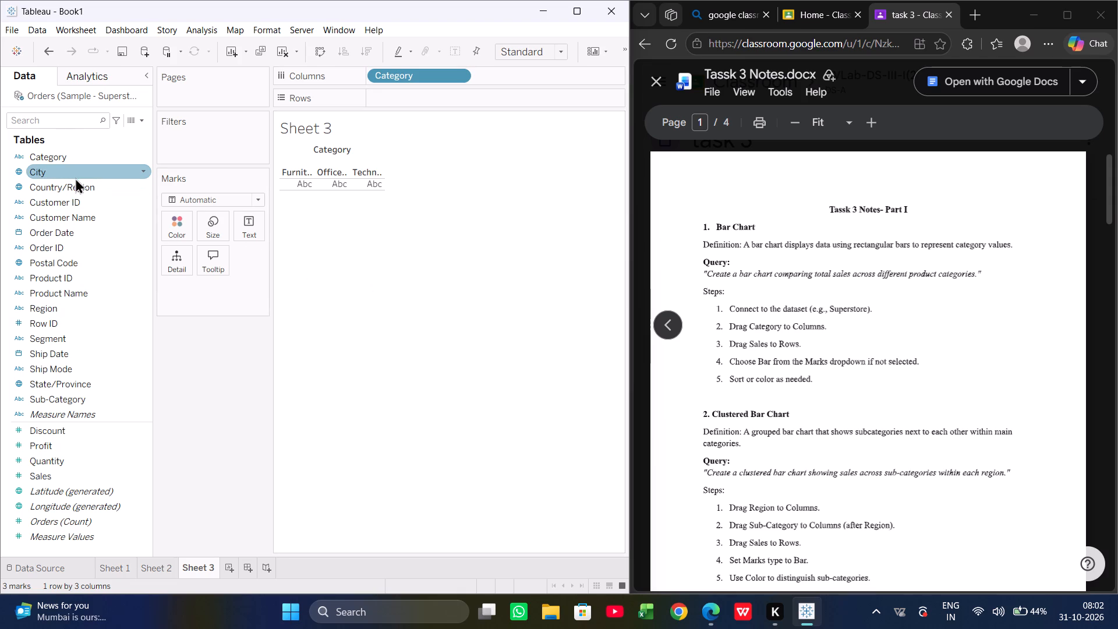
left_click(62, 122)
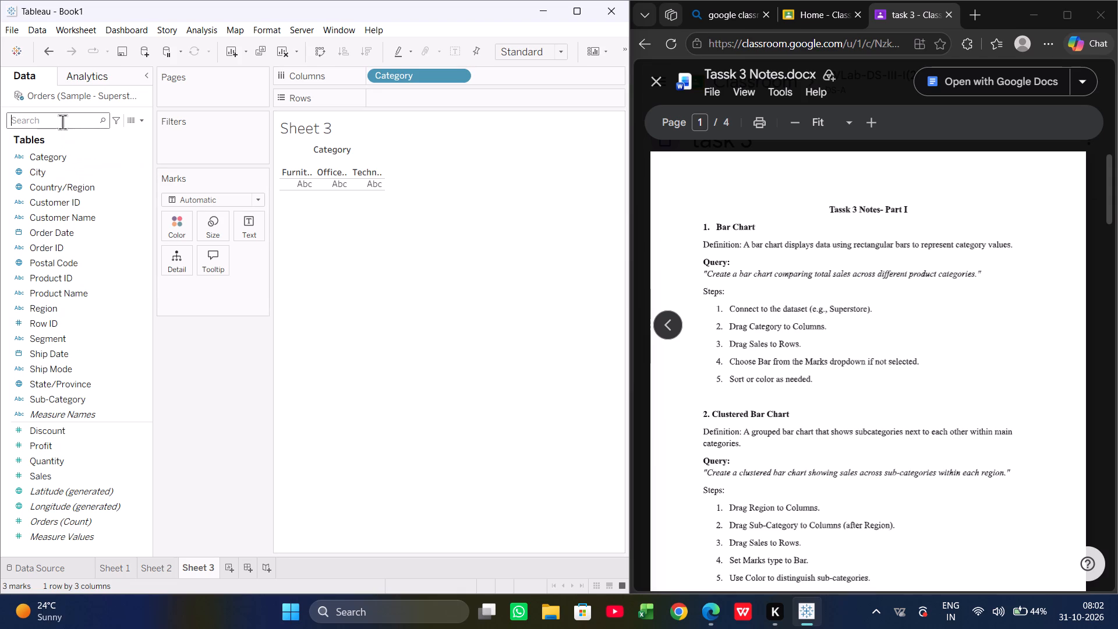
type("sa")
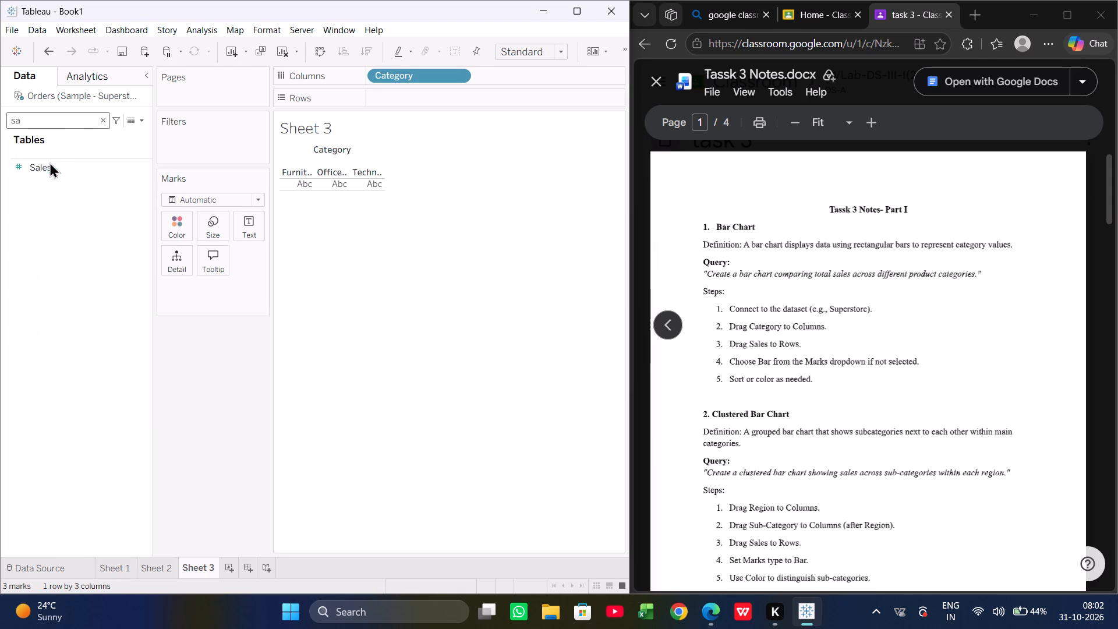
left_click_drag(47, 168, 412, 100)
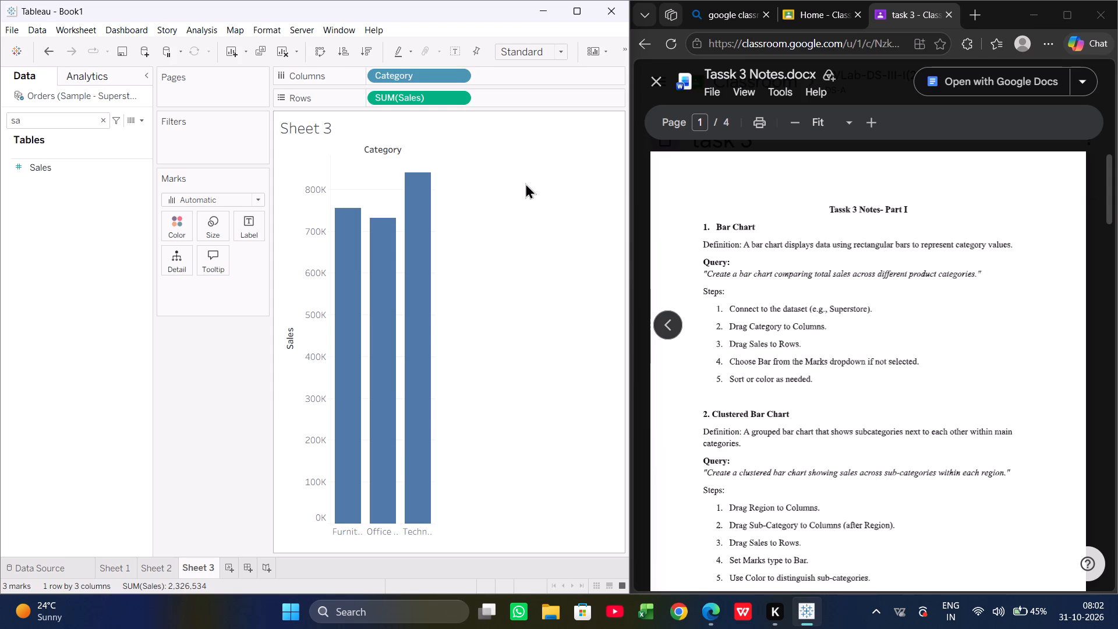
Set the chart's mark type to Bar.
left_click(259, 202)
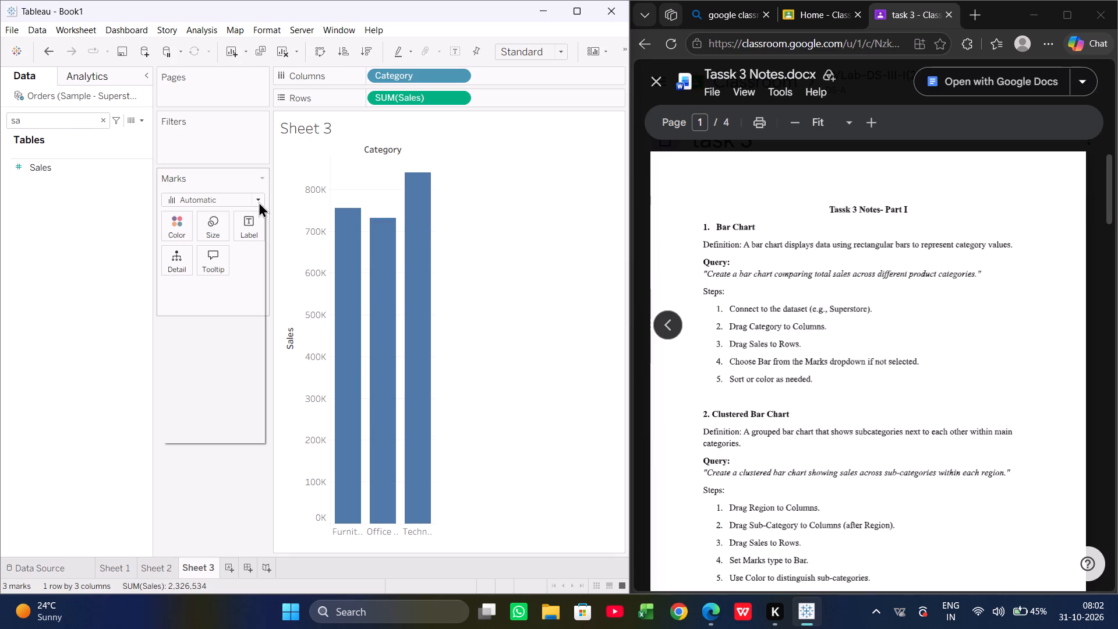
left_click(209, 226)
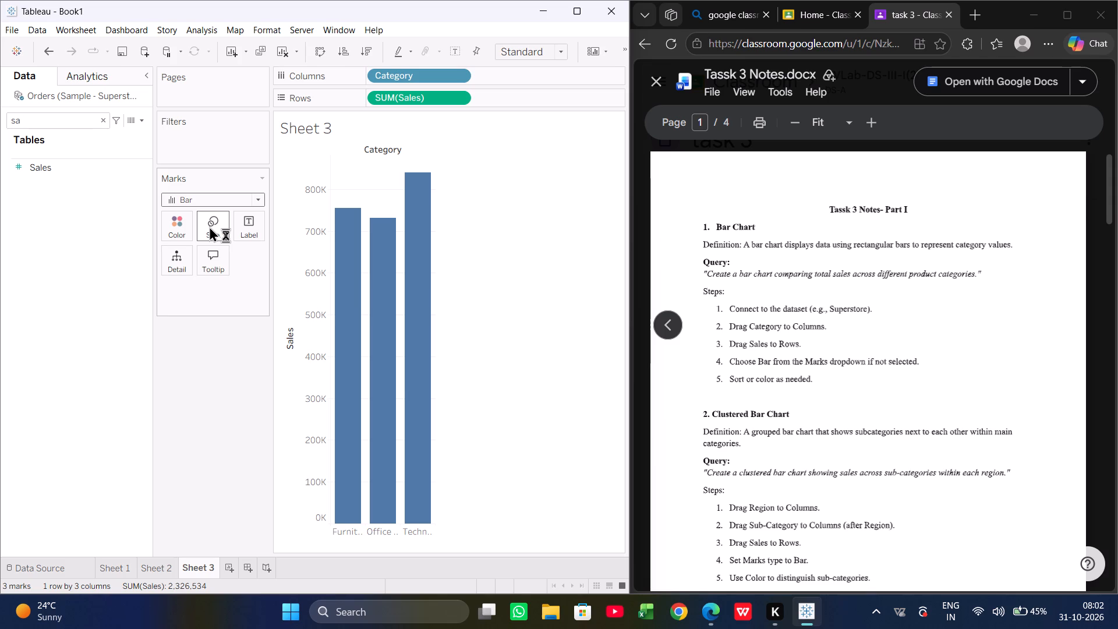
Color the sales bars orange and set their opacity to 69%.
left_click(171, 231)
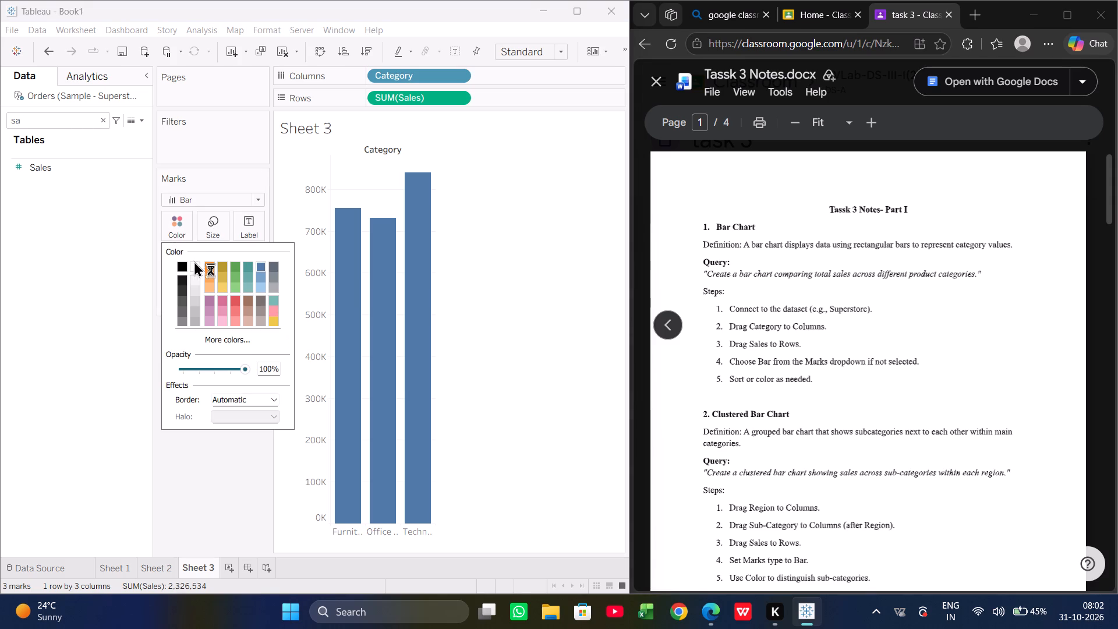
left_click(211, 263)
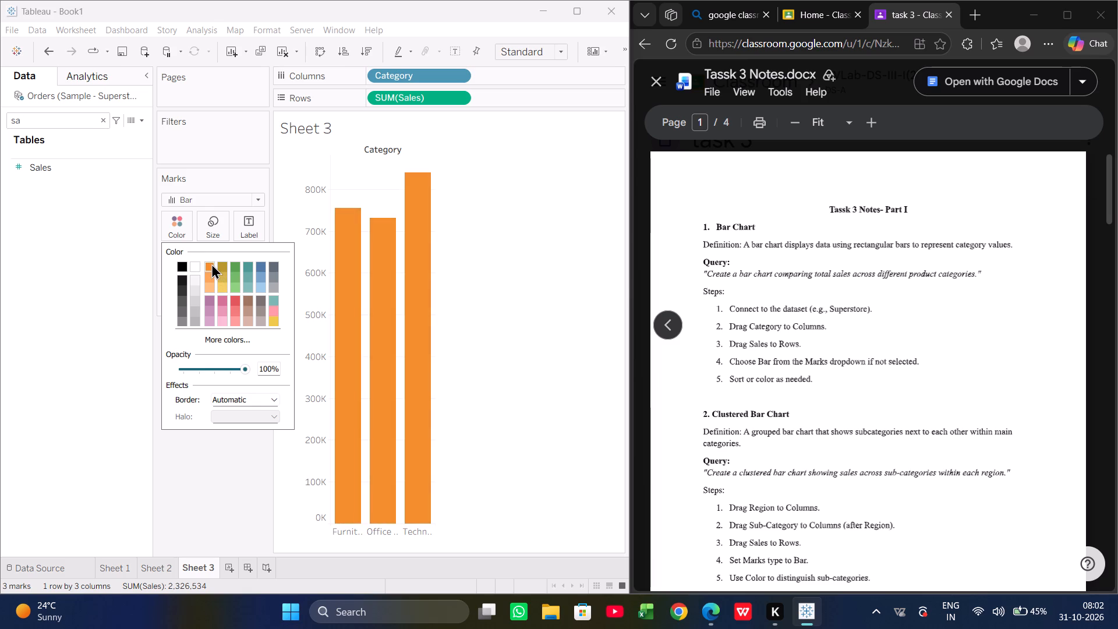
left_click(520, 338)
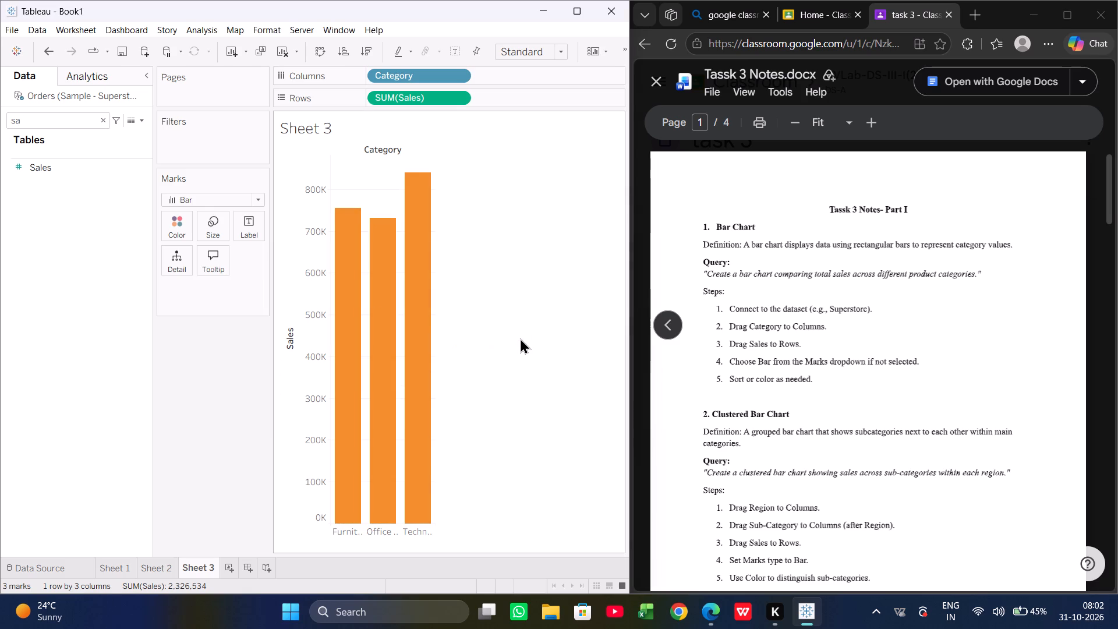
left_click(182, 231)
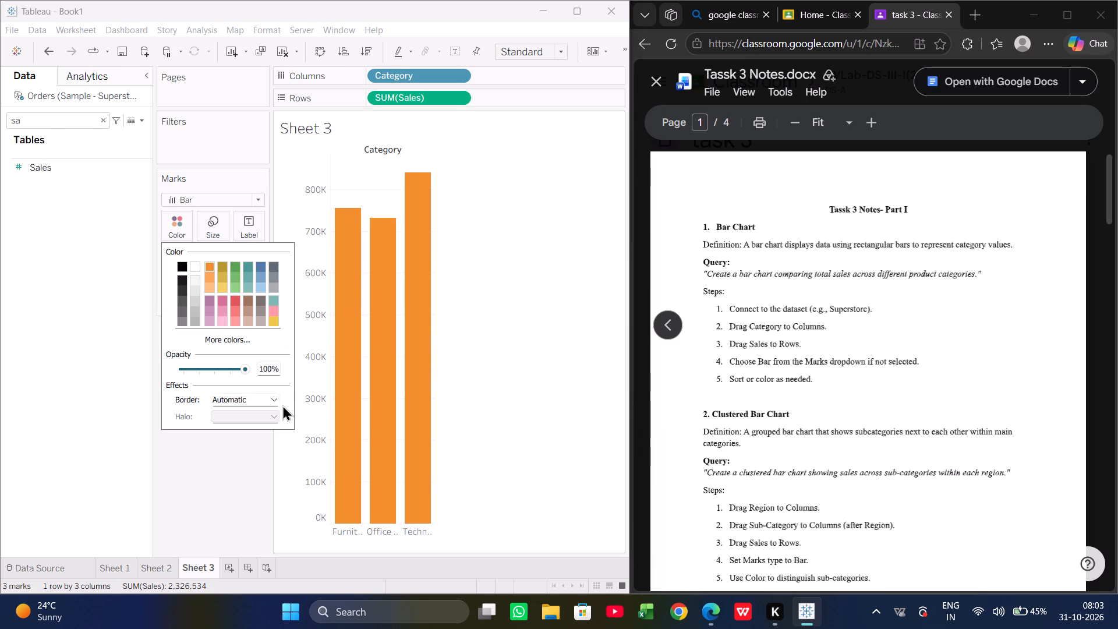
left_click(211, 366)
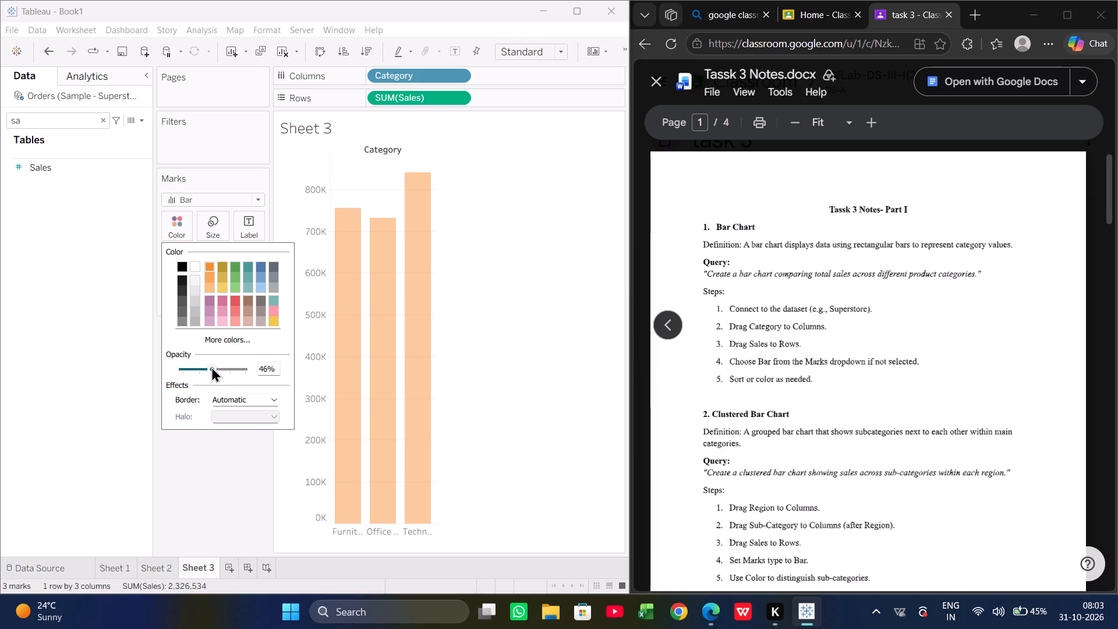
left_click(225, 365)
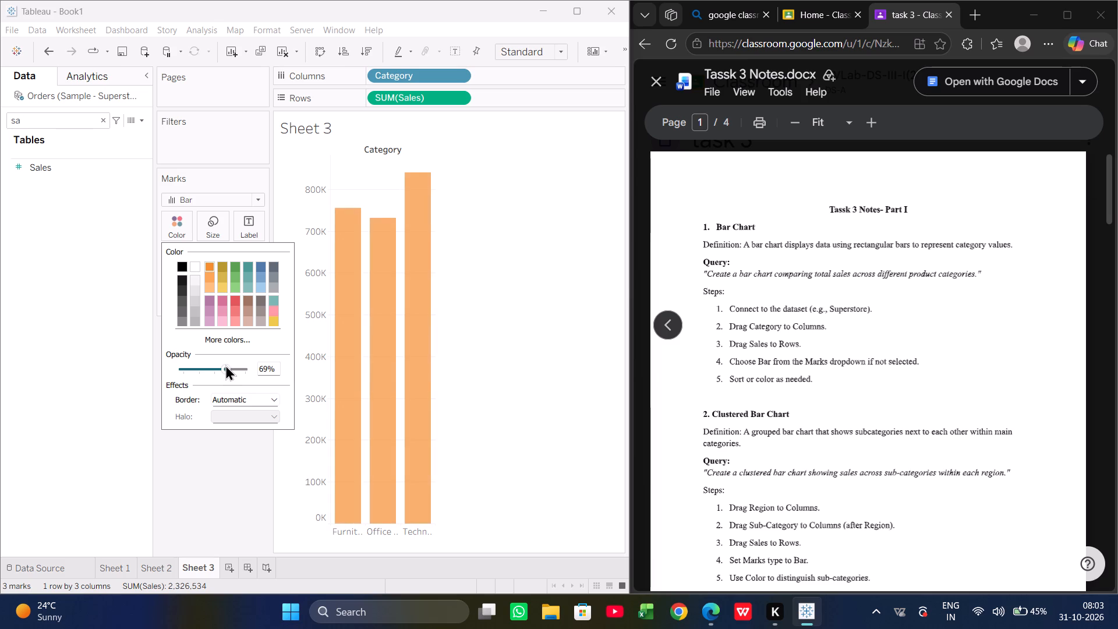
left_click(488, 335)
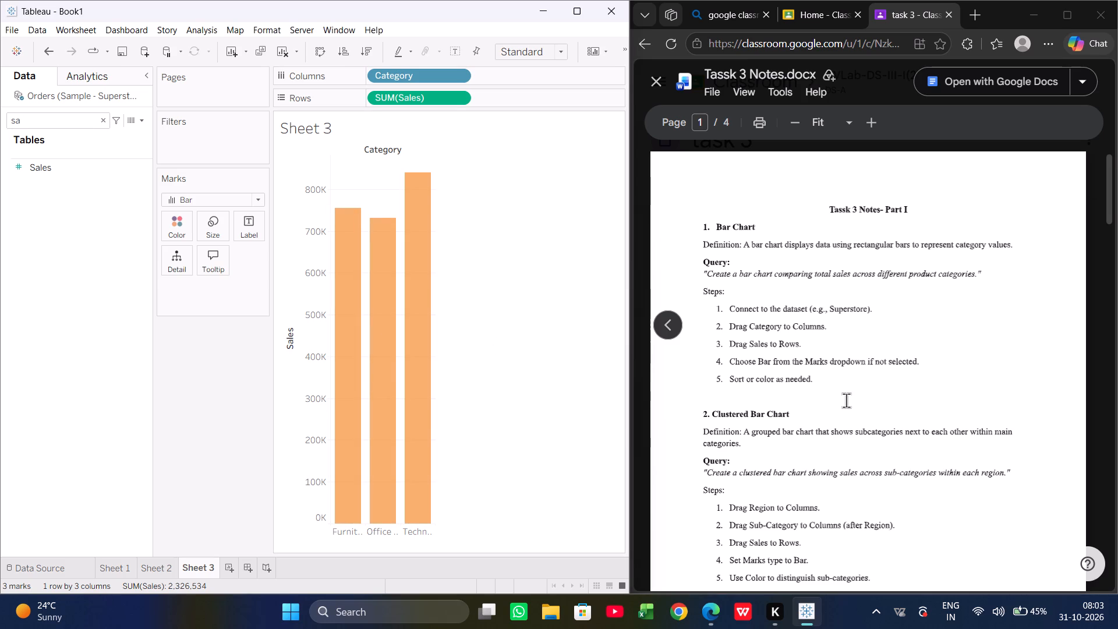
Following the Clustered Bar Chart notes, find the Region field with the search "reg" and add it to Columns after Category.
scroll(846, 400, "down", 2)
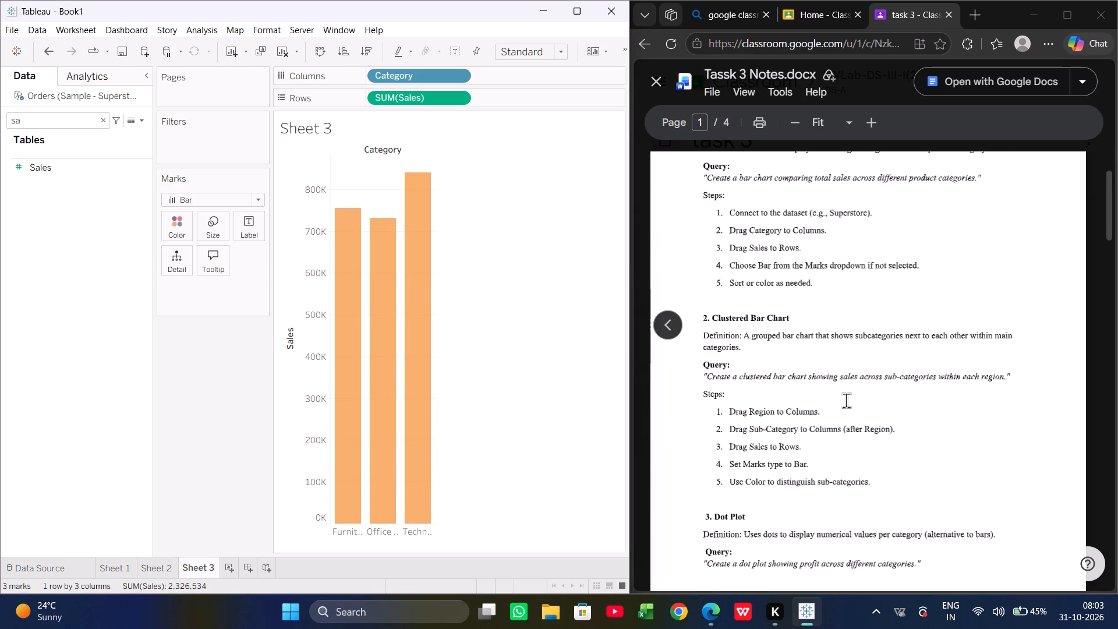
scroll(846, 400, "right", 2)
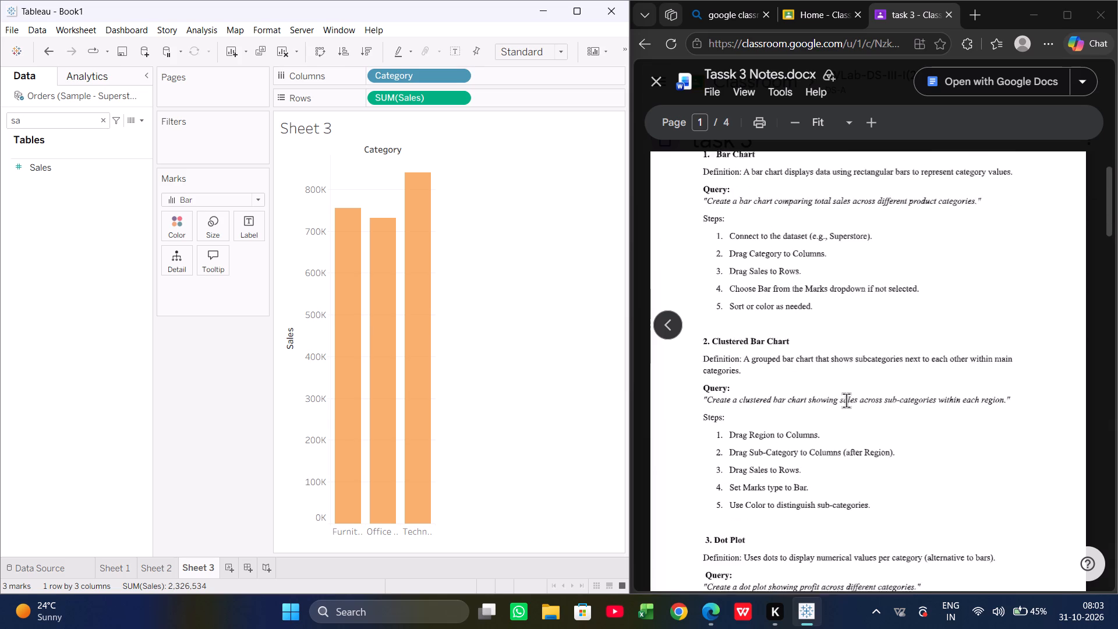
scroll(846, 400, "right", 1)
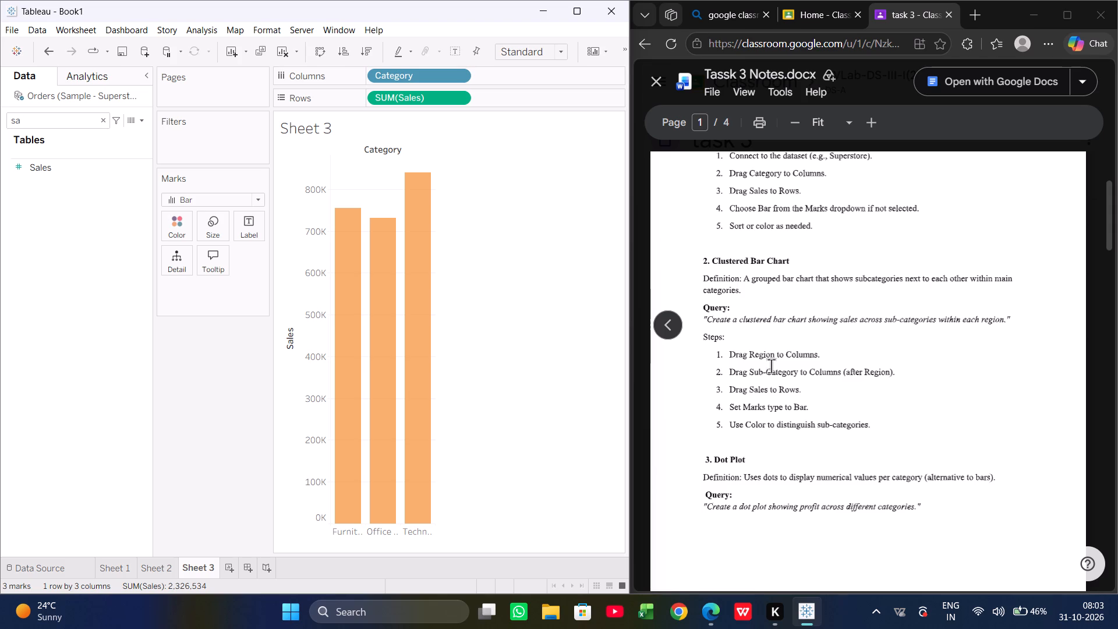
left_click(102, 123)
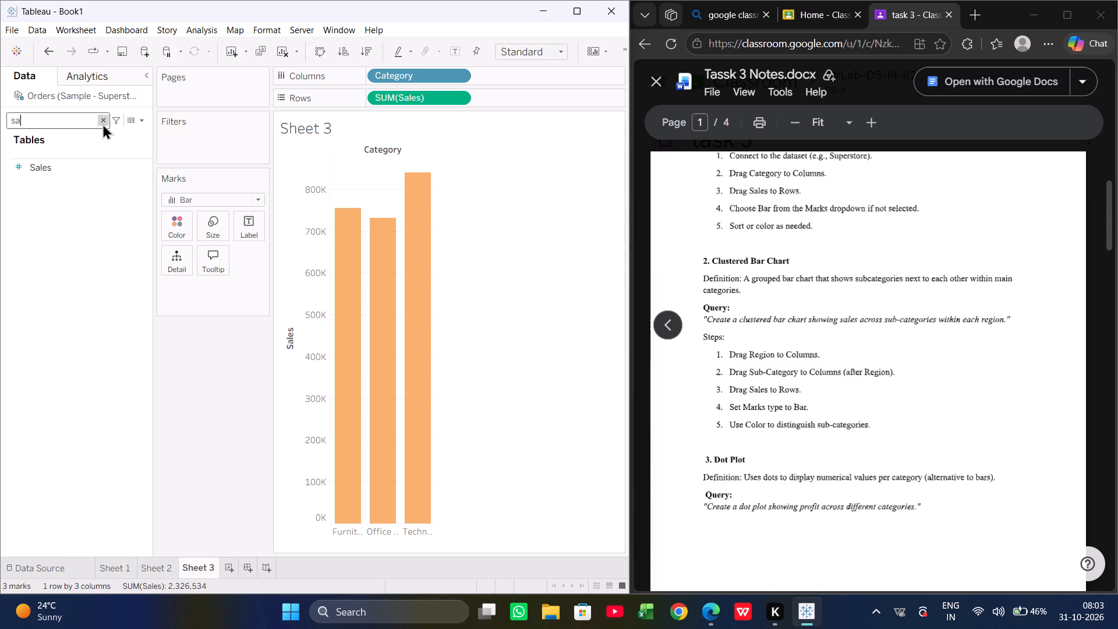
type("reg")
left_click_drag(41, 172, 496, 80)
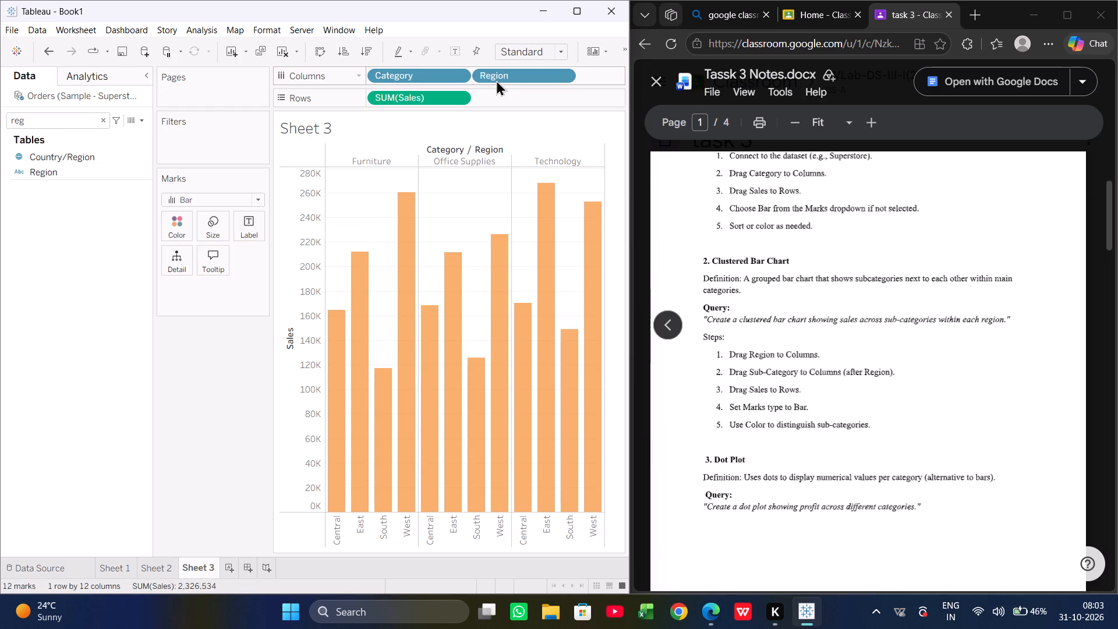
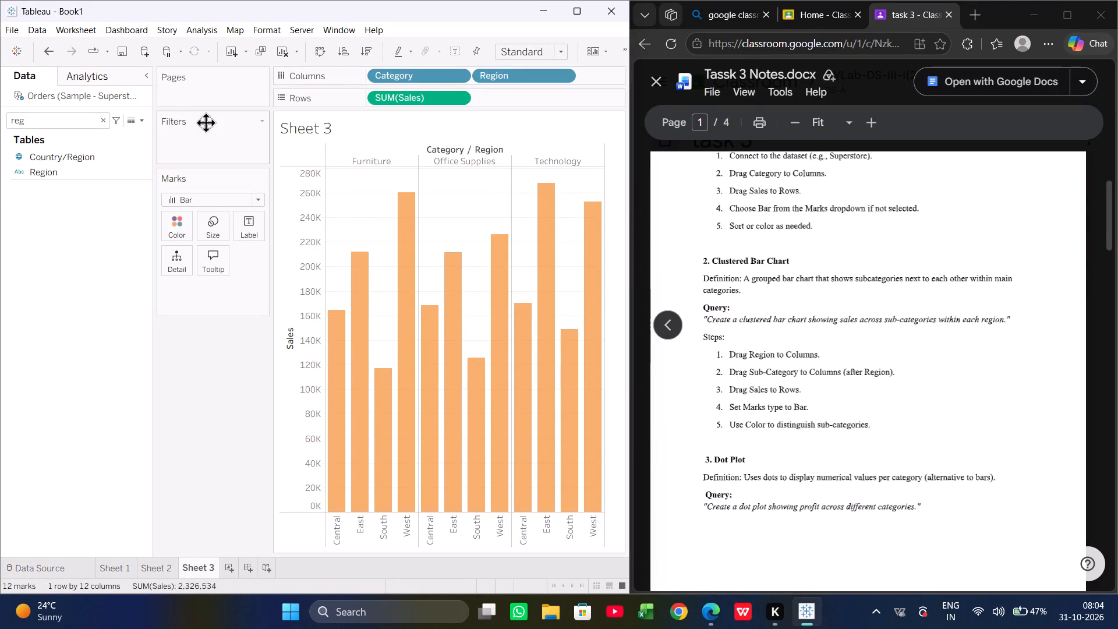
Find the Sub-Category field with the search "sub" and add it to Columns after Region.
left_click(102, 119)
type("sub")
left_click_drag(37, 151, 565, 74)
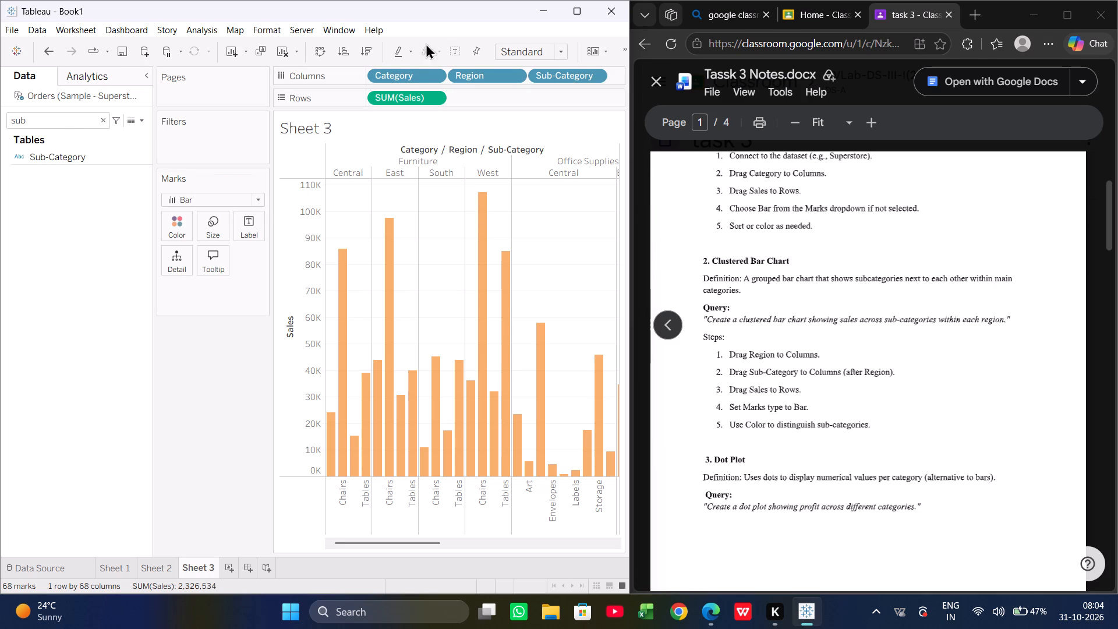
Remove Category from Columns so that only Region and Sub-Category remain there.
left_click(434, 68)
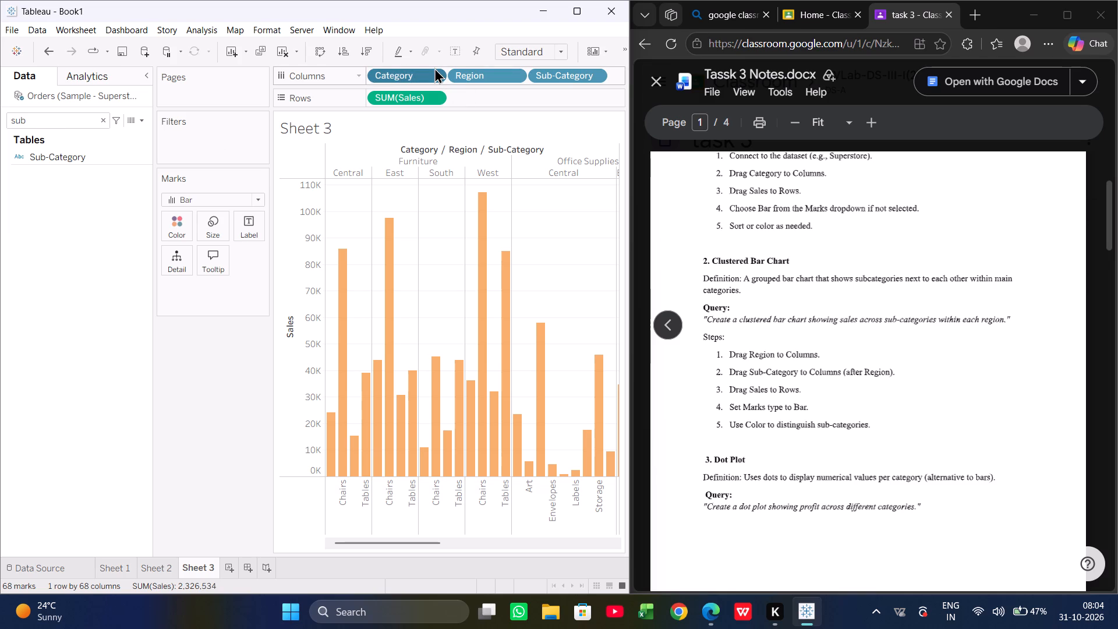
right_click(434, 68)
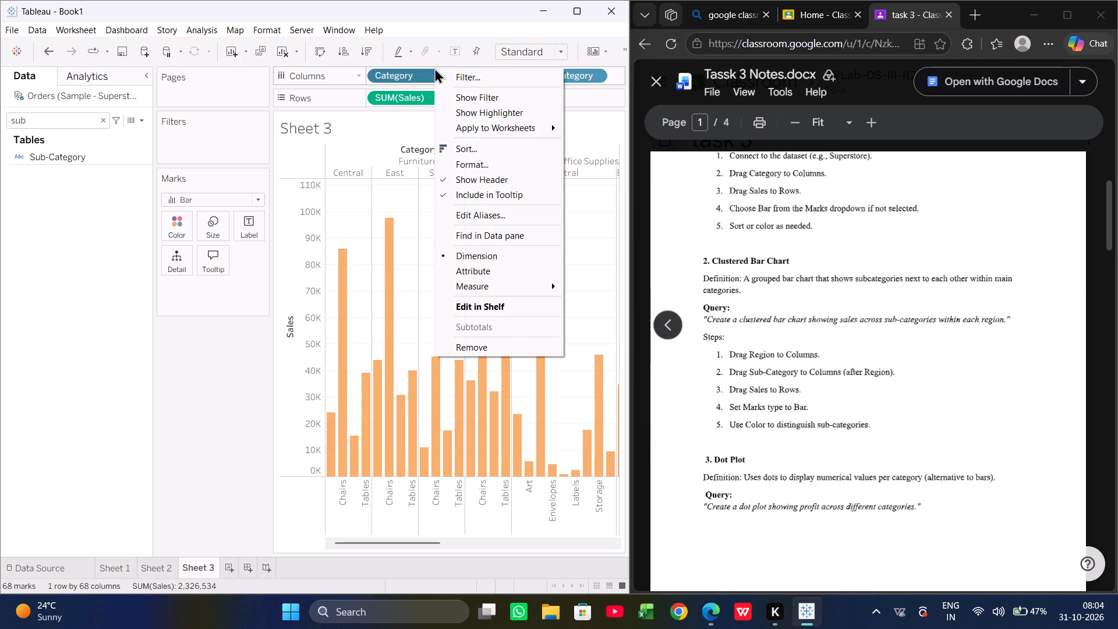
left_click(538, 307)
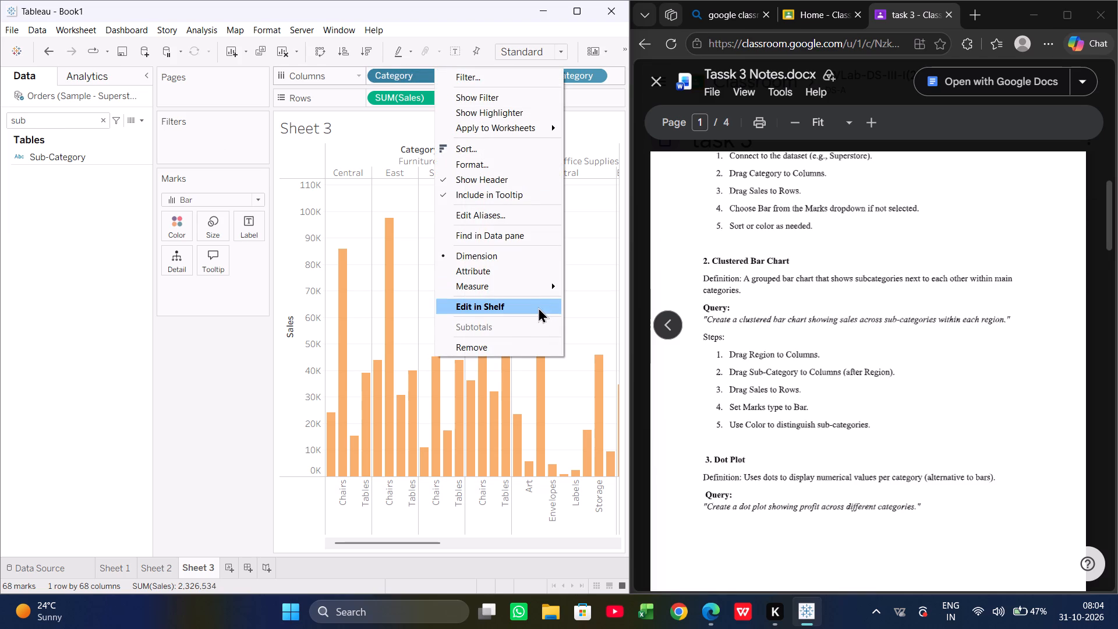
key("BackSpace")
key("BackSpace")
key("BackSpace")
key("BackSpace")
key("BackSpace")
key("BackSpace")
key("BackSpace")
key("BackSpace")
key("BackSpace")
key("BackSpace")
key("BackSpace")
key("BackSpace")
key("BackSpace")
key("BackSpace")
key("BackSpace")
key("BackSpace")
key("BackSpace")
key("BackSpace")
key("BackSpace")
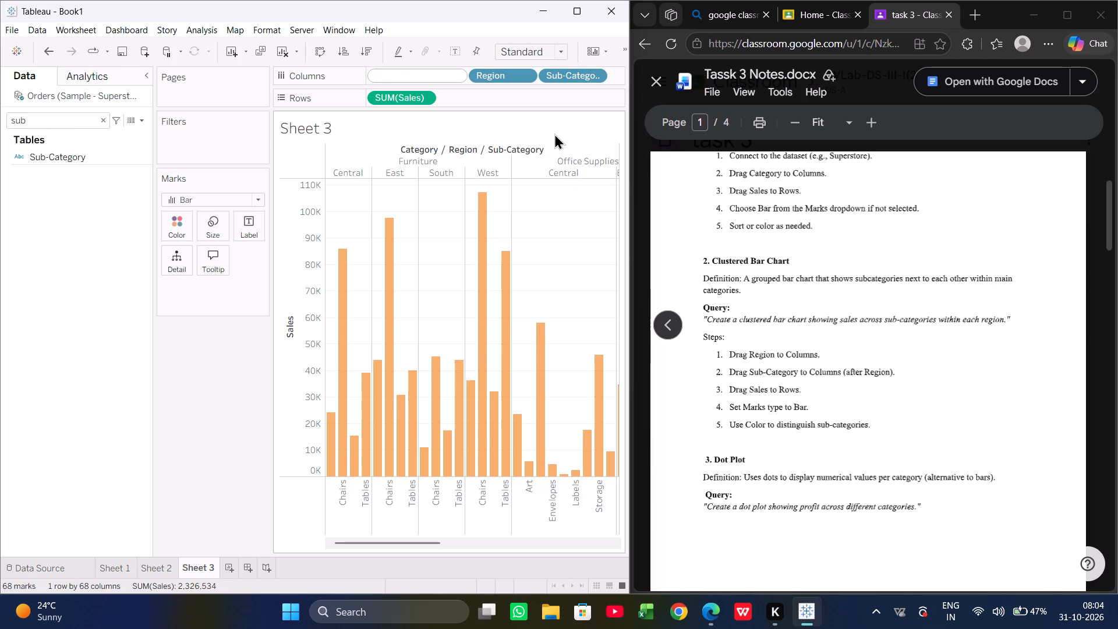
left_click(147, 494)
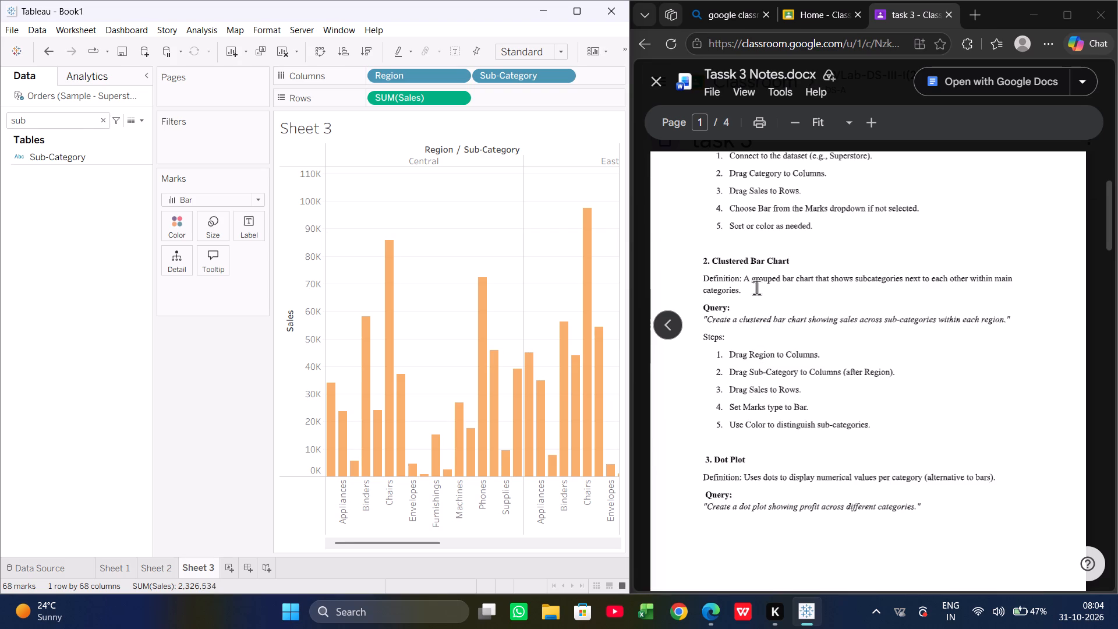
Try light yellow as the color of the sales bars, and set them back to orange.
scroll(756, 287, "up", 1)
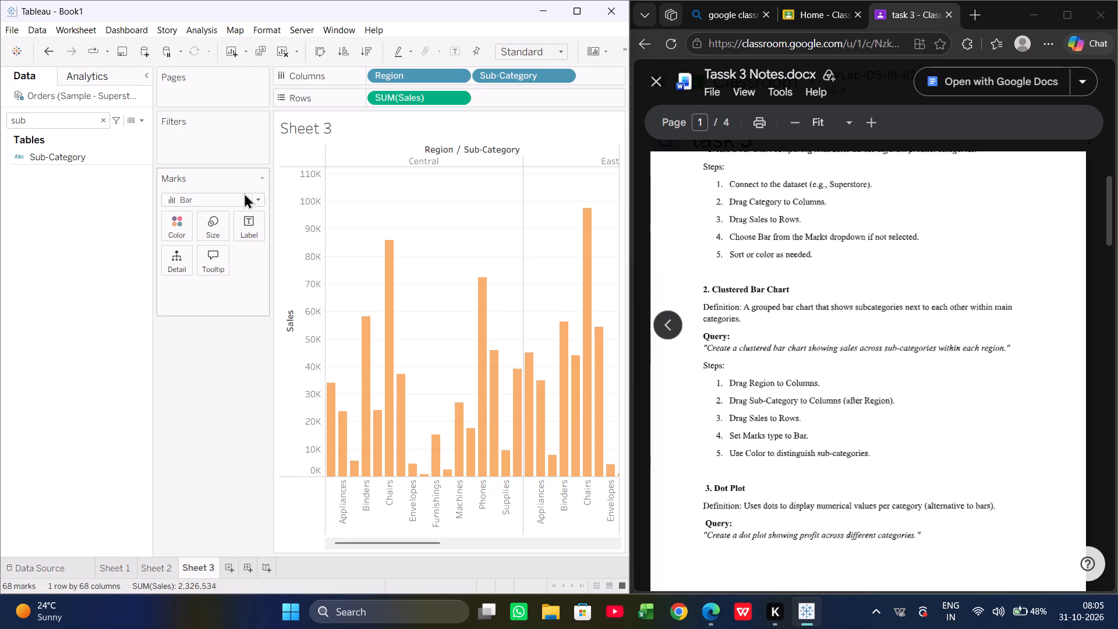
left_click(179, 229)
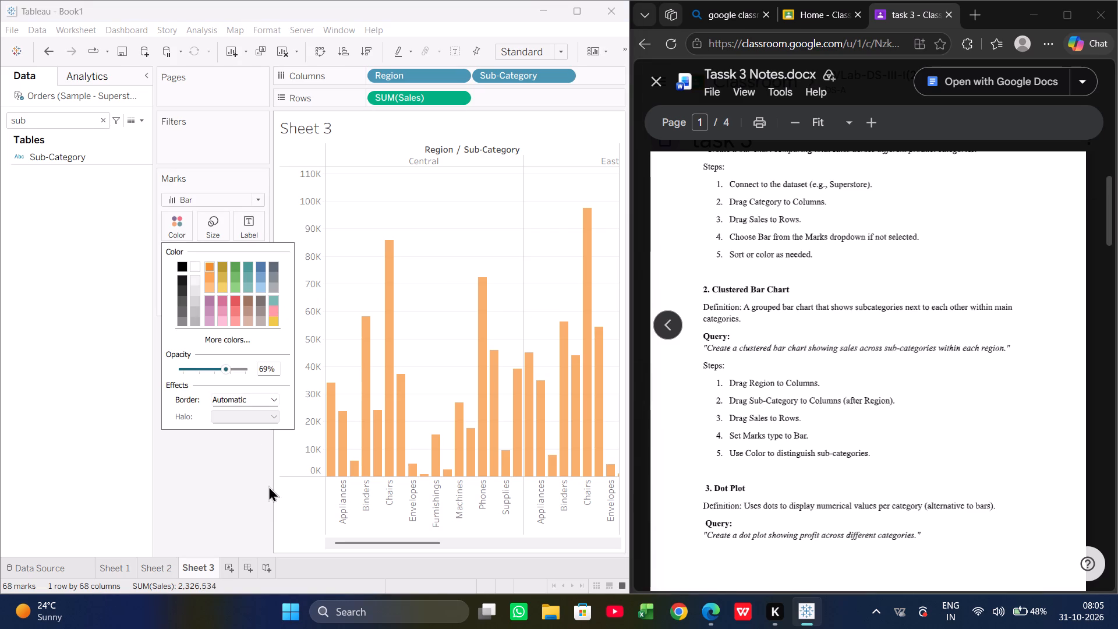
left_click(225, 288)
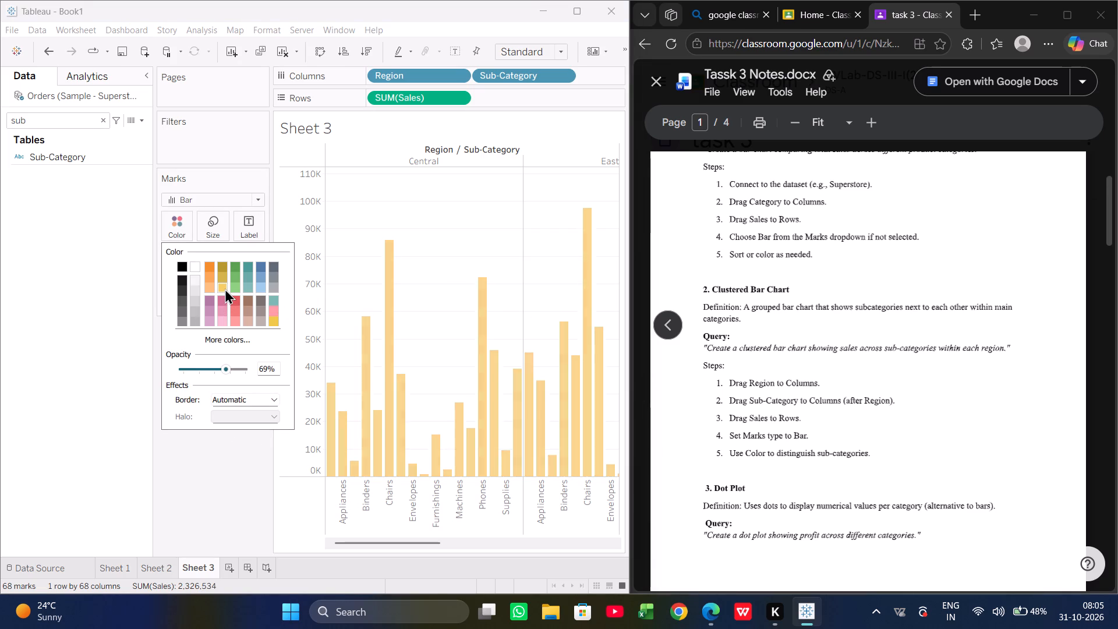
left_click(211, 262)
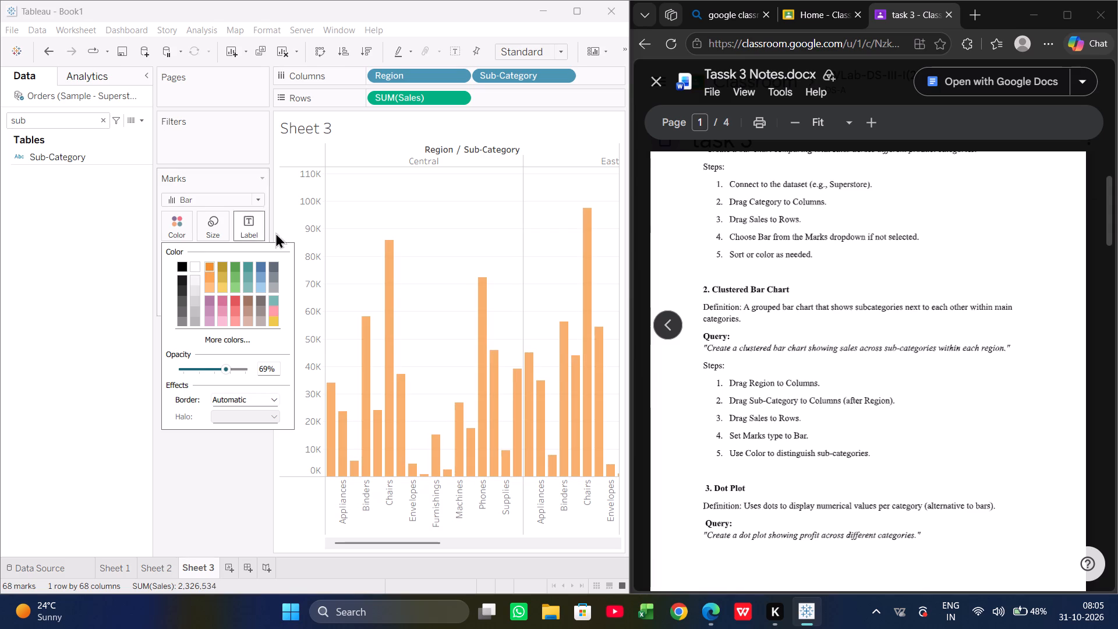
Rename the Sheet 3 worksheet as barchart.
right_click(195, 564)
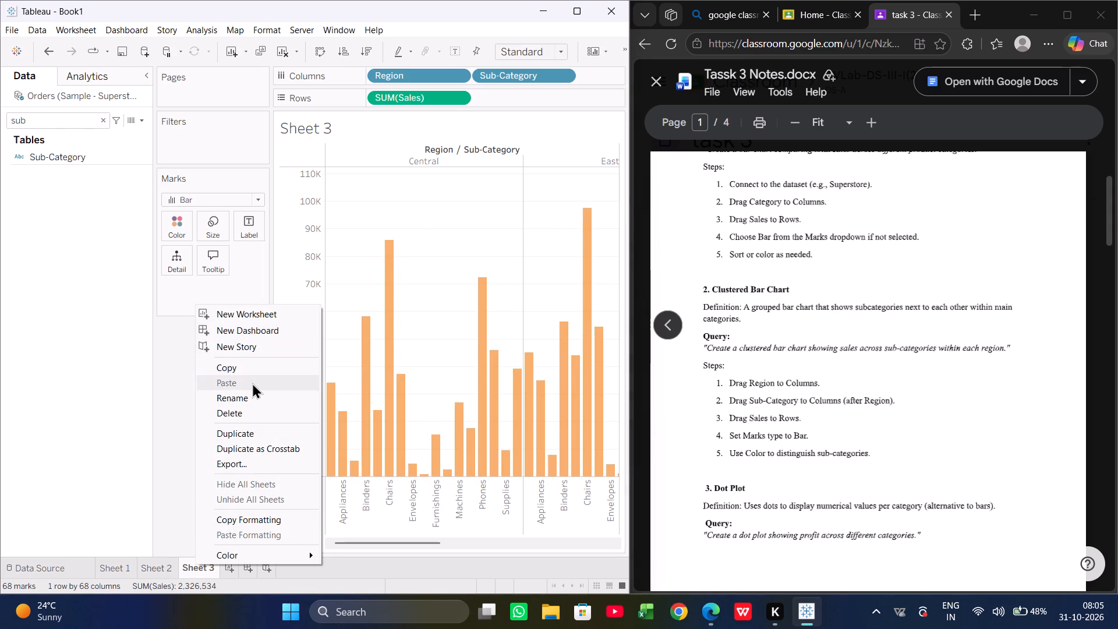
left_click(239, 400)
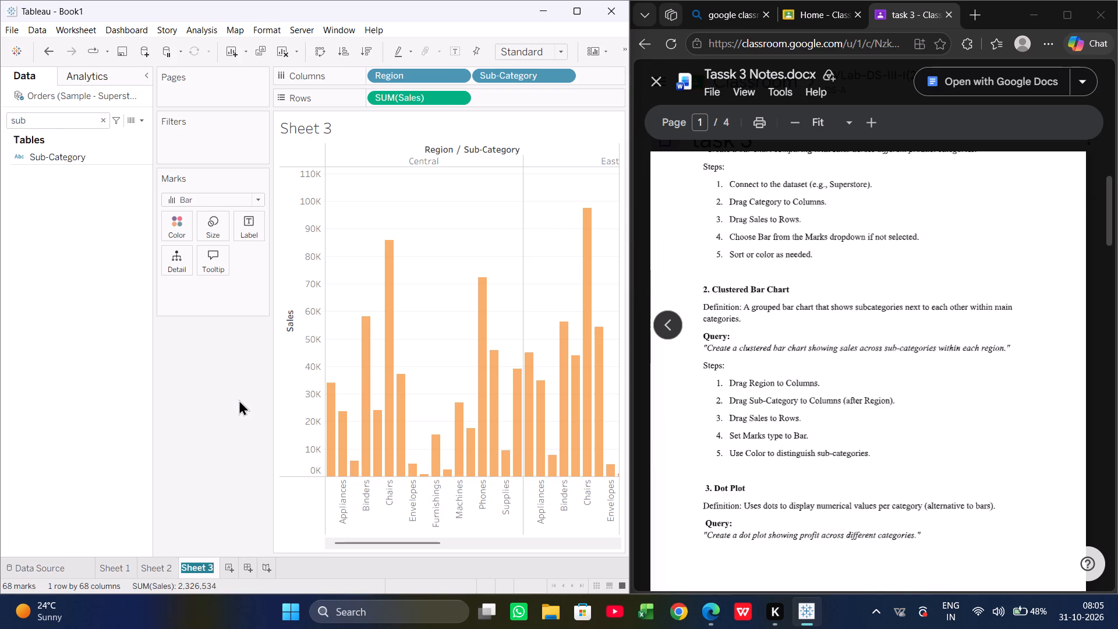
type("barchart")
key("Return")
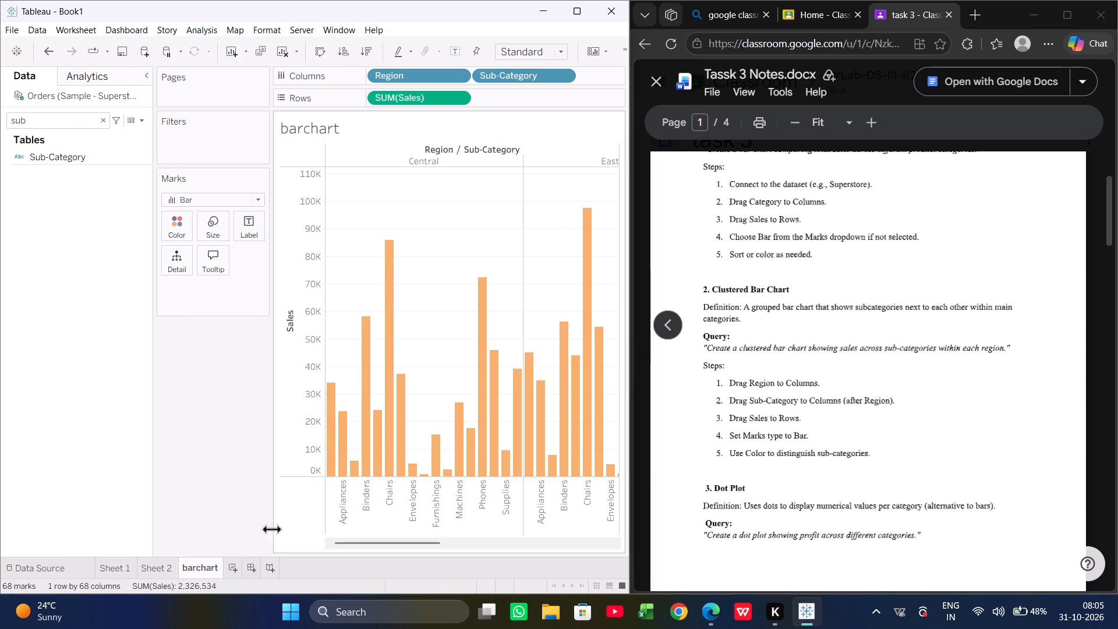
Add a new blank worksheet after barchart and bring up the Dot Plot section of the Task 3 notes.
left_click(235, 564)
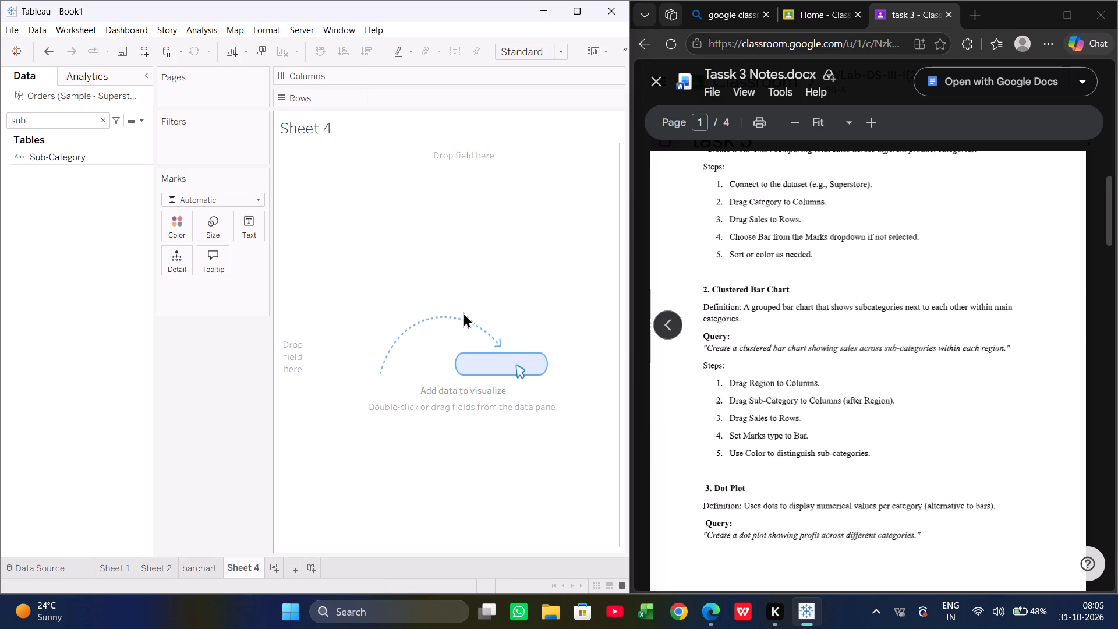
scroll(750, 334, "down", 1)
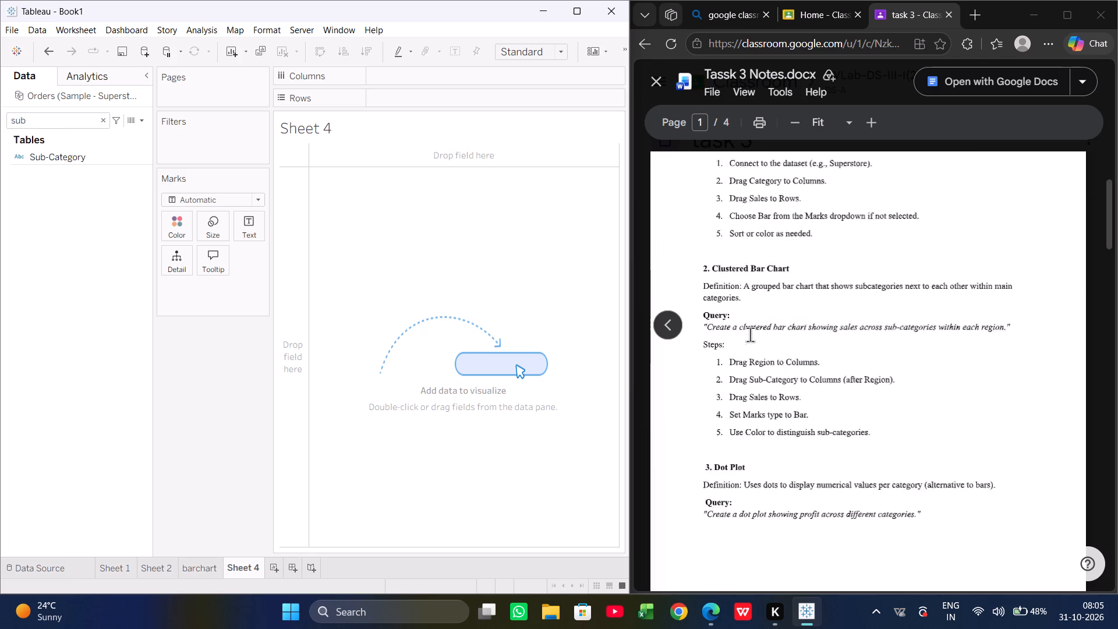
scroll(750, 334, "down", 3)
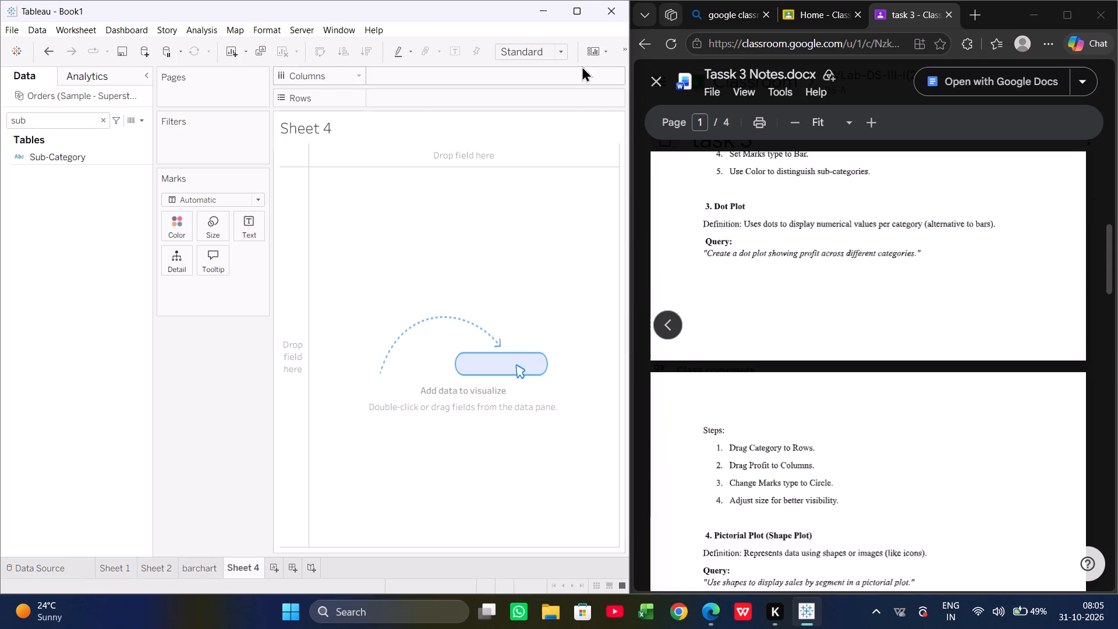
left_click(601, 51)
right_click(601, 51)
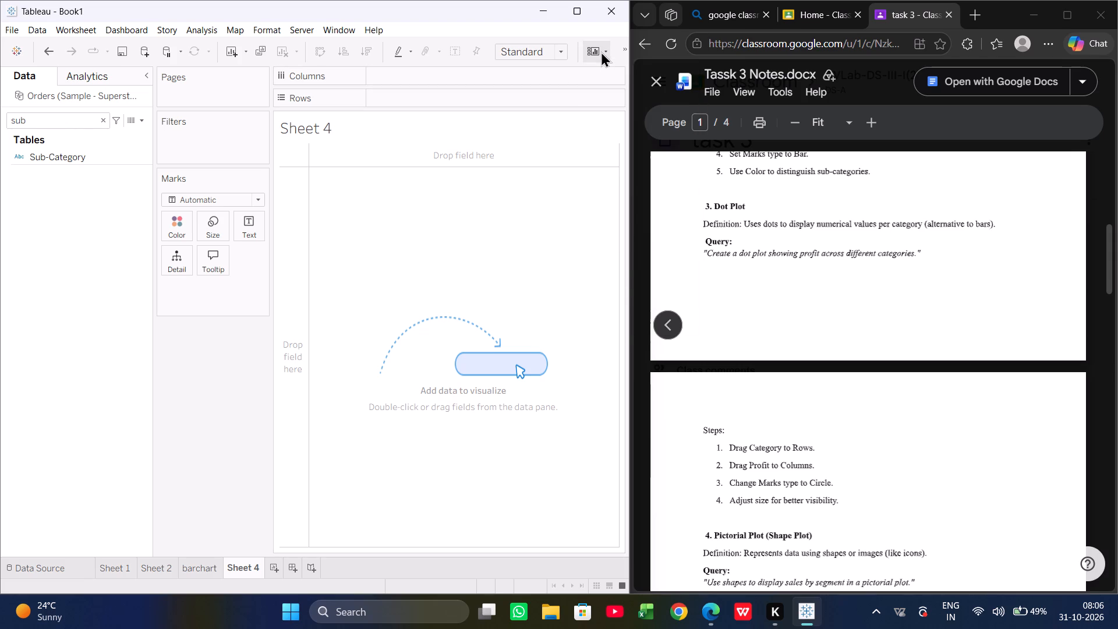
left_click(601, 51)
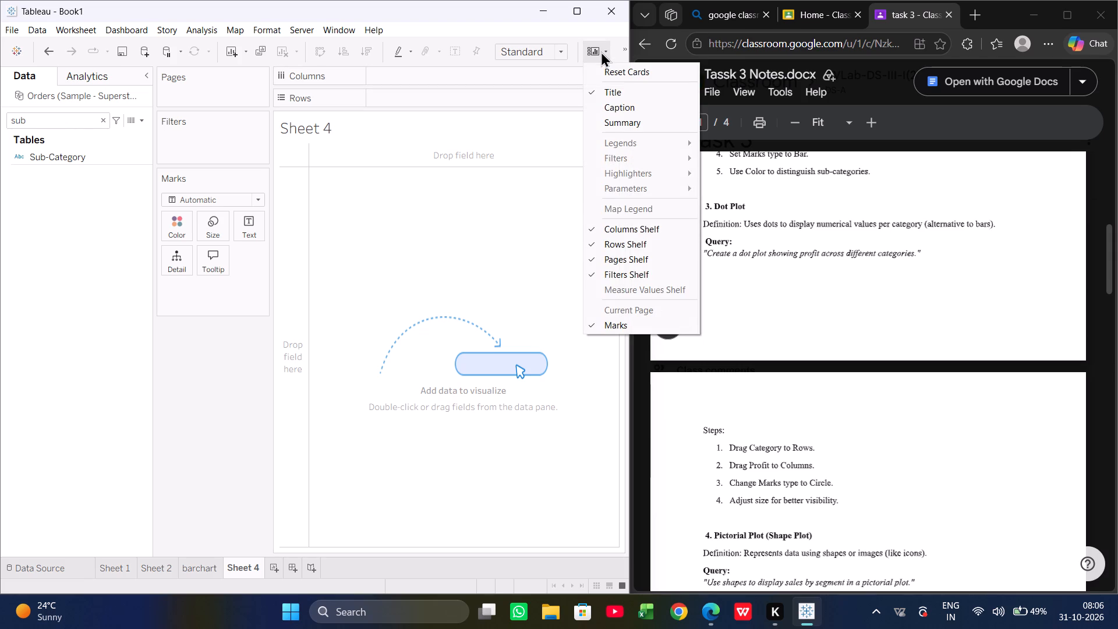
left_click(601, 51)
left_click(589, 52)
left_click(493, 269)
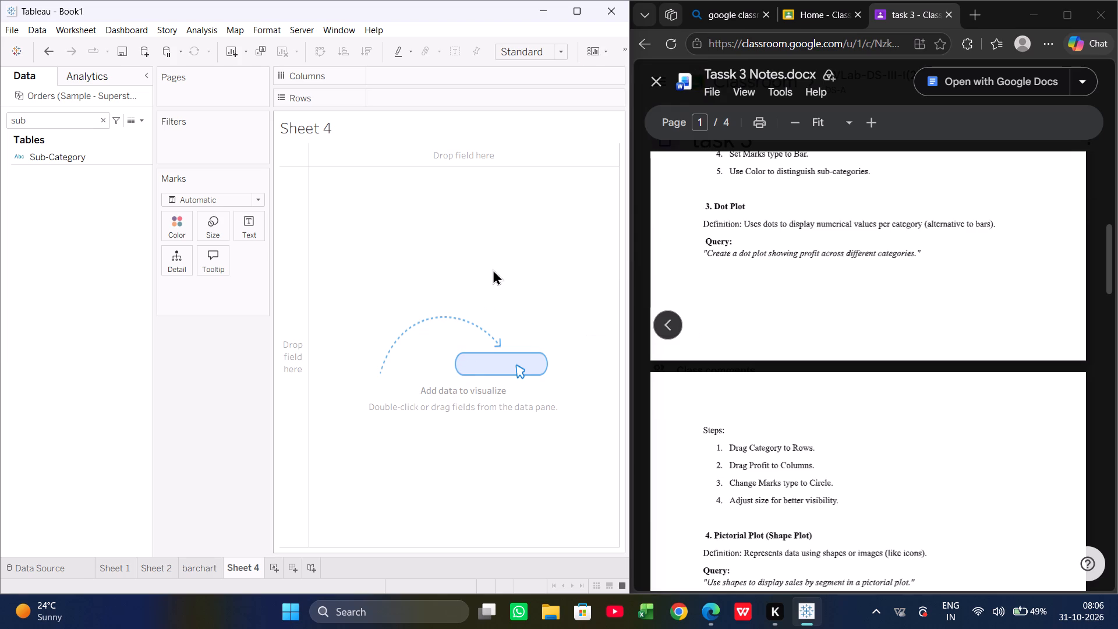
Read the Dot Plot query and steps in the Task 3 notes.
scroll(789, 342, "down", 1)
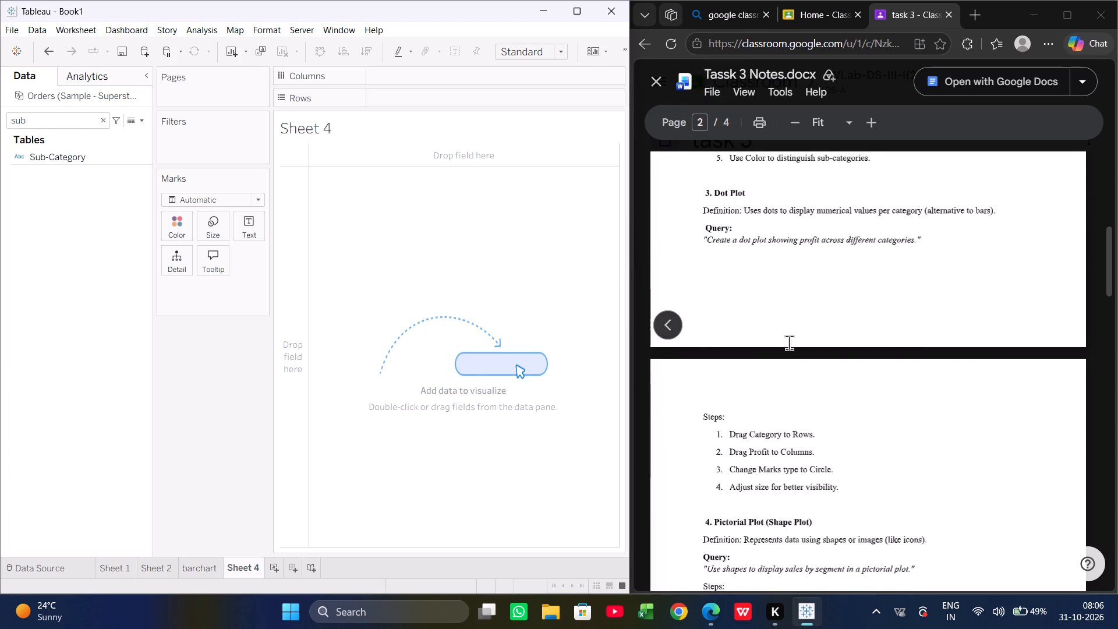
scroll(789, 342, "down", 2)
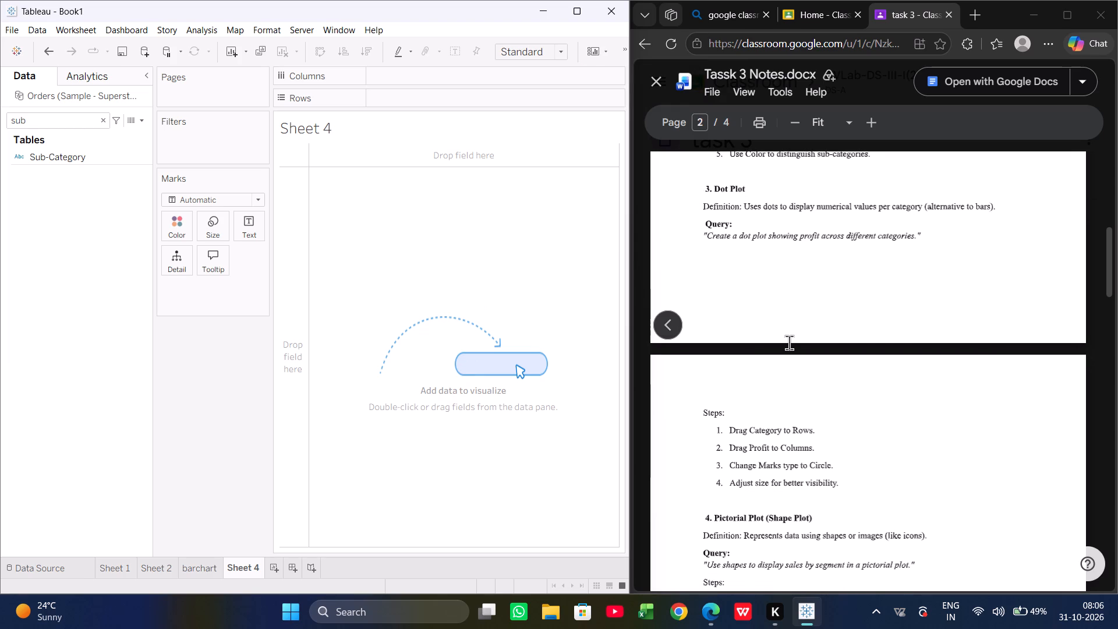
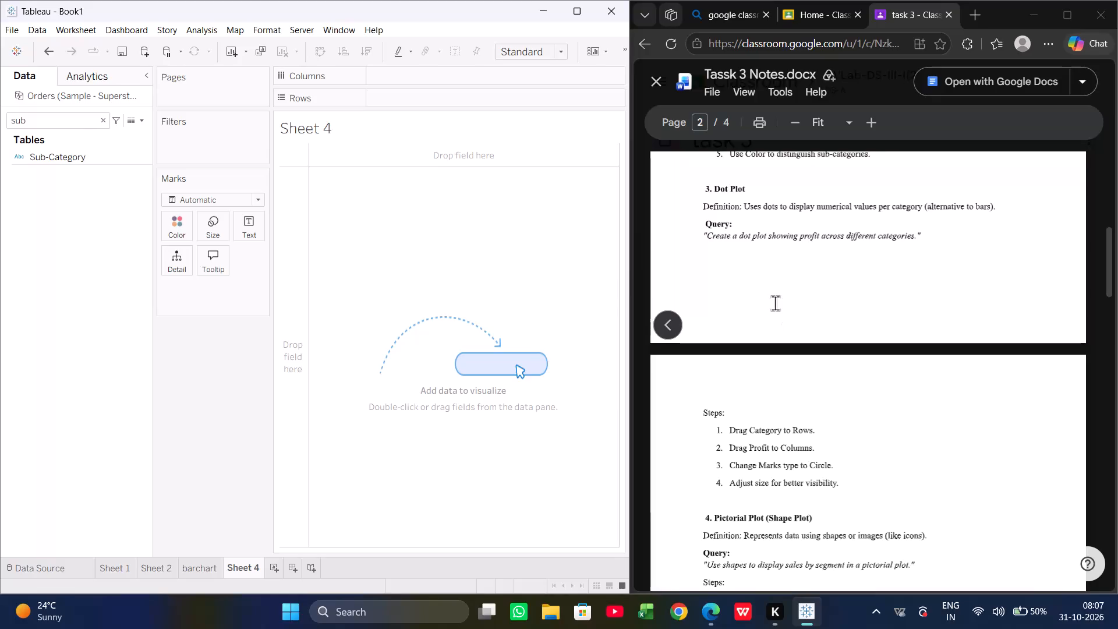
Following the Dot Plot steps, place Category on Rows and Profit on Columns in Sheet 4.
scroll(775, 303, "down", 1)
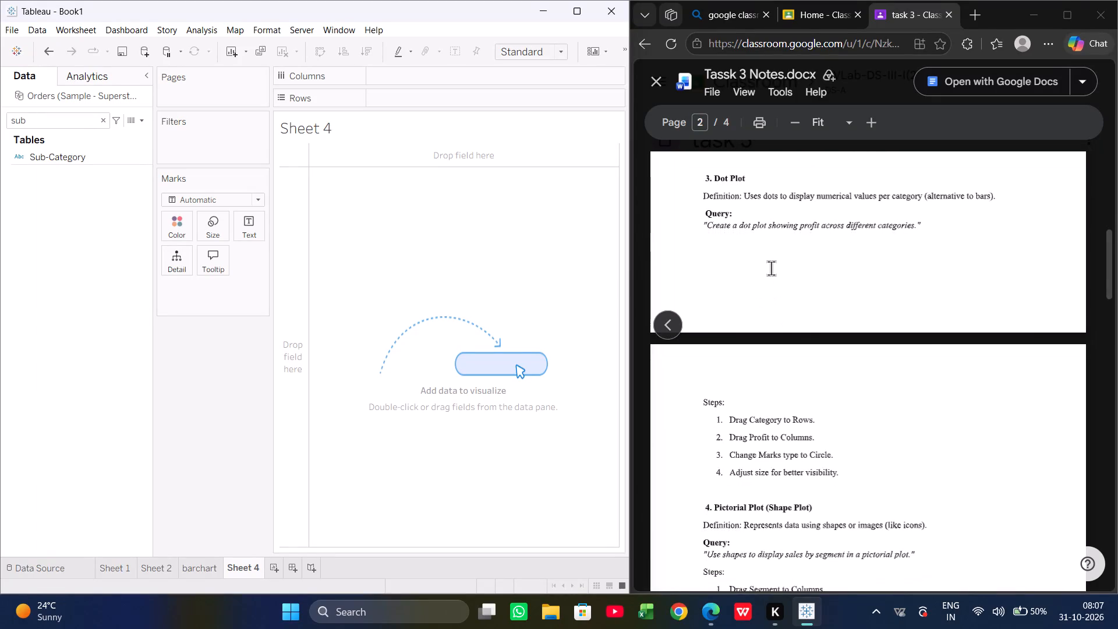
scroll(771, 268, "down", 4)
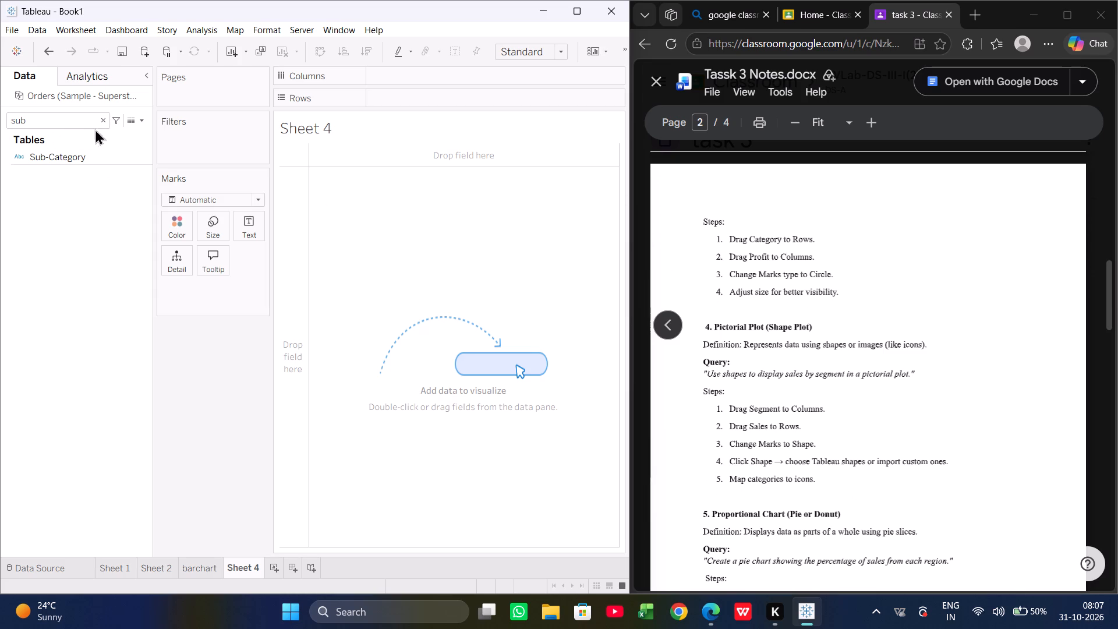
left_click(103, 116)
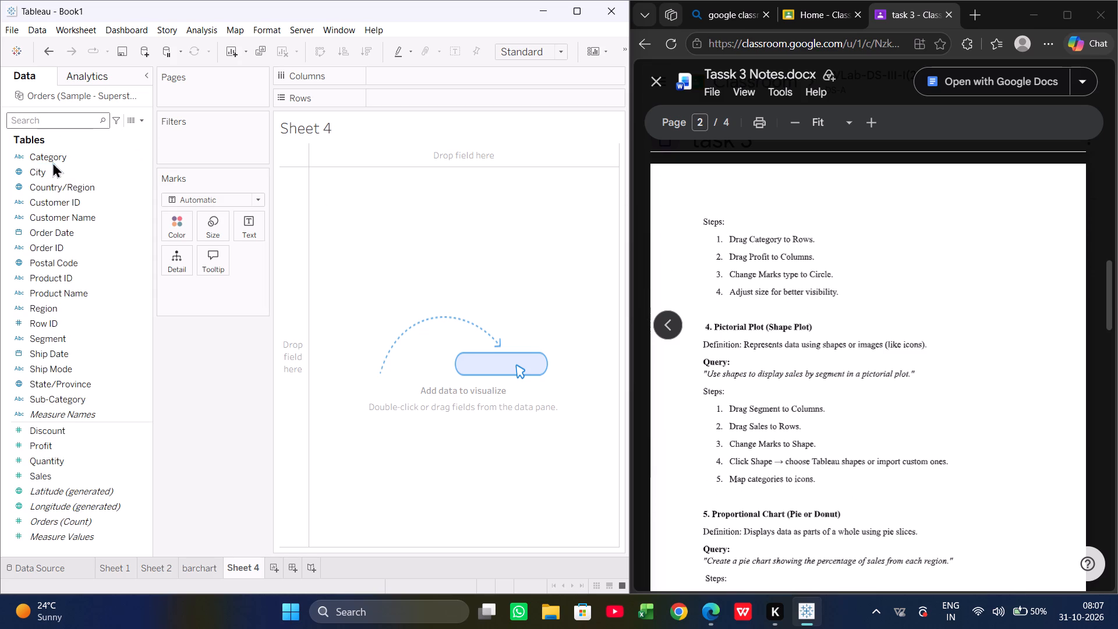
left_click_drag(48, 158, 392, 86)
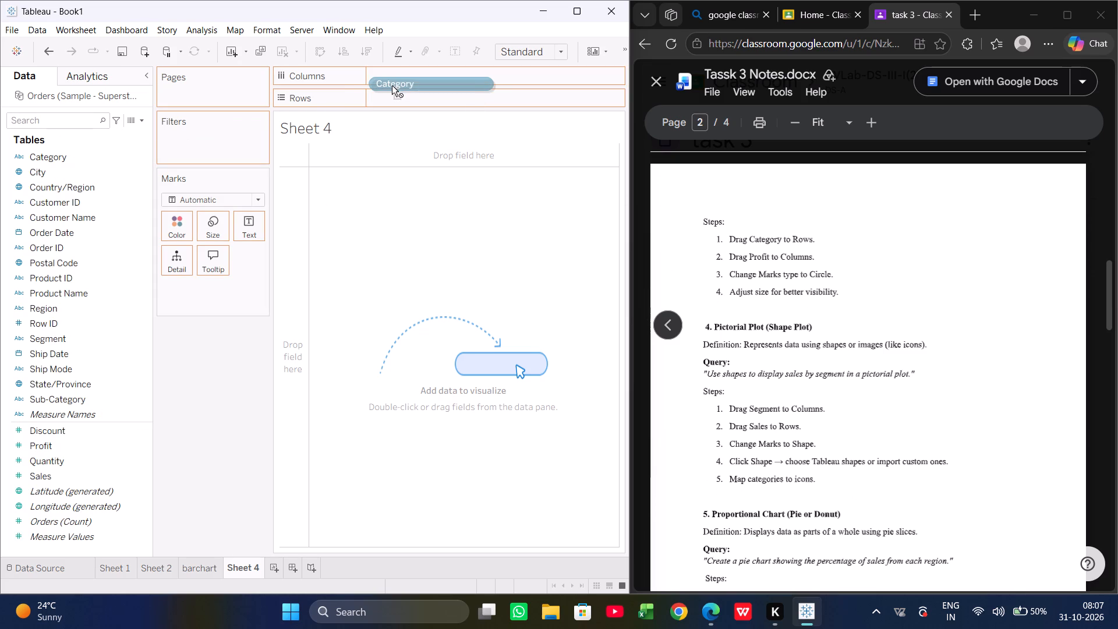
left_click_drag(392, 86, 393, 100)
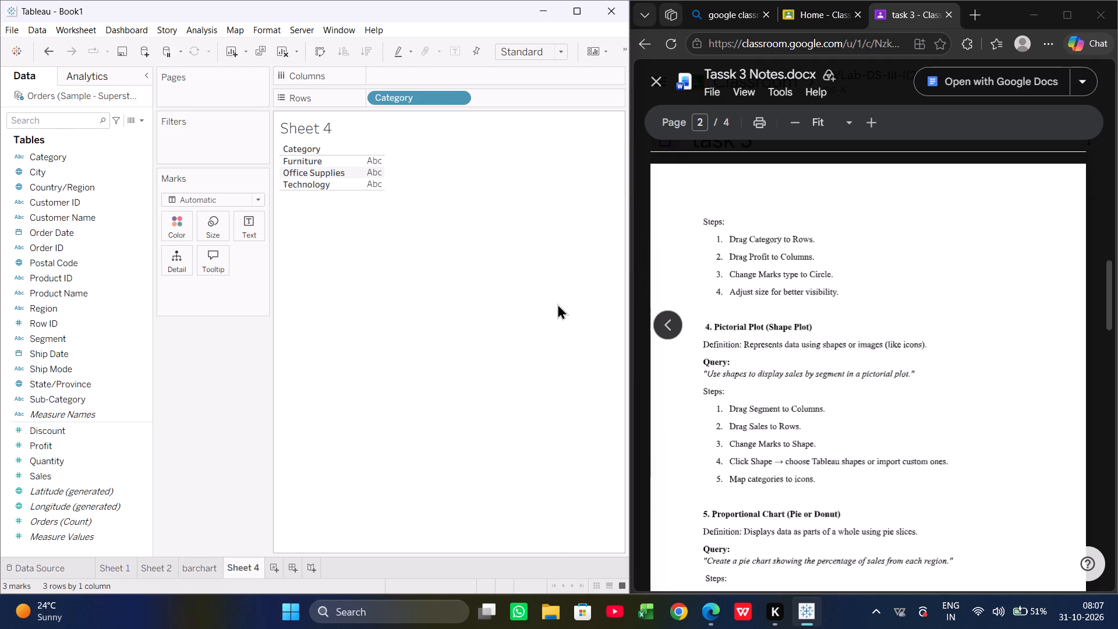
left_click(75, 125)
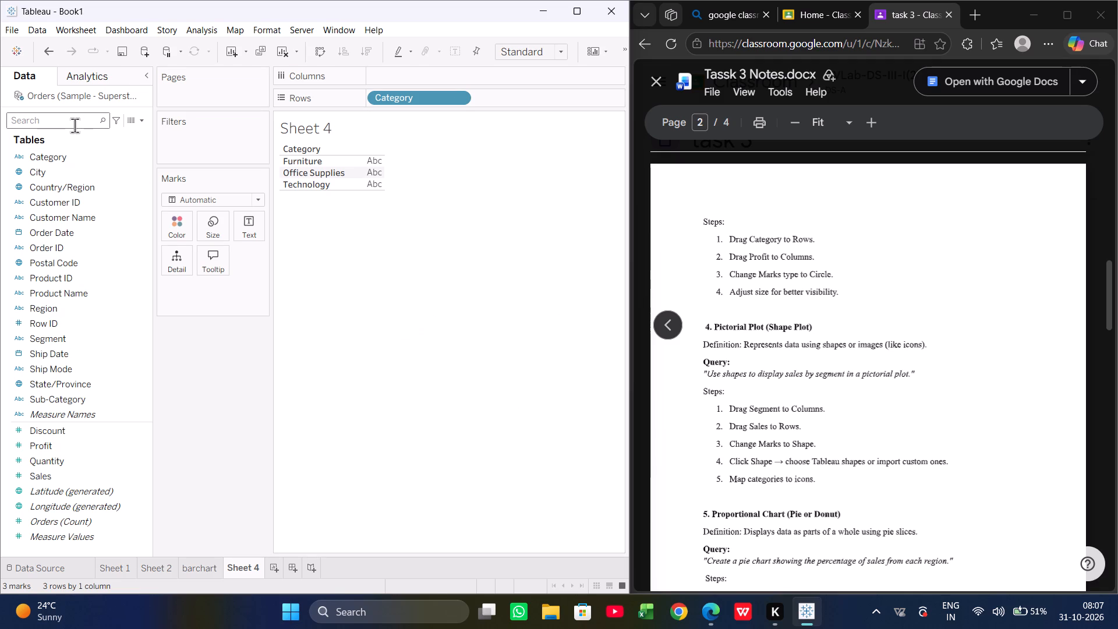
type("pr")
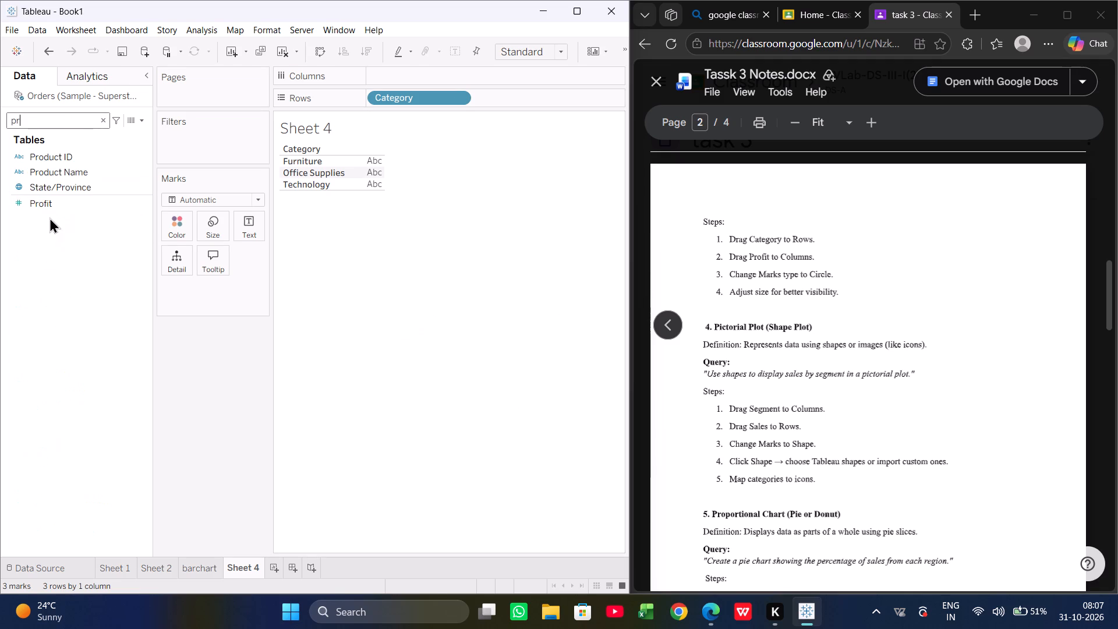
left_click_drag(36, 202, 393, 75)
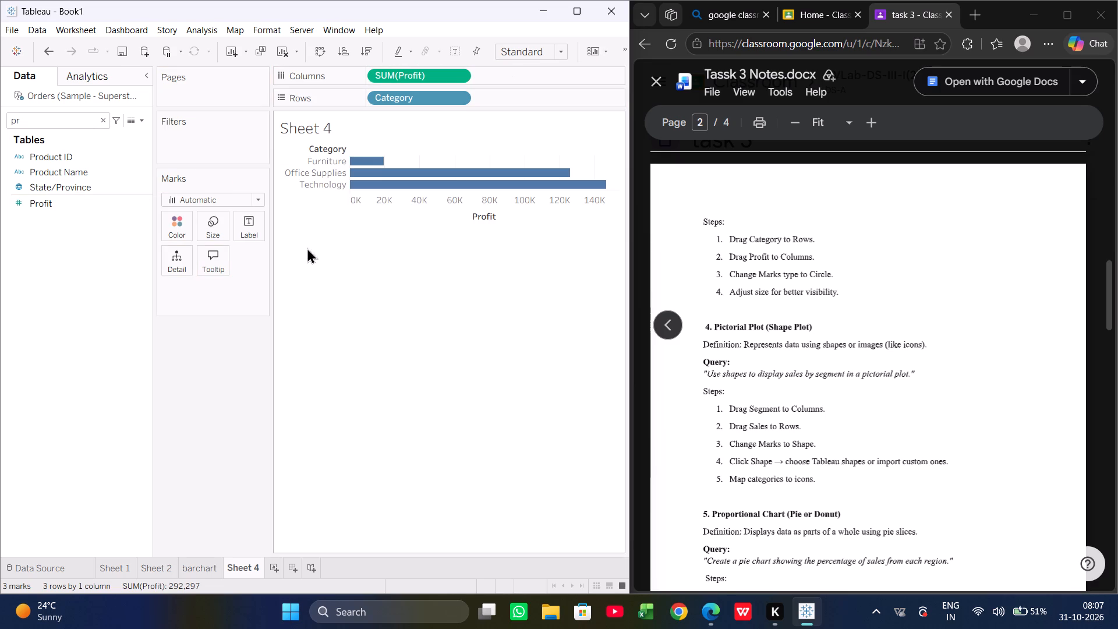
Change the mark type of the profit chart to Circle and enlarge the circles to about the middle of the size range.
left_click(254, 196)
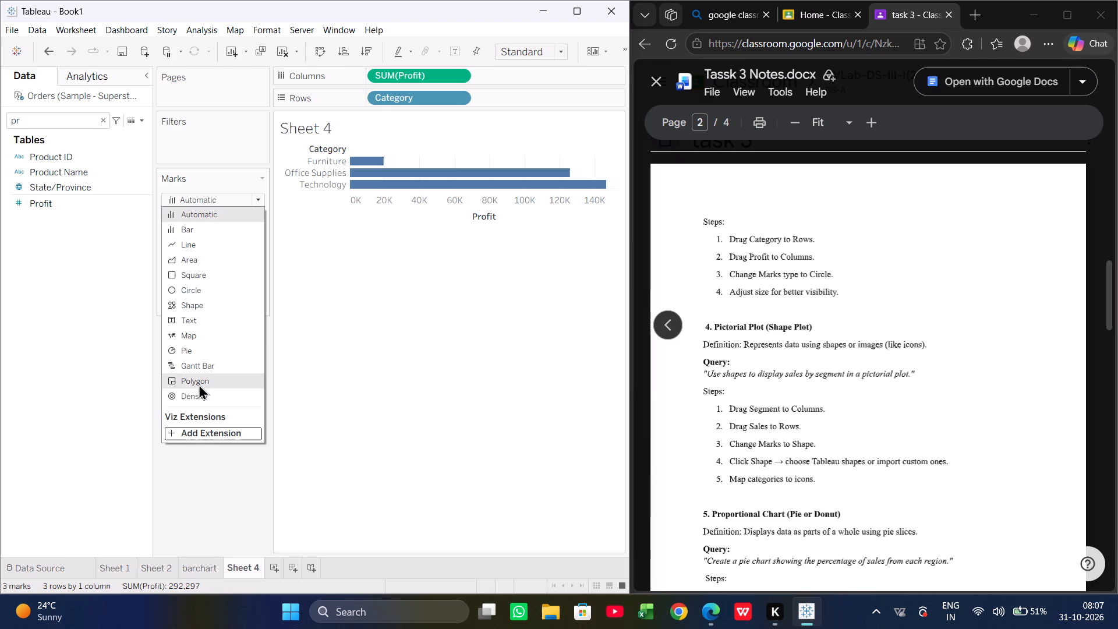
left_click(187, 290)
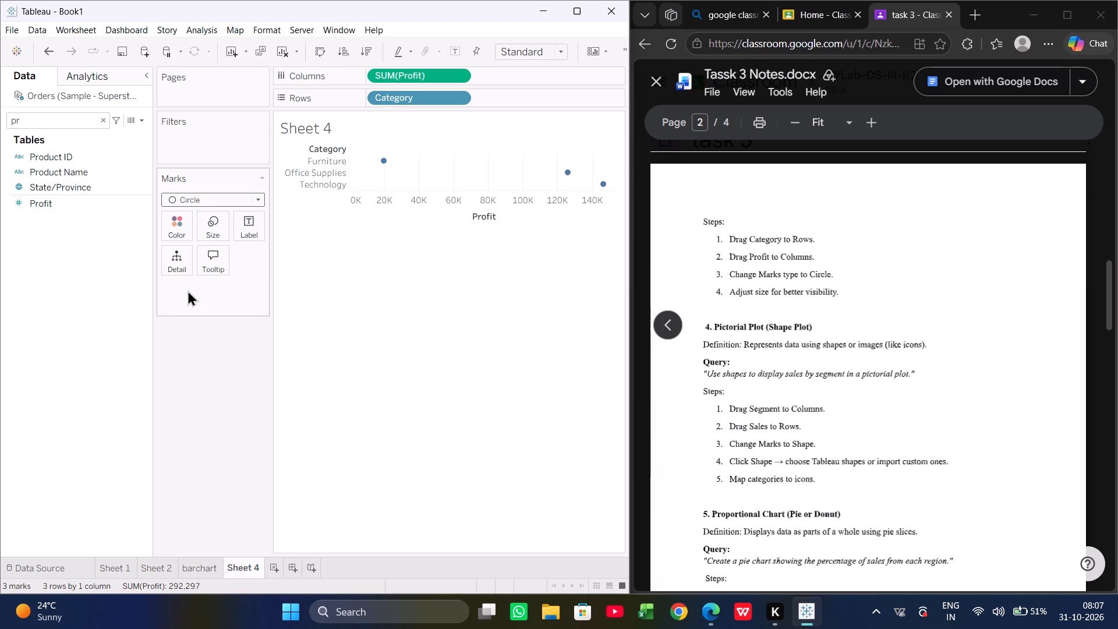
left_click(214, 228)
left_click(258, 257)
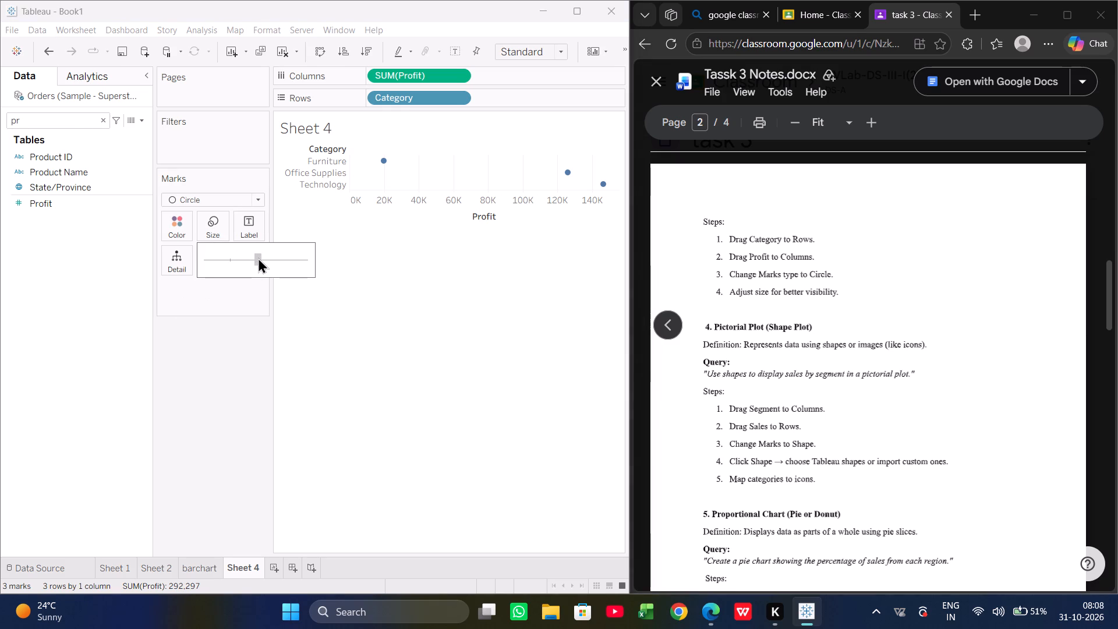
left_click(450, 367)
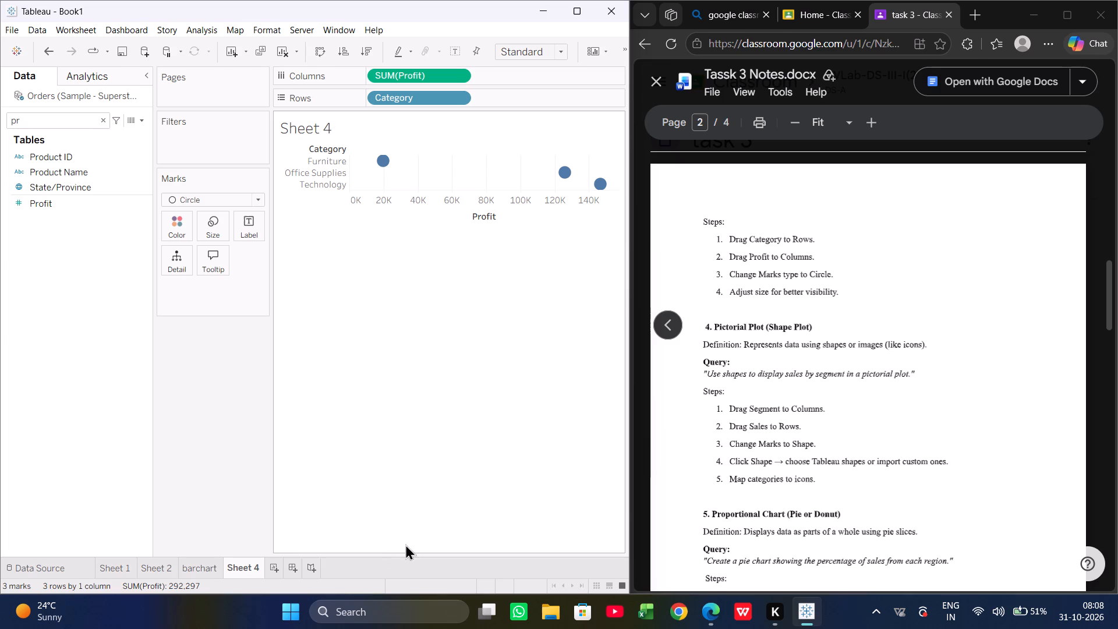
Rename the Sheet 4 worksheet as dot plot.
right_click(249, 567)
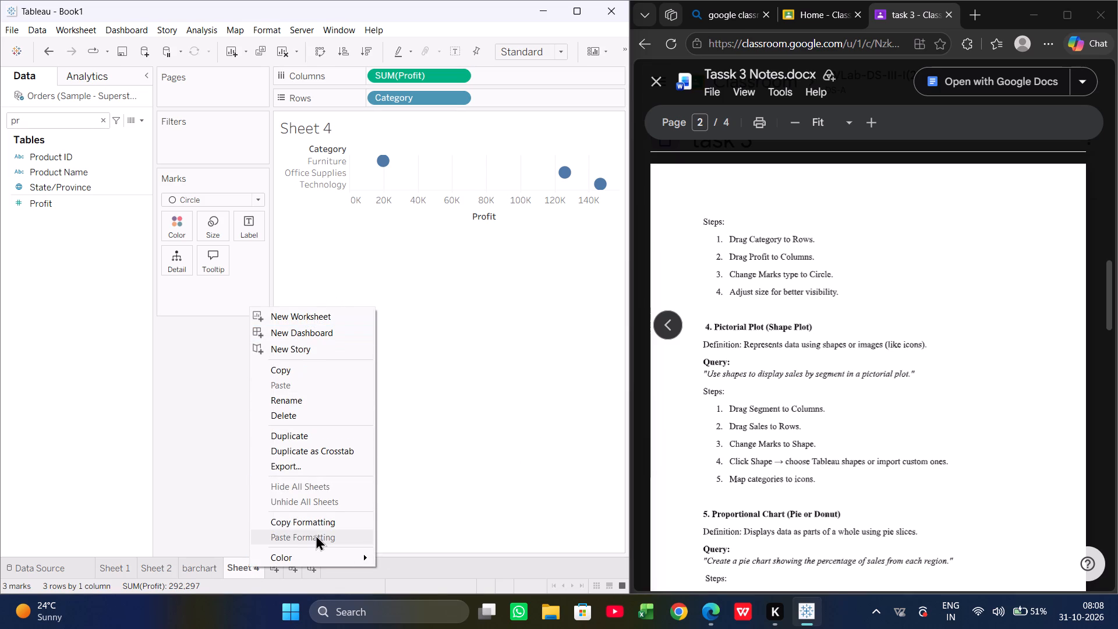
left_click(306, 397)
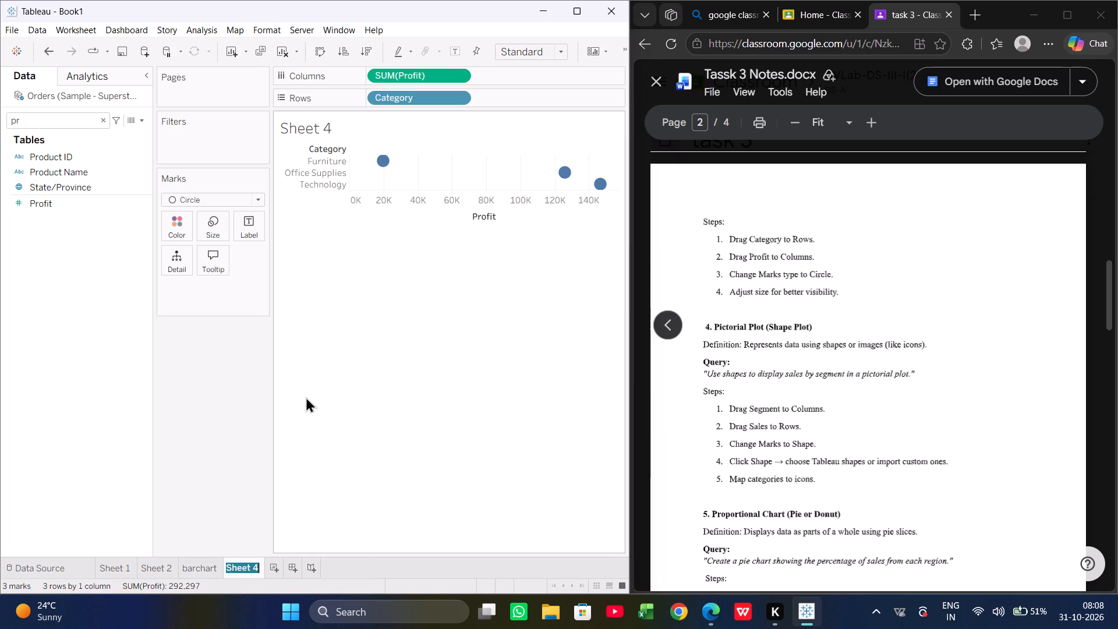
key("b")
key("BackSpace")
key("BackSpace")
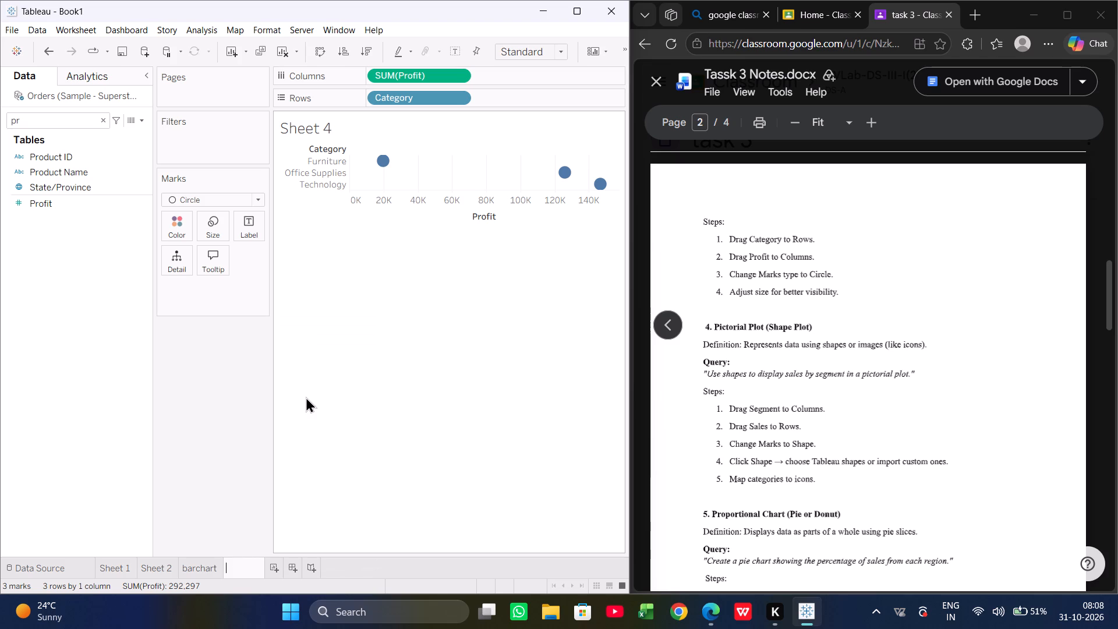
type("dot")
key("space")
scroll(1014, 325, "up", 2)
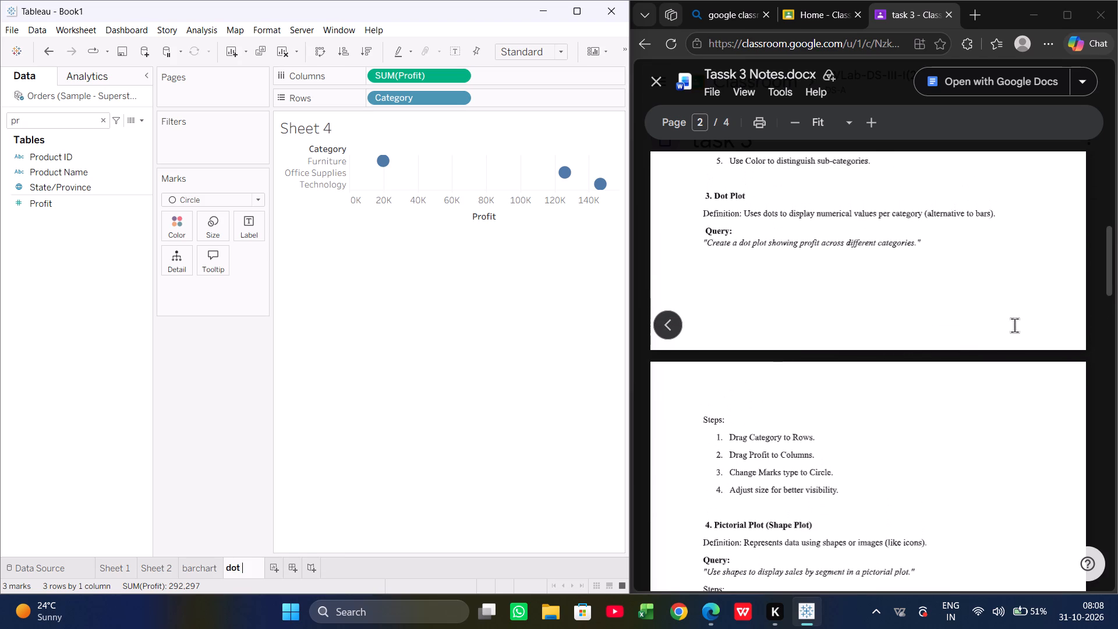
scroll(1014, 325, "up", 1)
key("space")
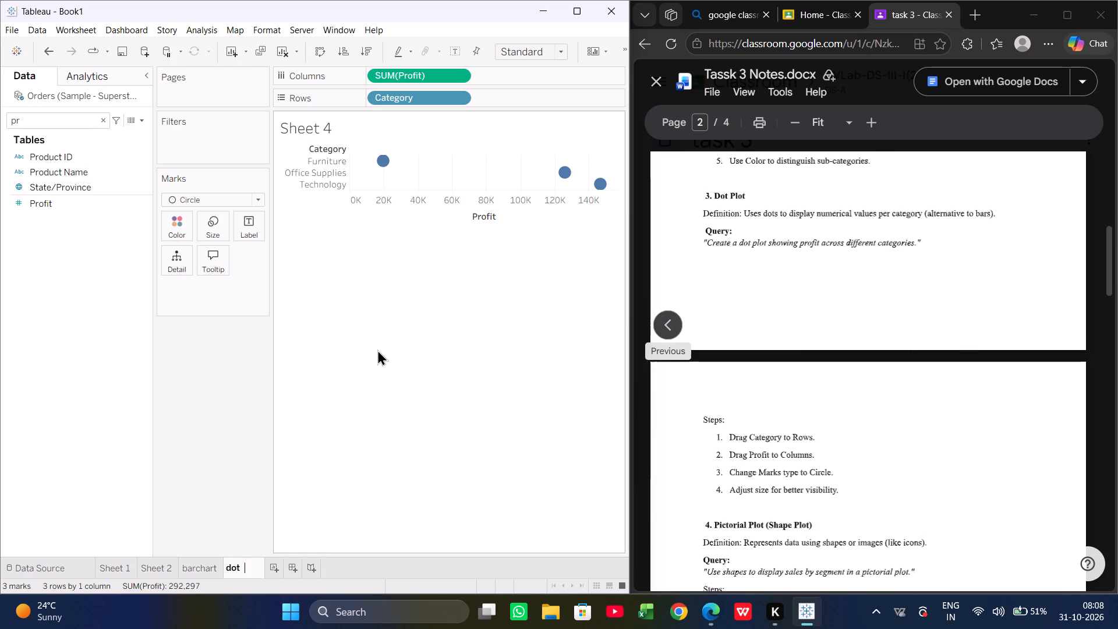
key("BackSpace")
type("plot")
key("Return")
left_click(477, 514)
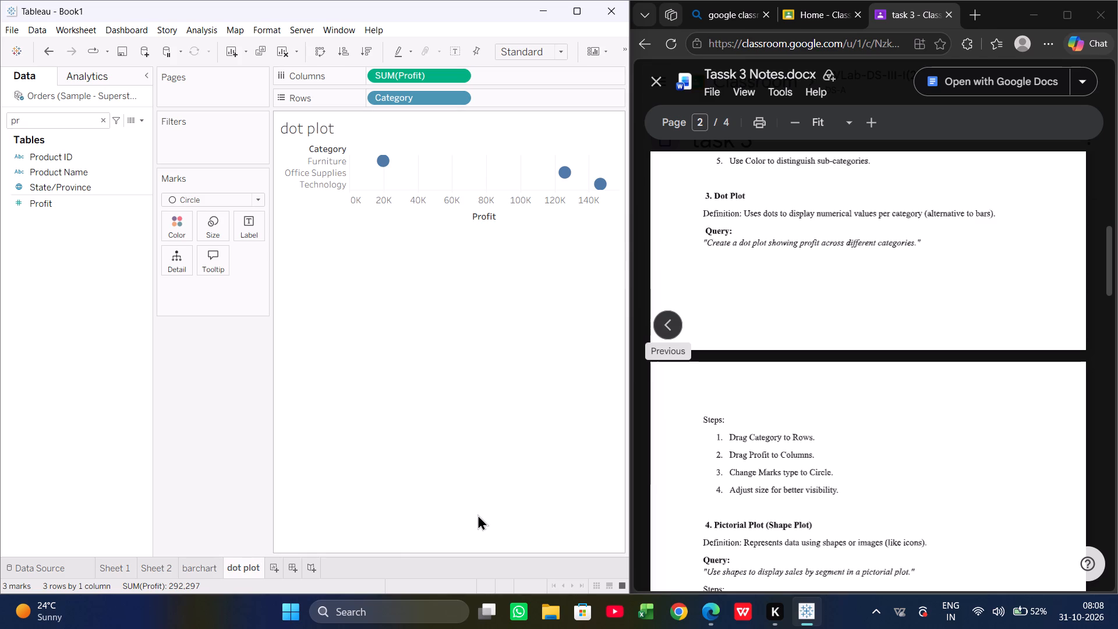
Add a new blank worksheet after dot plot and bring up the Pictorial Plot section of the Task 3 notes.
left_click(274, 571)
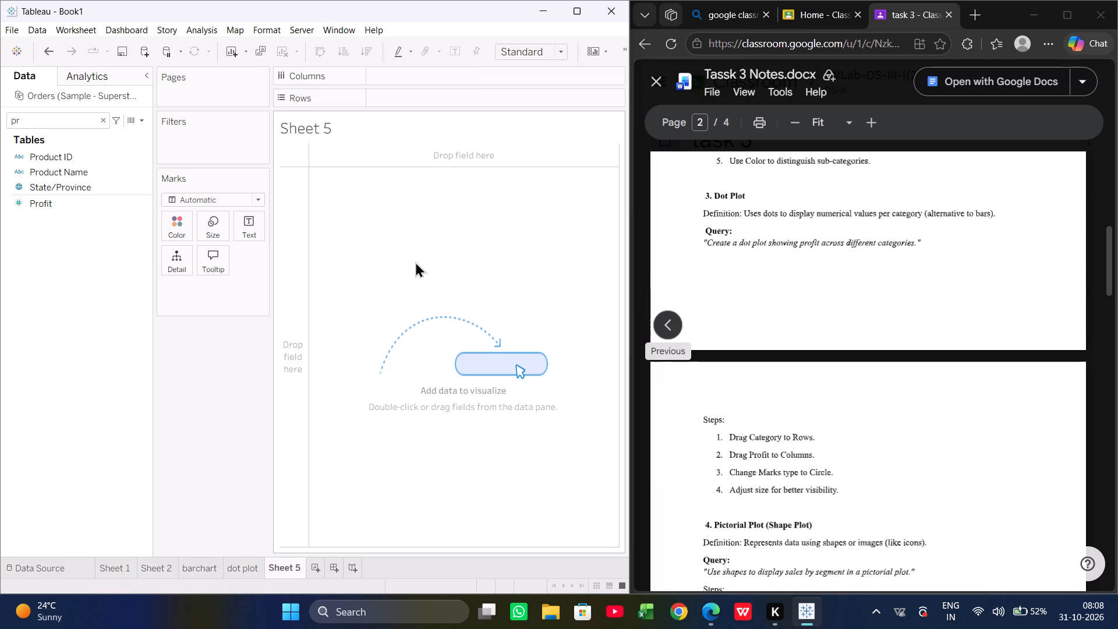
scroll(791, 329, "down", 4)
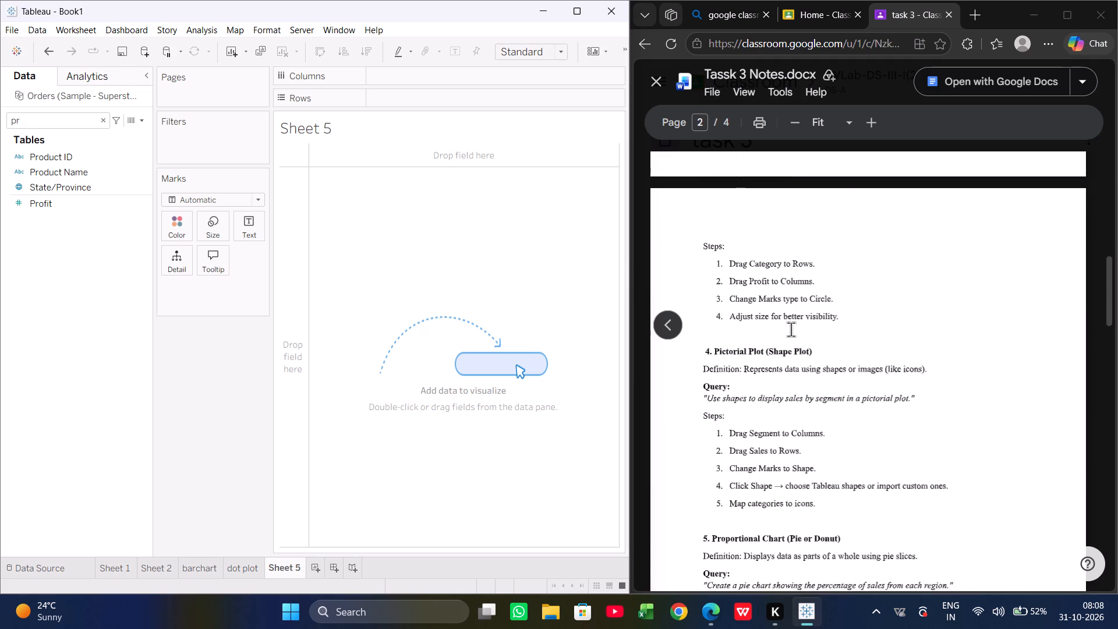
scroll(791, 329, "down", 2)
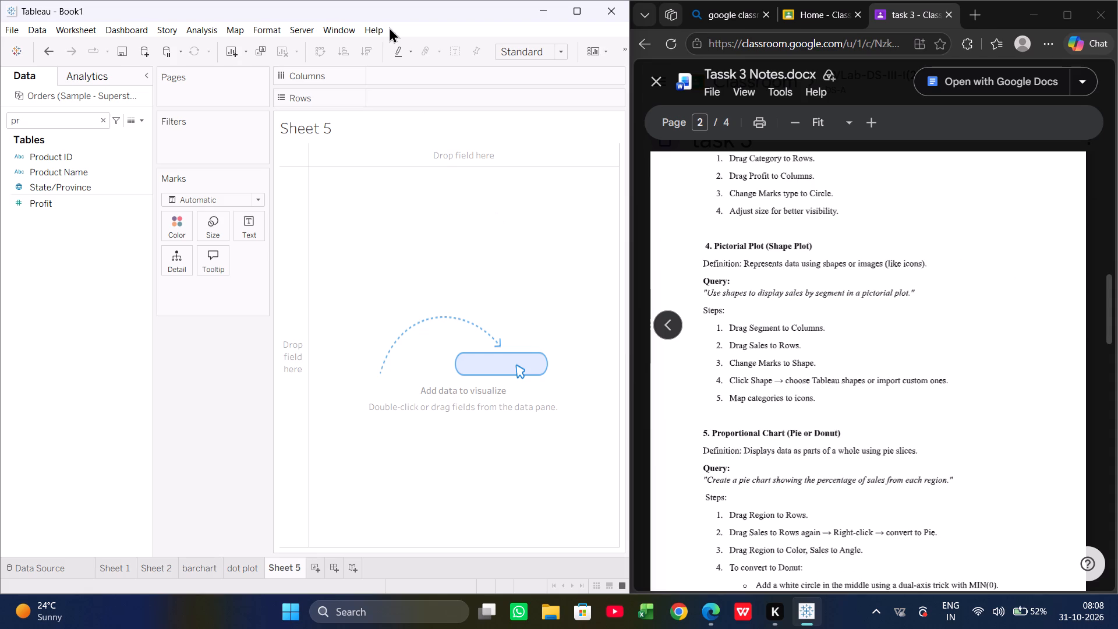
Place Segment on Columns and Sales on Rows in Sheet 5.
left_click(107, 124)
type("se")
left_click_drag(34, 158, 407, 78)
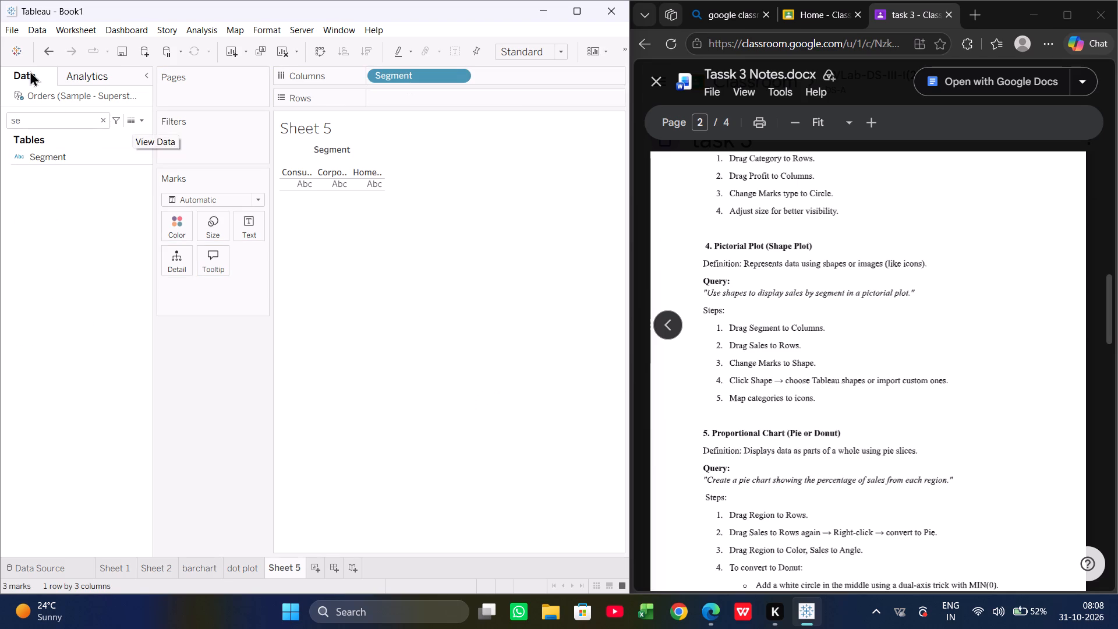
left_click(103, 123)
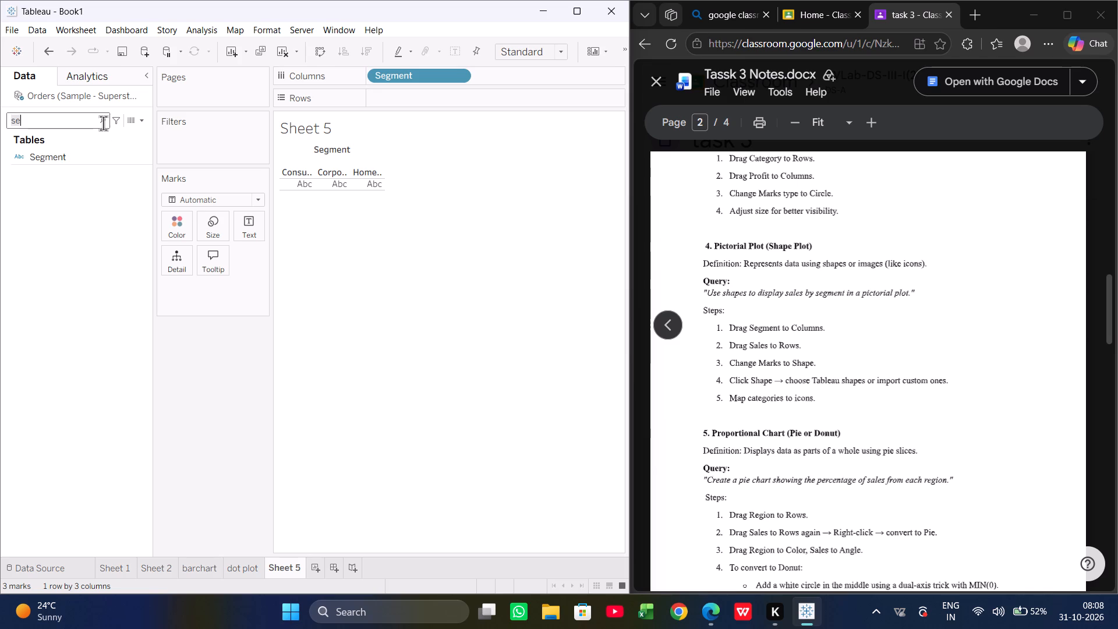
type("sa")
left_click_drag(30, 167, 253, 147)
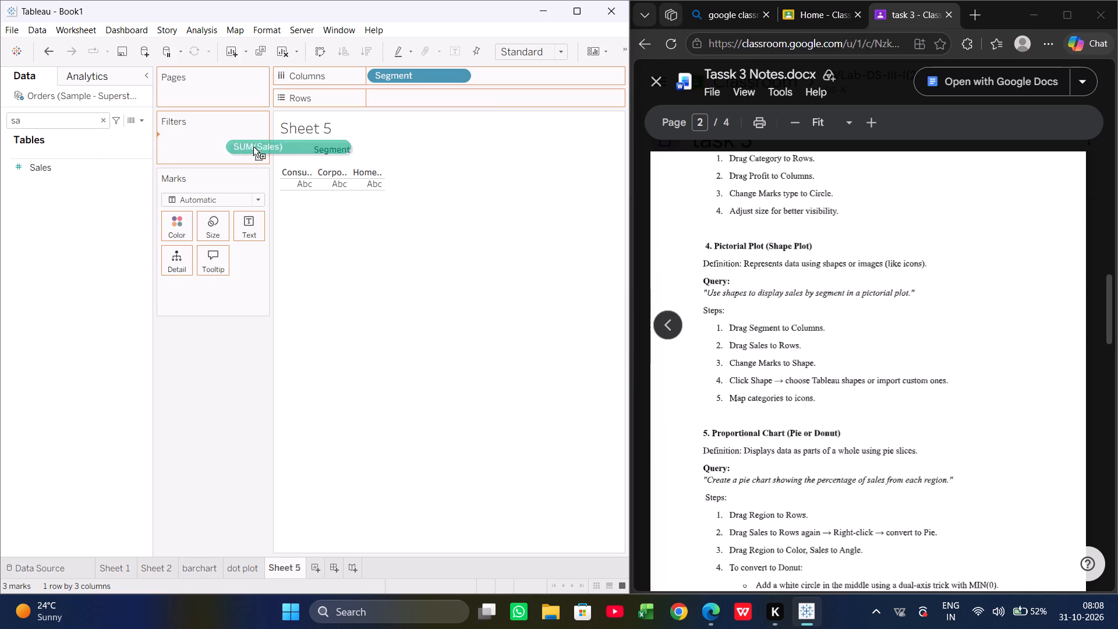
left_click_drag(253, 147, 372, 105)
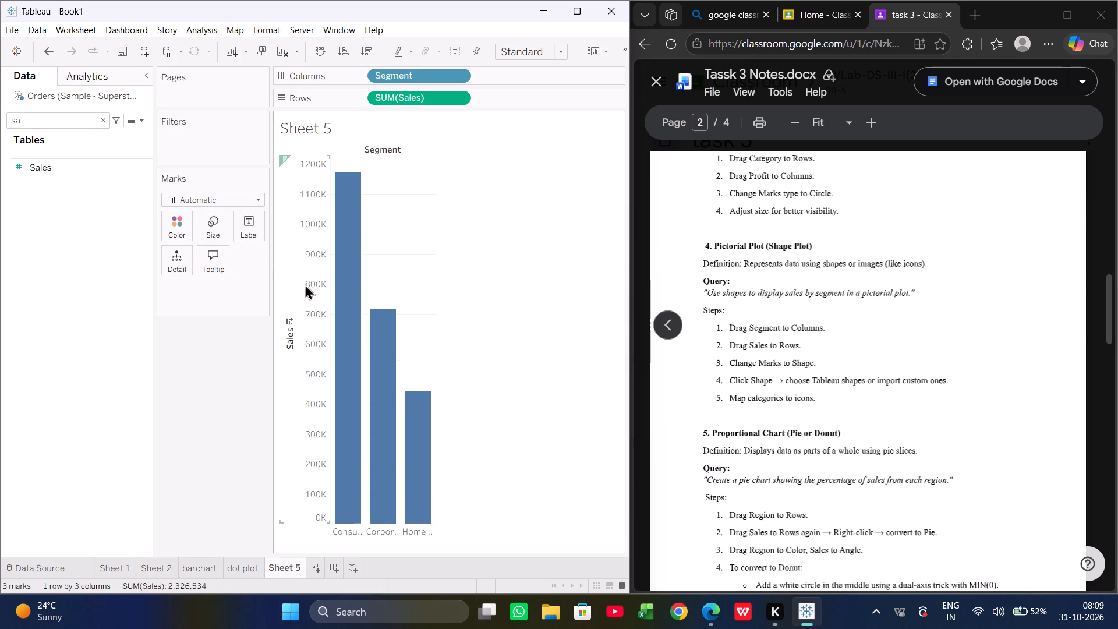
Change the mark type of the sales by segment chart to Shape.
left_click(258, 201)
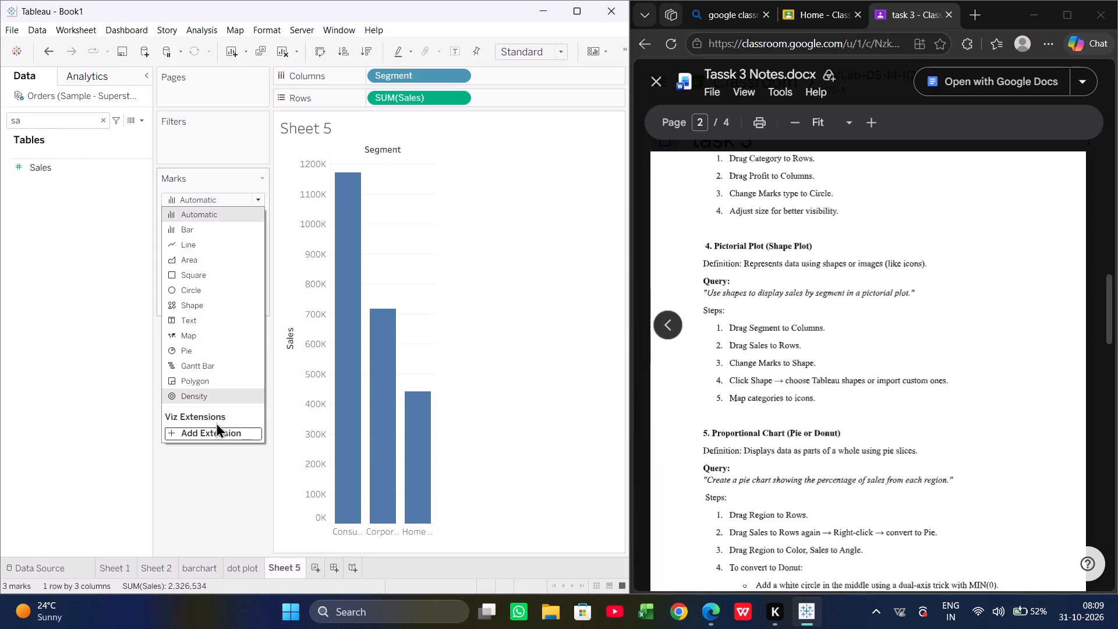
left_click(197, 303)
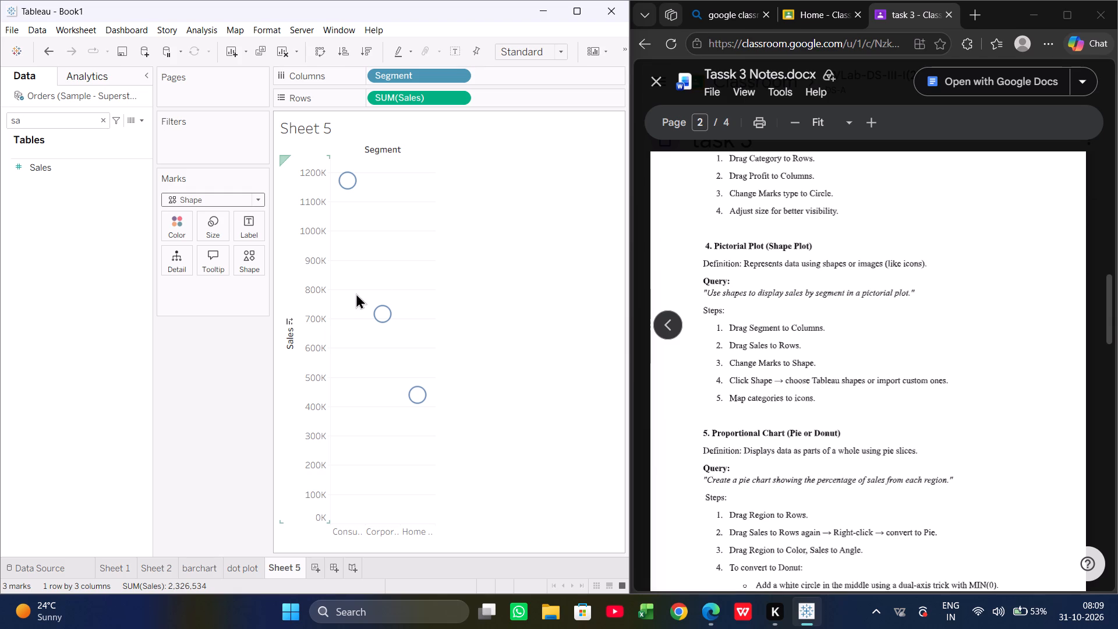
Maximize the Tableau window so the worksheet fills the whole screen.
left_click(595, 51)
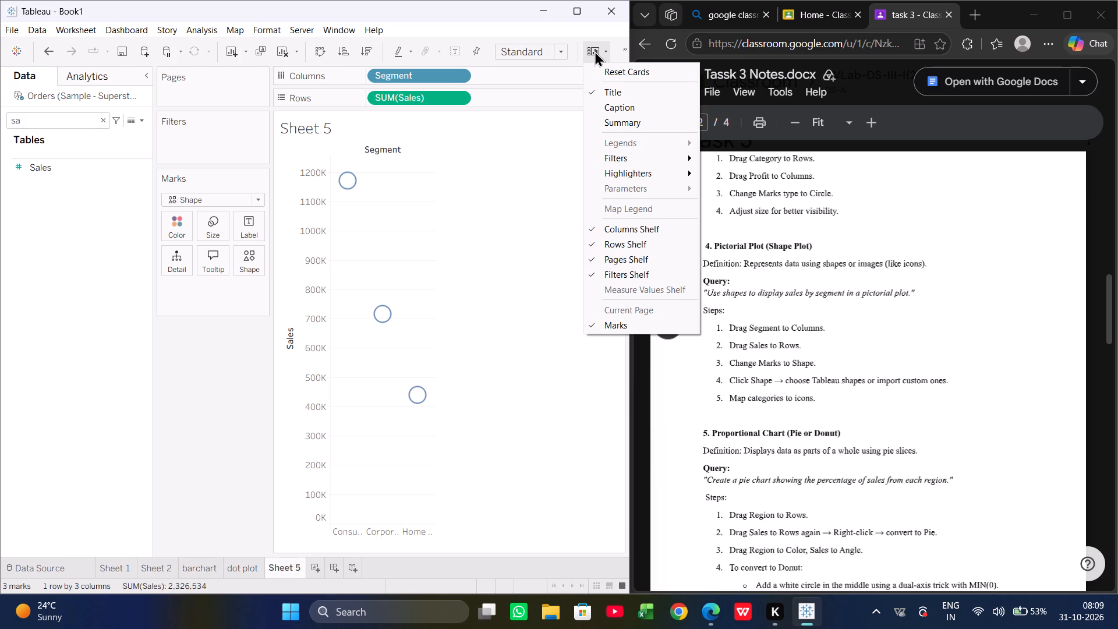
left_click(522, 162)
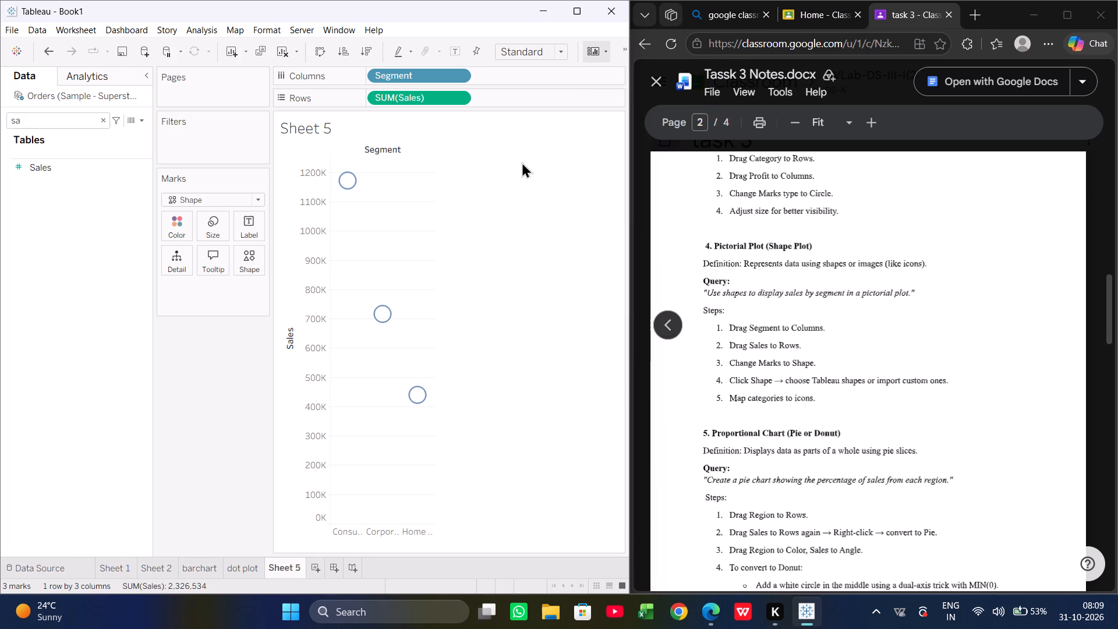
left_click(575, 10)
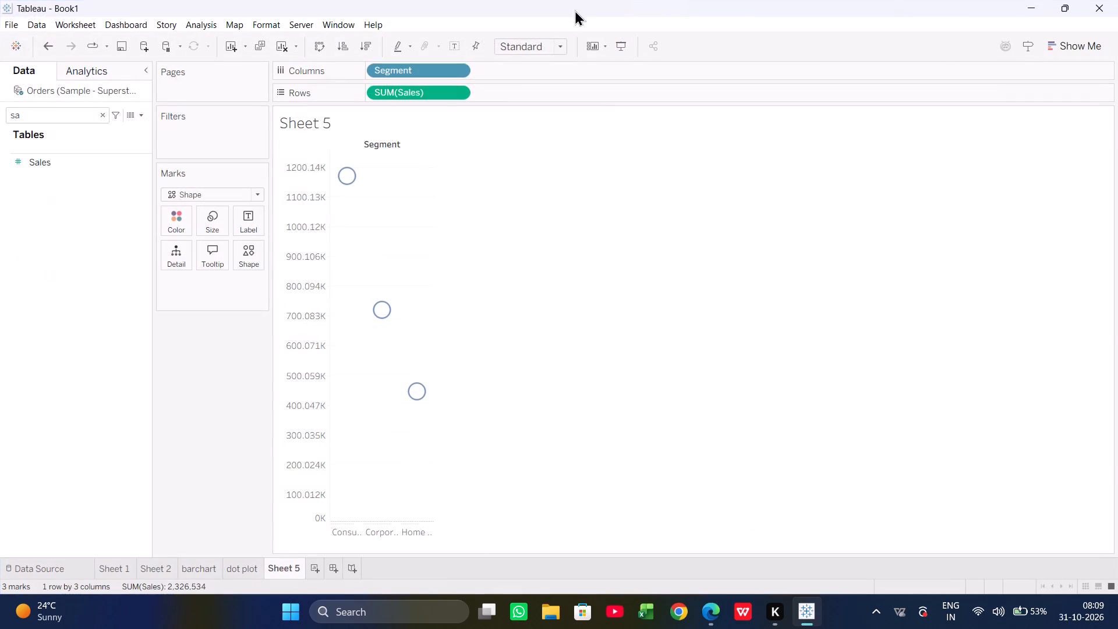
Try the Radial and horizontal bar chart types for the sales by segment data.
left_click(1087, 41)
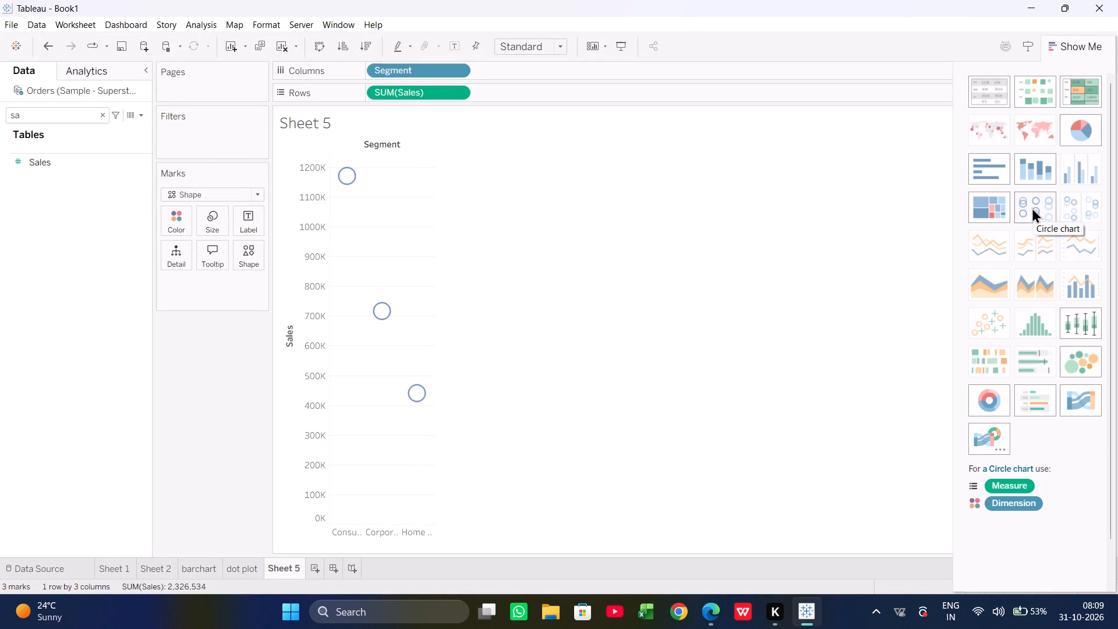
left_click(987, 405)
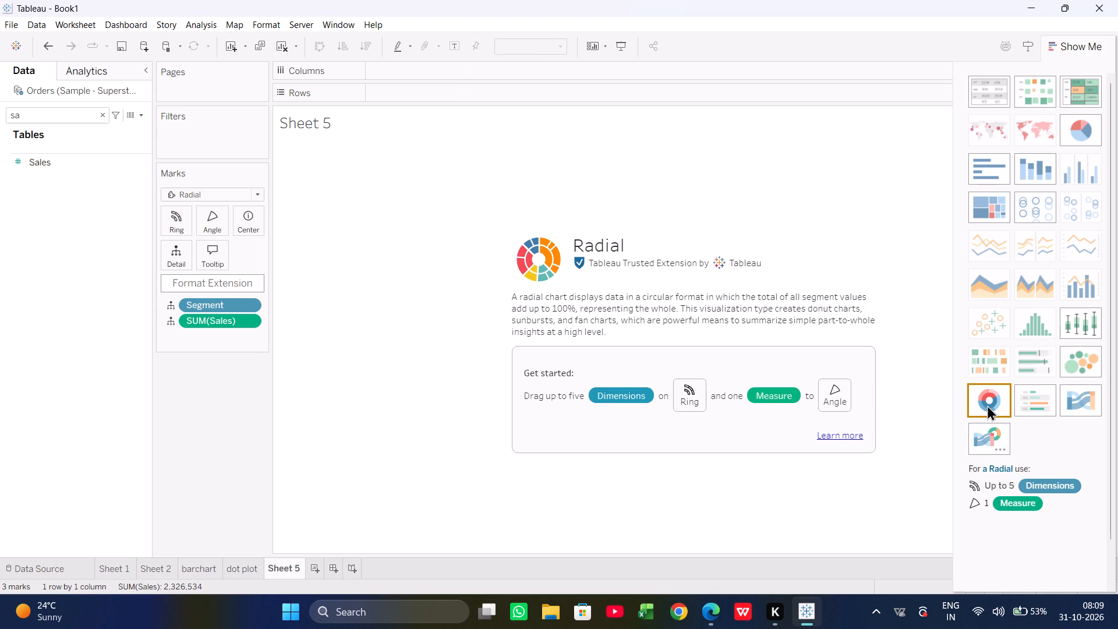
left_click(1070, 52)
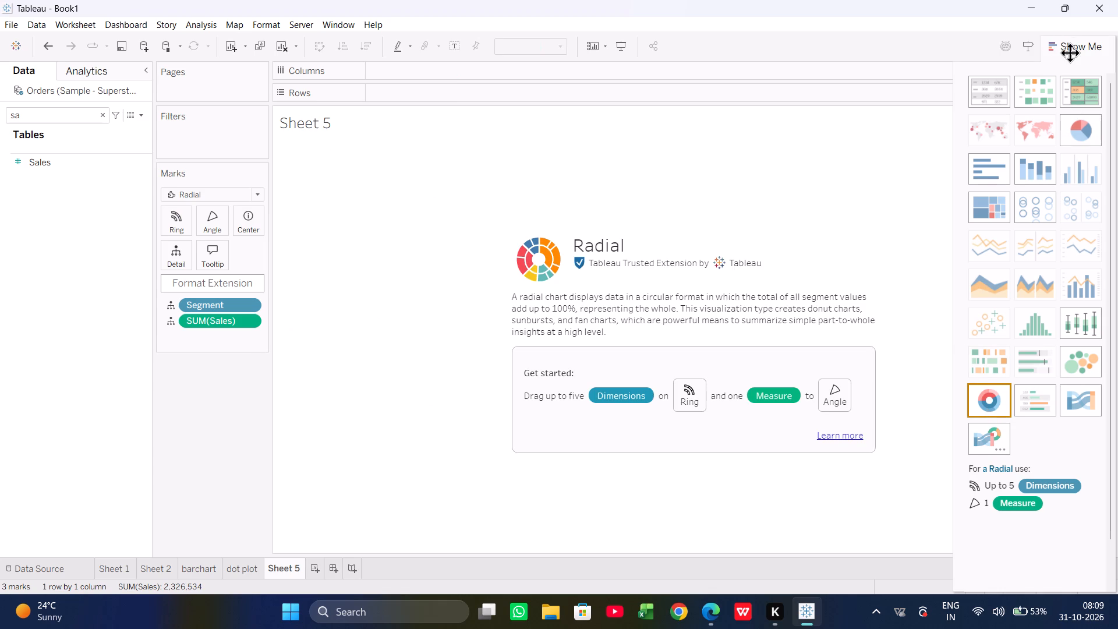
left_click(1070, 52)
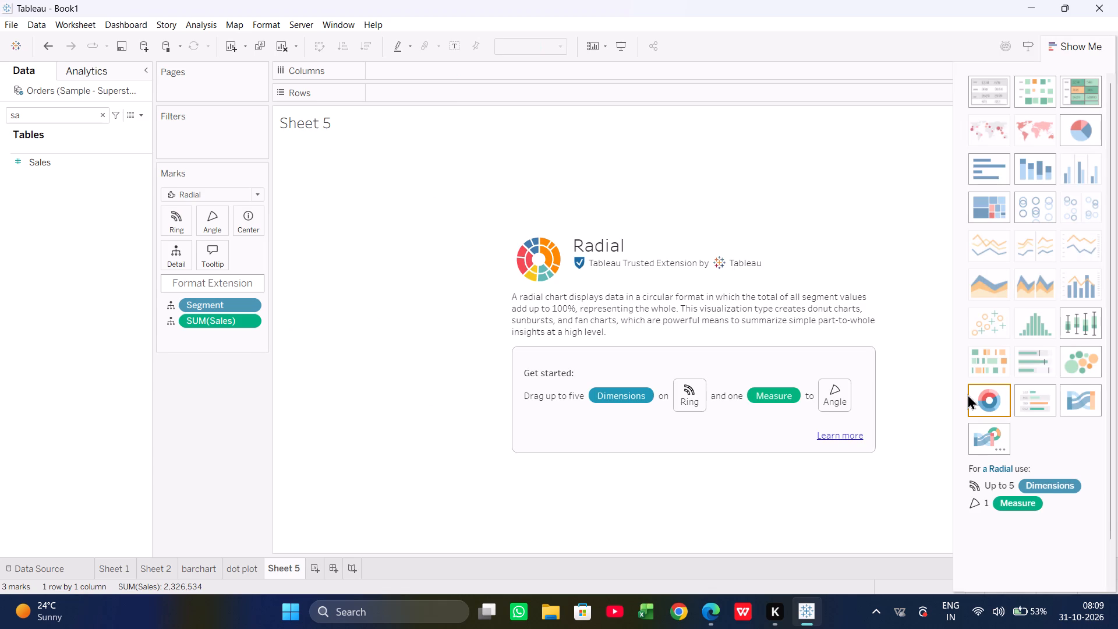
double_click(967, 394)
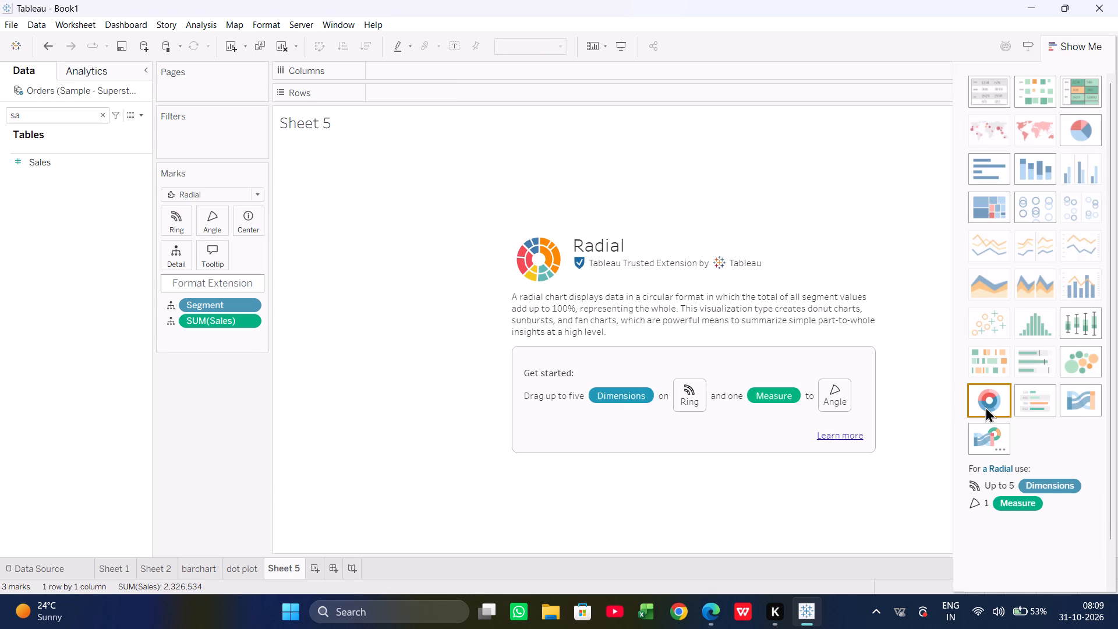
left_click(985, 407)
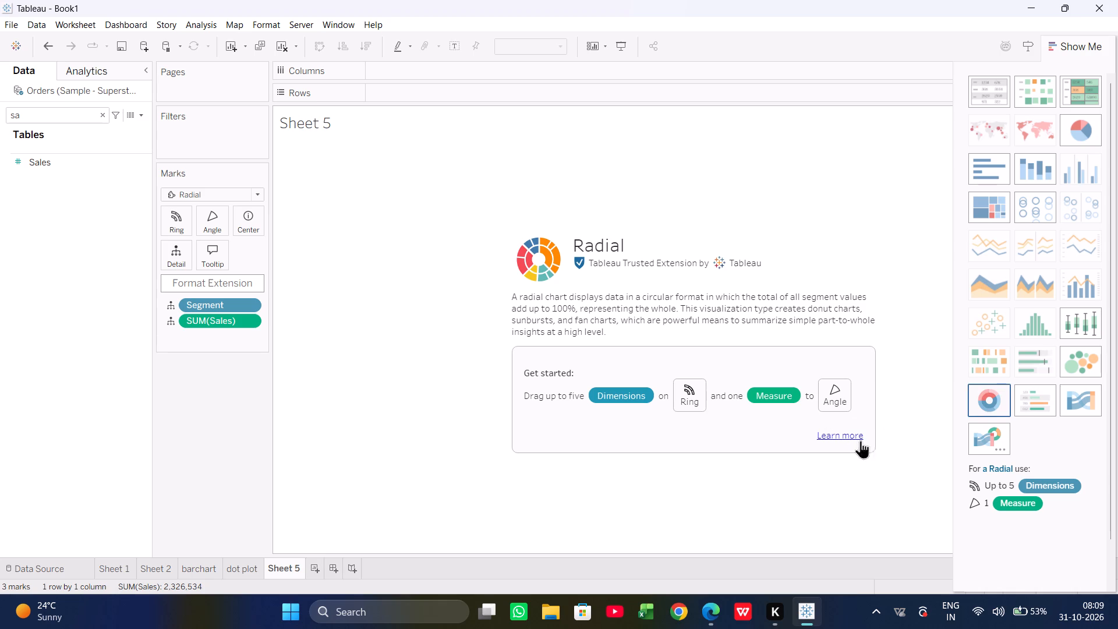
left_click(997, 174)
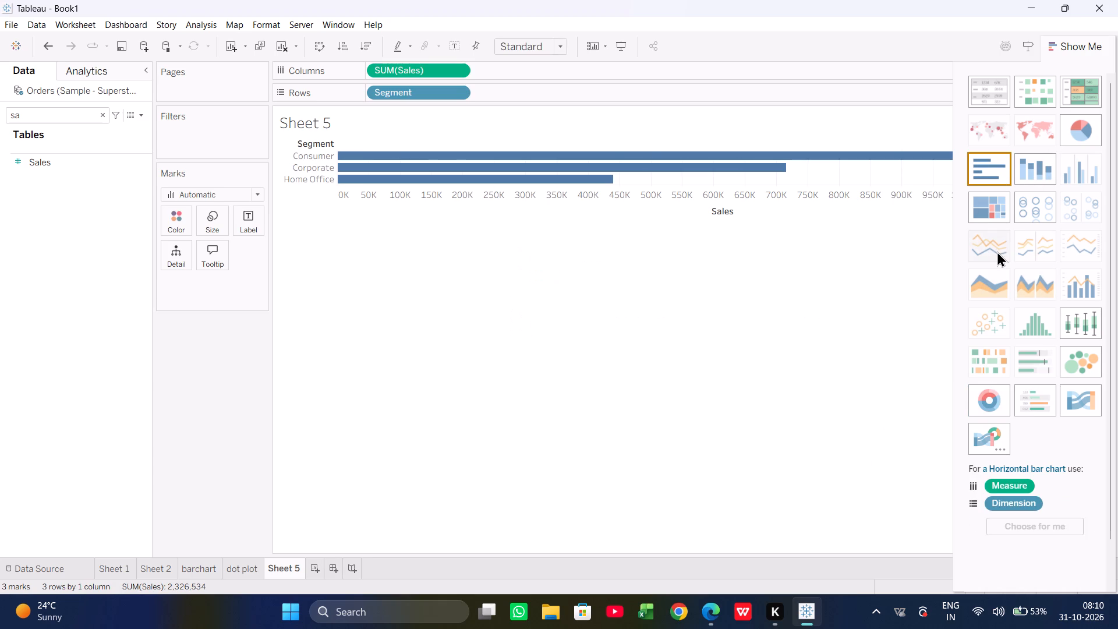
Apply the circle chart type to the sales by segment data and hide the chart suggestions.
left_click(1022, 212)
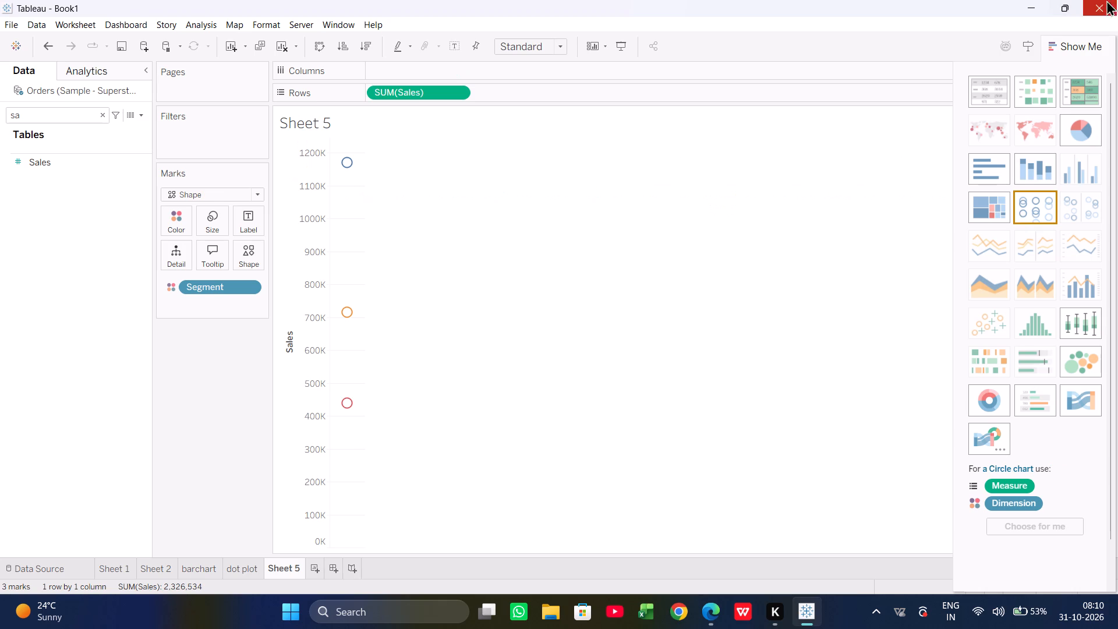
left_click(1088, 43)
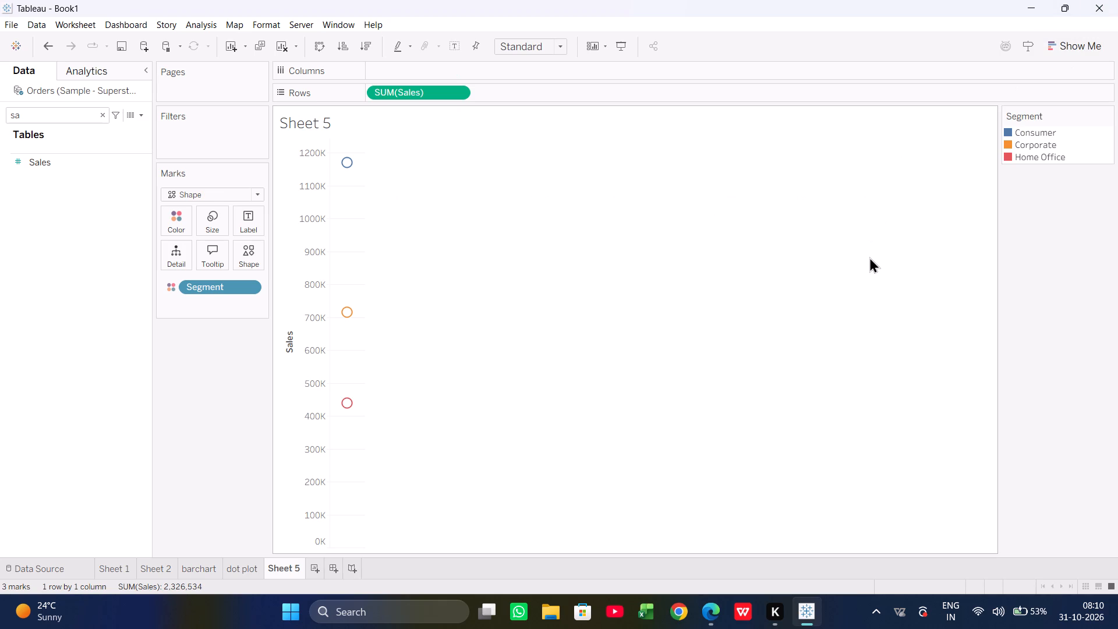
Restore the Tableau window to half-screen size beside the Task 3 notes and review the Pictorial Plot steps.
left_click(1069, 3)
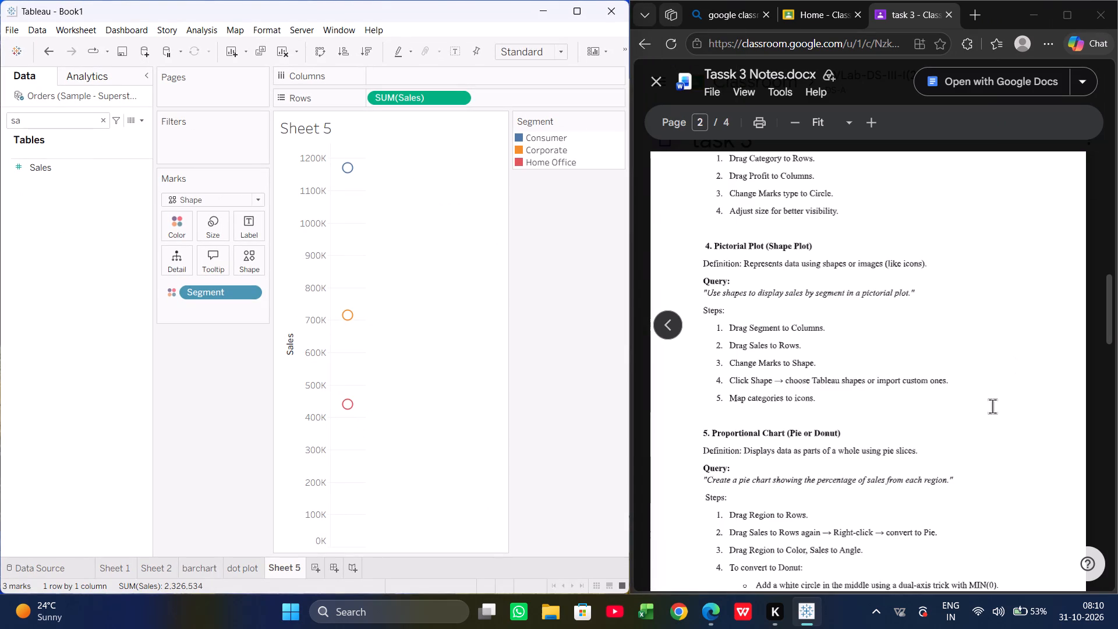
scroll(992, 406, "down", 1)
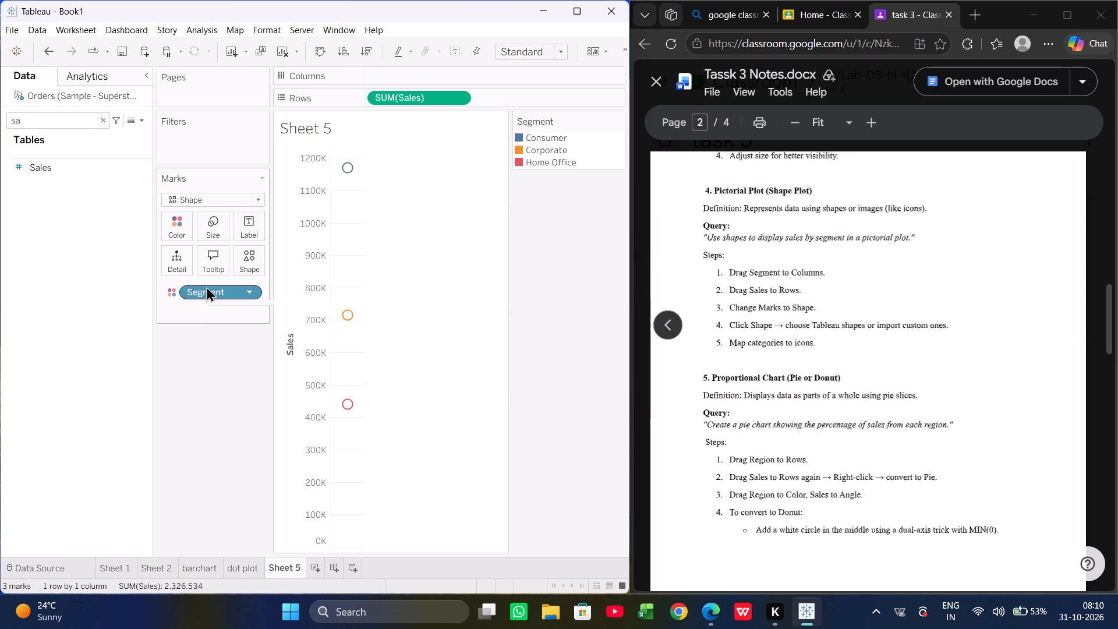
Clear the field search so that all data fields are listed.
left_click_drag(206, 286, 103, 120)
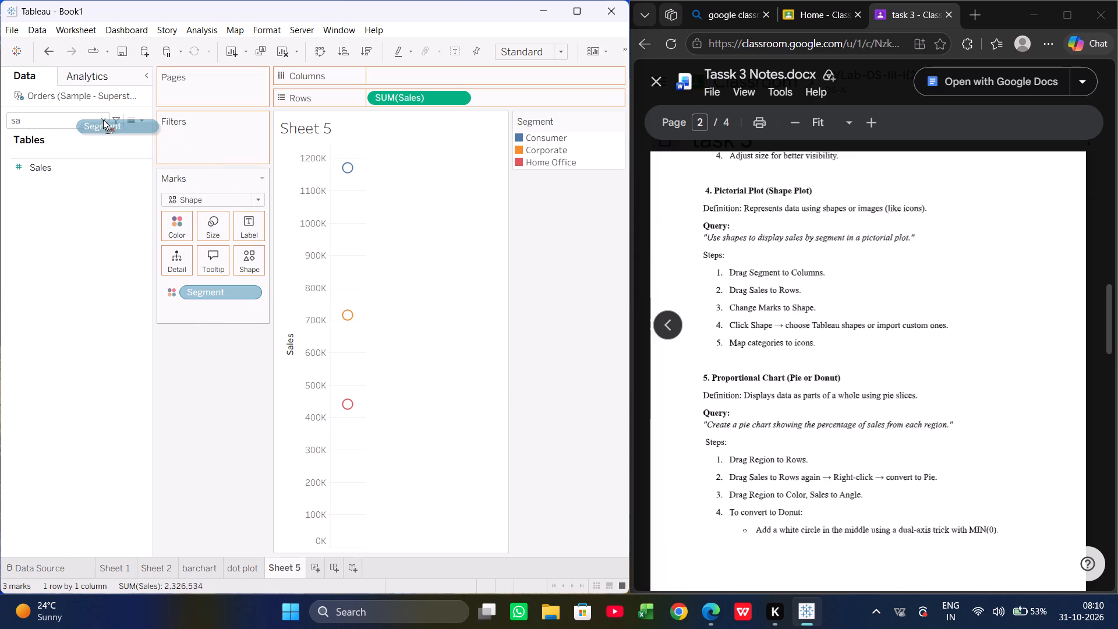
left_click_drag(103, 120, 215, 284)
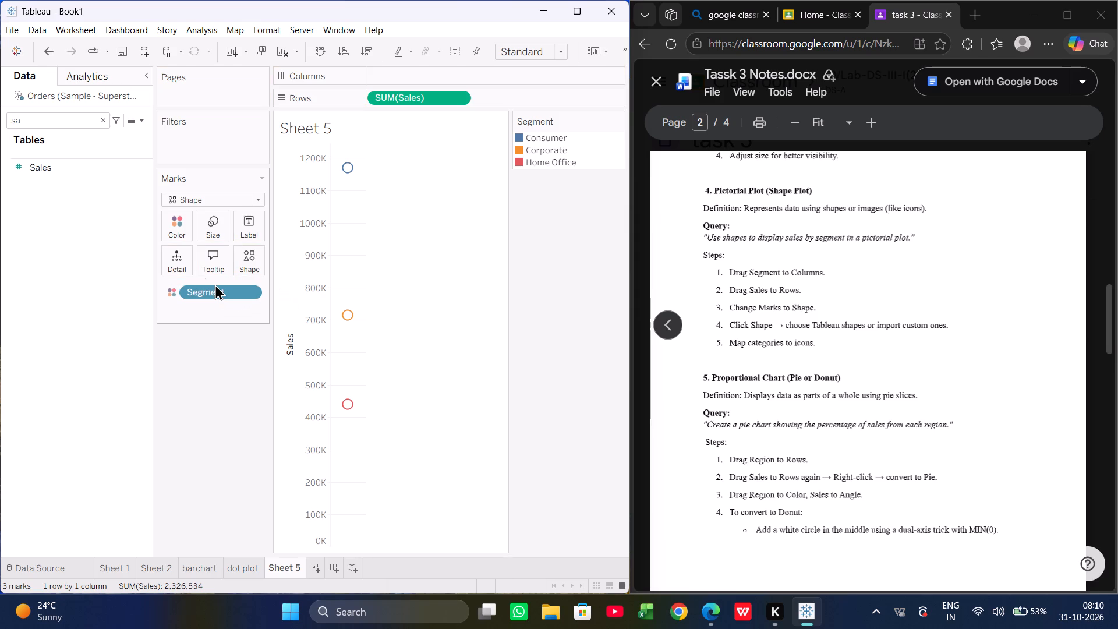
left_click(104, 123)
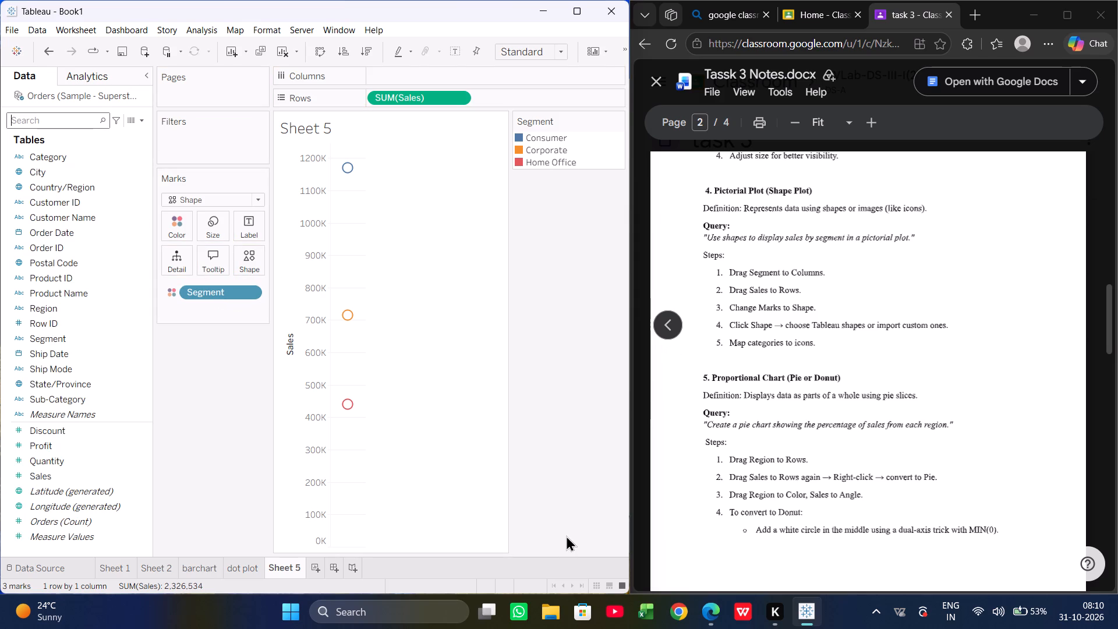
Rename Sheet 5 as pictorial.
right_click(283, 566)
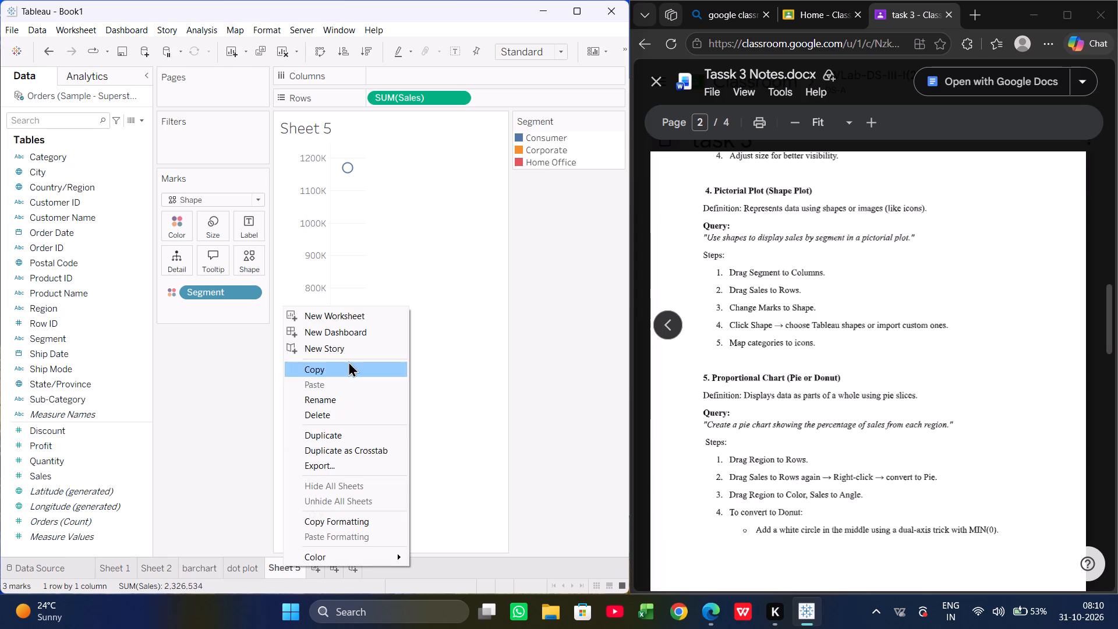
left_click(324, 402)
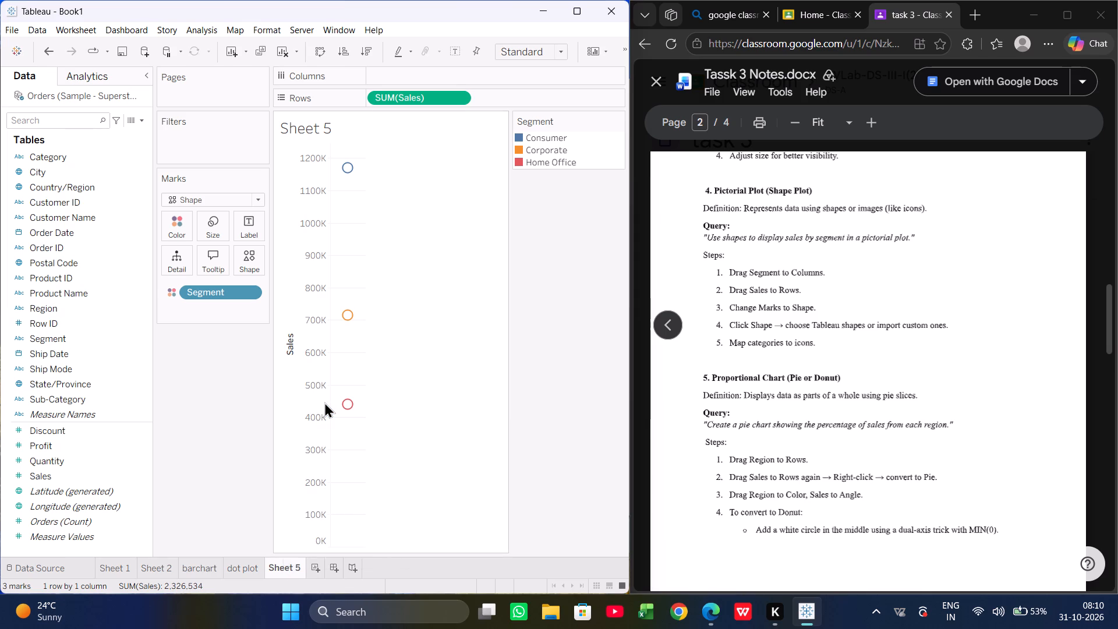
type("pictorial")
key("Return")
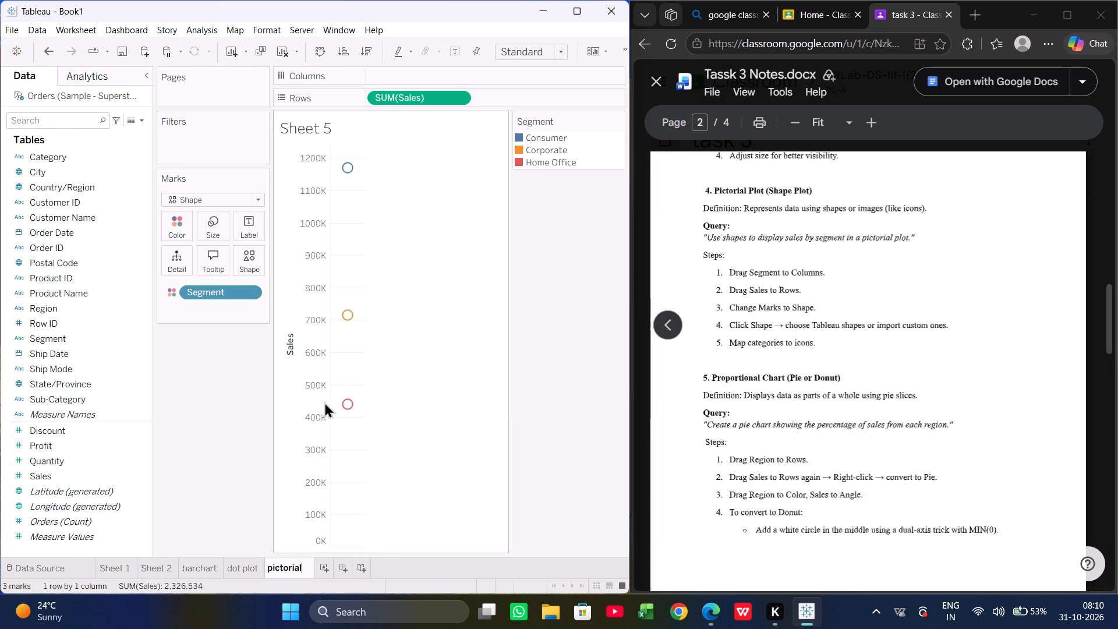
Bring up the Proportional Chart section of the Task 3 notes and add a new blank worksheet after pictorial.
scroll(834, 450, "down", 2)
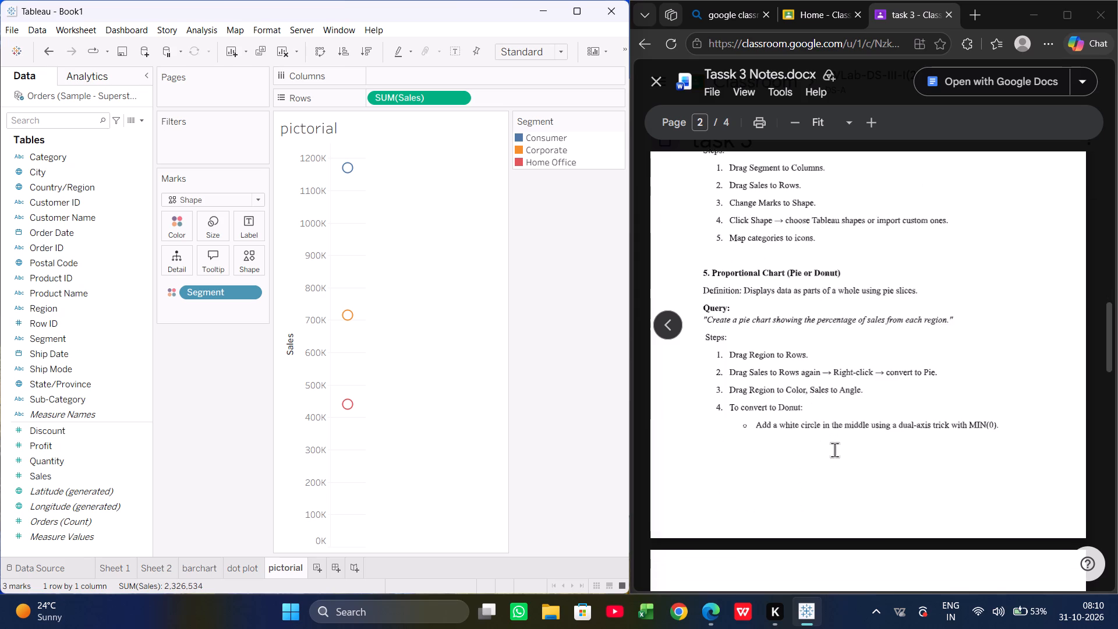
scroll(834, 450, "down", 1)
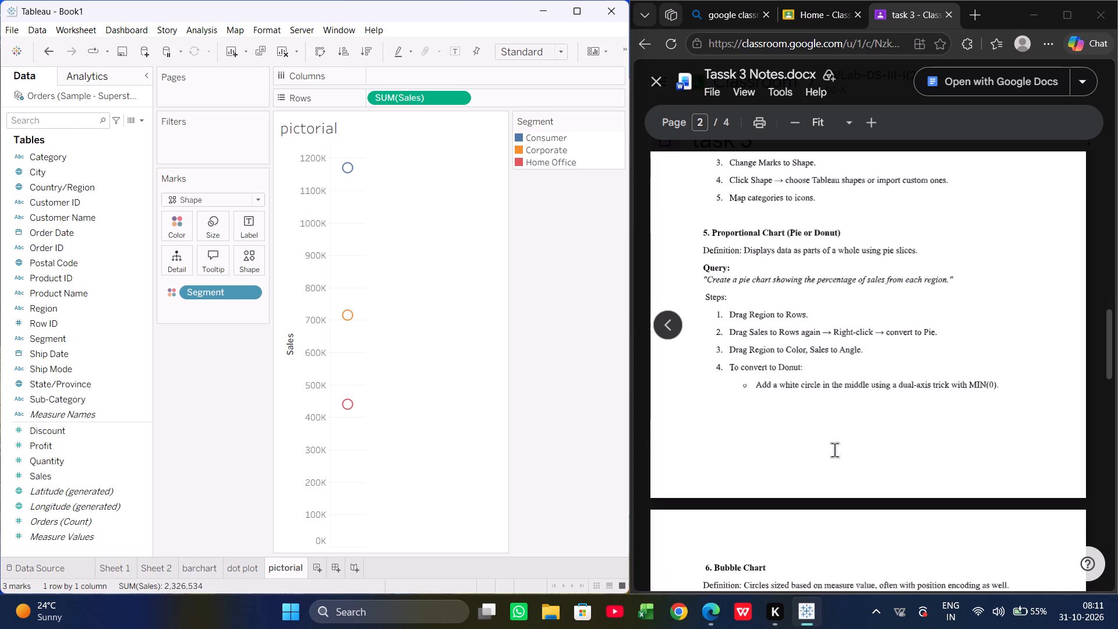
scroll(834, 450, "down", 1)
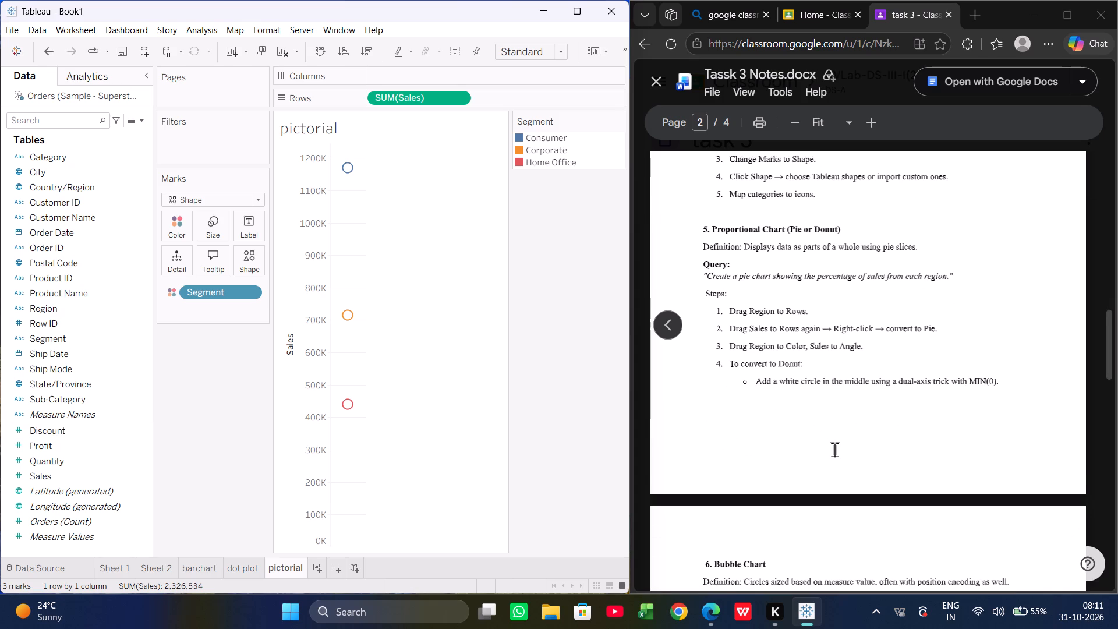
scroll(834, 450, "down", 1)
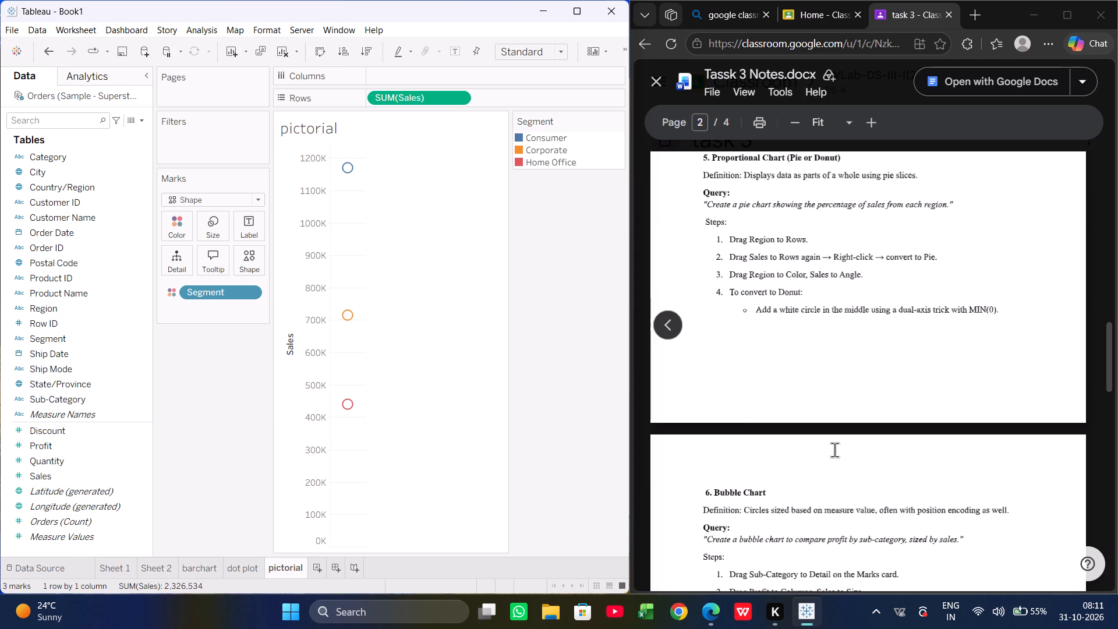
left_click(320, 567)
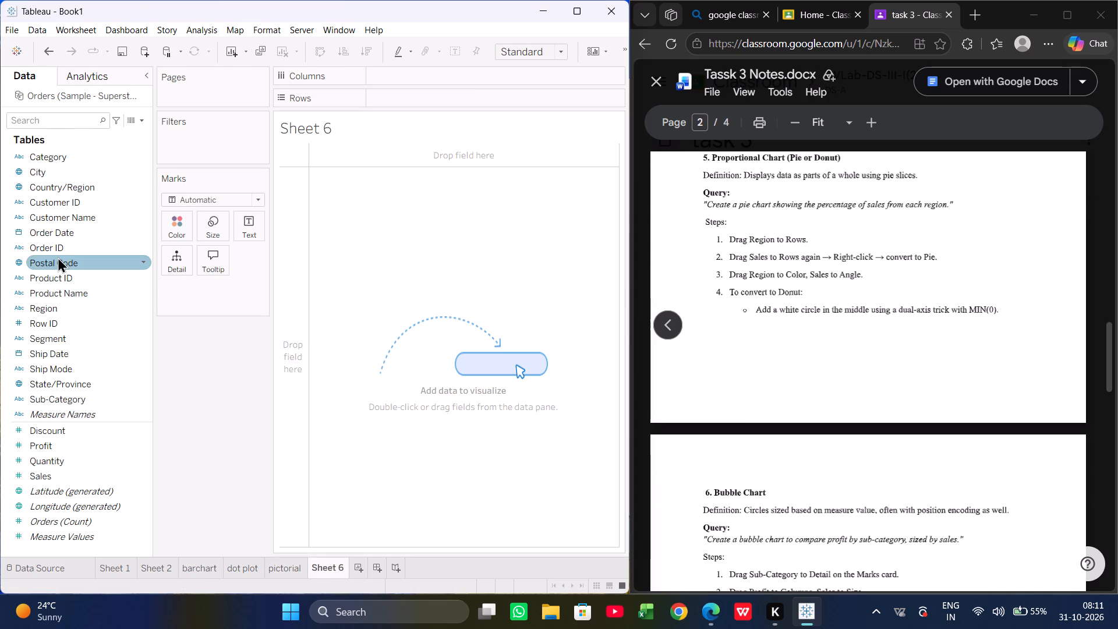
Place Region and Sales on Rows in Sheet 6.
left_click(54, 122)
type("re")
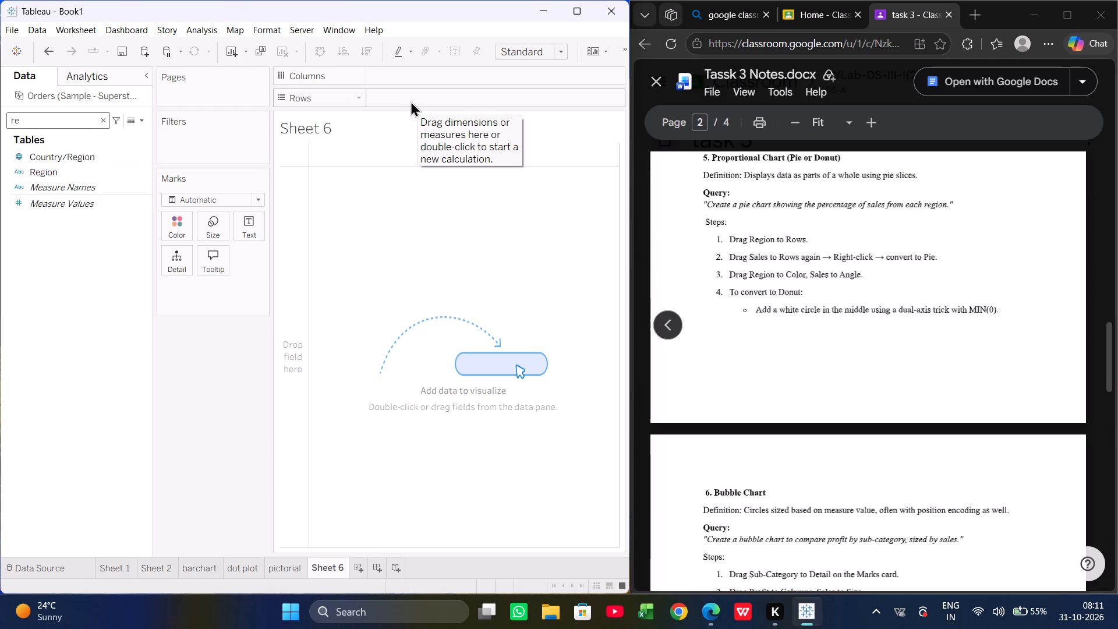
left_click_drag(35, 173, 55, 172)
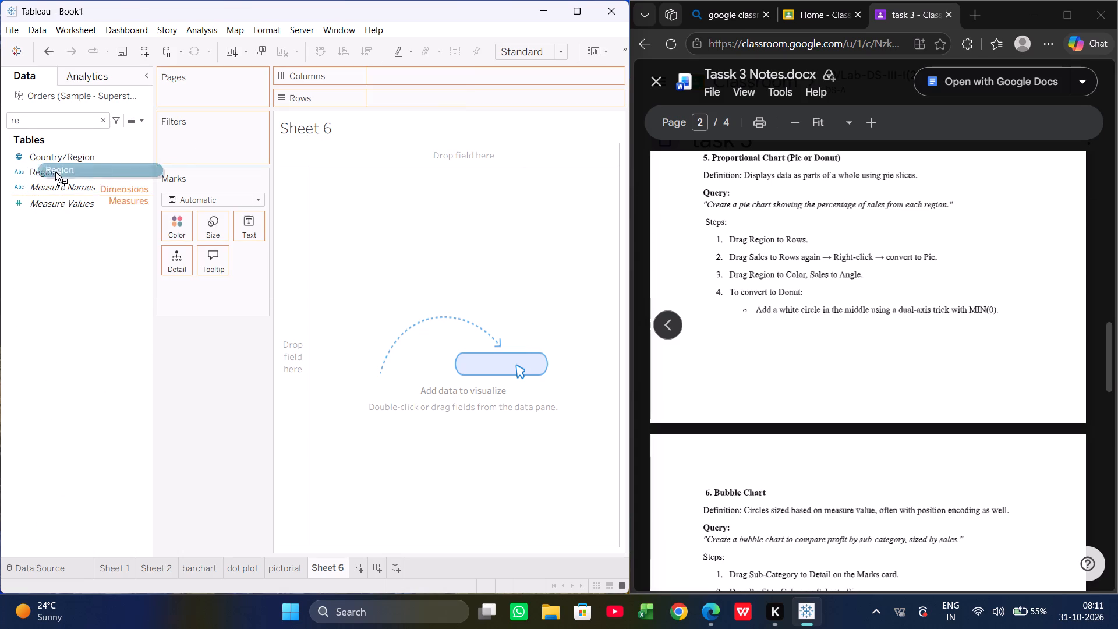
left_click_drag(55, 172, 368, 98)
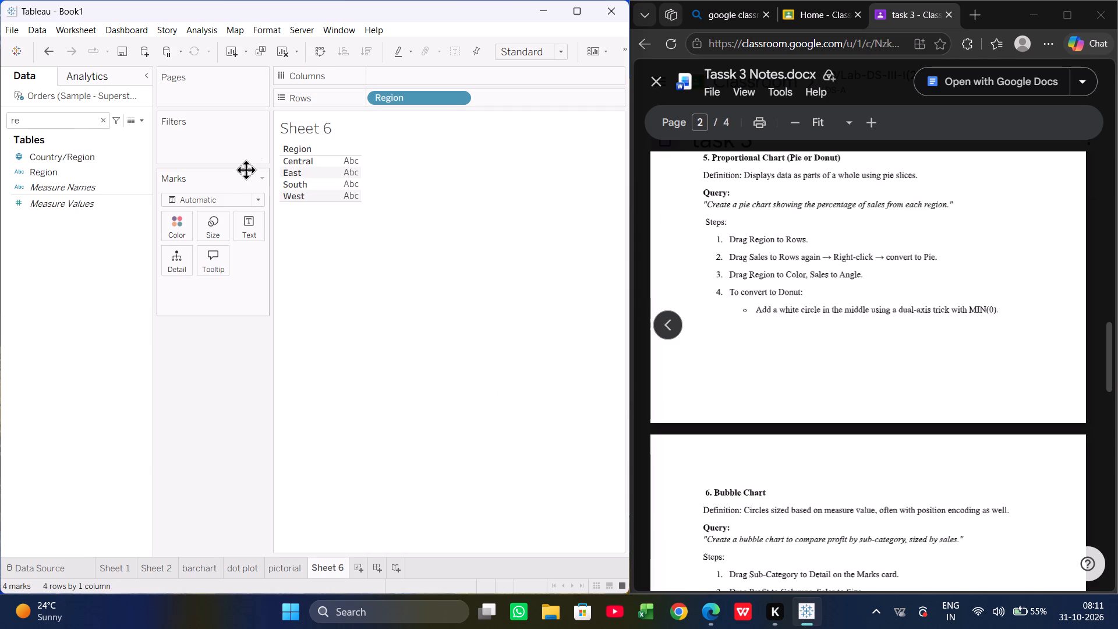
left_click(104, 116)
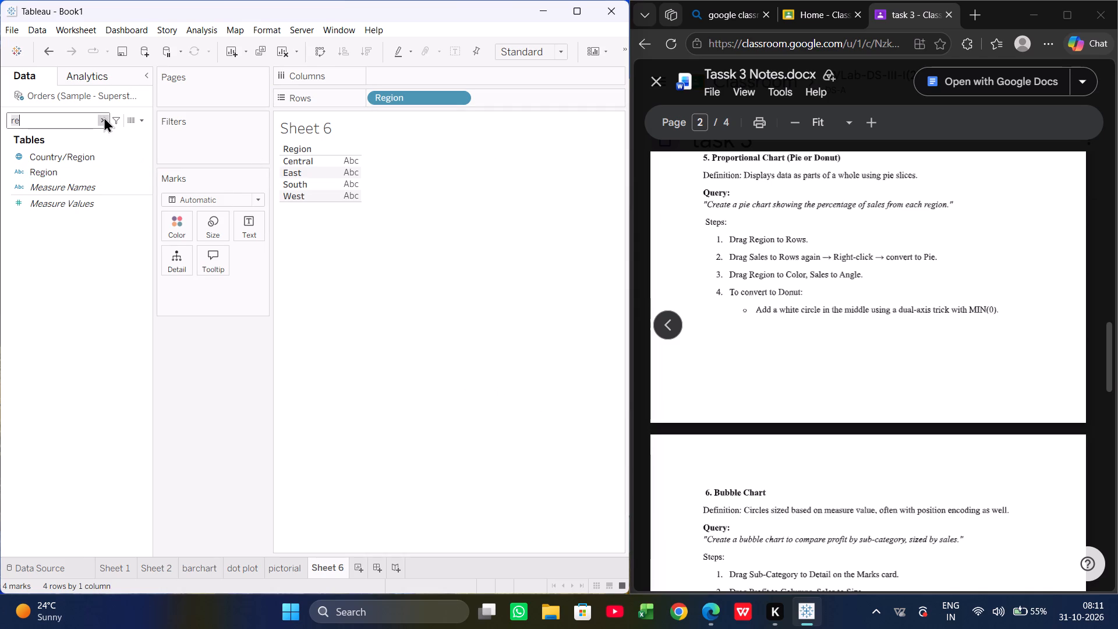
type("sa")
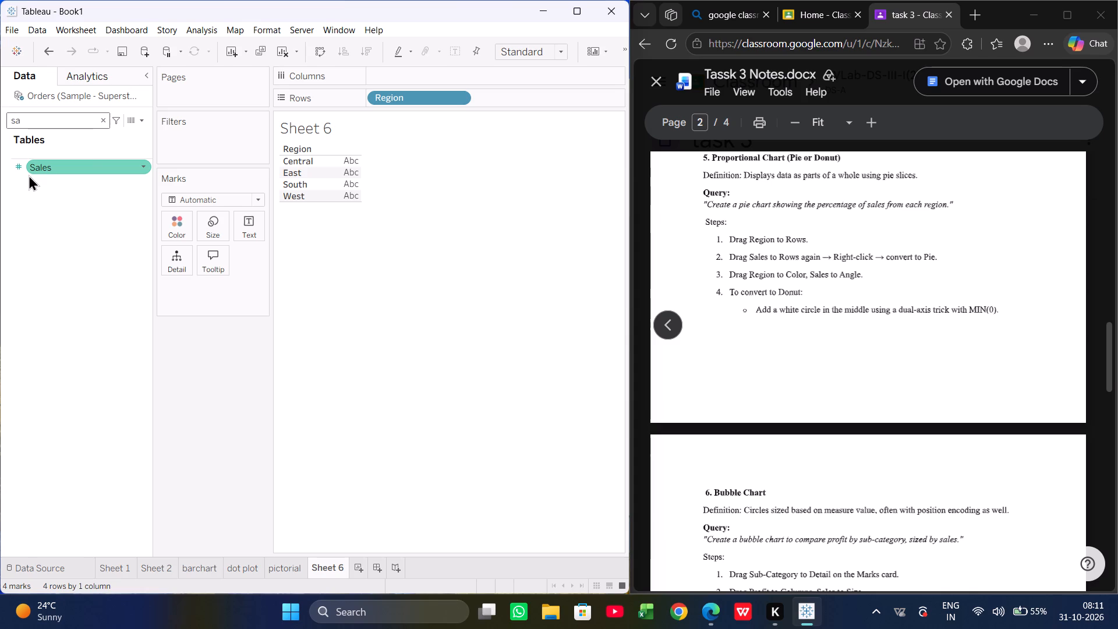
left_click_drag(31, 171, 497, 104)
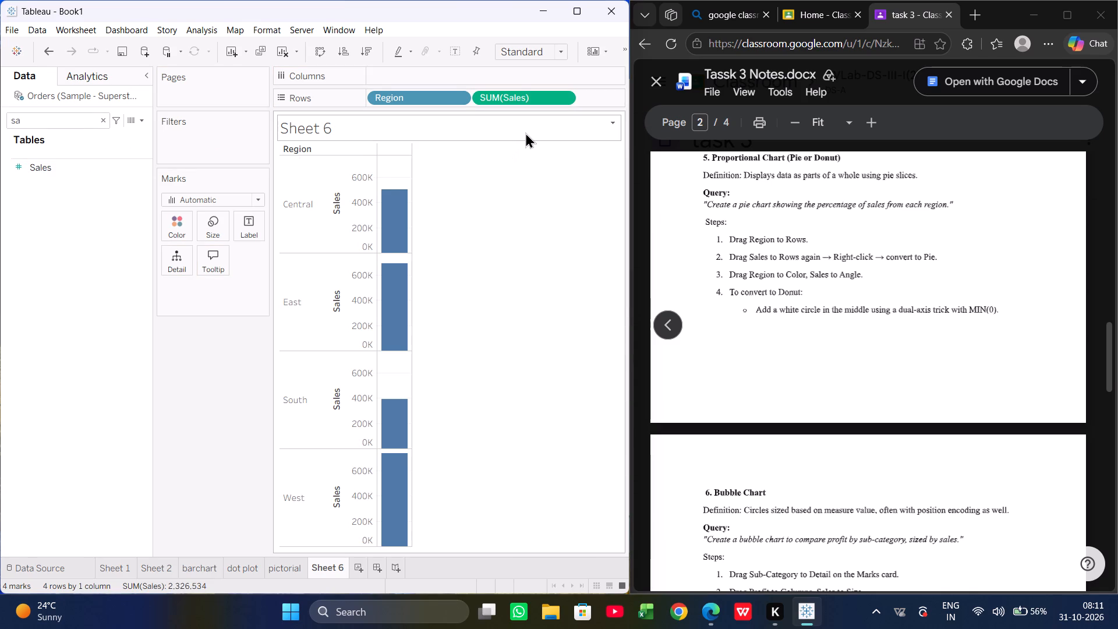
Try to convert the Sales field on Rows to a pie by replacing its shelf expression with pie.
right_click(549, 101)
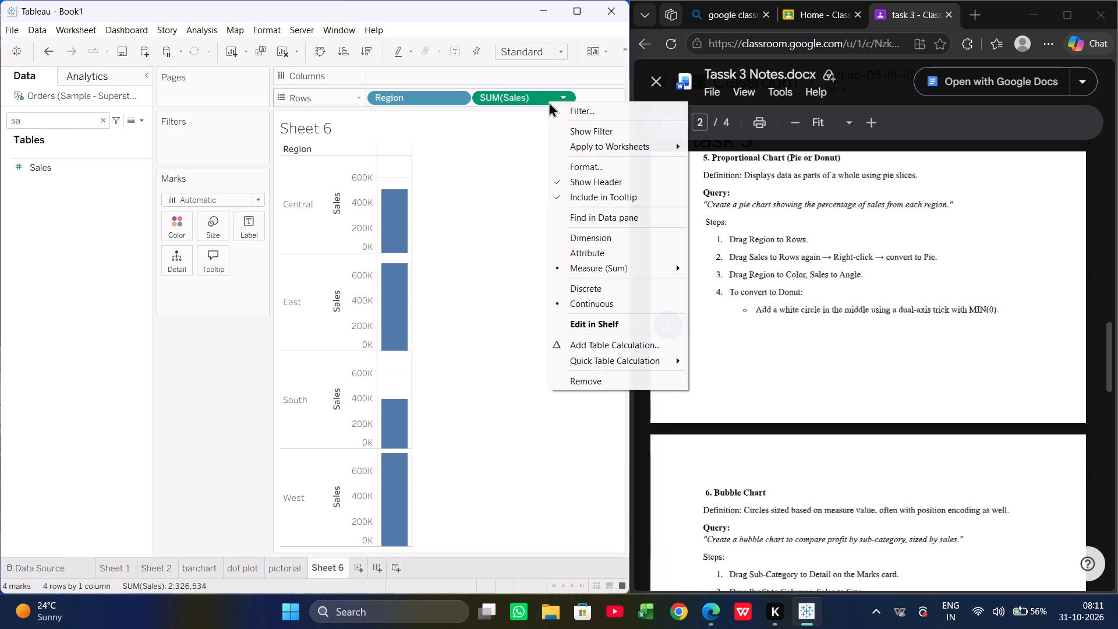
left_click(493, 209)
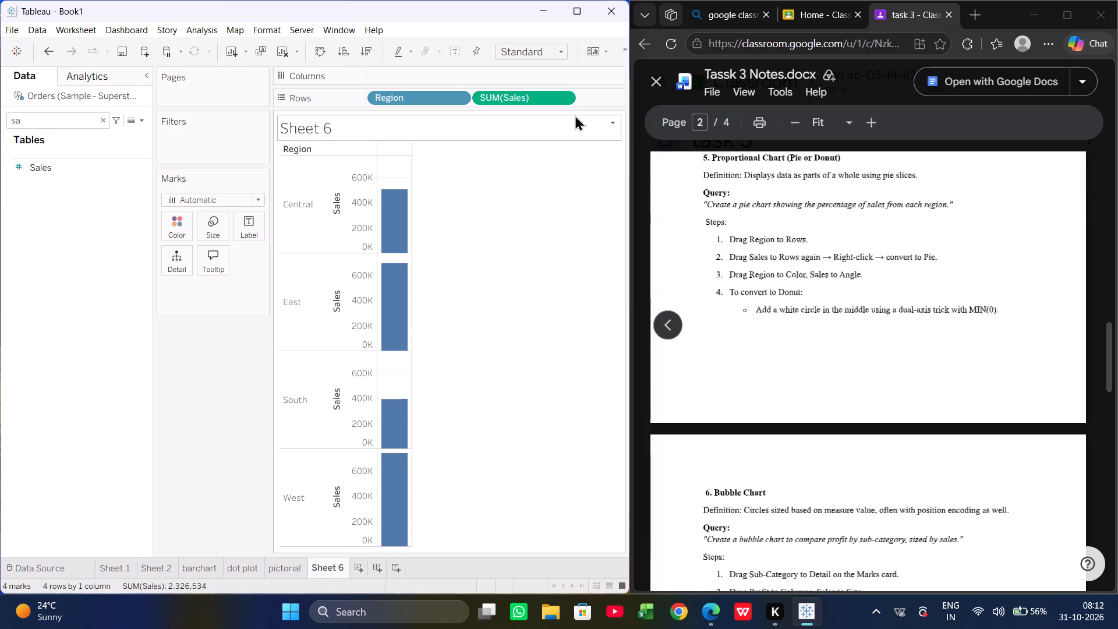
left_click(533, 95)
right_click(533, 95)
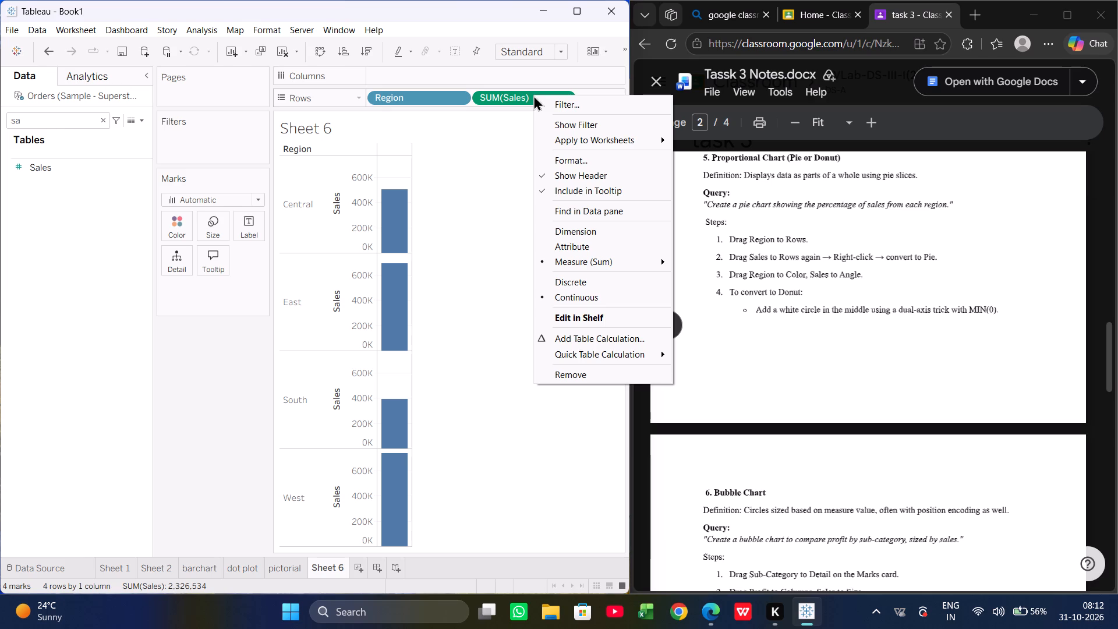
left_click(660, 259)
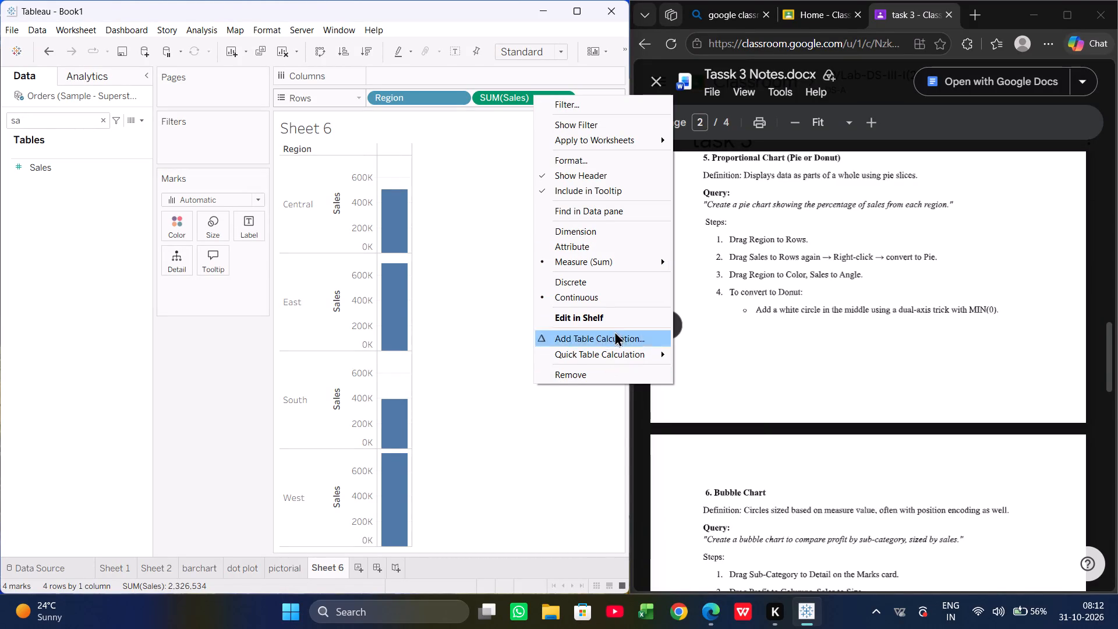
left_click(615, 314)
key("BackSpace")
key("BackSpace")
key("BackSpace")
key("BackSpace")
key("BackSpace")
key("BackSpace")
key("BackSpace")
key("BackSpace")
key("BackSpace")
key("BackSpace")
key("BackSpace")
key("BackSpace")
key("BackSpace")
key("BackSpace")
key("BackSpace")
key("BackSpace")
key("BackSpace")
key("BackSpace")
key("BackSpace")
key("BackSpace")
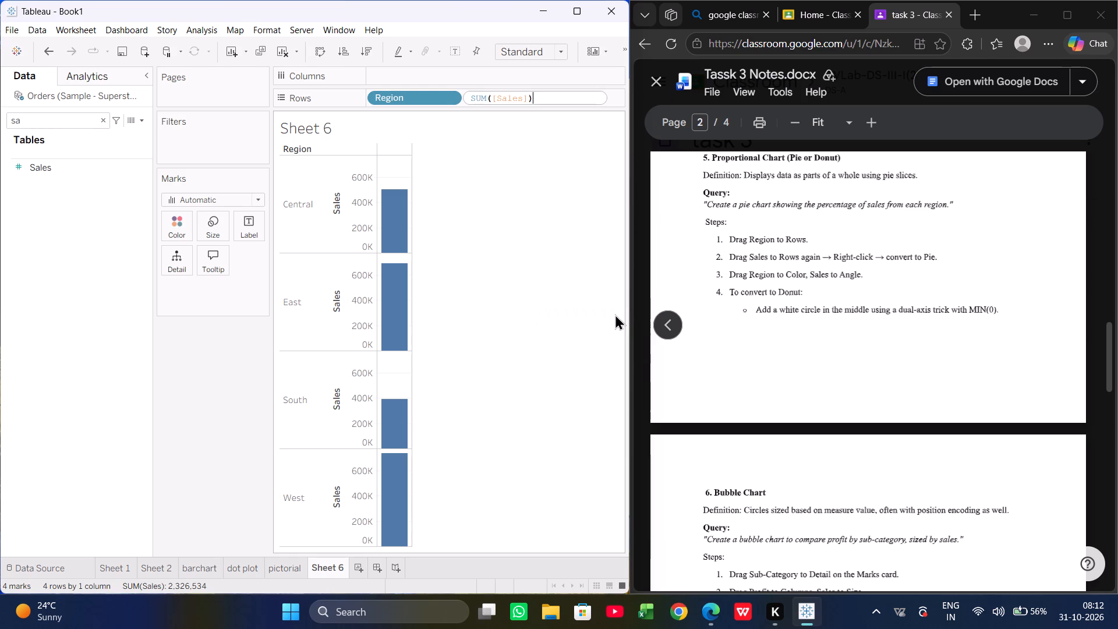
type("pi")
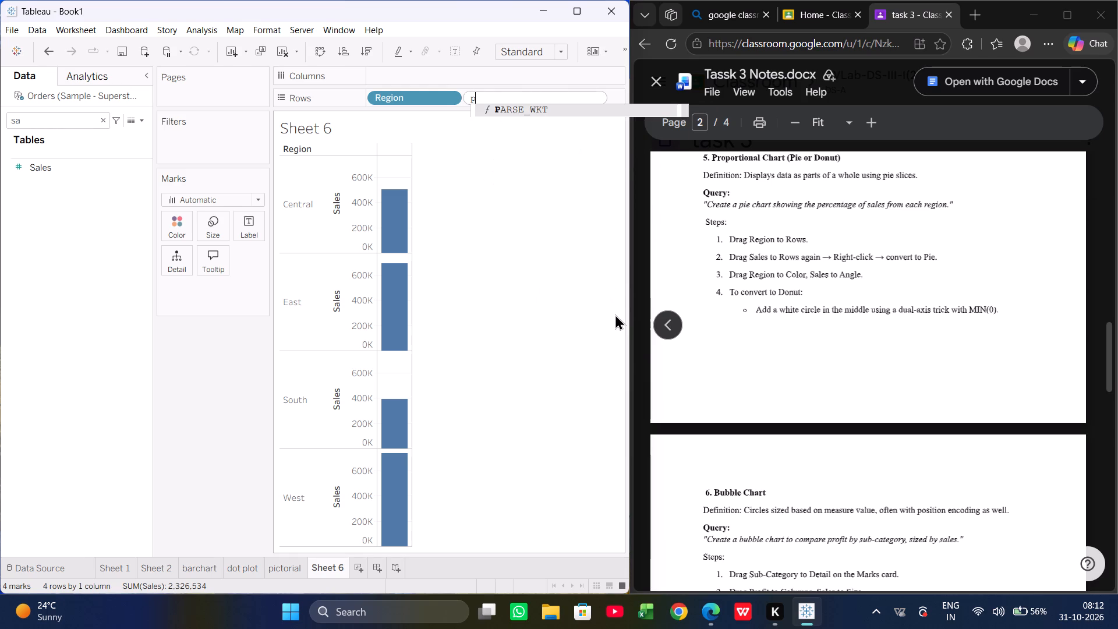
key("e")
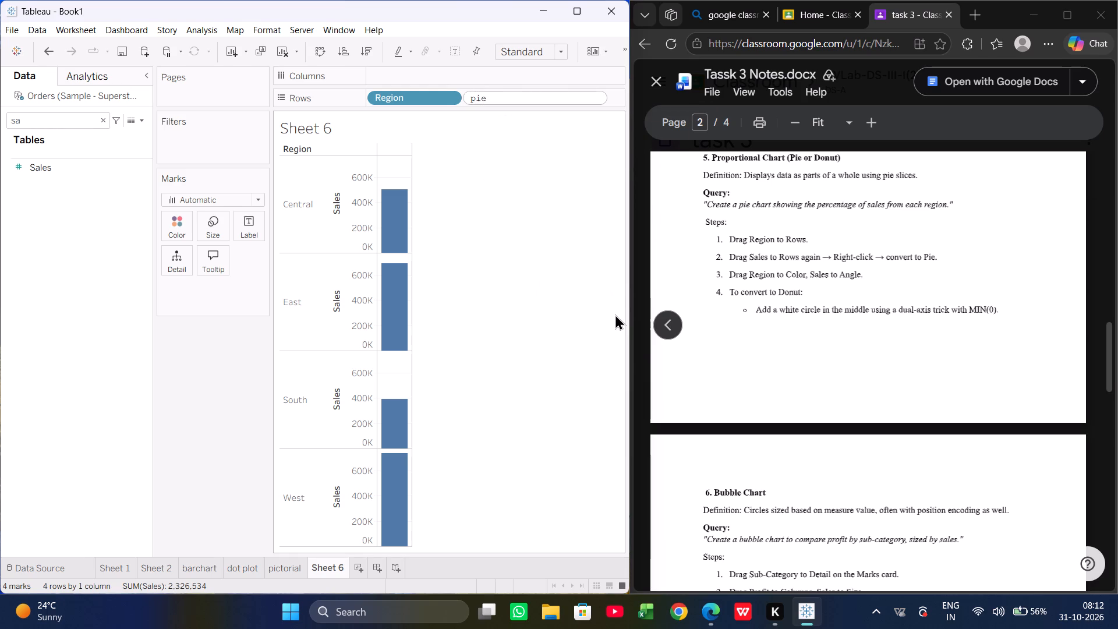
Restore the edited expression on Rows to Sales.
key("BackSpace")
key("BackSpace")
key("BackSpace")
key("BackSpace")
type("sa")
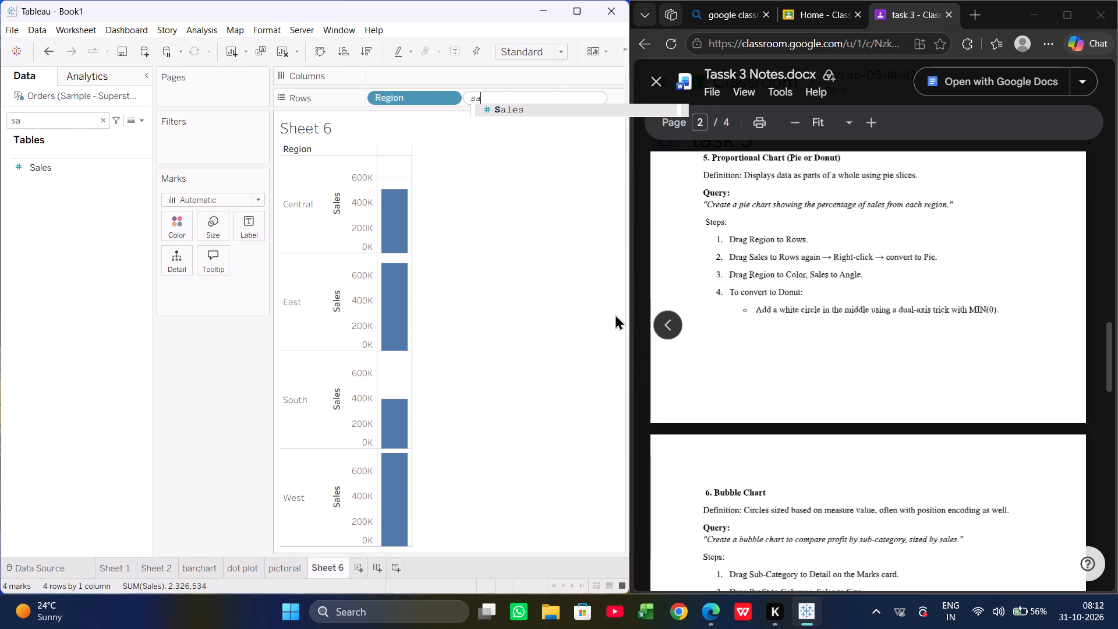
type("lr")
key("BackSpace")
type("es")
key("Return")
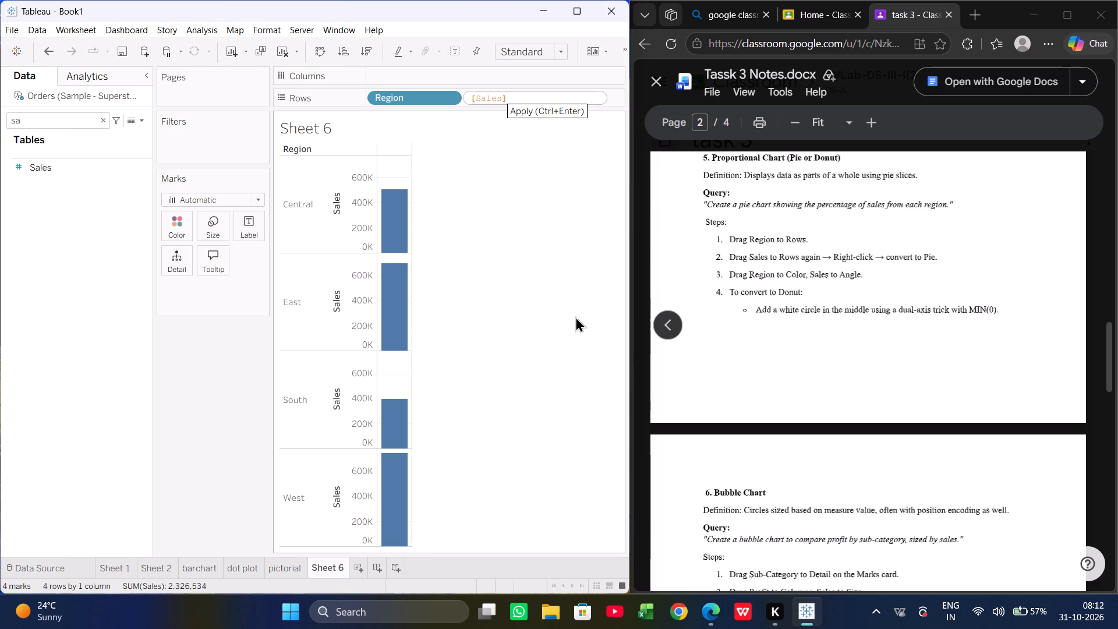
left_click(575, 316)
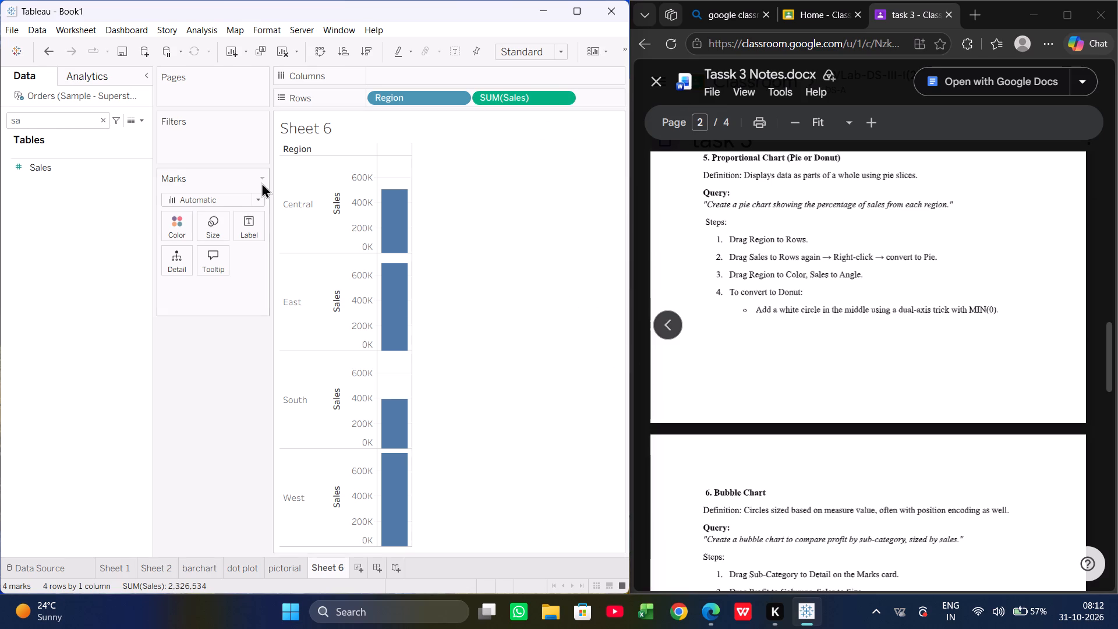
Change the mark type of Sheet 6 to Pie.
left_click(256, 201)
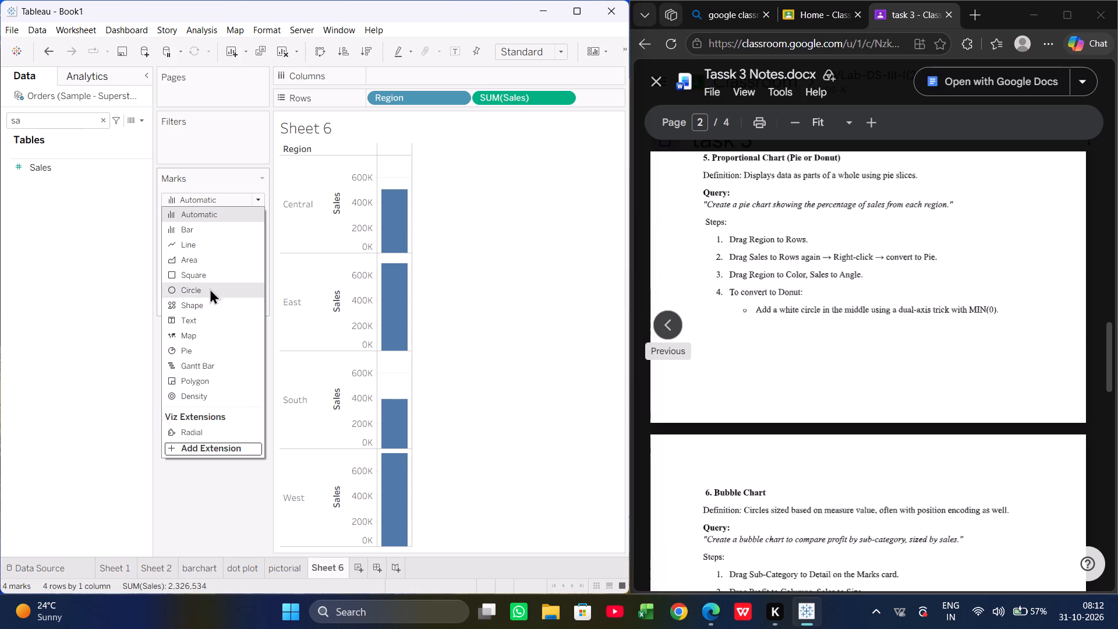
left_click(196, 347)
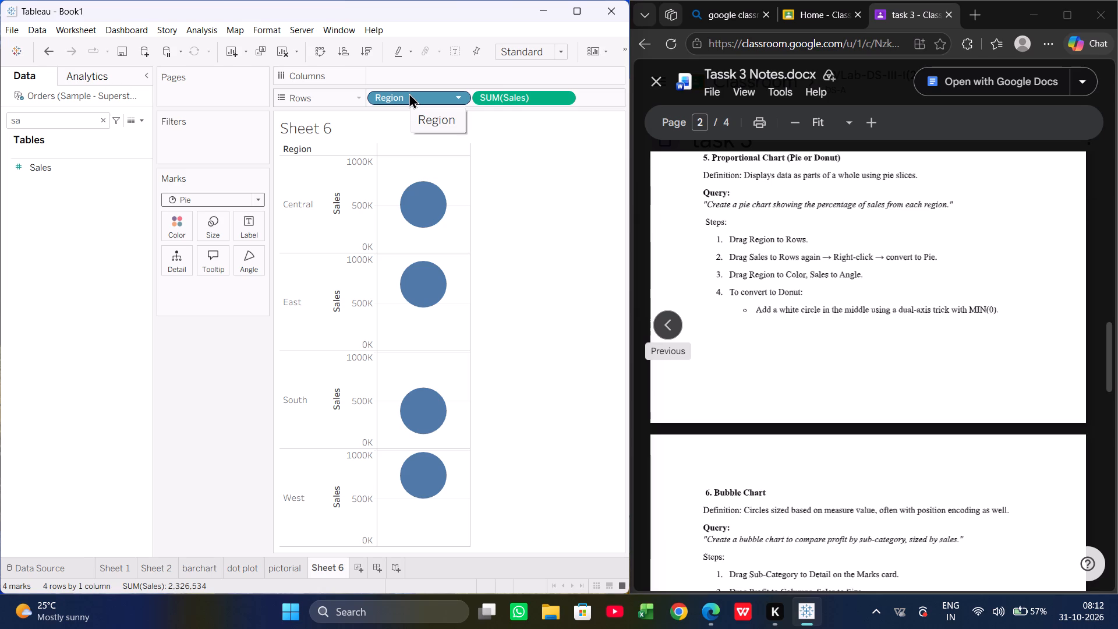
Move Region from Rows to Color and Sales from Rows to Angle.
left_click_drag(409, 93, 302, 154)
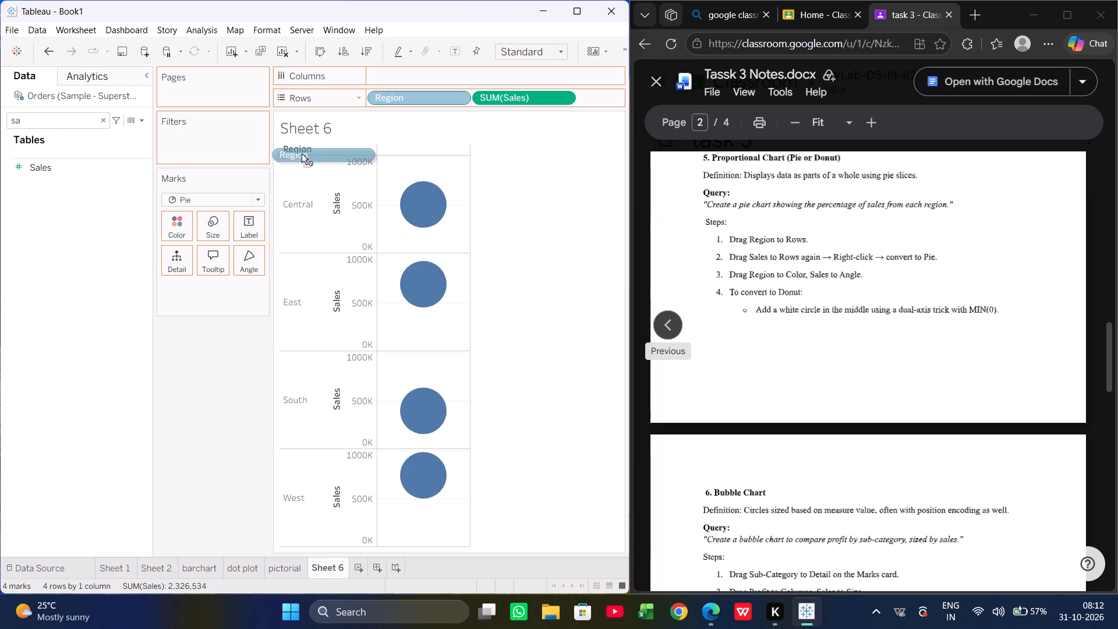
left_click_drag(302, 154, 179, 215)
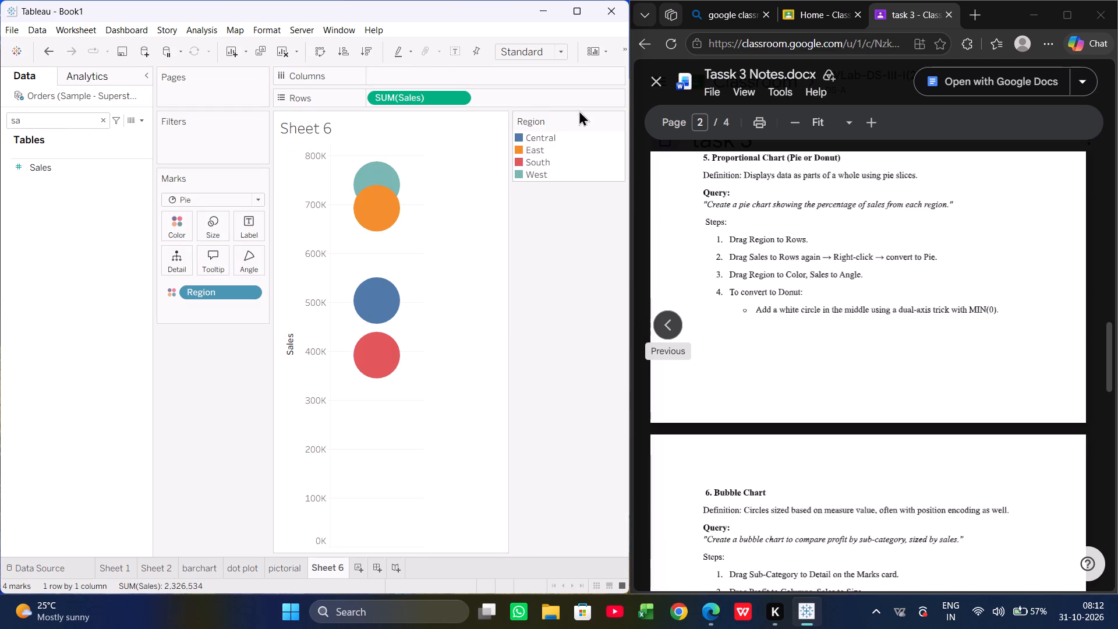
left_click_drag(409, 103, 249, 278)
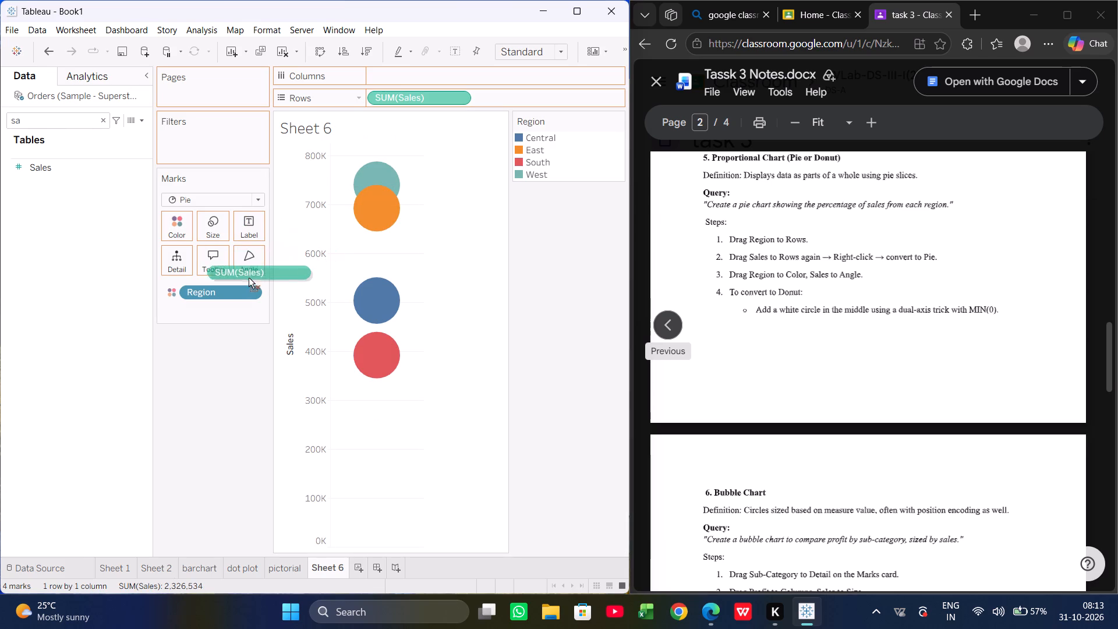
left_click_drag(249, 278, 247, 268)
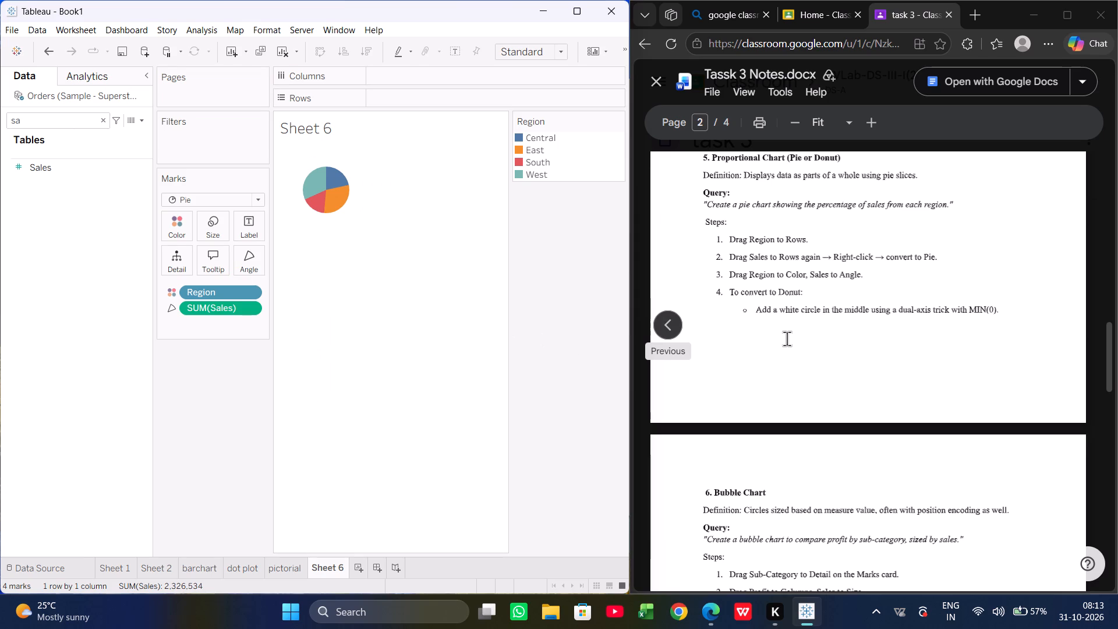
Bring up the Bubble Chart section of the Task 3 notes.
scroll(787, 338, "down", 5)
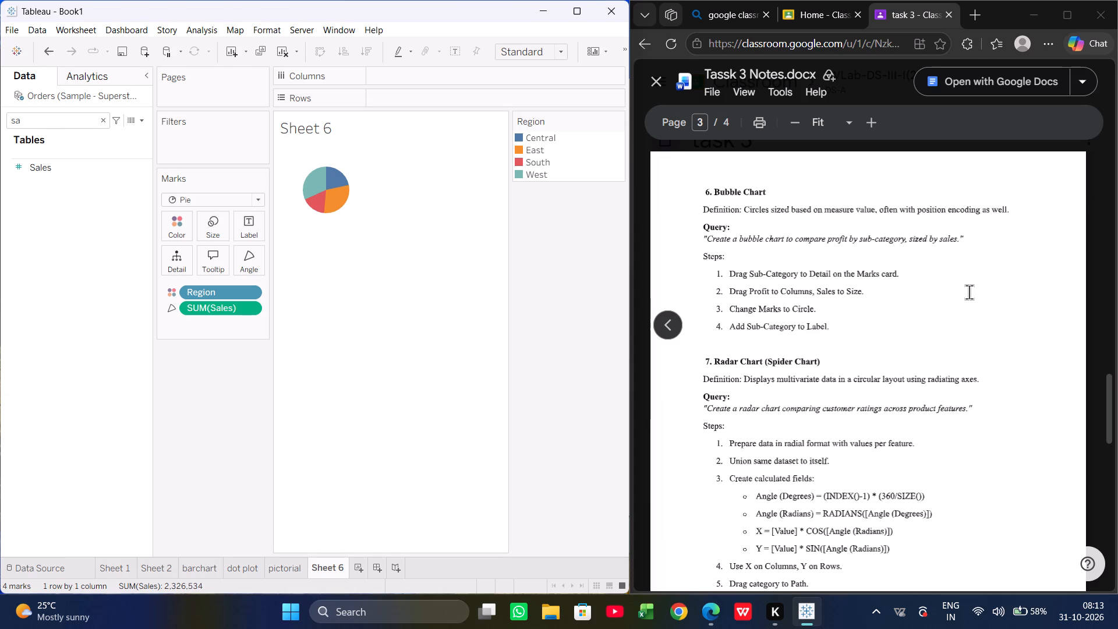
scroll(971, 291, "up", 5)
scroll(971, 291, "down", 3)
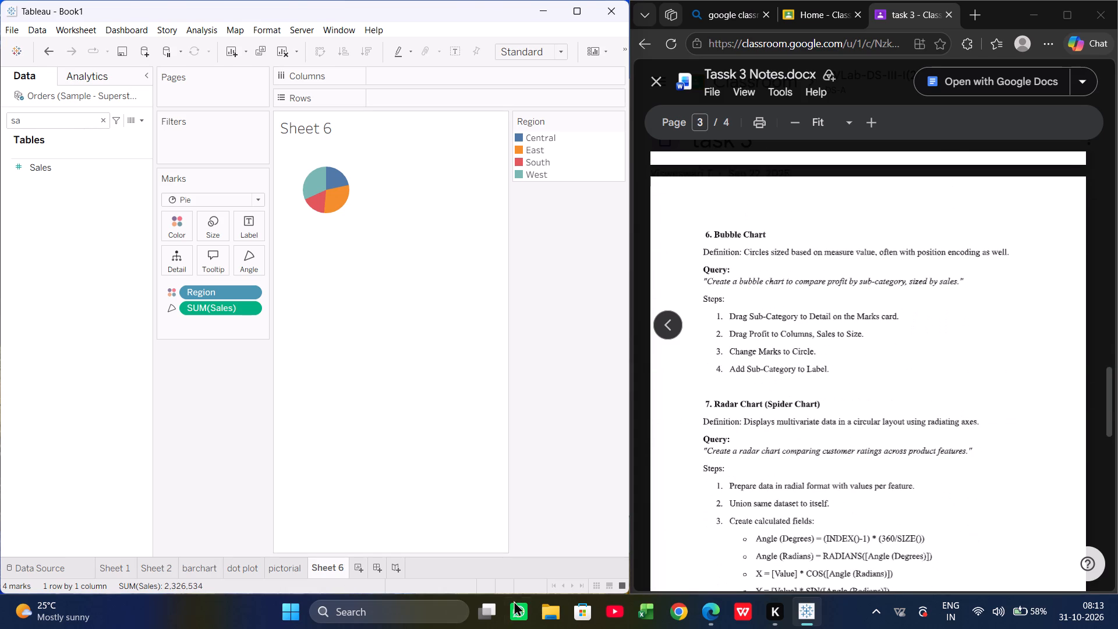
Rename Sheet 6 as pie.
right_click(326, 567)
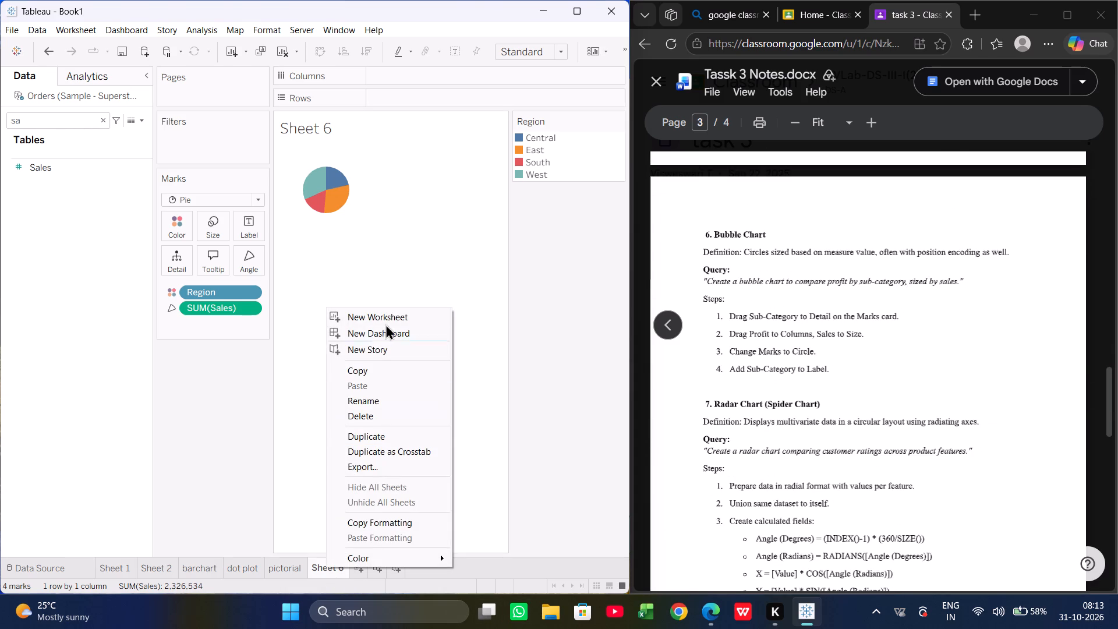
left_click(366, 404)
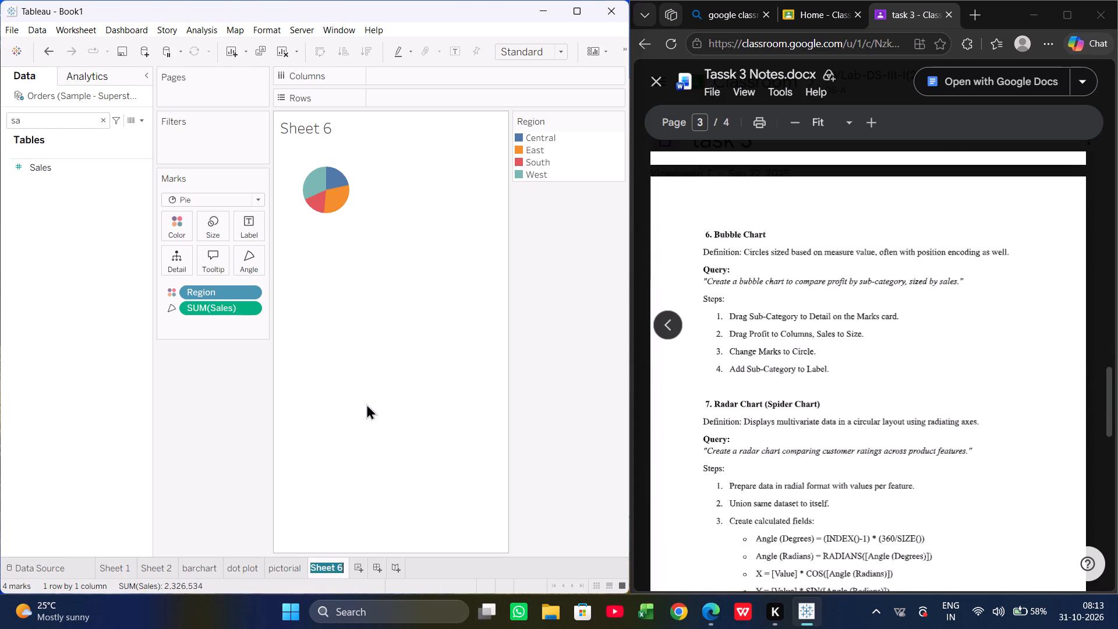
type("pie")
key("Return")
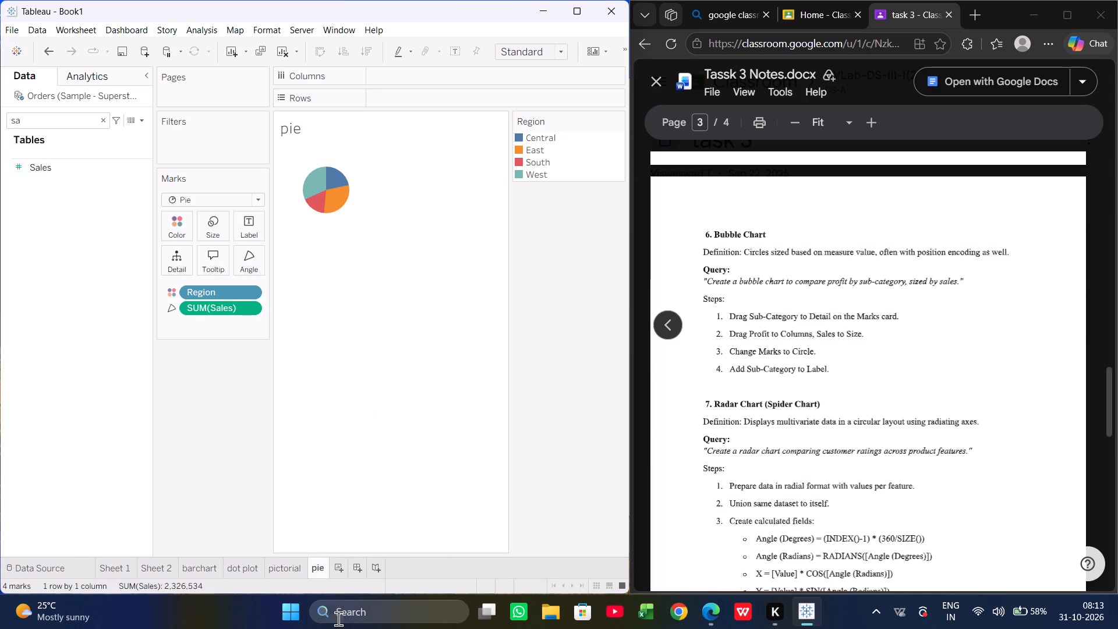
Add a new worksheet after pie and place Sub-Category on Detail.
left_click(337, 573)
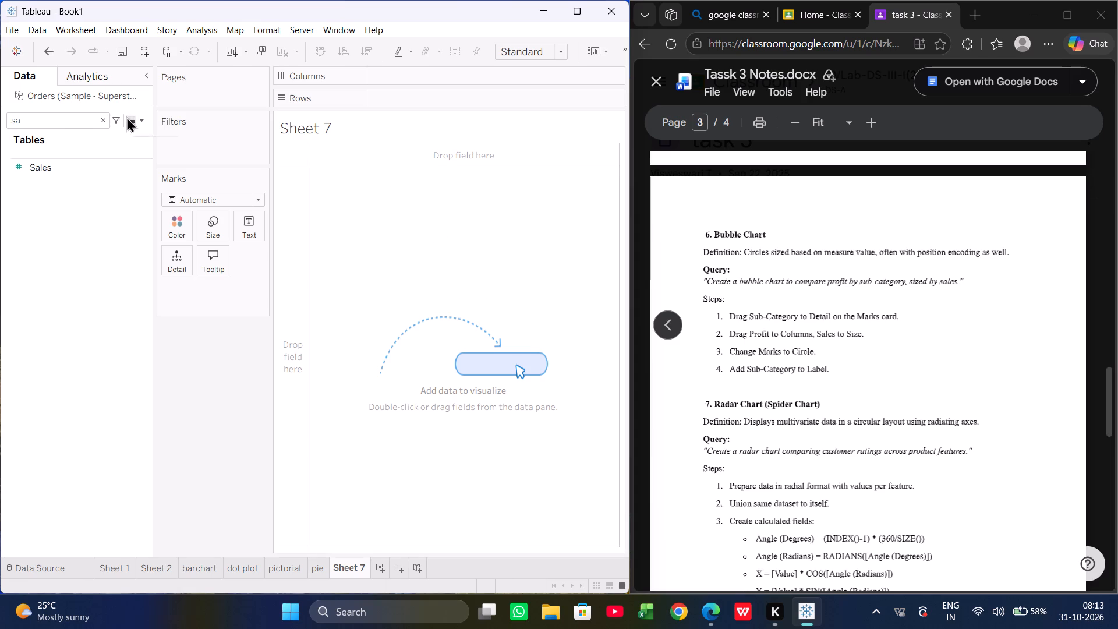
left_click(105, 118)
key("s")
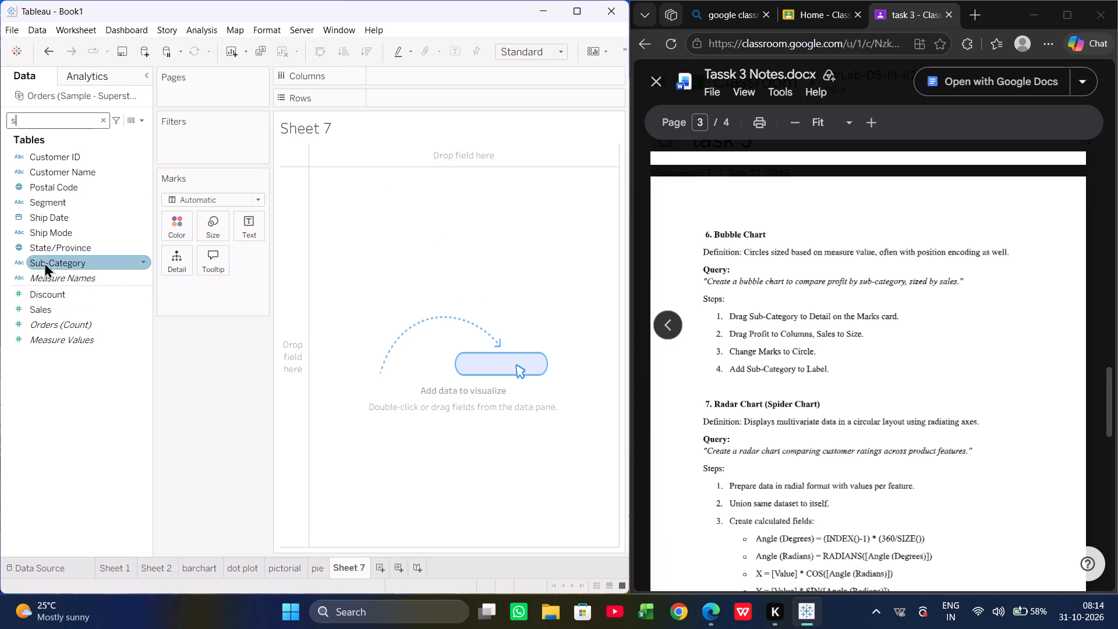
left_click_drag(56, 262, 164, 267)
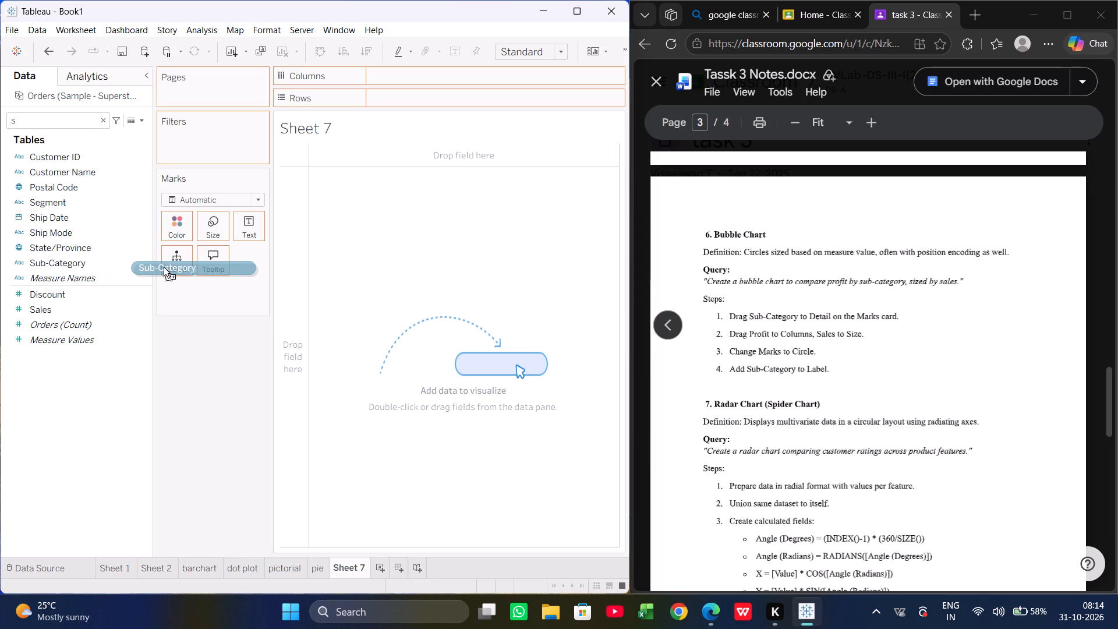
left_click_drag(164, 267, 168, 259)
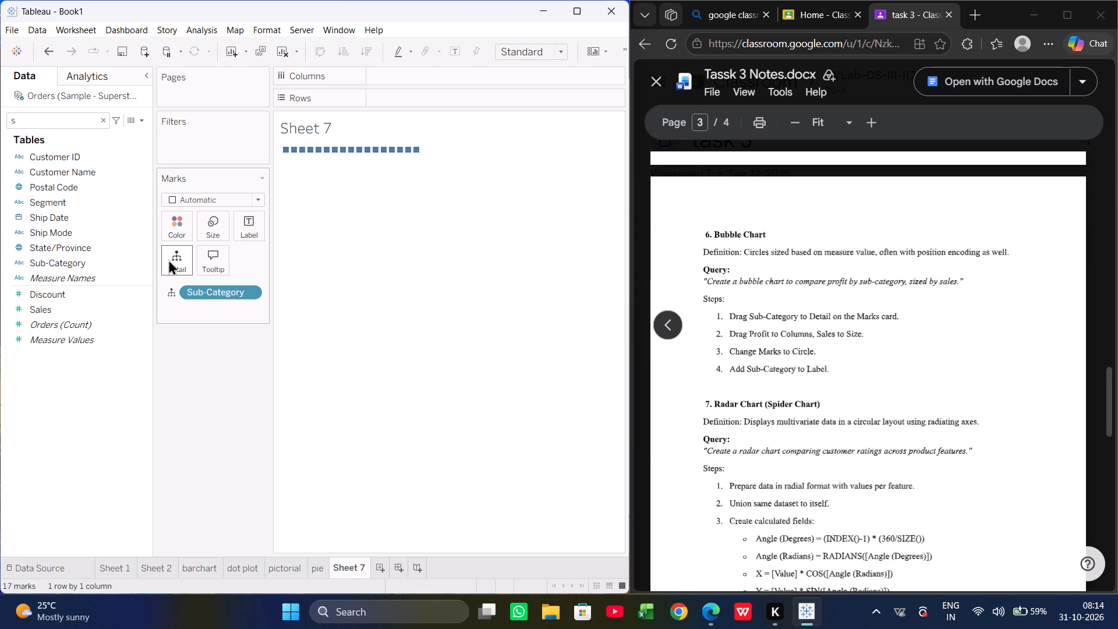
Find Profit and Sales in the data fields, placing Profit on Columns and Sales on Size in Sheet 7.
left_click(102, 121)
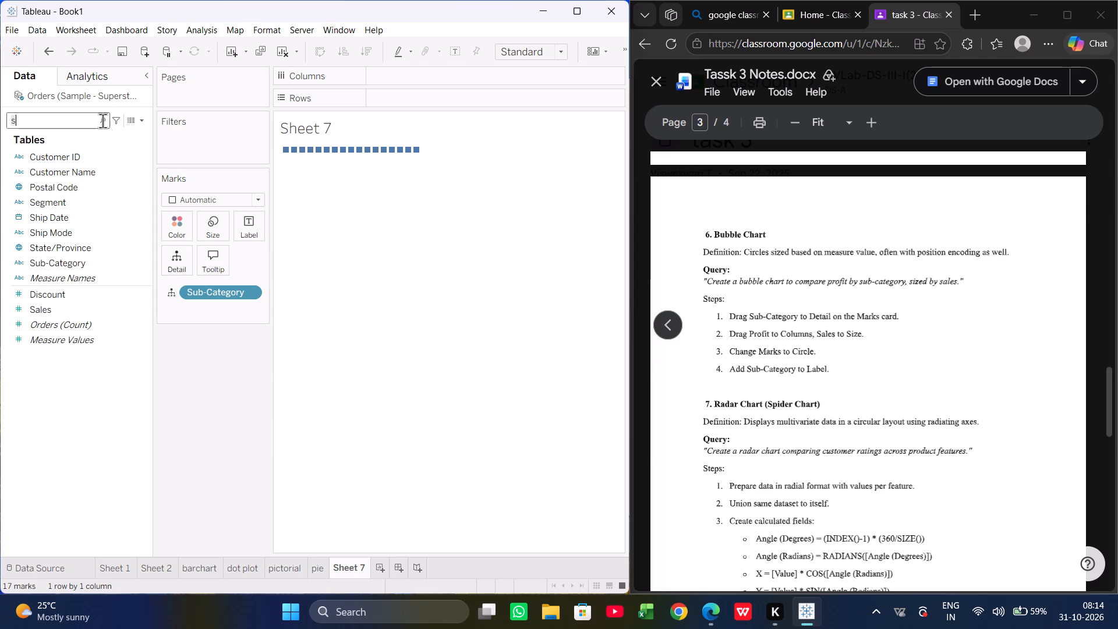
type("pr")
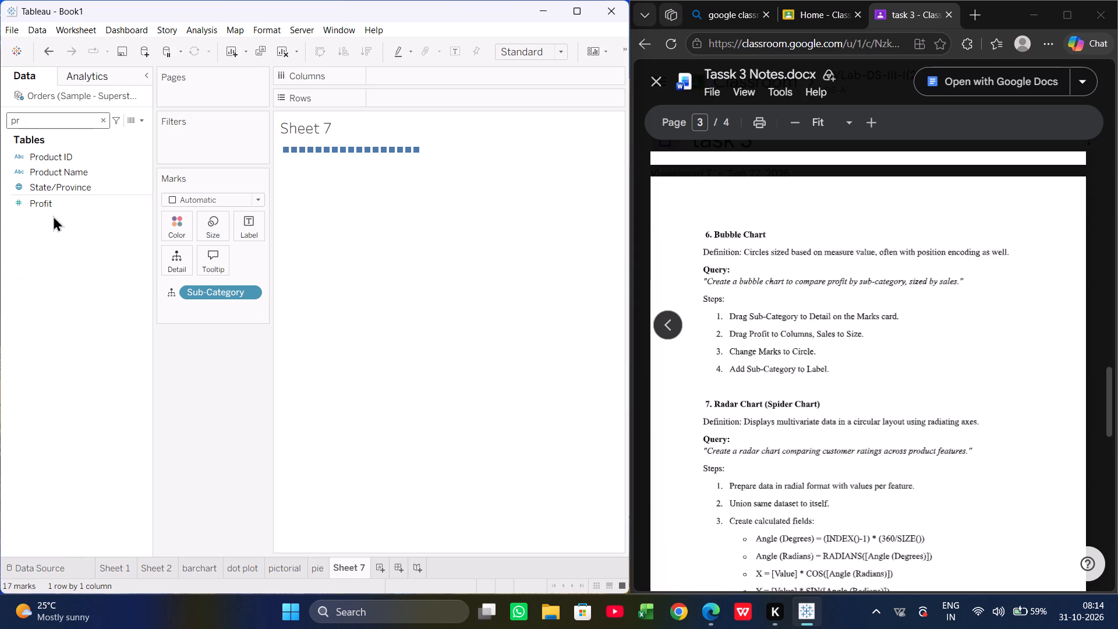
left_click_drag(44, 207, 392, 86)
left_click_drag(38, 205, 378, 96)
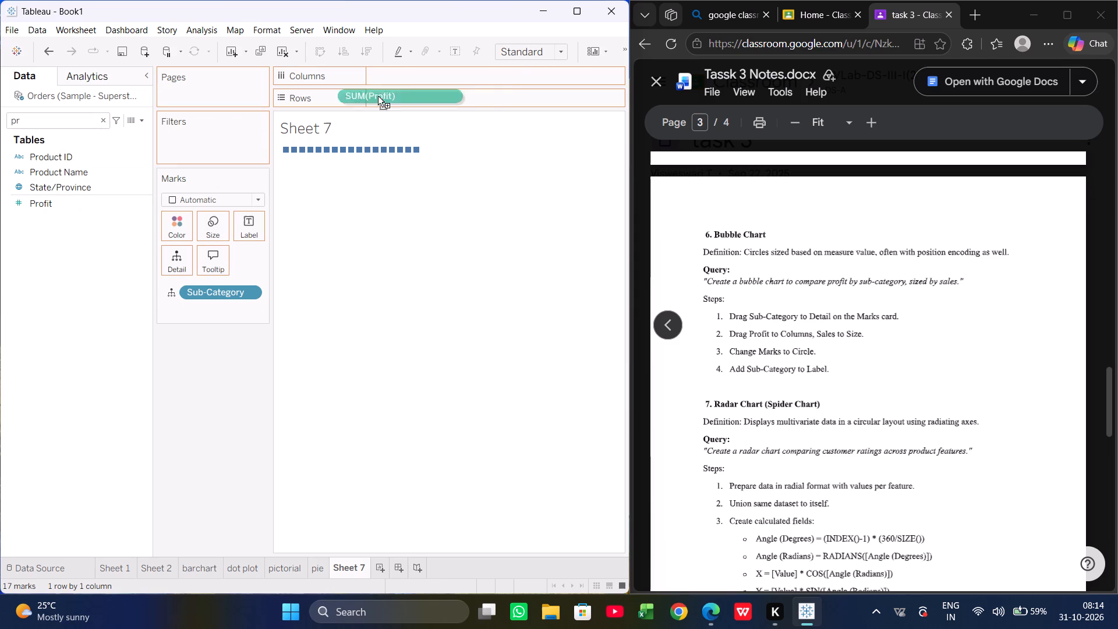
left_click_drag(378, 96, 404, 79)
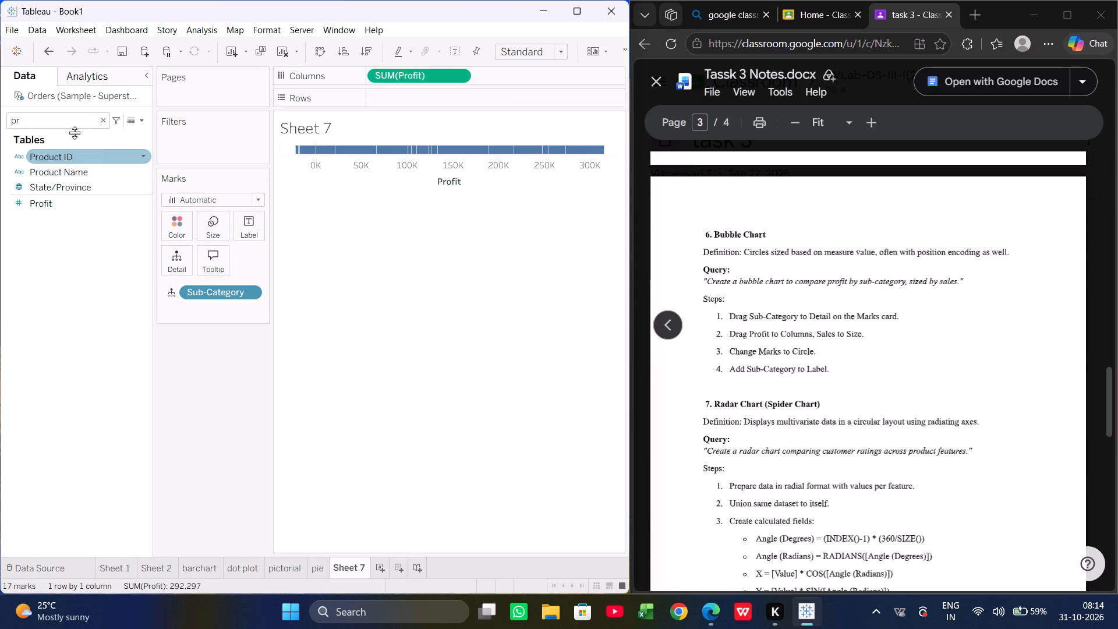
left_click(104, 116)
type("sa")
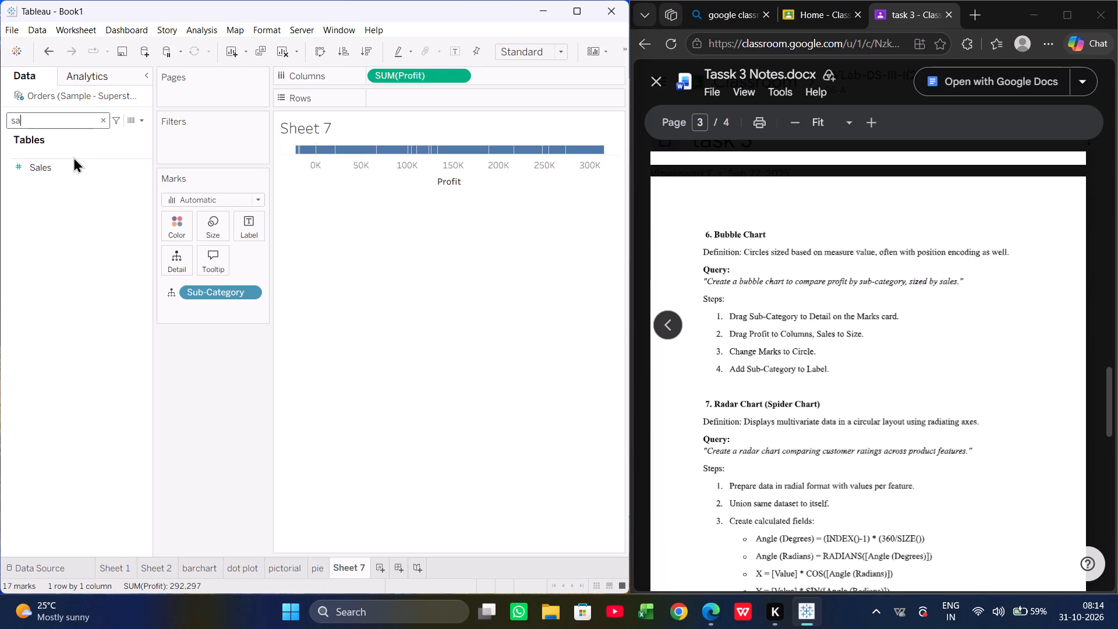
left_click_drag(55, 161, 214, 218)
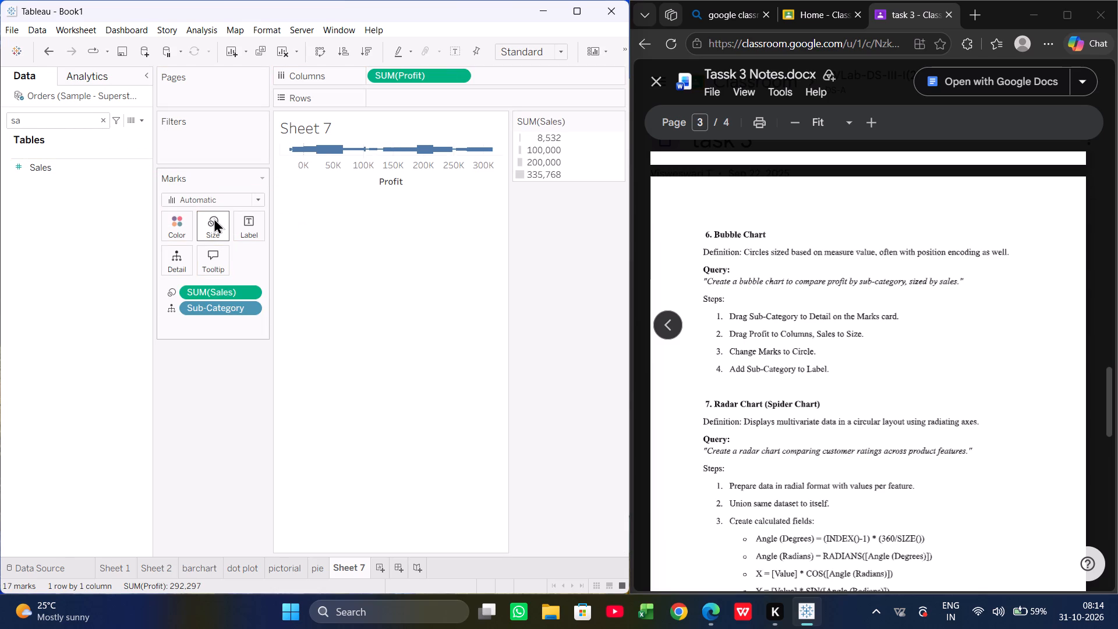
Change the mark type to Circle and move Sub-Category from Detail to Label.
left_click(255, 198)
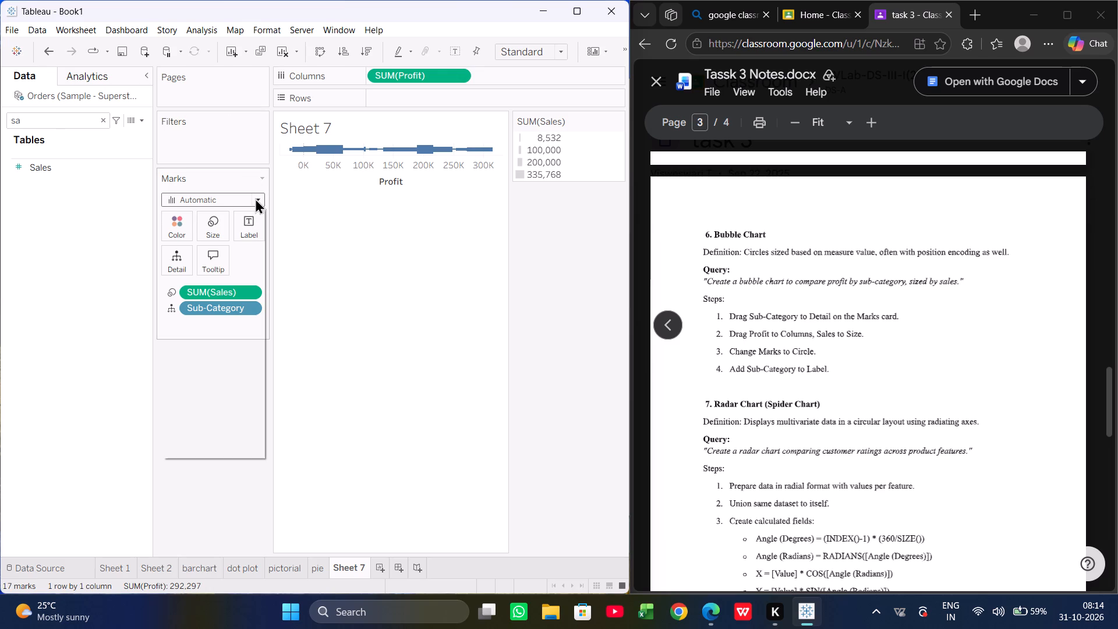
left_click(190, 288)
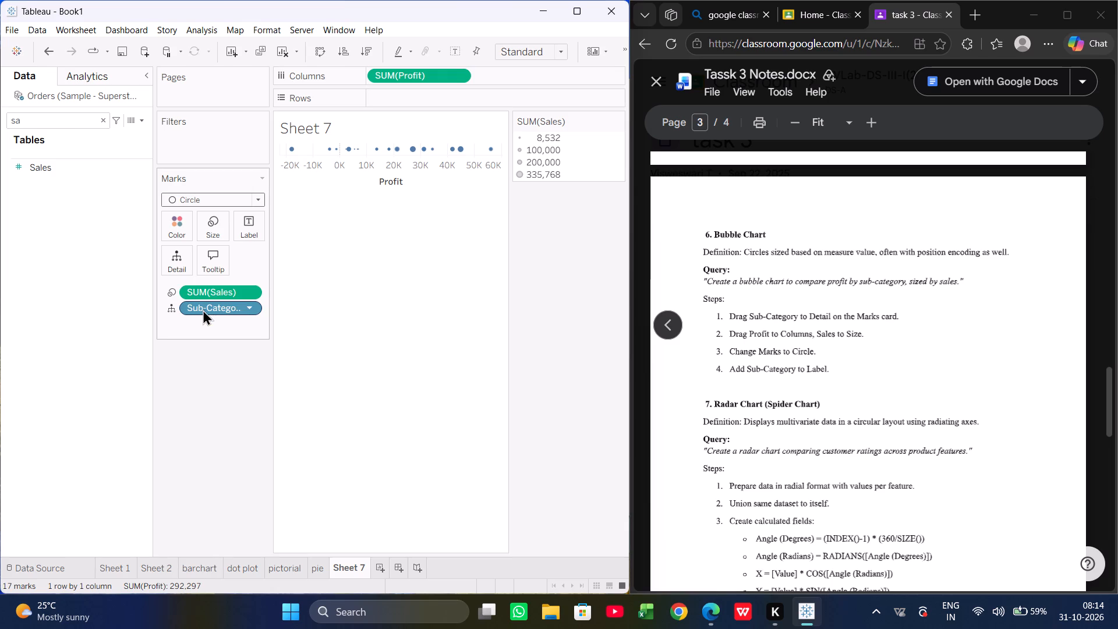
left_click_drag(203, 309, 247, 232)
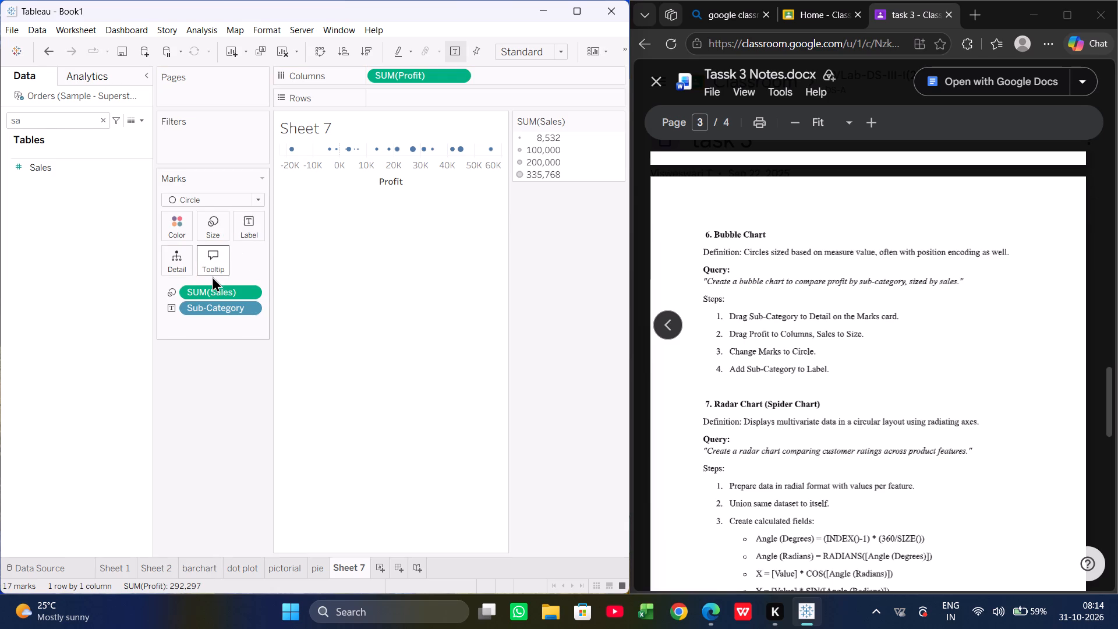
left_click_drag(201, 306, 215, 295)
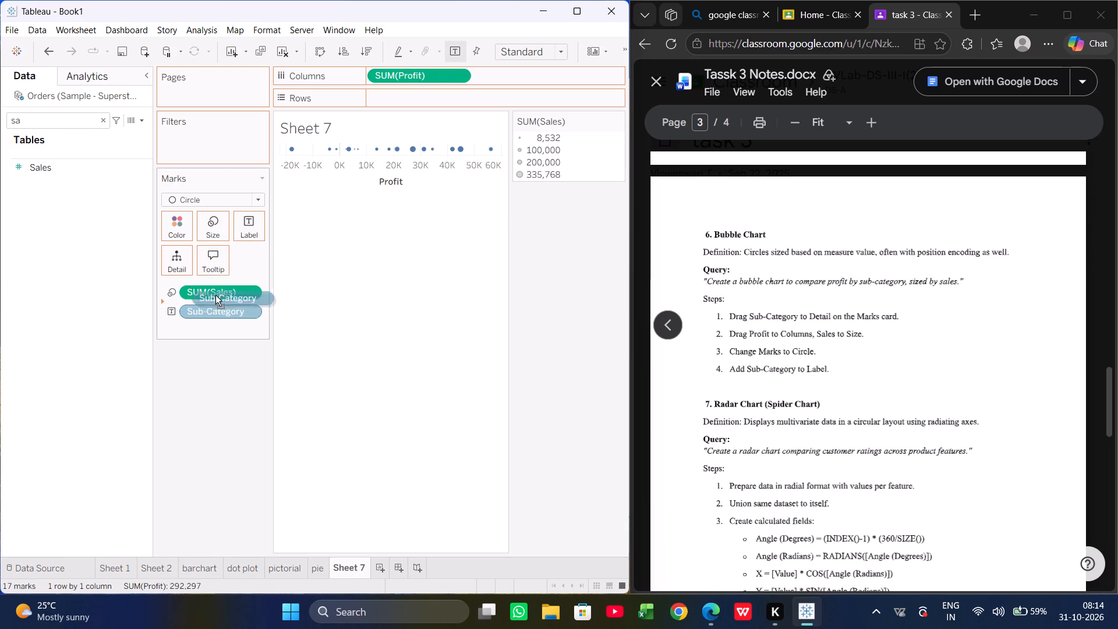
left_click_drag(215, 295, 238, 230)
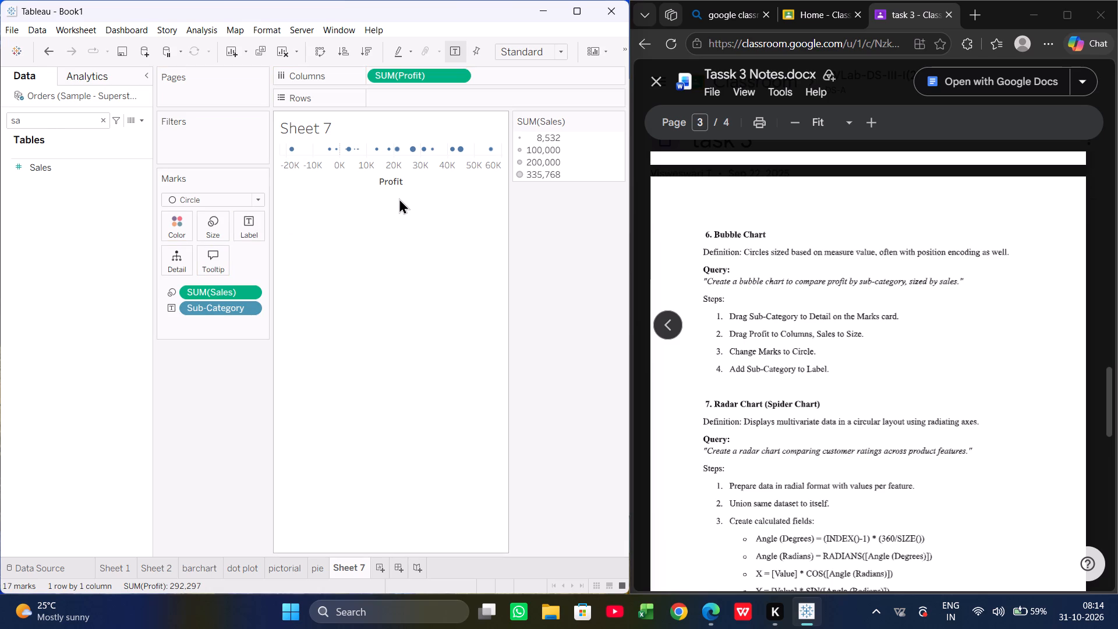
Rename Sheet 7 as bubble.
right_click(355, 564)
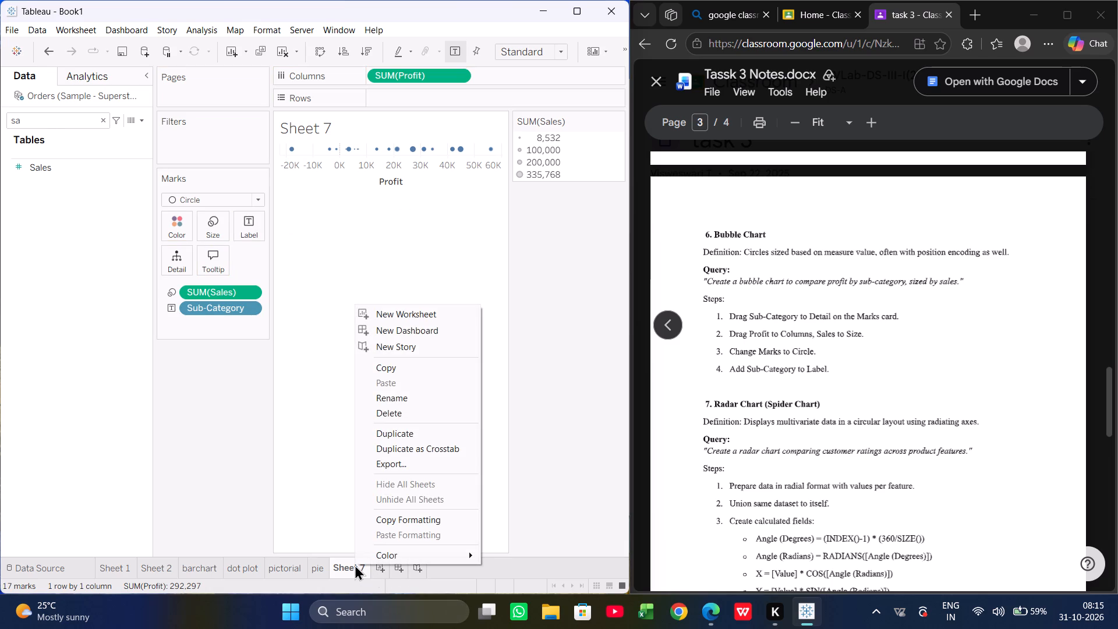
left_click(399, 391)
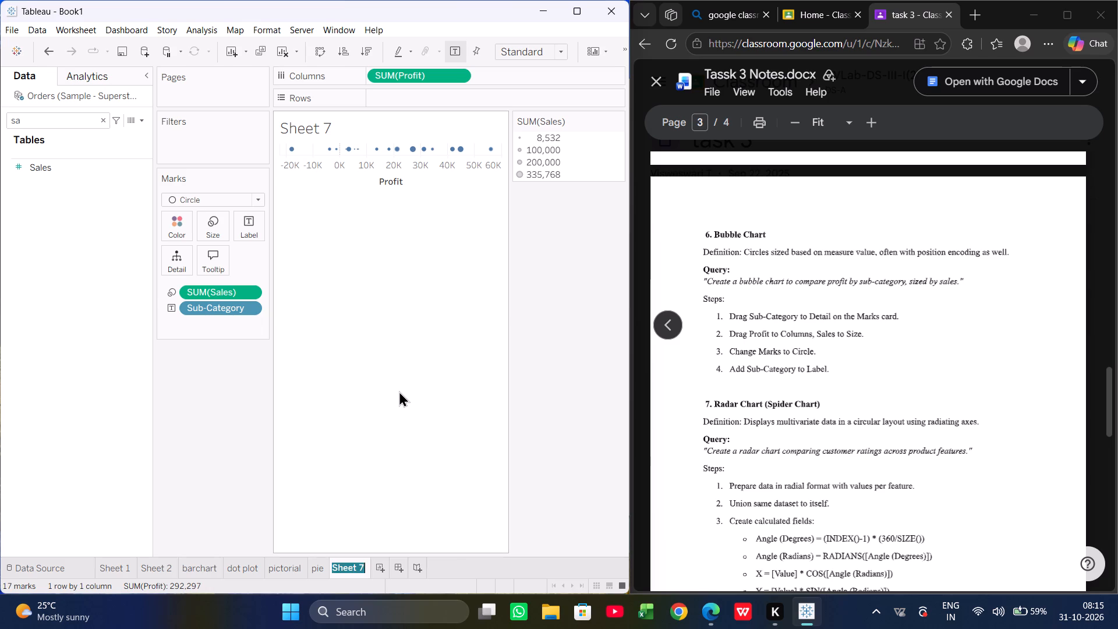
type("bubble")
key("Return")
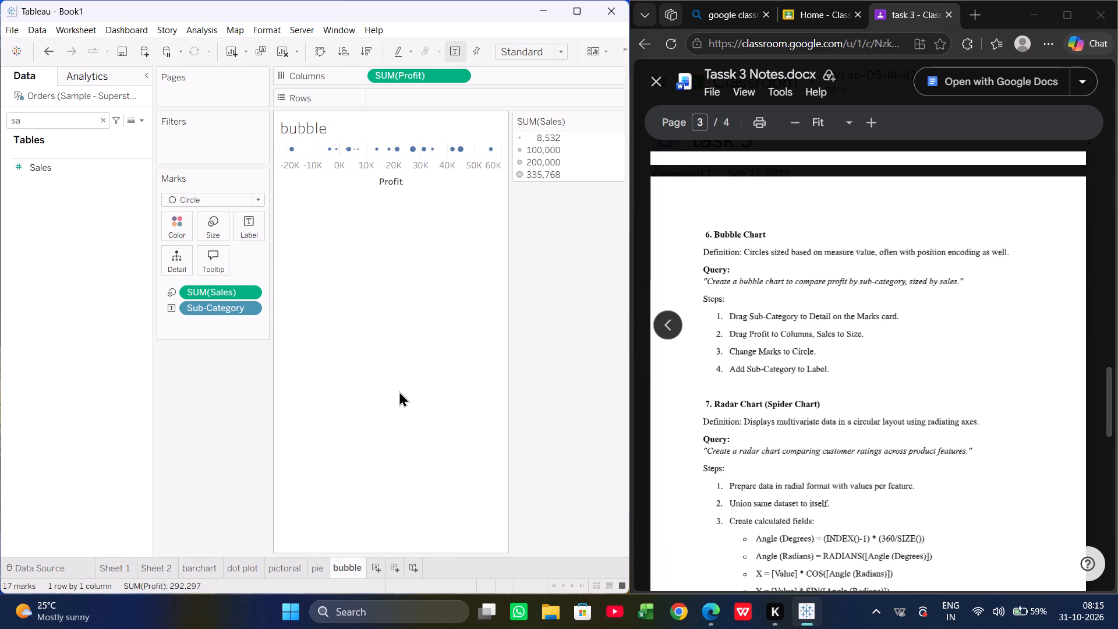
Read the Radar Chart (Spider Chart) instructions in the Task 3 notes.
scroll(862, 436, "down", 1)
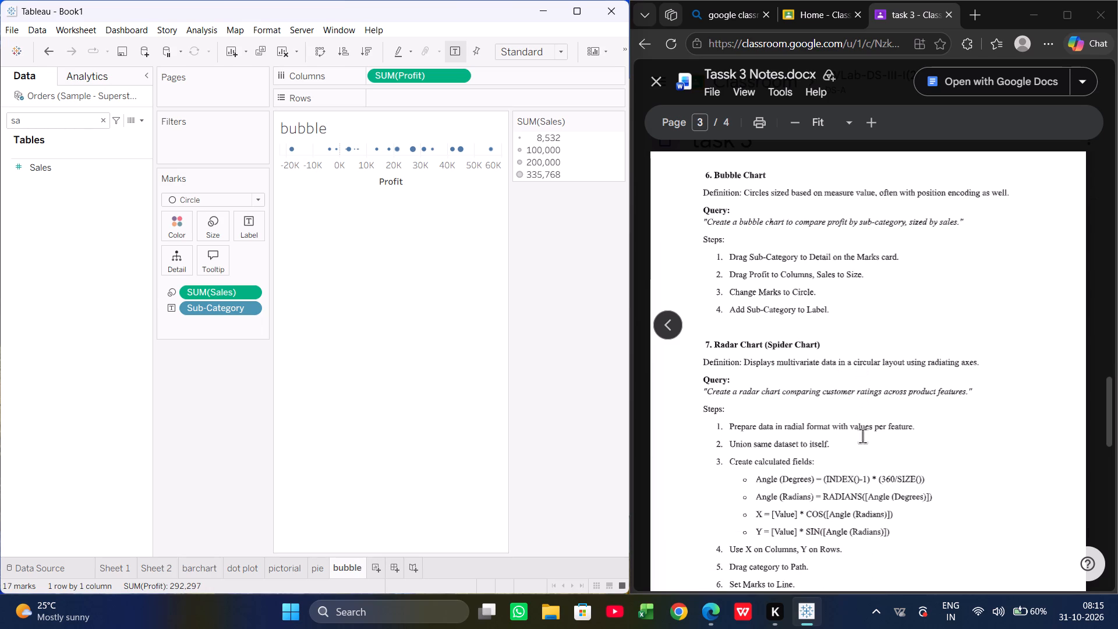
scroll(862, 436, "down", 2)
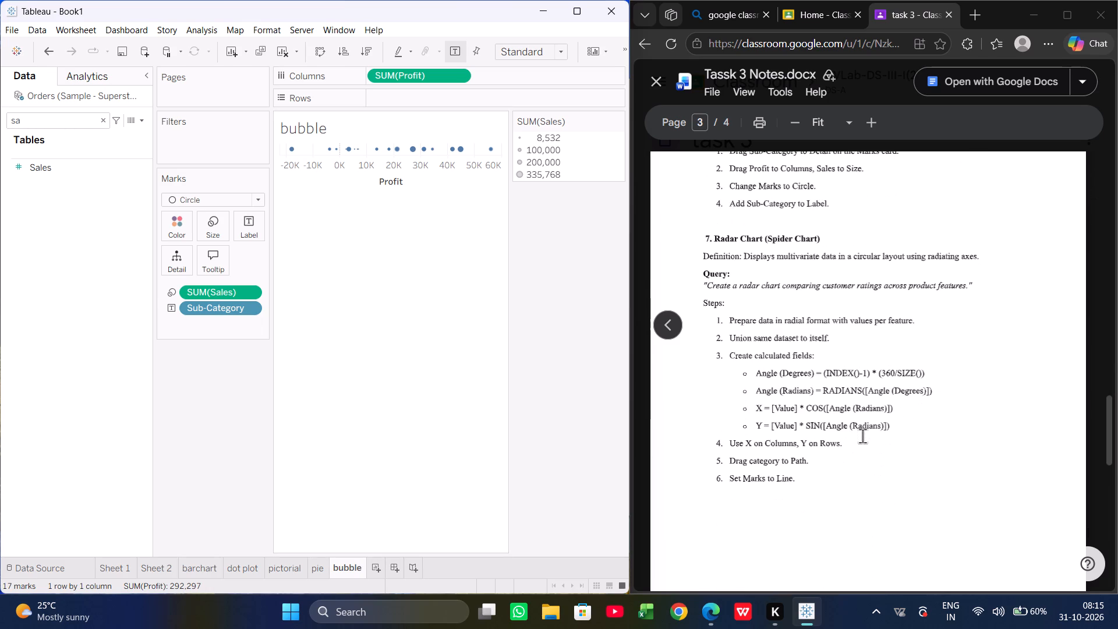
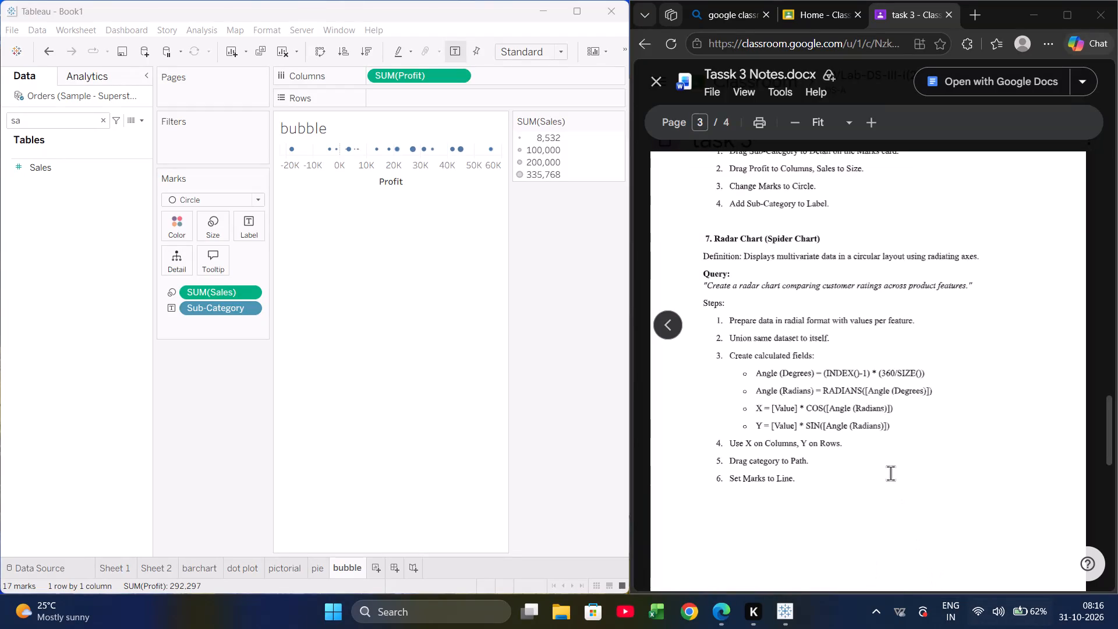
Review the Task 3 notes from the Bar Chart section through the Polar Chart instructions and the Summary Table.
scroll(890, 473, "down", 6)
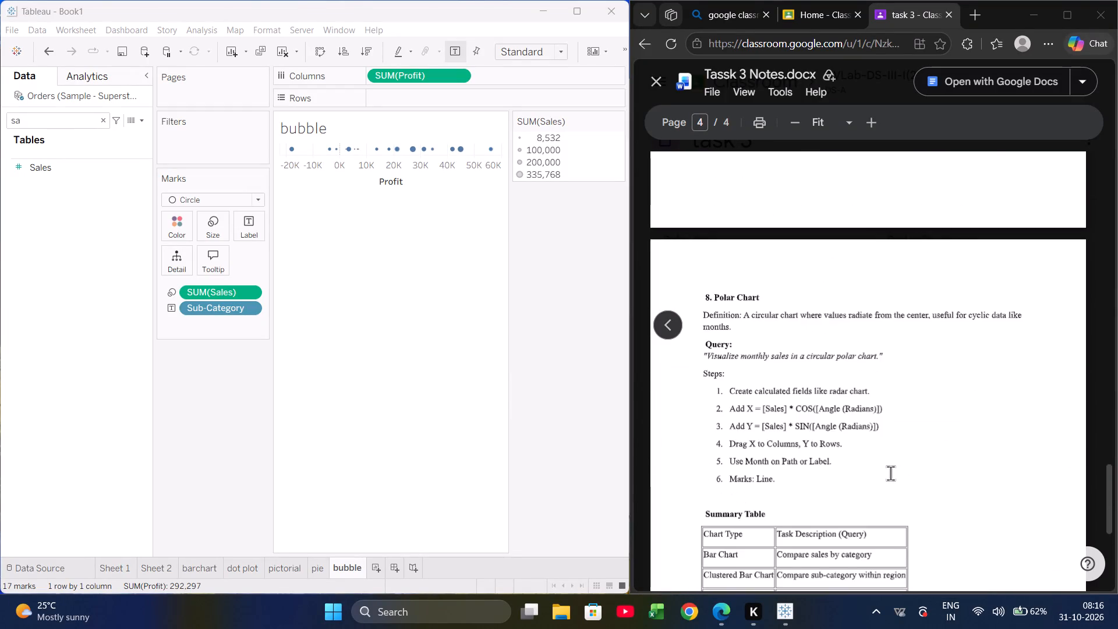
scroll(890, 473, "down", 9)
scroll(890, 473, "up", 8)
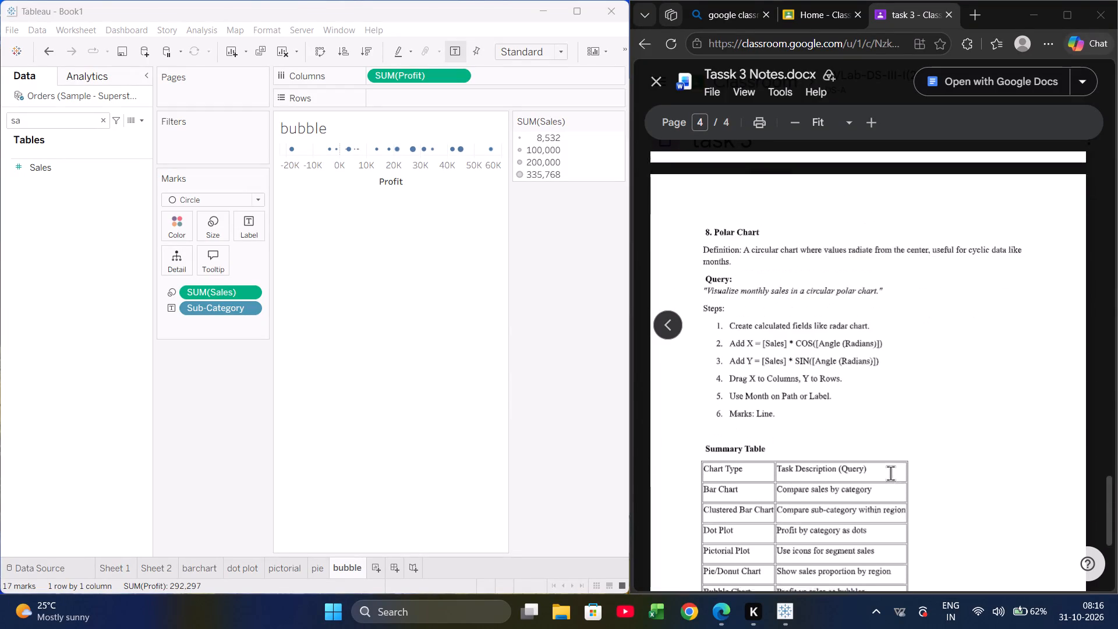
scroll(890, 473, "up", 20)
scroll(890, 473, "up", 12)
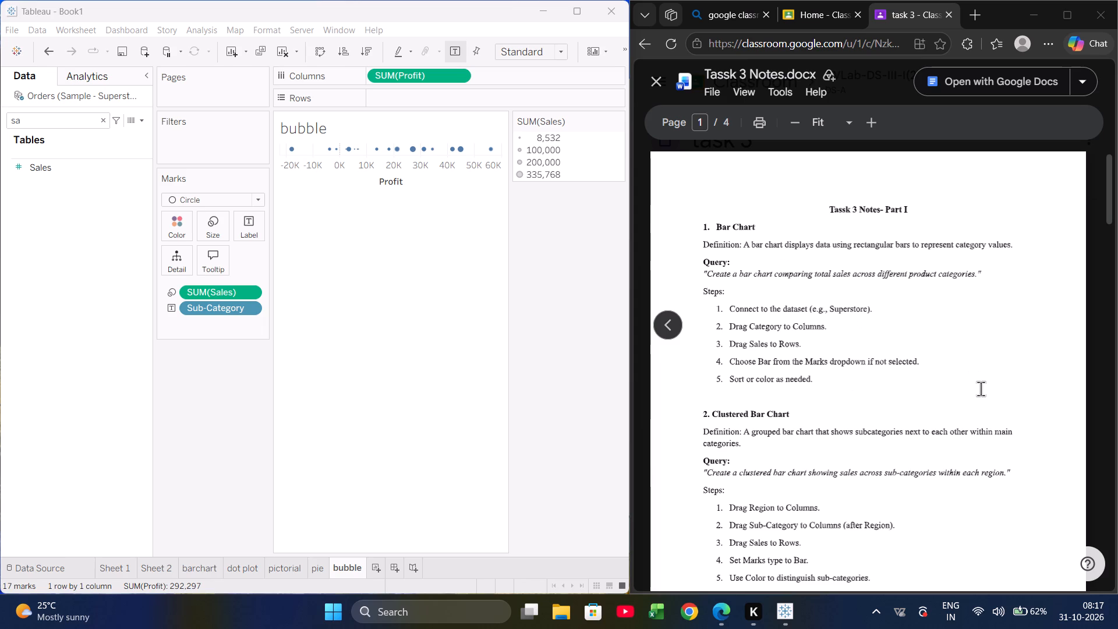
scroll(981, 388, "down", 8)
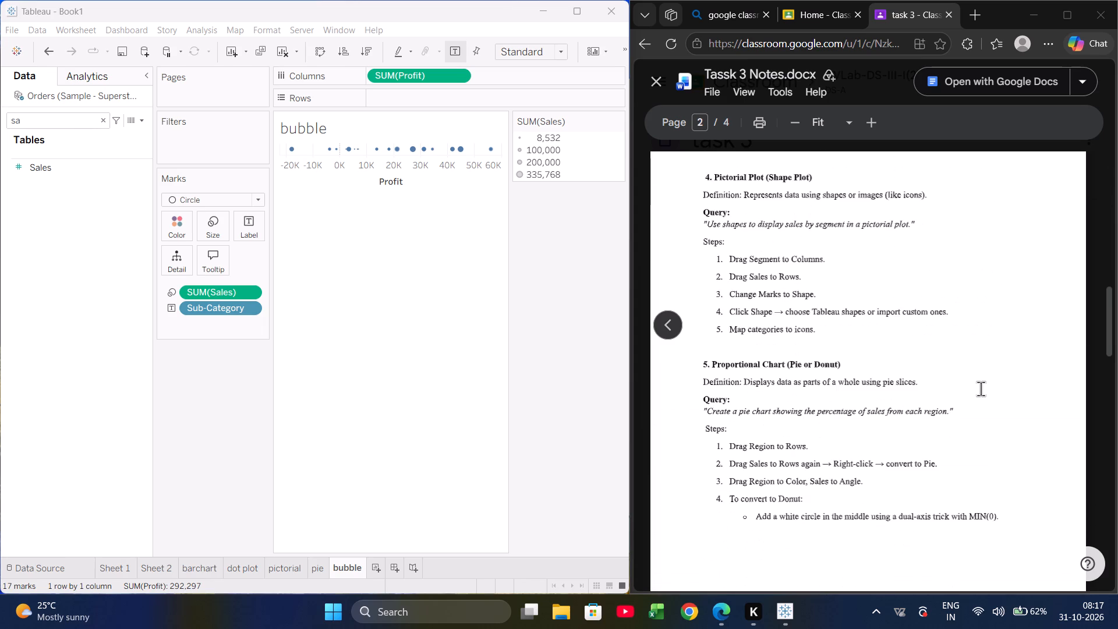
scroll(981, 388, "down", 1)
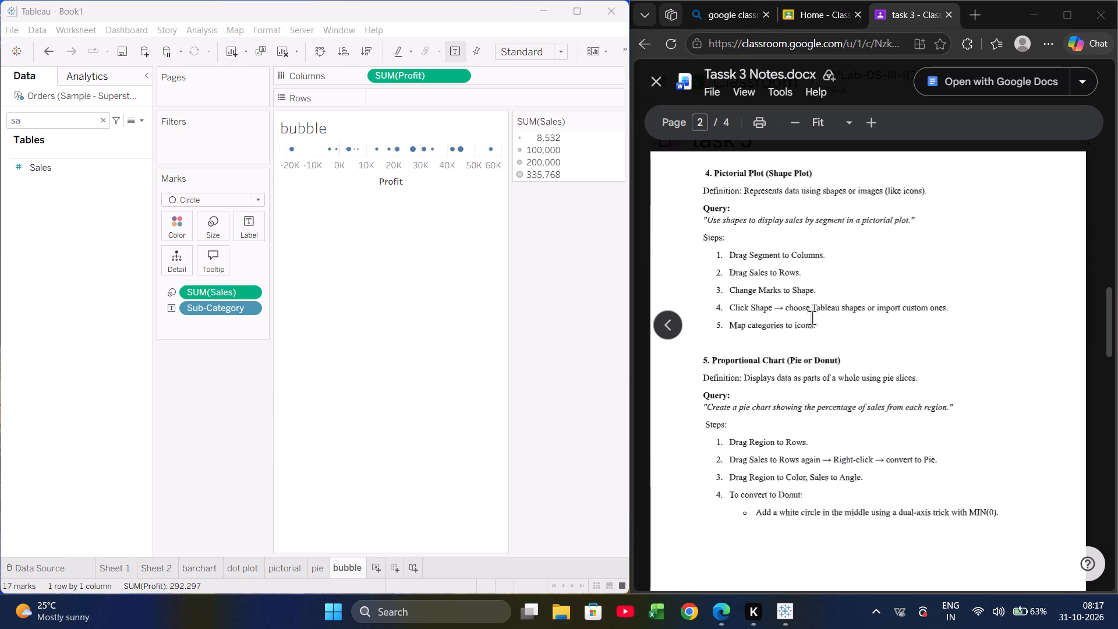
scroll(812, 317, "up", 1)
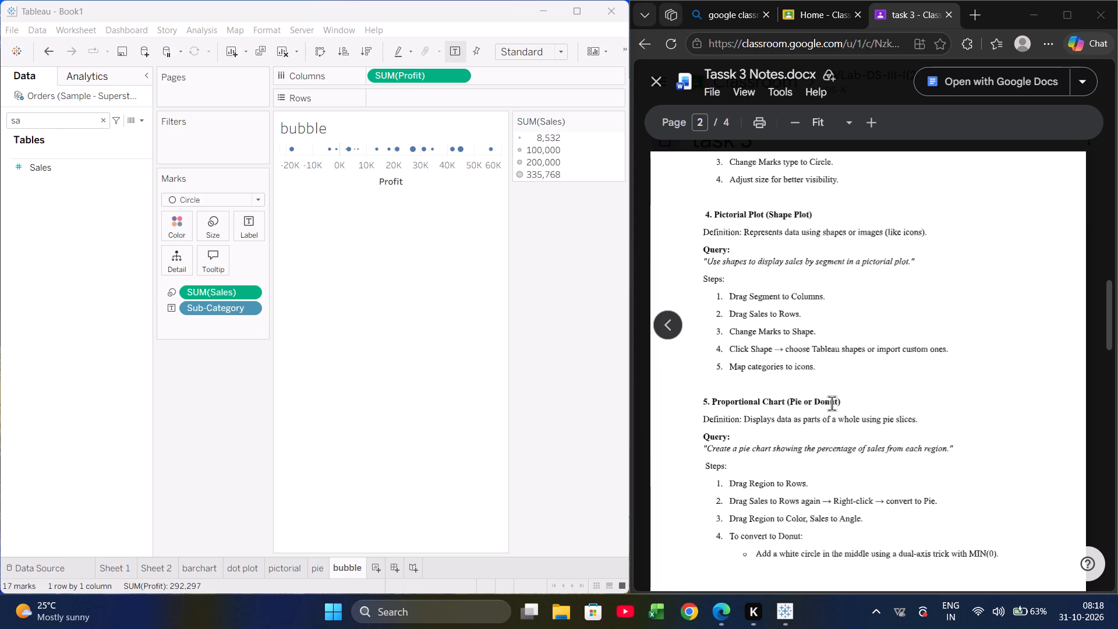
scroll(832, 403, "down", 4)
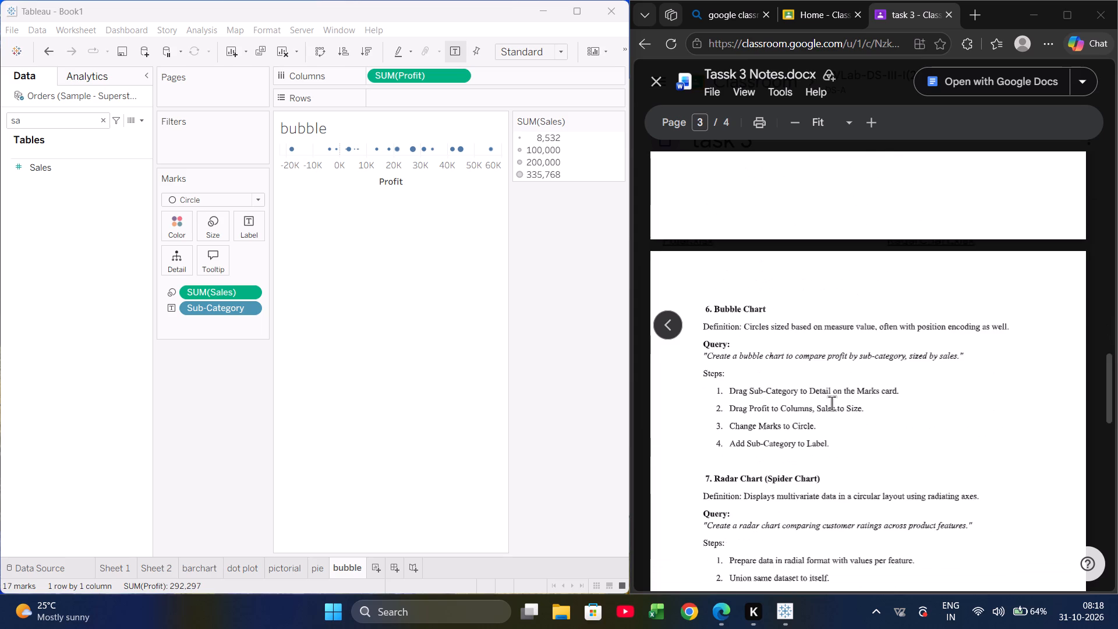
scroll(832, 403, "down", 8)
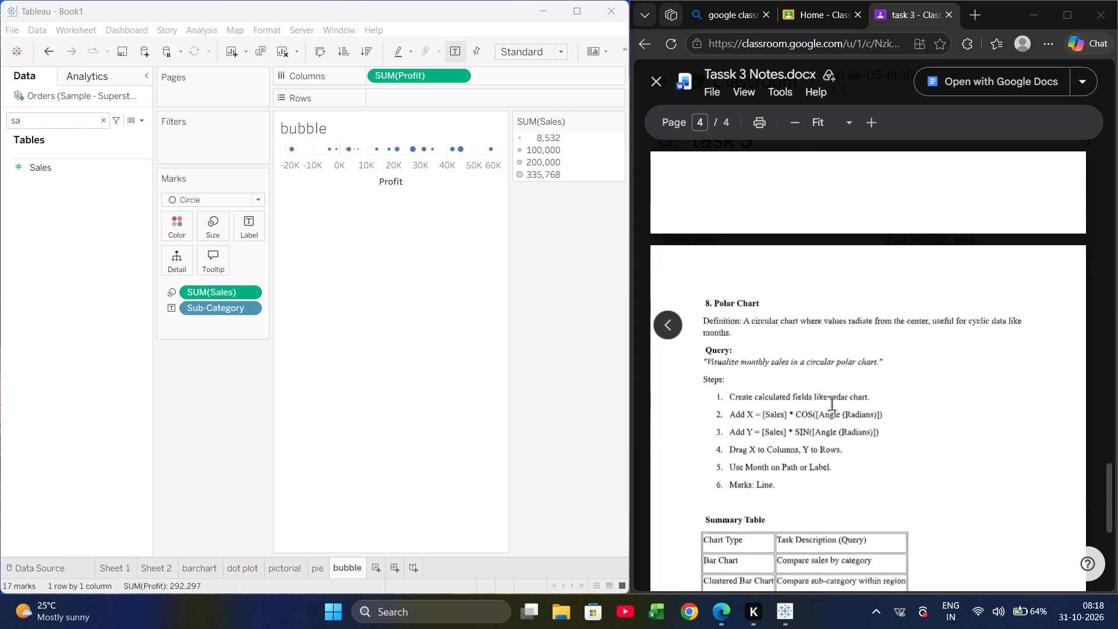
scroll(832, 403, "down", 2)
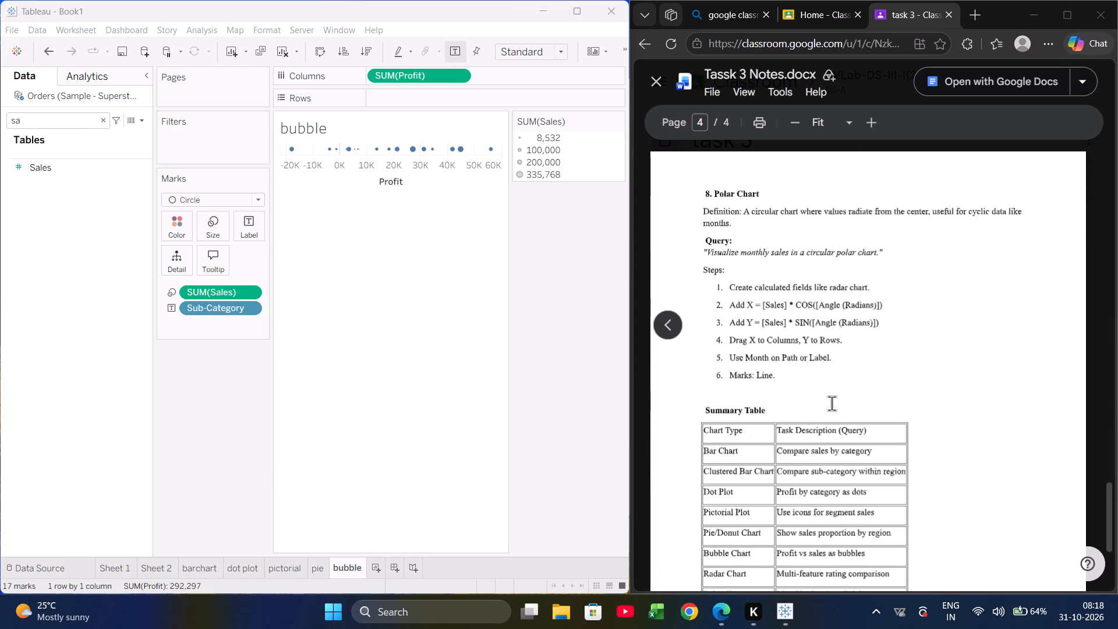
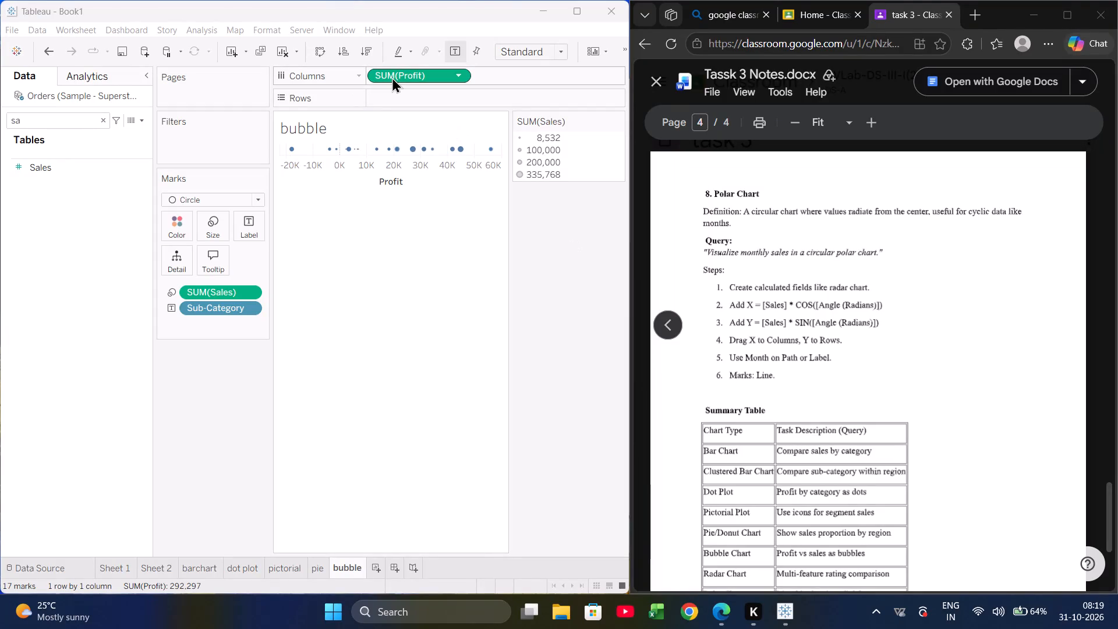
Add a new worksheet after the bubble sheet.
left_click(392, 76)
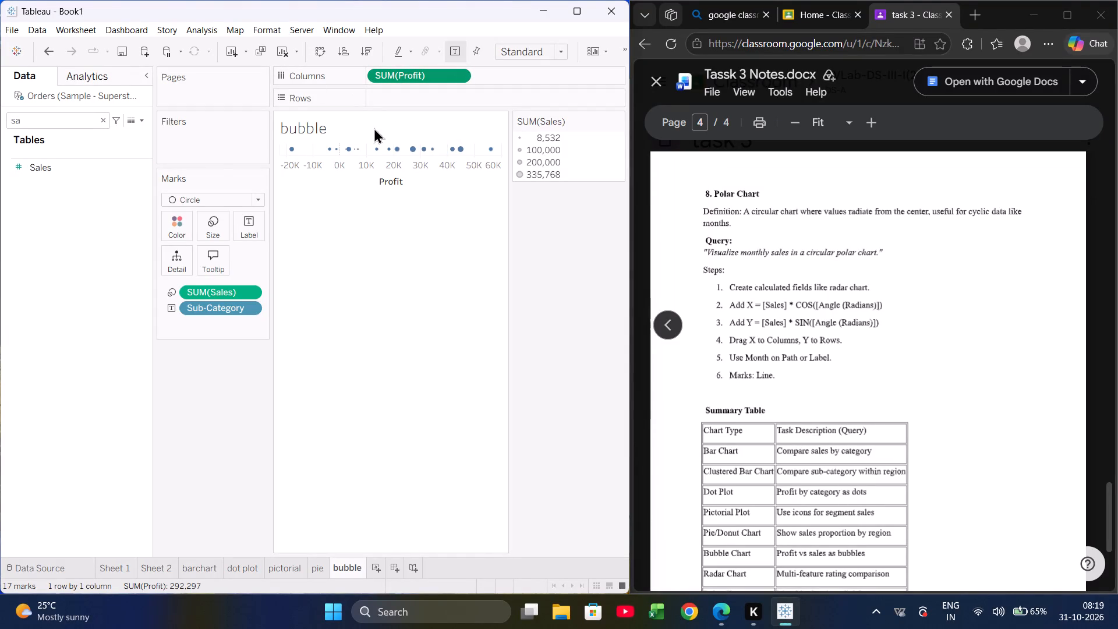
left_click(375, 565)
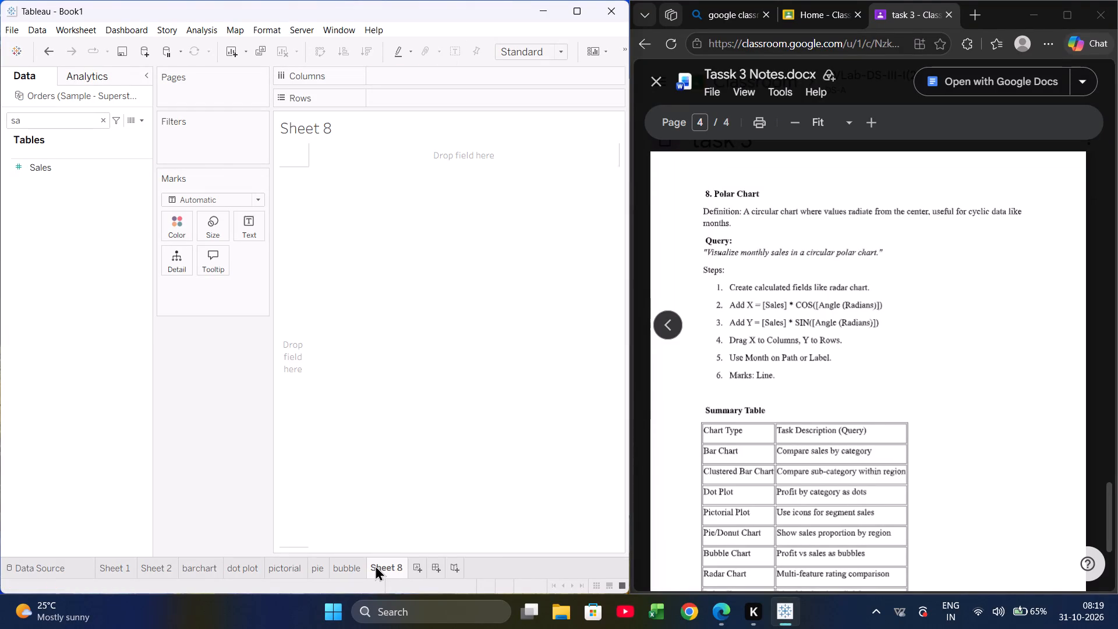
left_click(352, 568)
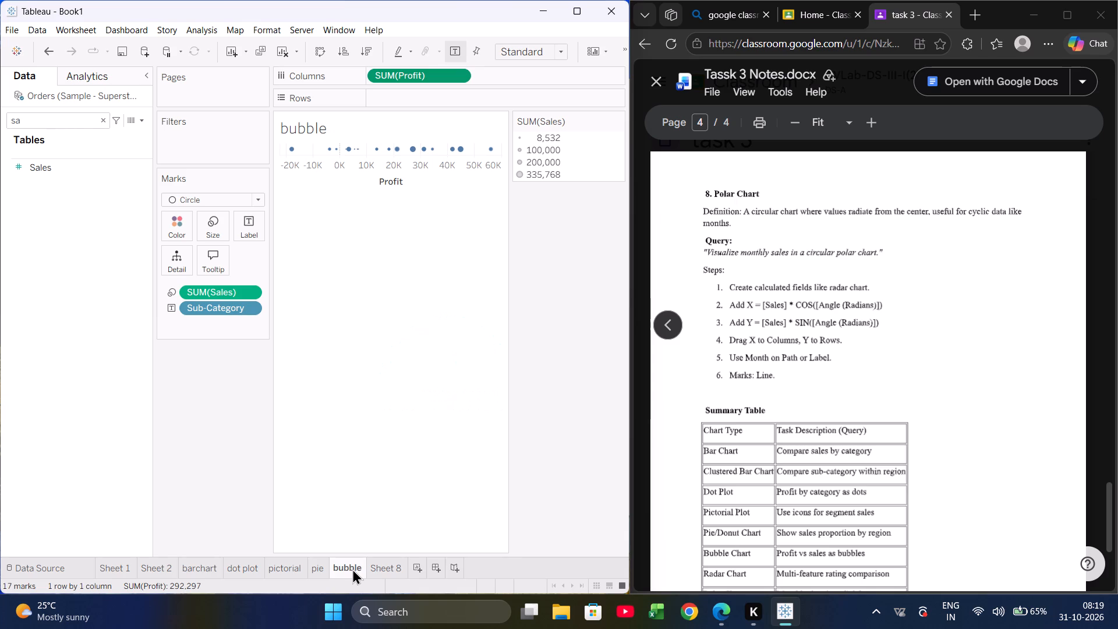
left_click(392, 567)
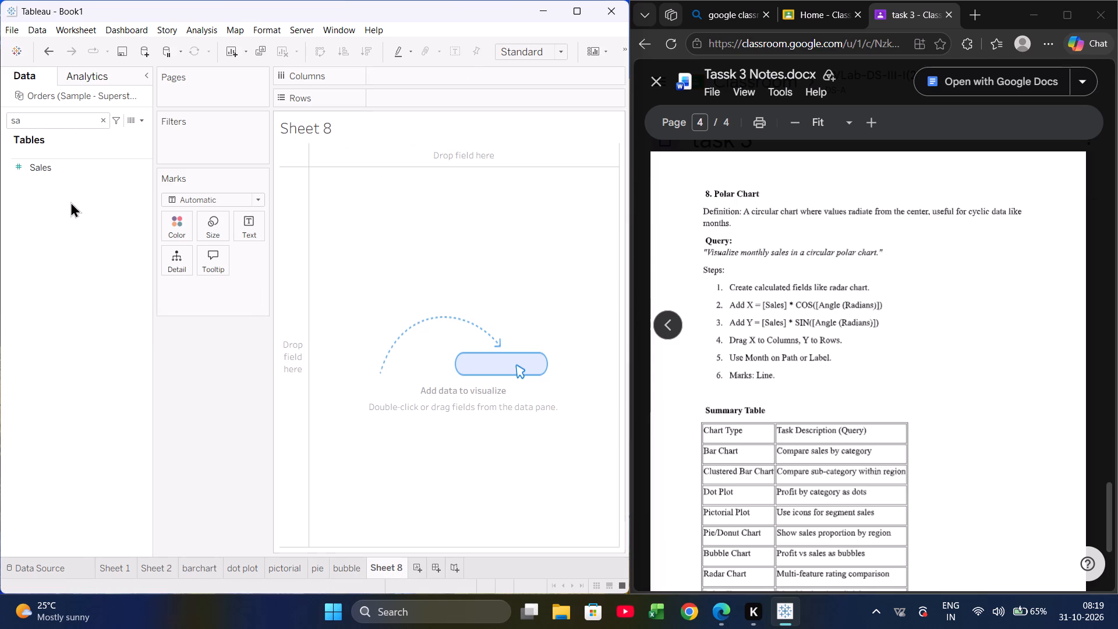
Clear the field search, and place Order Date on Columns and Ship Date on Rows in Sheet 8.
left_click(86, 165)
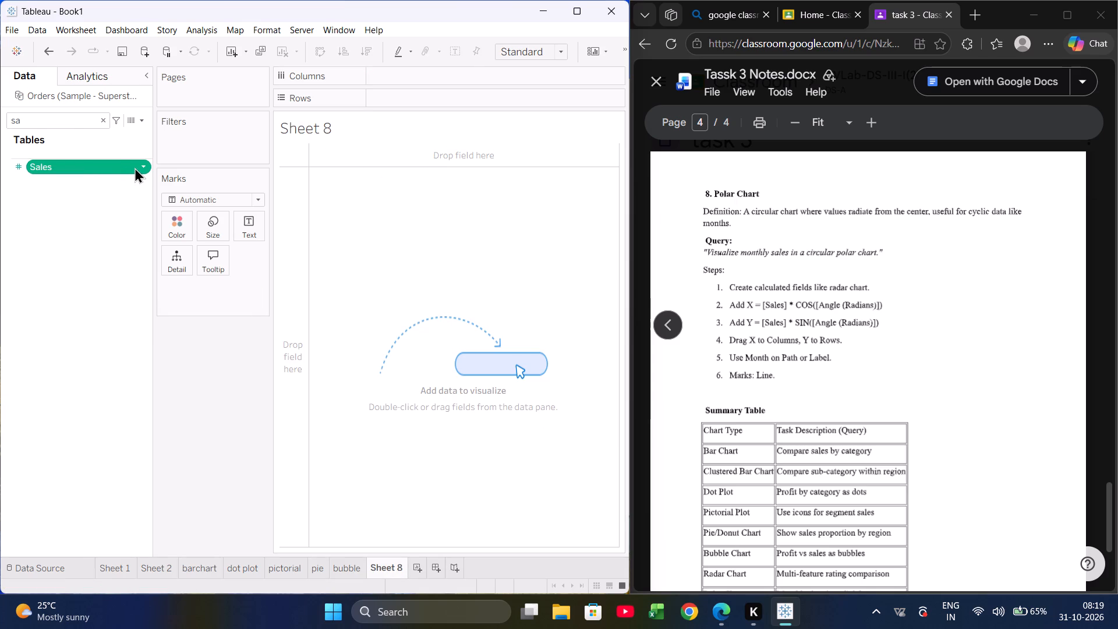
left_click(139, 165)
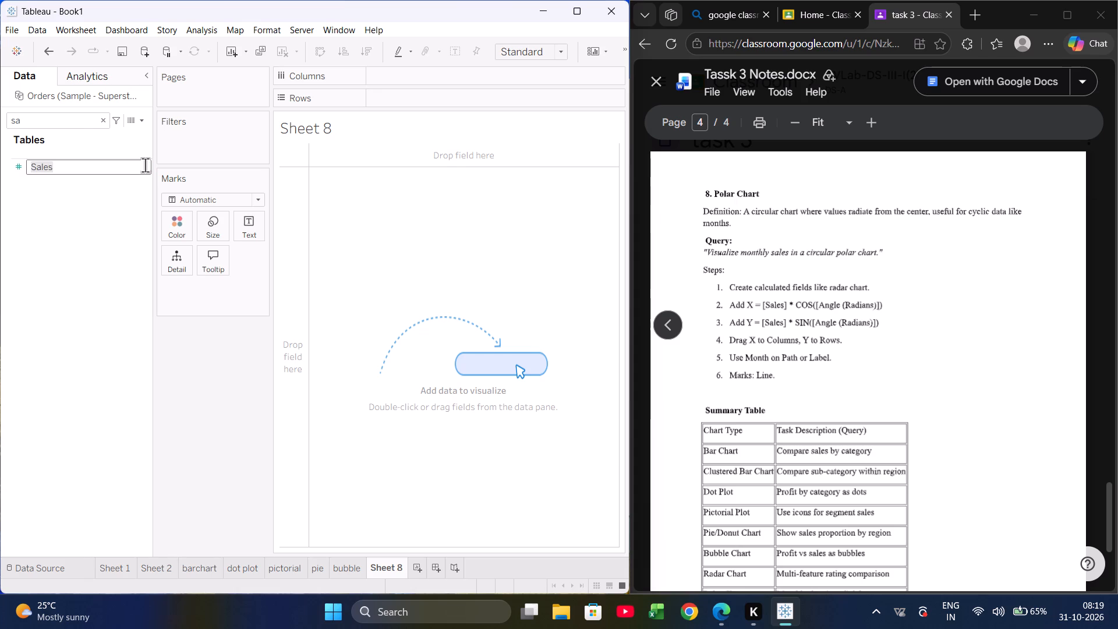
left_click(144, 165)
left_click_drag(97, 207, 93, 121)
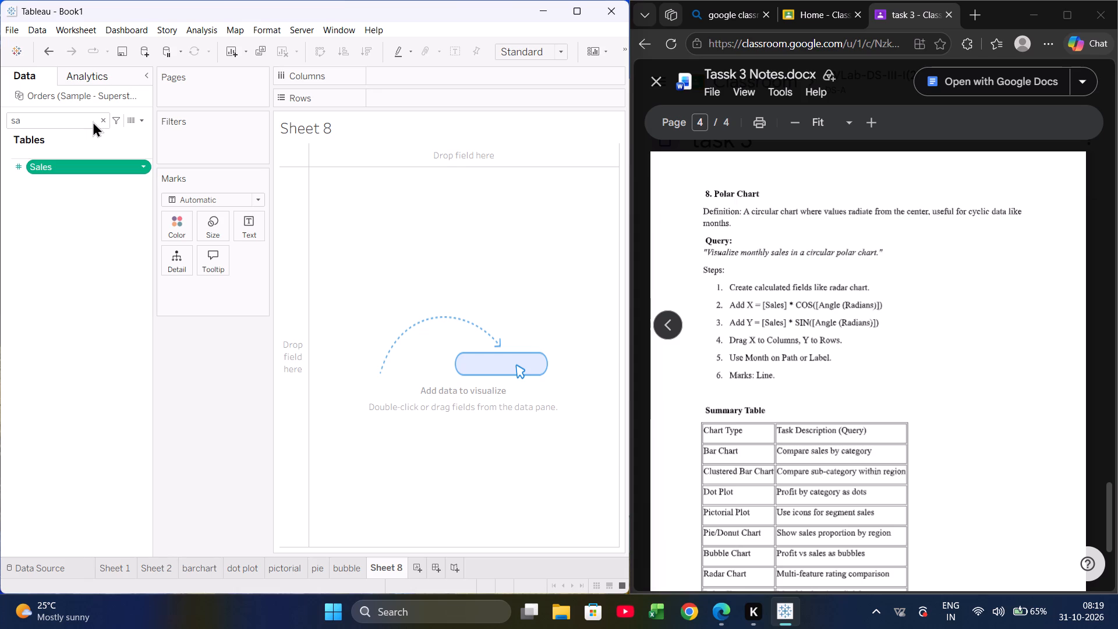
left_click_drag(93, 121, 102, 118)
left_click(102, 118)
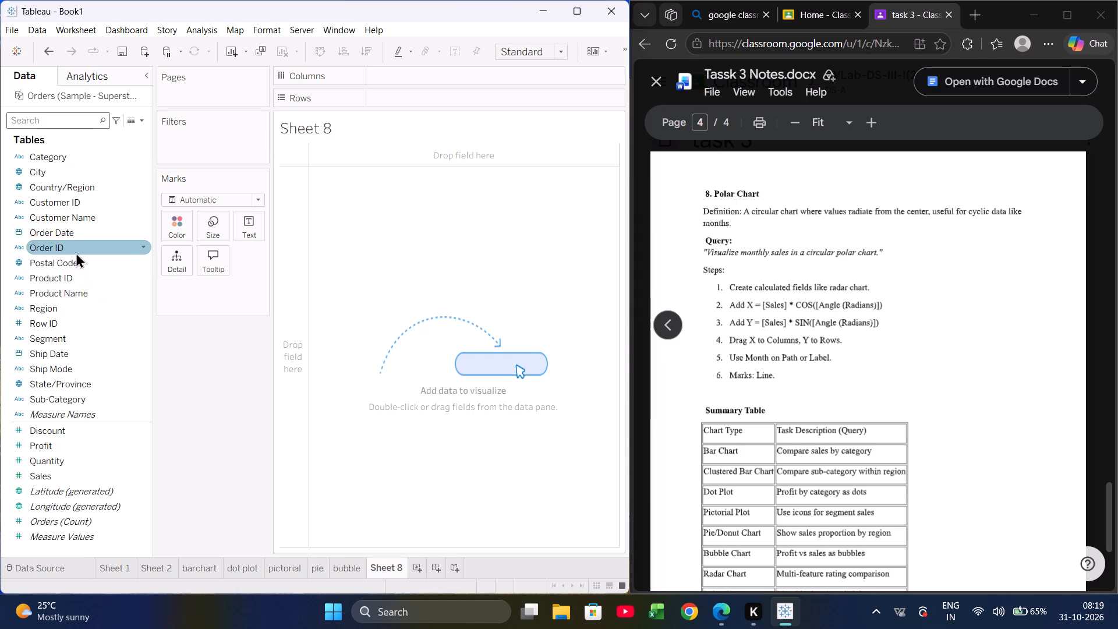
left_click_drag(76, 238, 395, 92)
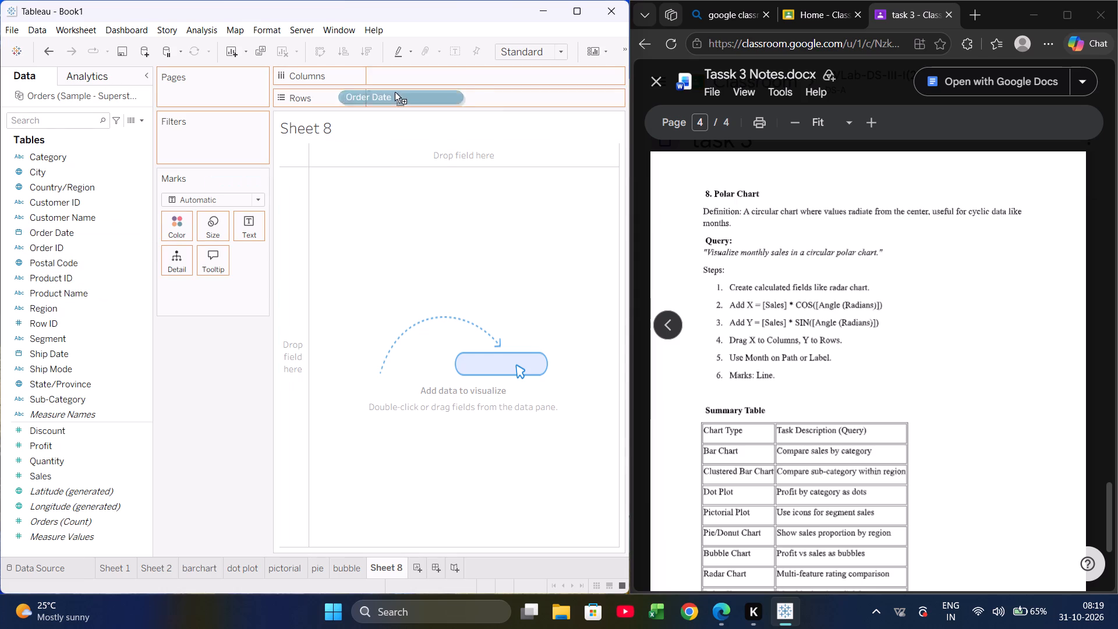
left_click_drag(395, 92, 413, 83)
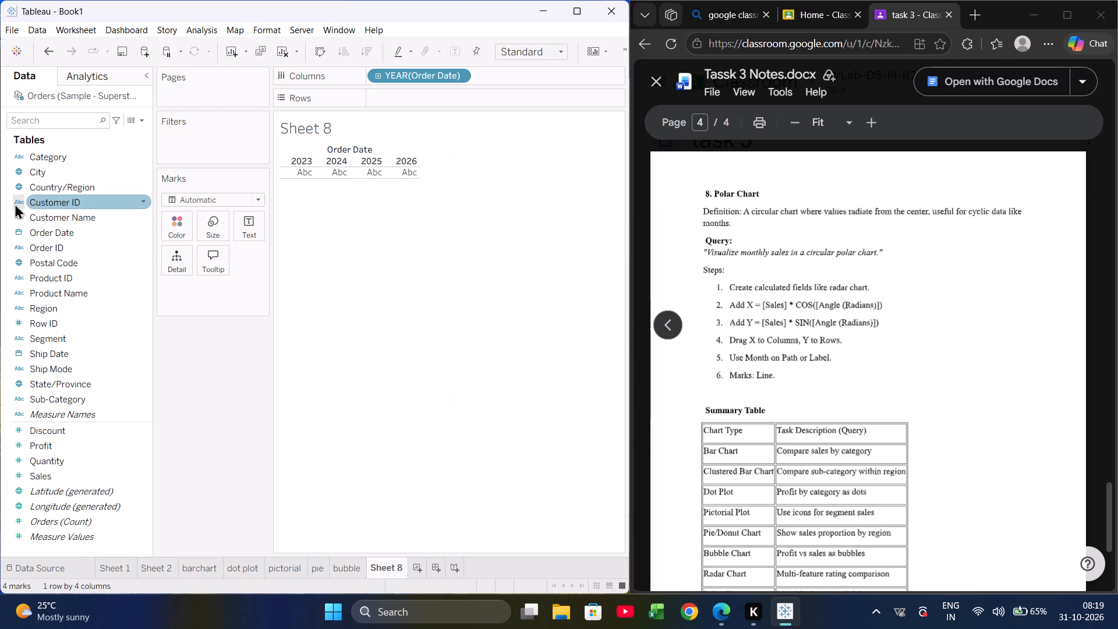
left_click_drag(41, 352, 407, 141)
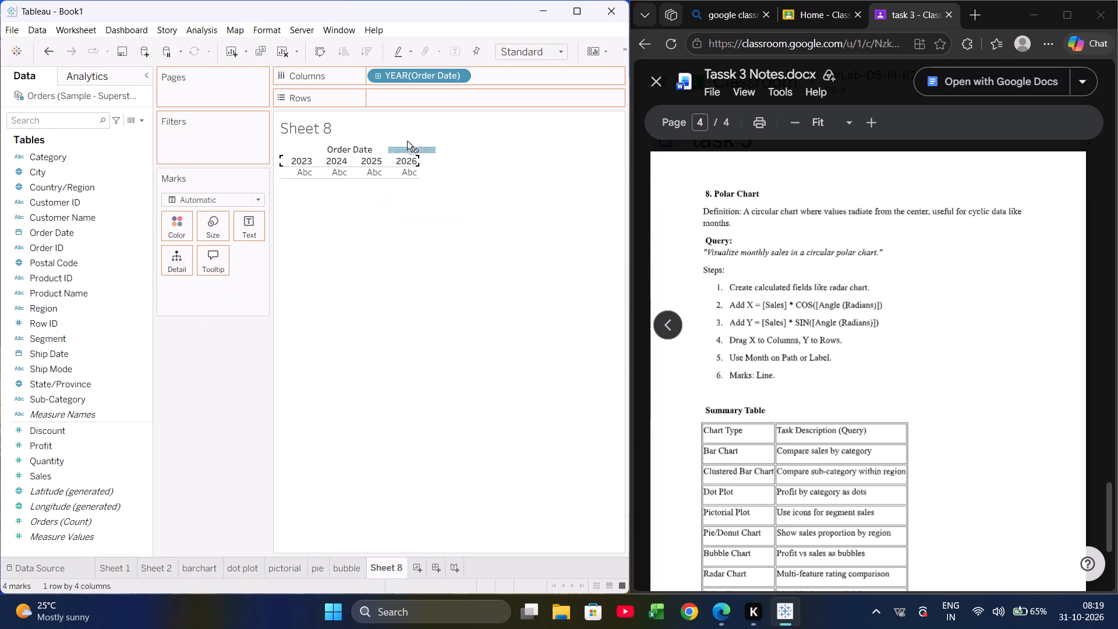
left_click_drag(407, 141, 395, 96)
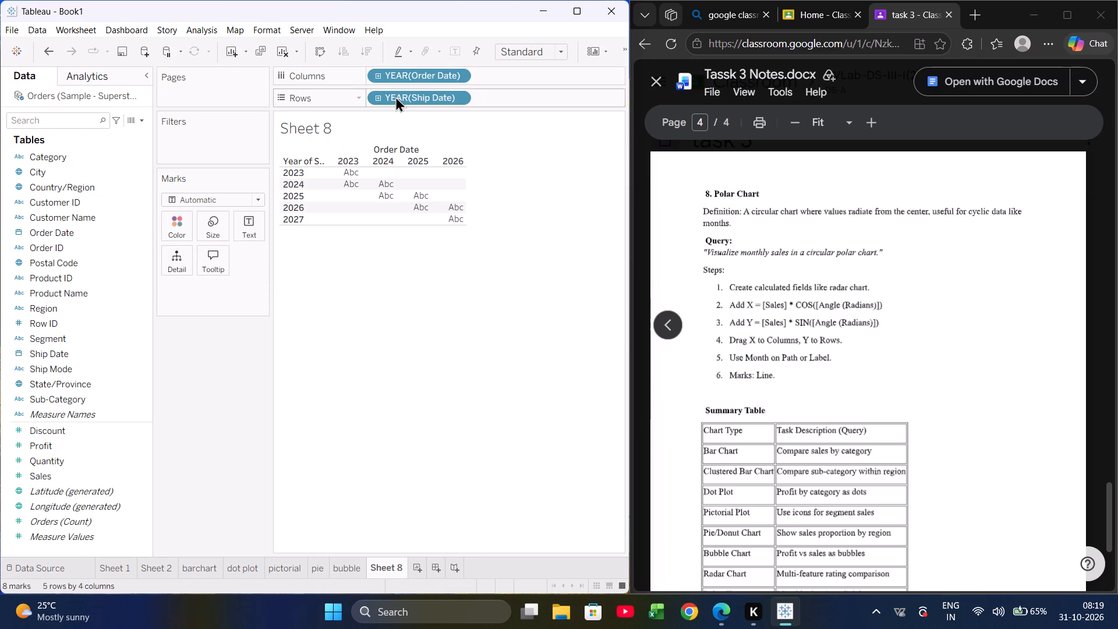
Minimise the notes browser, maximise the Tableau window and try to apply the Gantt chart from the Show Me gallery.
left_click(1032, 10)
left_click(579, 3)
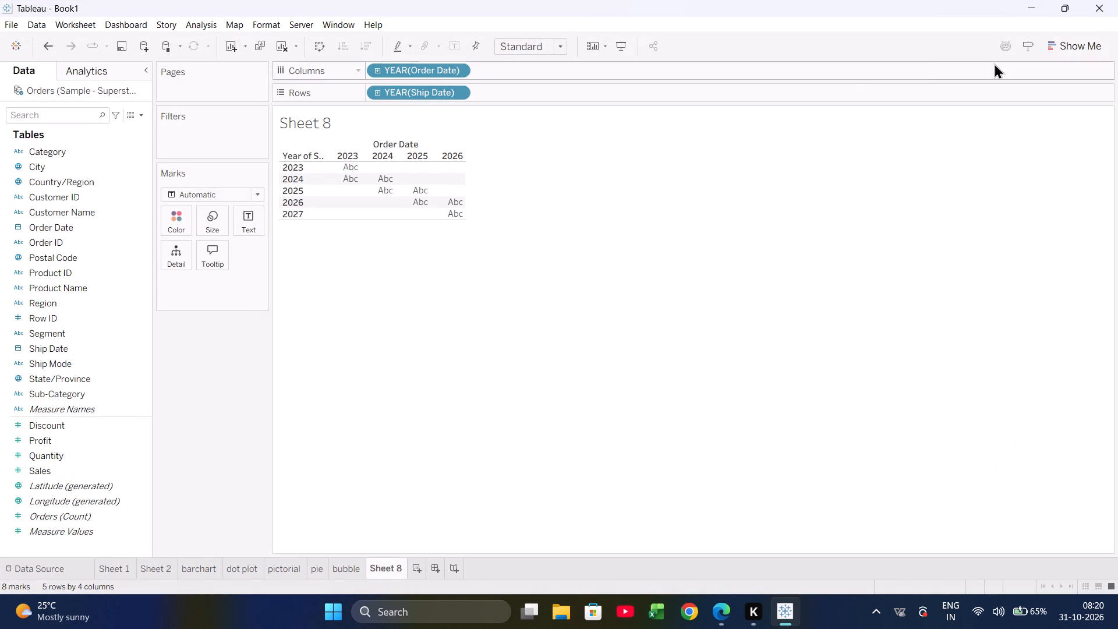
left_click(1075, 50)
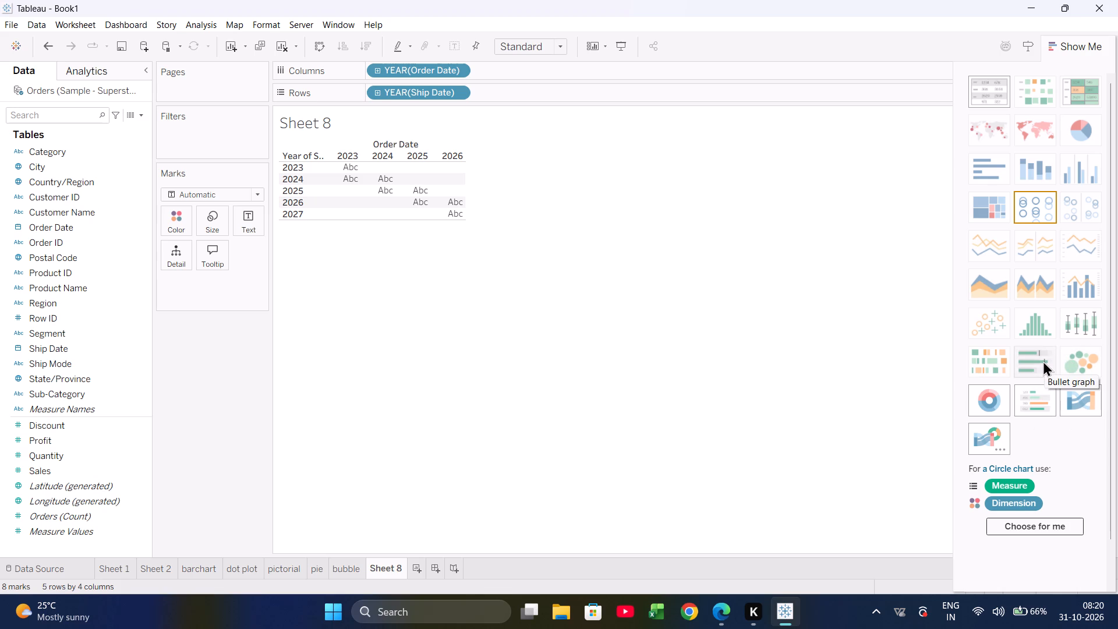
left_click(990, 357)
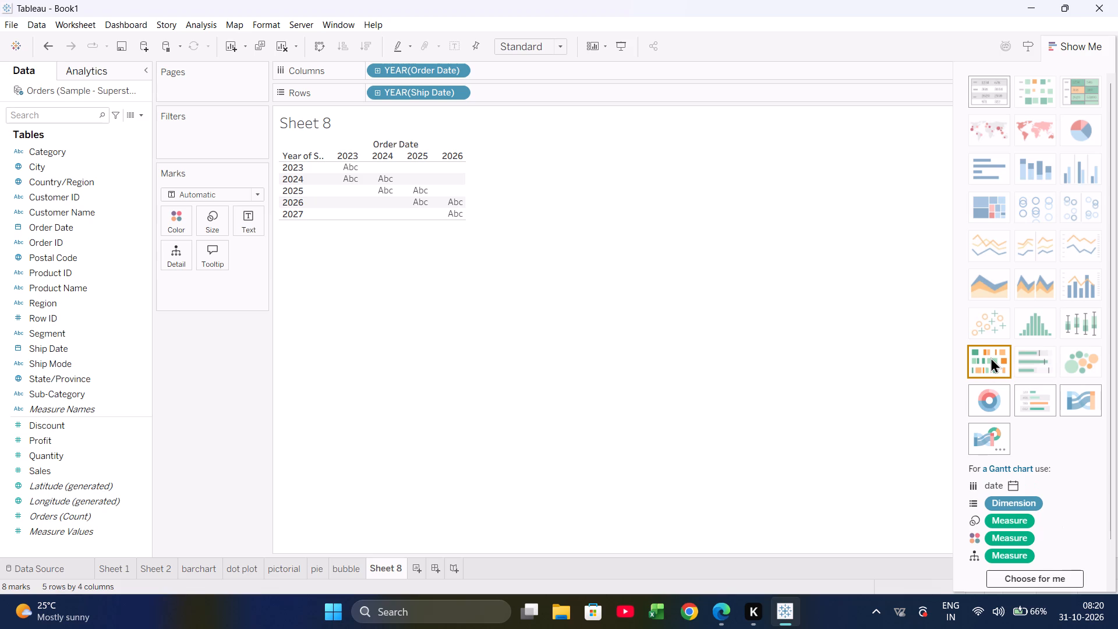
scroll(1044, 467, "down", 1)
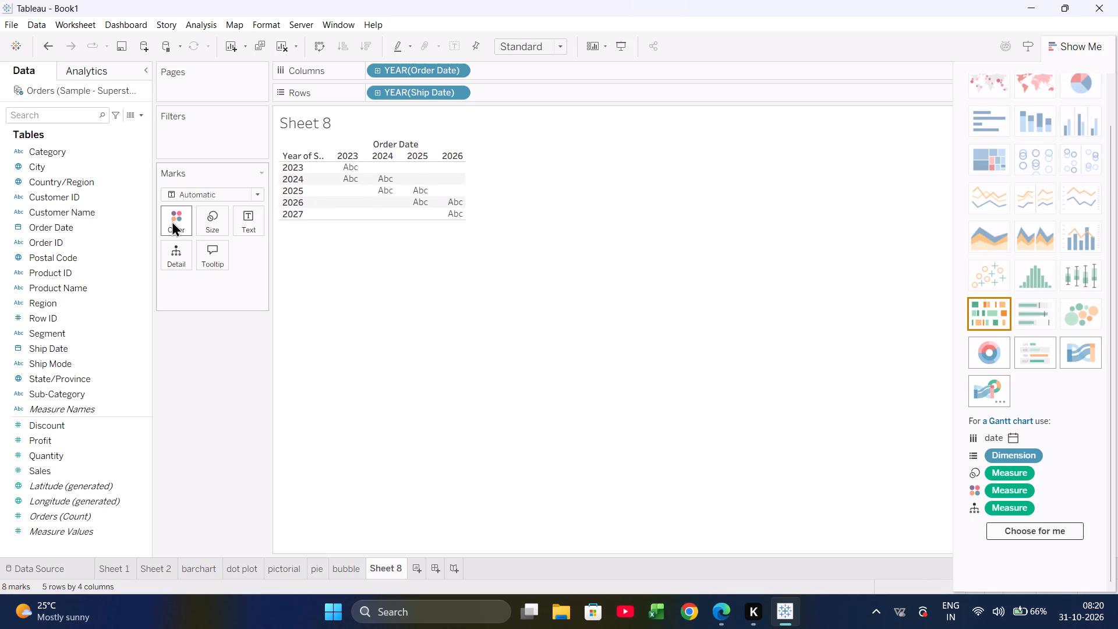
Set the mark type of Sheet 8 to Gantt Bar.
left_click(197, 190)
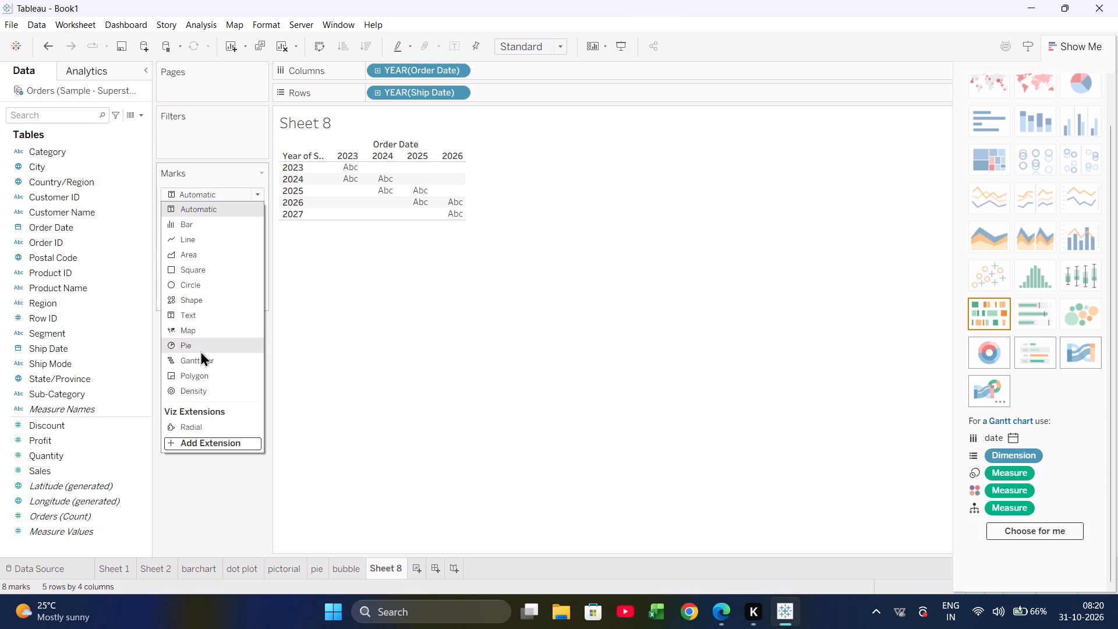
left_click(202, 364)
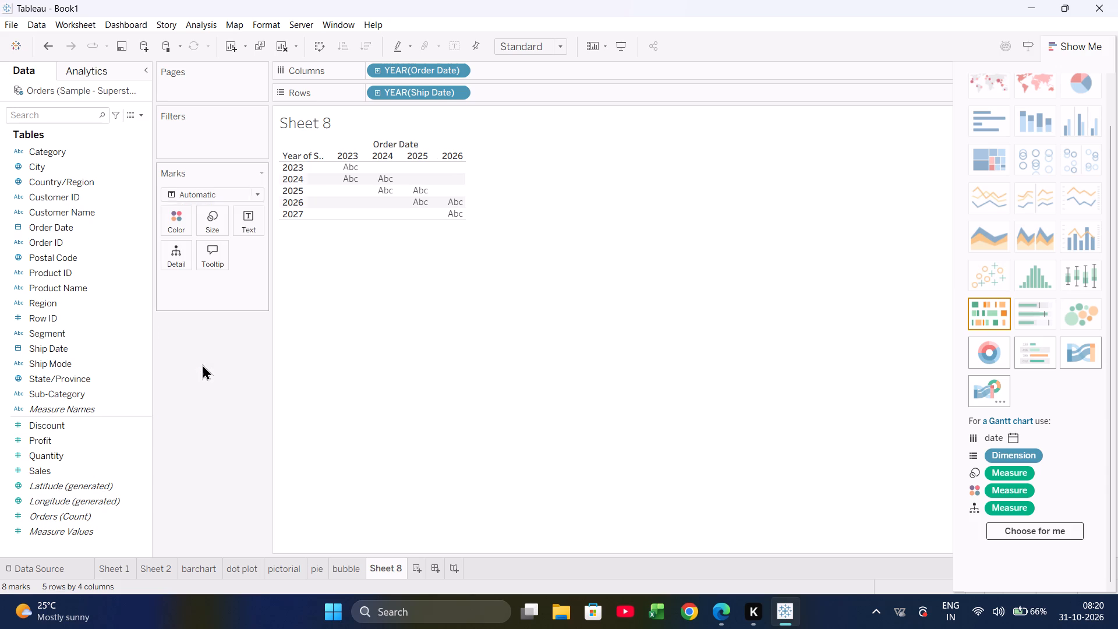
scroll(333, 211, "up", 6, "ctrl")
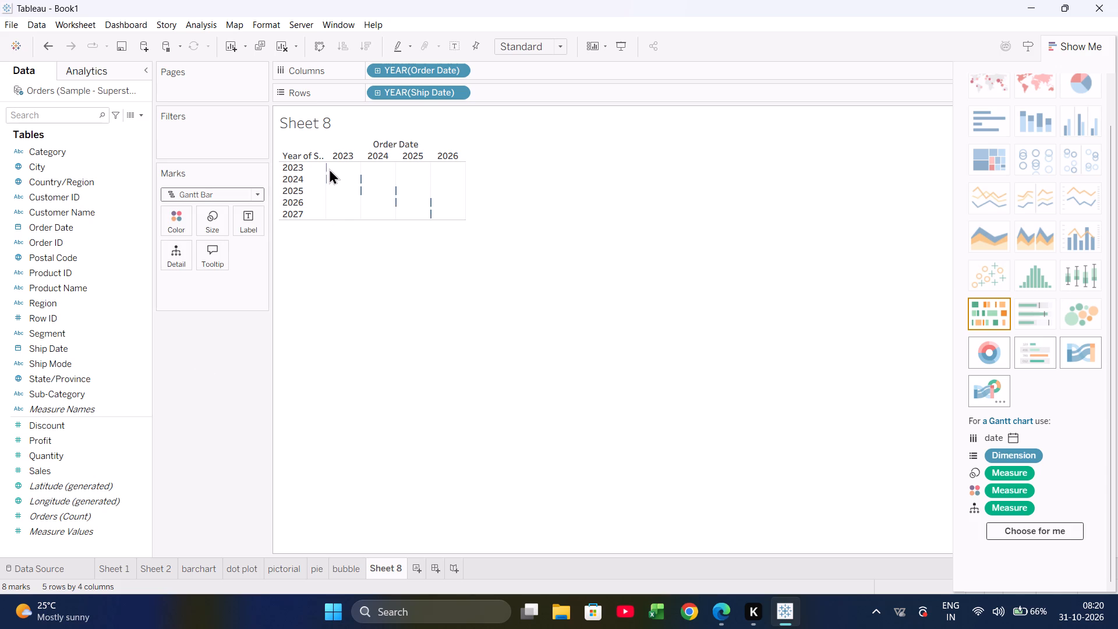
scroll(330, 165, "up", 9, "ctrl")
Increase the size of the Gantt bar marks to near the maximum.
left_click(90, 299)
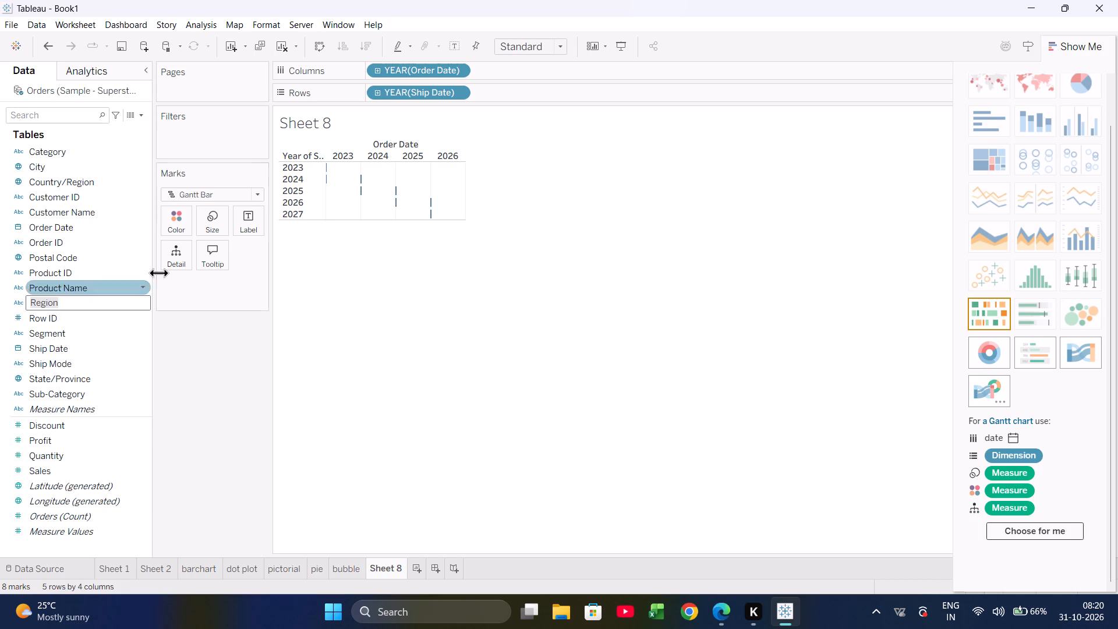
left_click(209, 220)
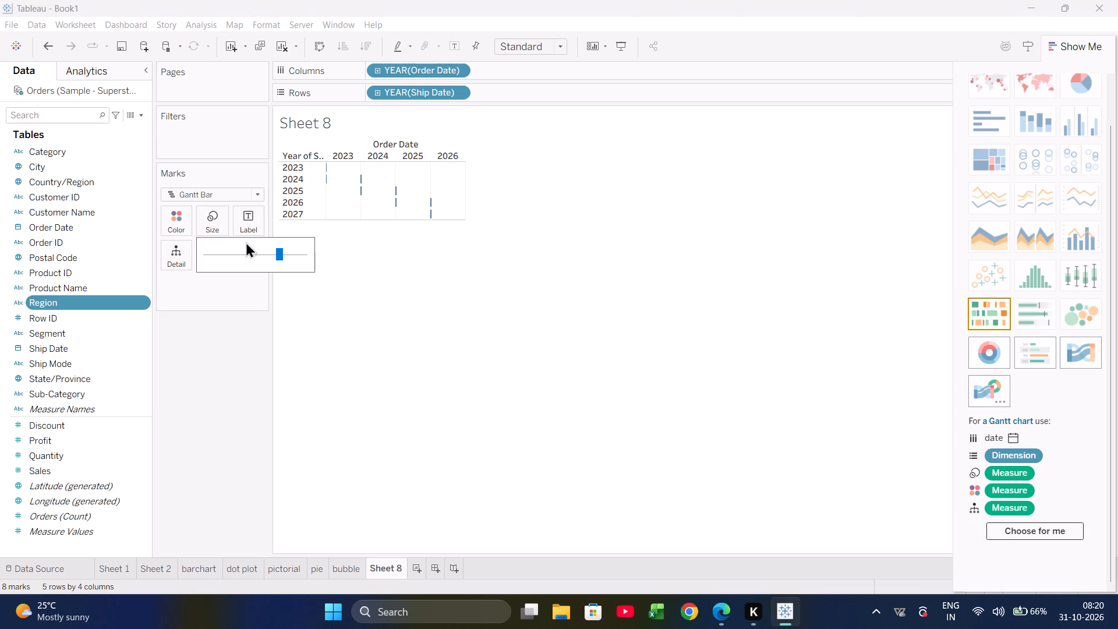
left_click(303, 252)
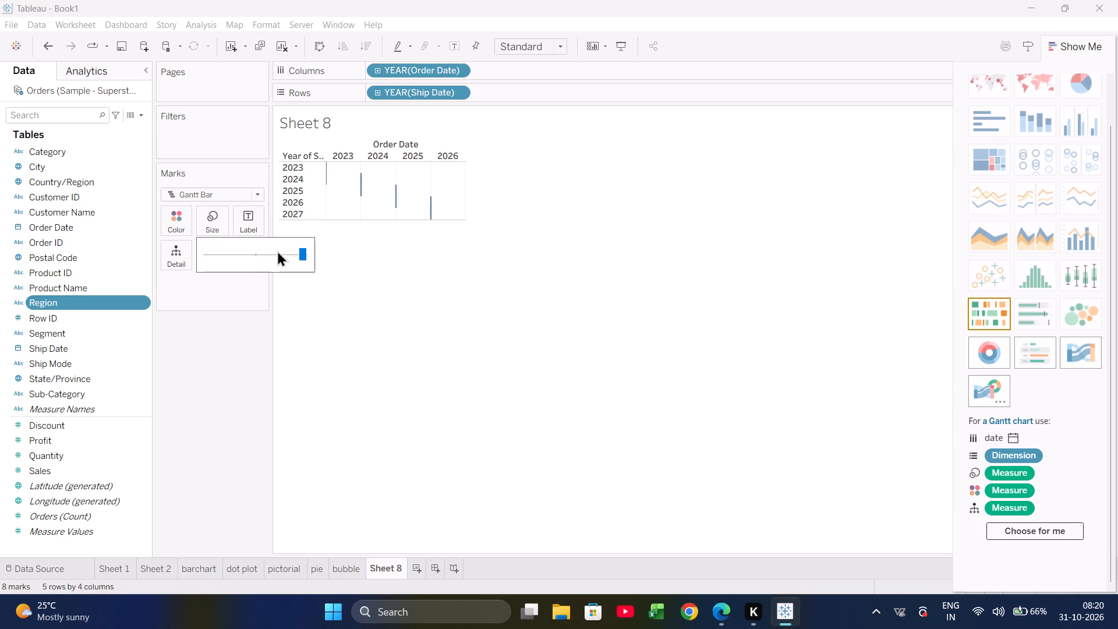
left_click(277, 250)
left_click(300, 252)
left_click(627, 412)
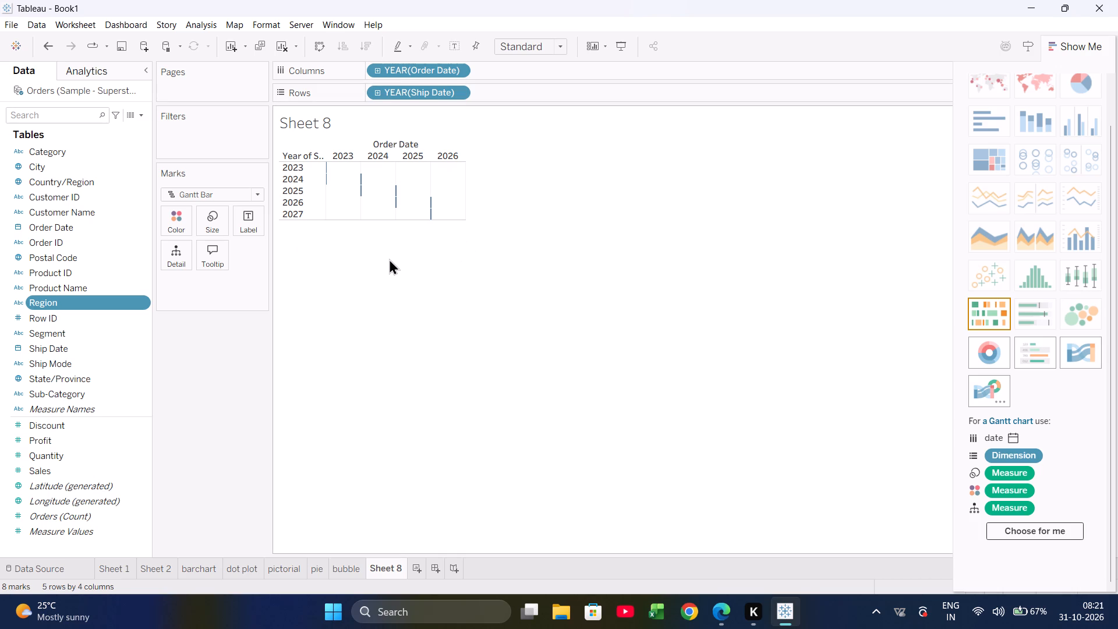
Colour the Gantt bars by Customer ID, adding all members.
left_click_drag(48, 197, 177, 214)
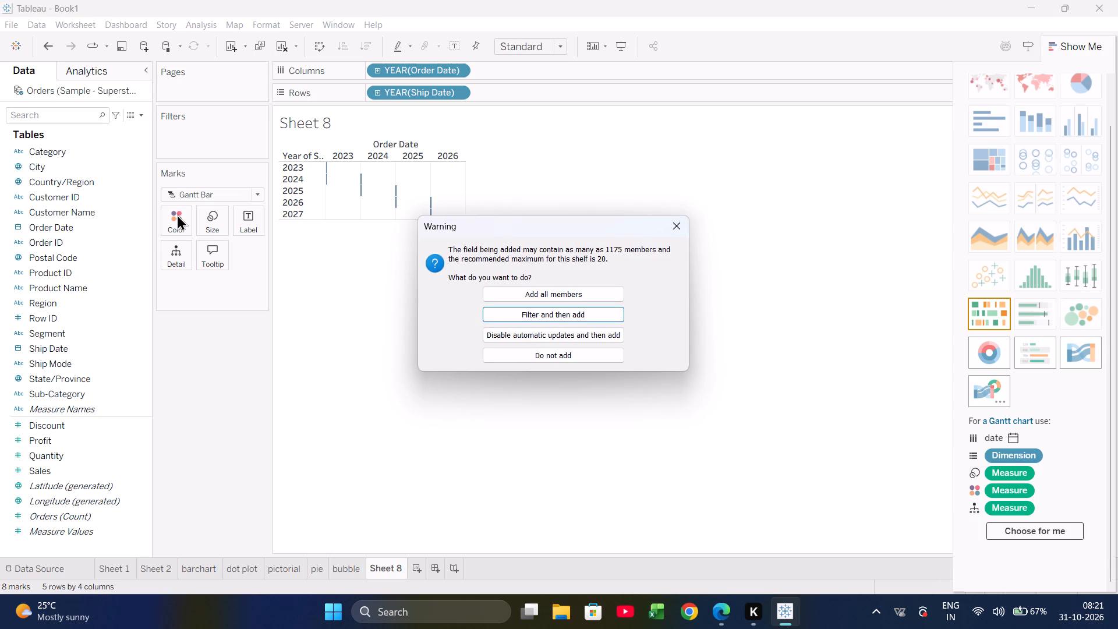
left_click(521, 290)
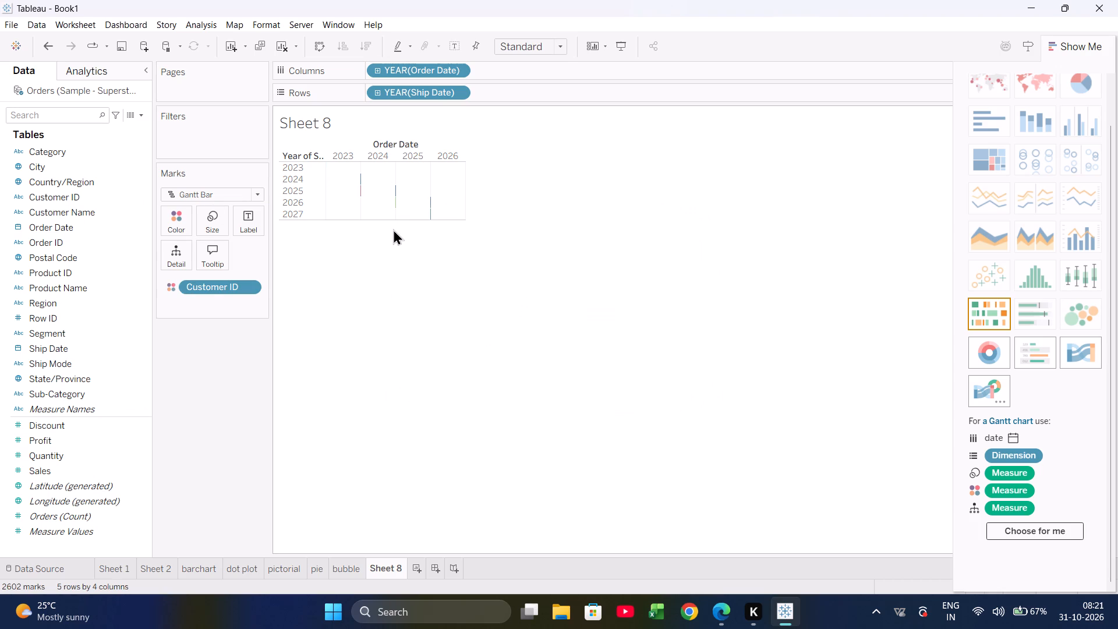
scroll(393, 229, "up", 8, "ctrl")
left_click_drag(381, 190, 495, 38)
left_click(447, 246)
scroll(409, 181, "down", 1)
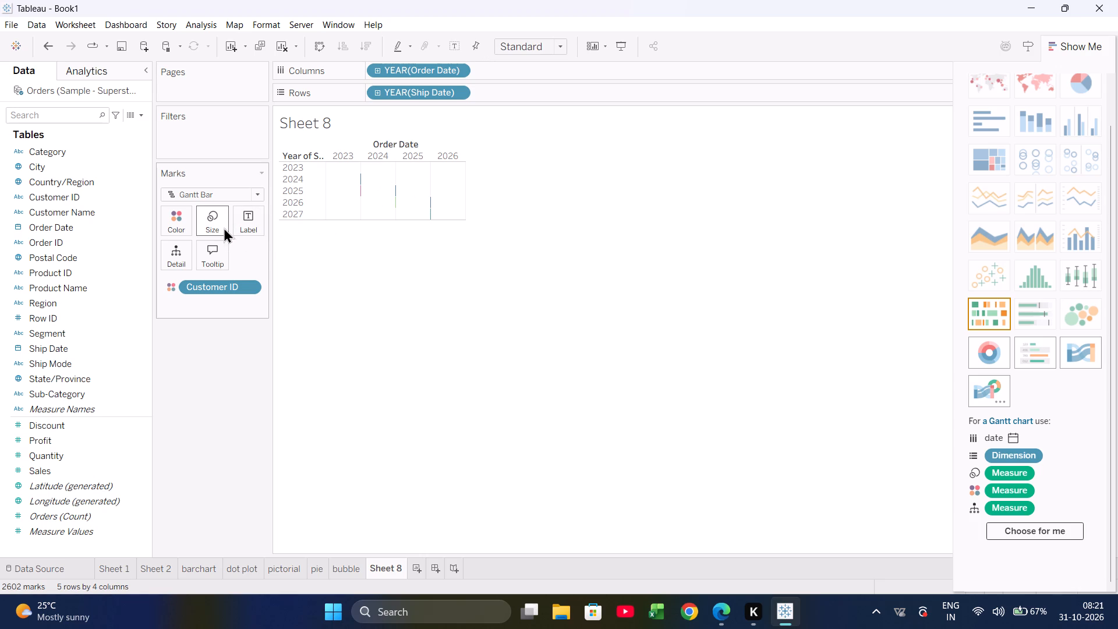
Set the size of the Customer ID-coloured Gantt bars near the maximum.
left_click(215, 215)
left_click(300, 250)
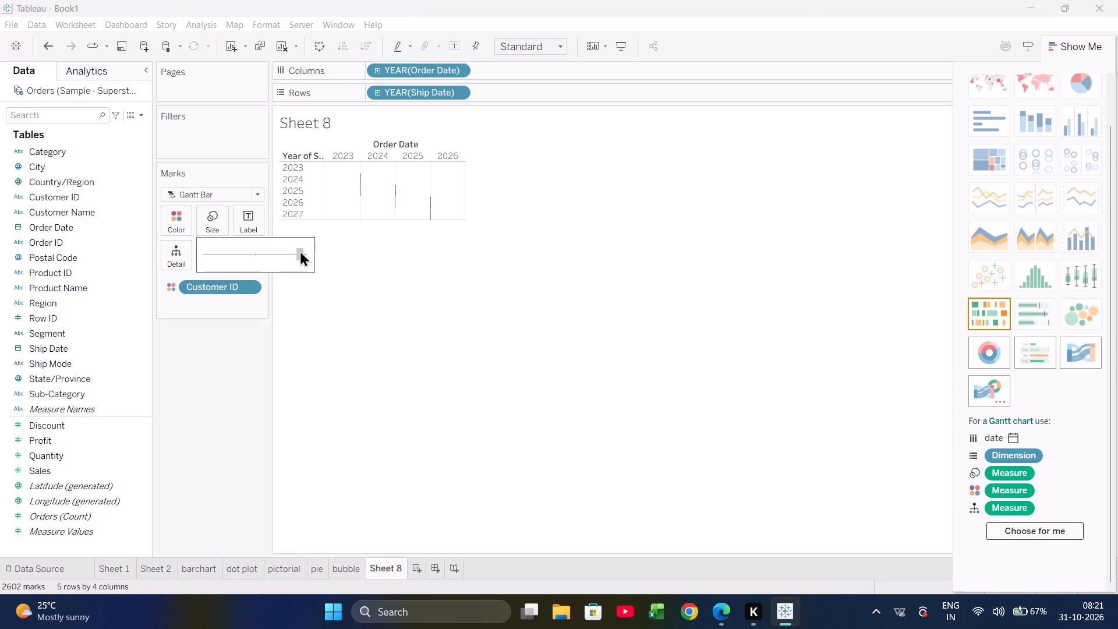
left_click(355, 186)
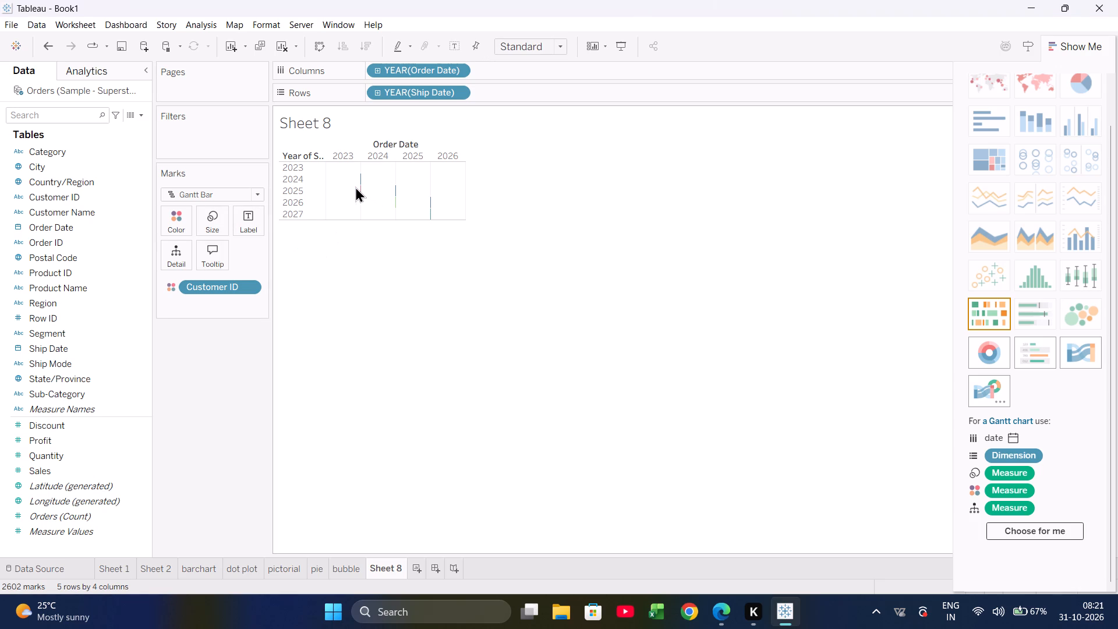
Reduce the cell size of the Gantt view by four increments.
left_click(361, 188)
scroll(361, 188, "up", 3, "ctrl")
key("ctrl+b")
key("ctrl+b")
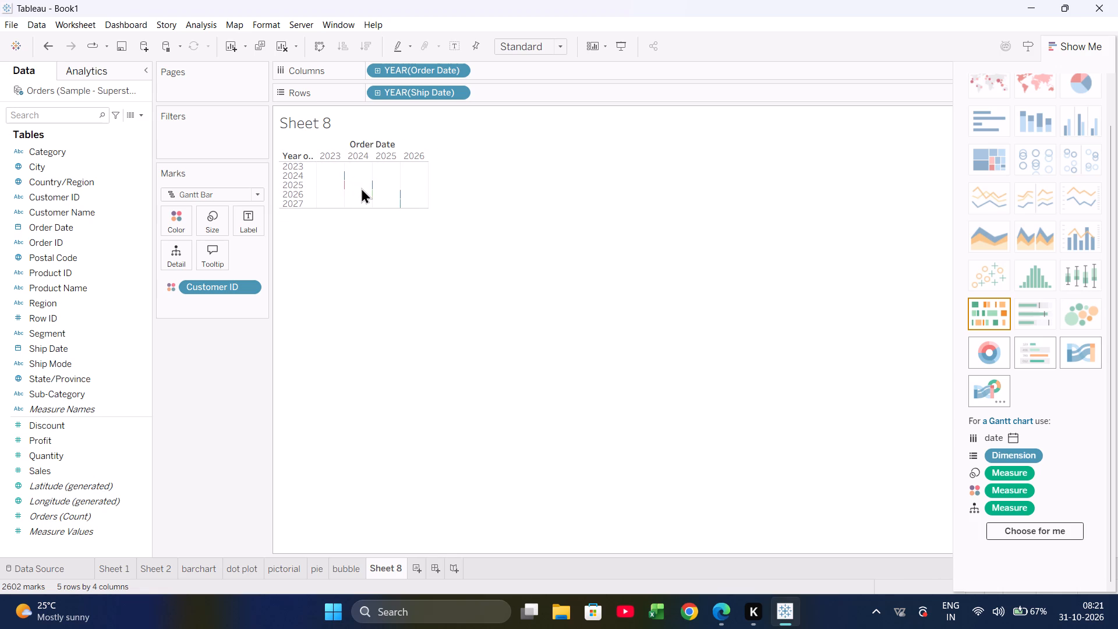
key("ctrl+b")
key("ctrl+b")
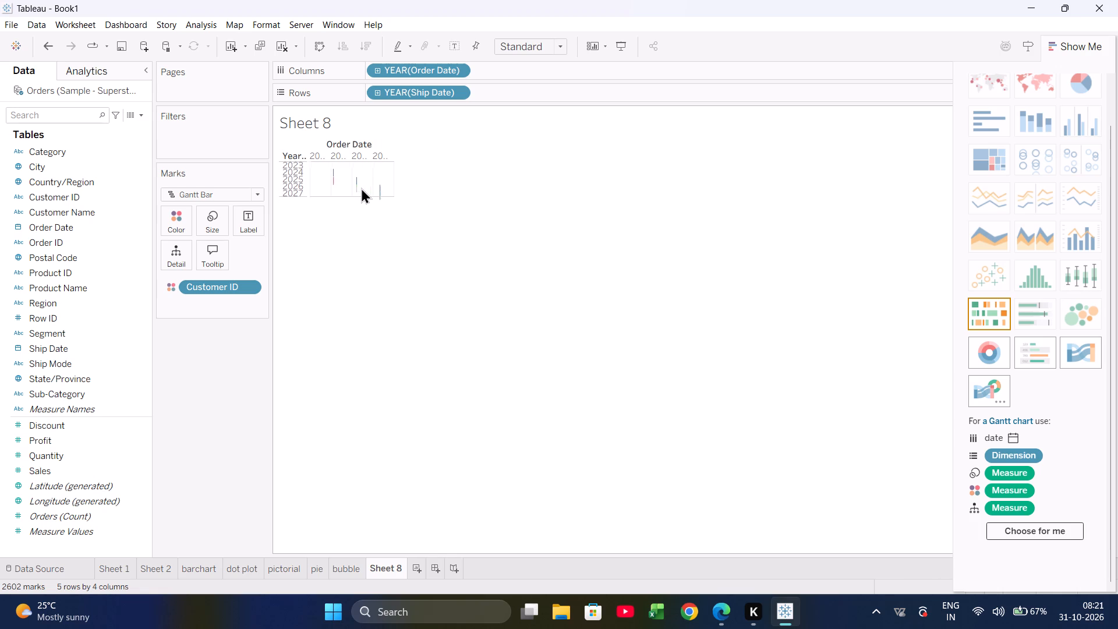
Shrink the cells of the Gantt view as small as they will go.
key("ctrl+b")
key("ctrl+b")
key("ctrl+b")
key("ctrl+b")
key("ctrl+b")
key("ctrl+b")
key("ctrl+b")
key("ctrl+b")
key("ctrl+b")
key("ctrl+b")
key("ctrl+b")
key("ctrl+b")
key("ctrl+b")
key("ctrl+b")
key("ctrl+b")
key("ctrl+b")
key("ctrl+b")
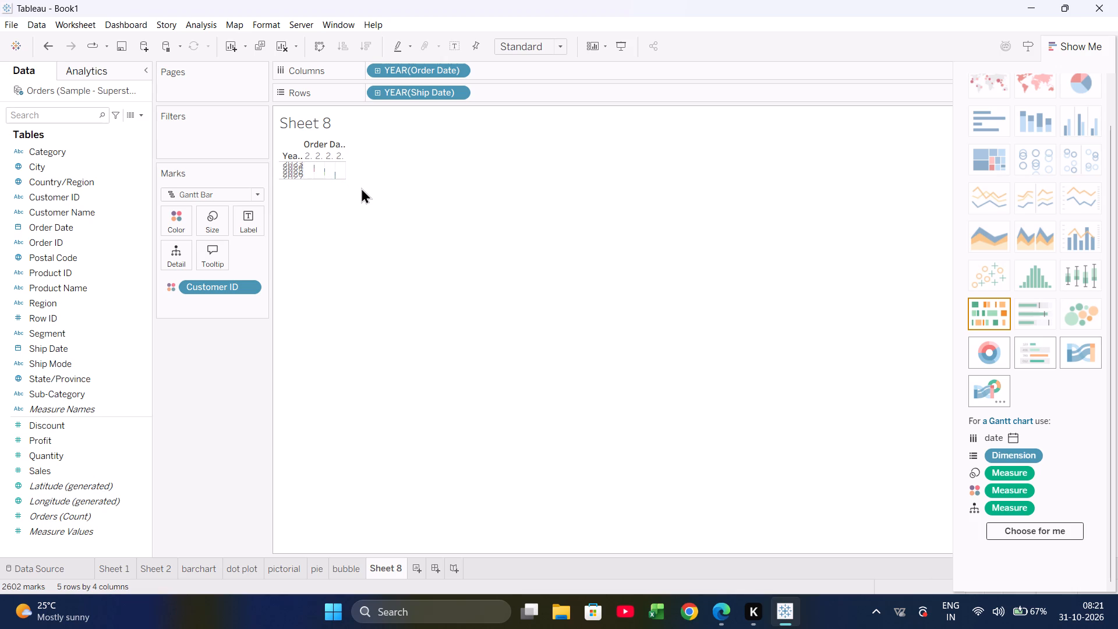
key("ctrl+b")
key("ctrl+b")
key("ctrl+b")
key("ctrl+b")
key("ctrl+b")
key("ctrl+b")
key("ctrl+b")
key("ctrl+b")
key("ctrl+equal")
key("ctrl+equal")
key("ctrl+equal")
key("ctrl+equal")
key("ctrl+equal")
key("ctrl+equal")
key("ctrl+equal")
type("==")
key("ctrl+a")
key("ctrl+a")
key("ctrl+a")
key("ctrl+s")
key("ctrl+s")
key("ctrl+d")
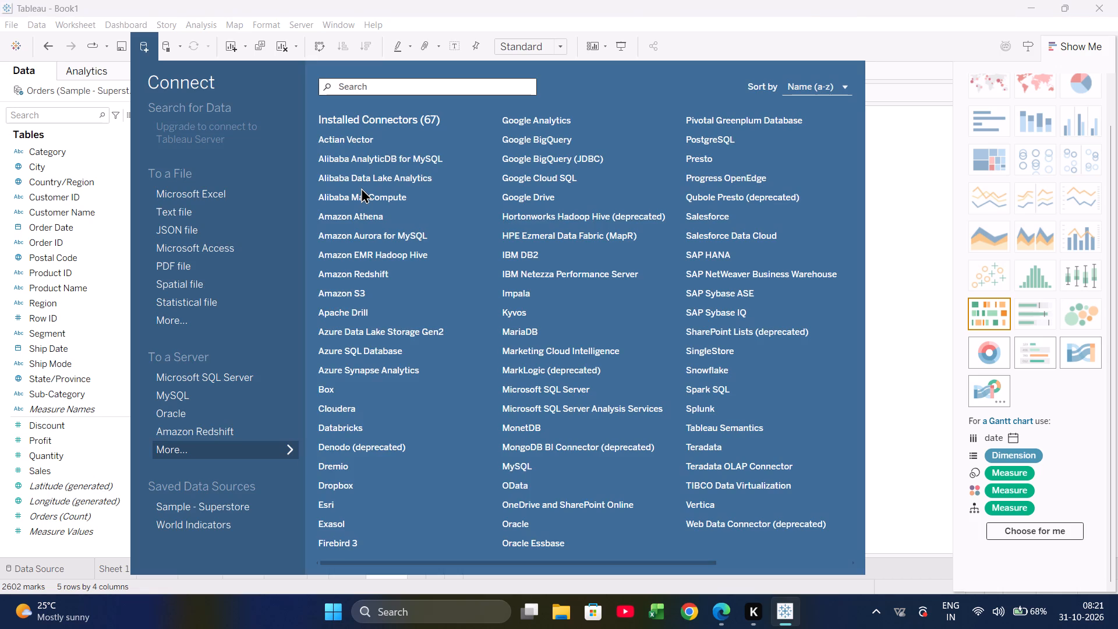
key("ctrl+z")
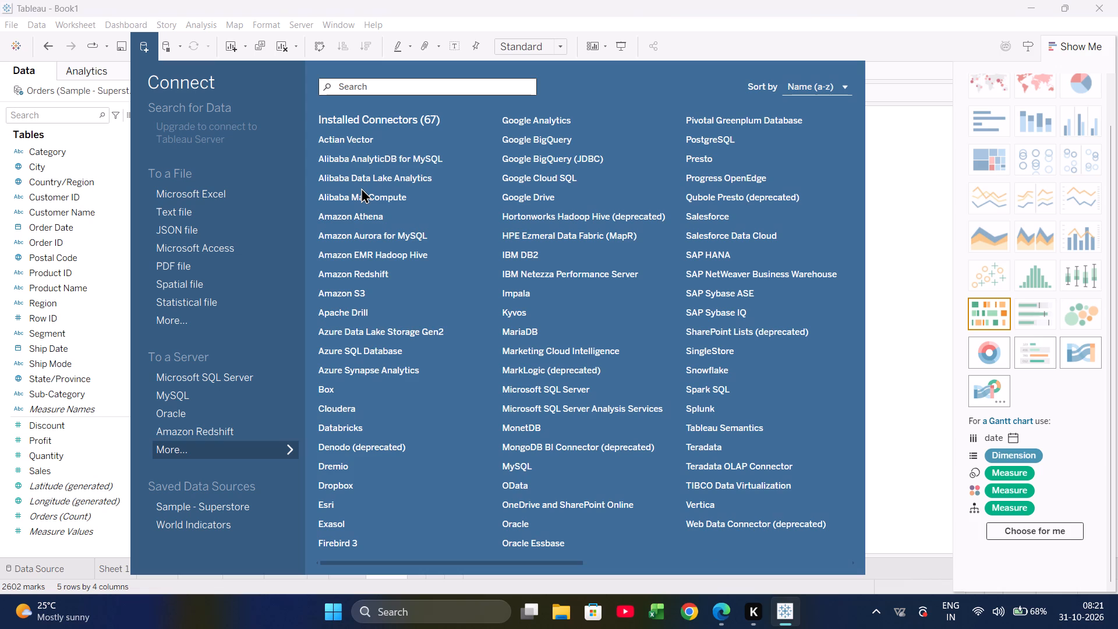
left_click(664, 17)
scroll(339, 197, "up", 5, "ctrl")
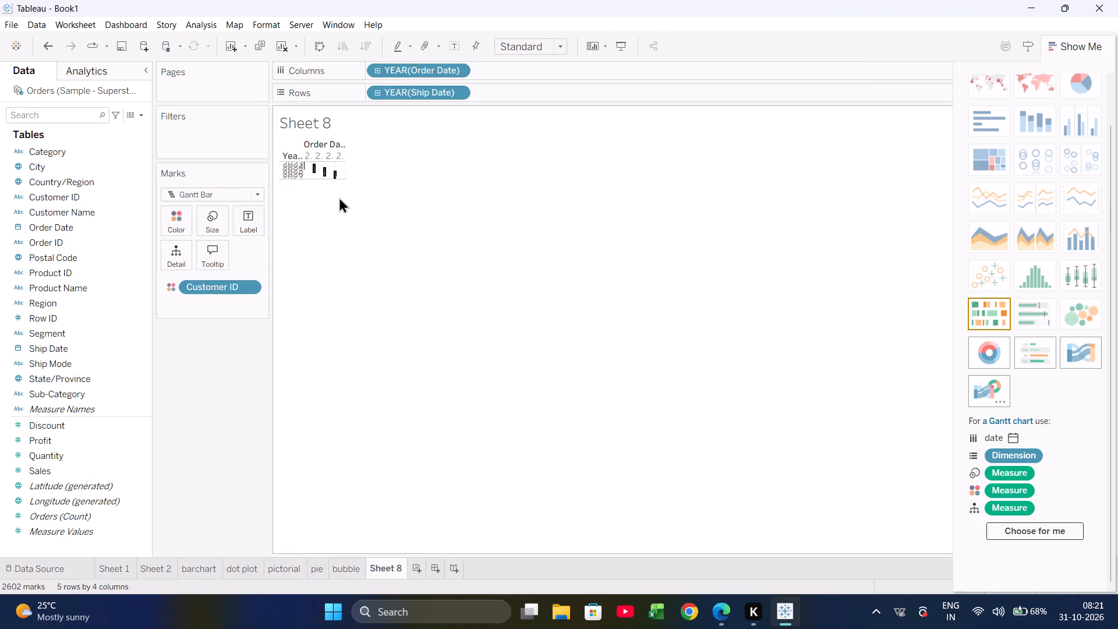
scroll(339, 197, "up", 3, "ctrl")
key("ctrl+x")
Undo all the Gantt chart work, including the sheet added for it, back to the bubble sheet.
key("ctrl+z")
key("ctrl+z")
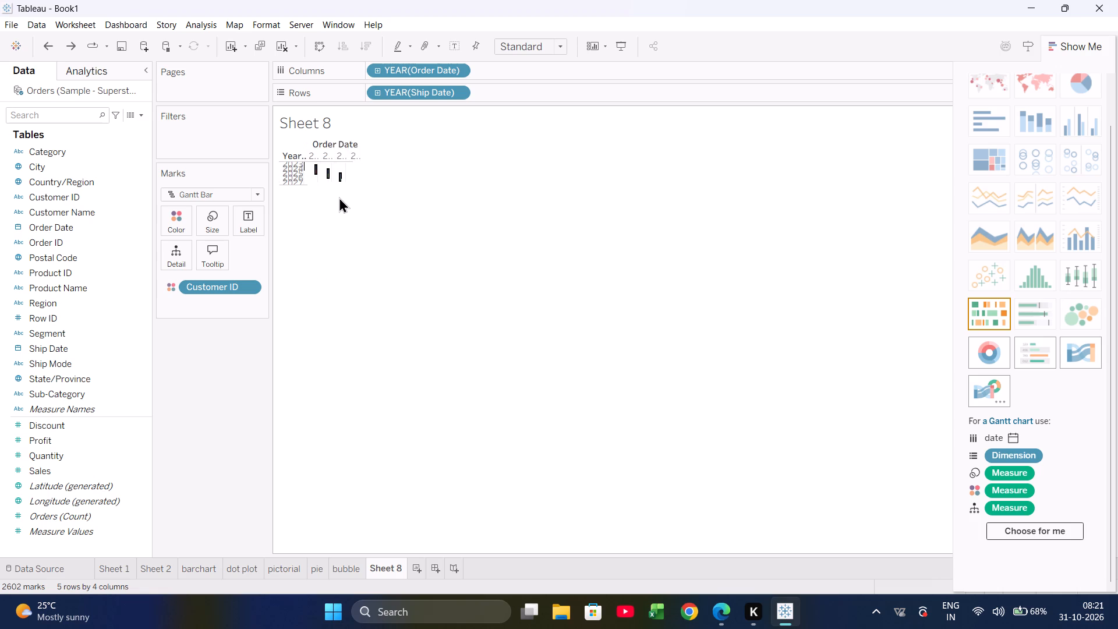
key("ctrl+z")
key("ctrl+z")
key("ctrl+z")
key("ctrl+z")
key("ctrl+z")
key("ctrl+z")
key("ctrl+z")
key("ctrl+z")
key("ctrl+z")
key("ctrl+z")
key("ctrl+z")
key("ctrl+z")
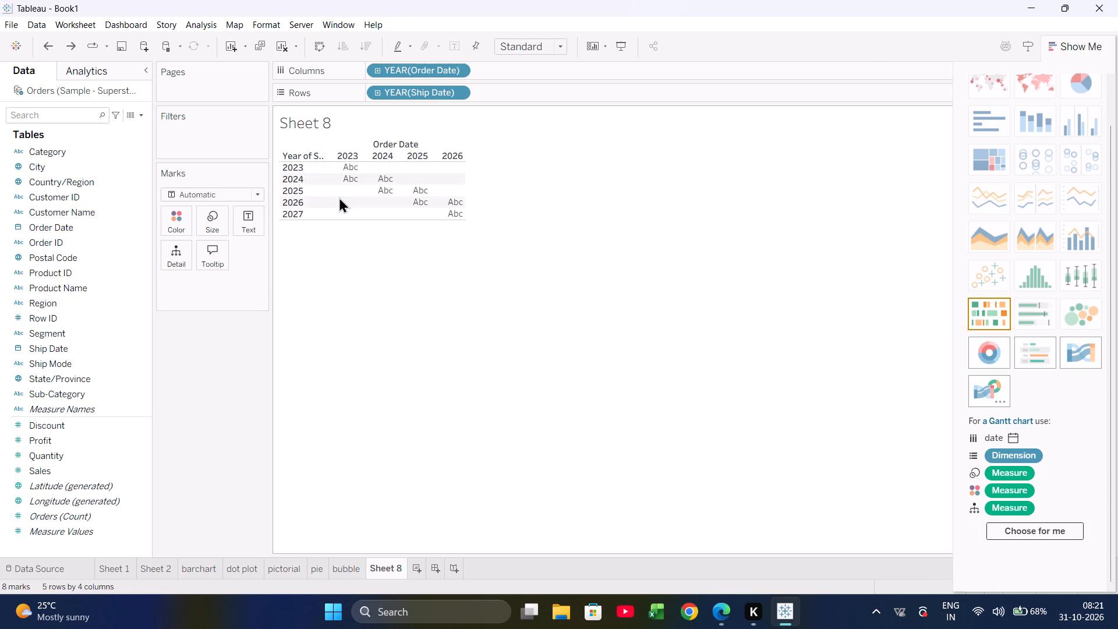
key("ctrl+z")
key("ctrl+z")
key("ctrl+z")
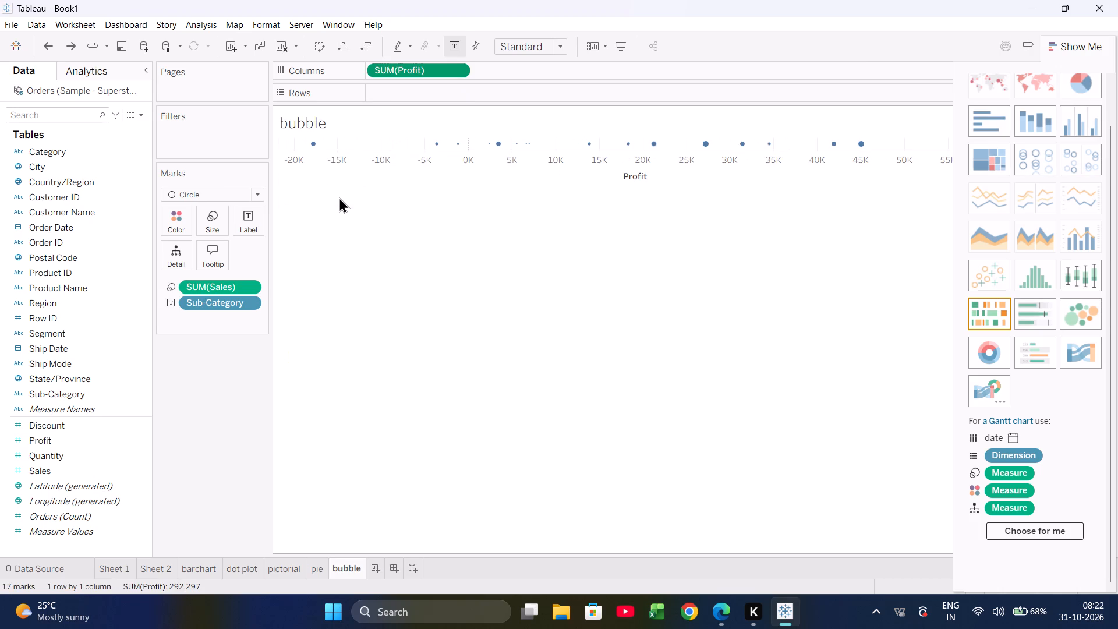
Add a new worksheet after bubble and plot Sales on Columns against State/Province on Rows.
left_click(371, 566)
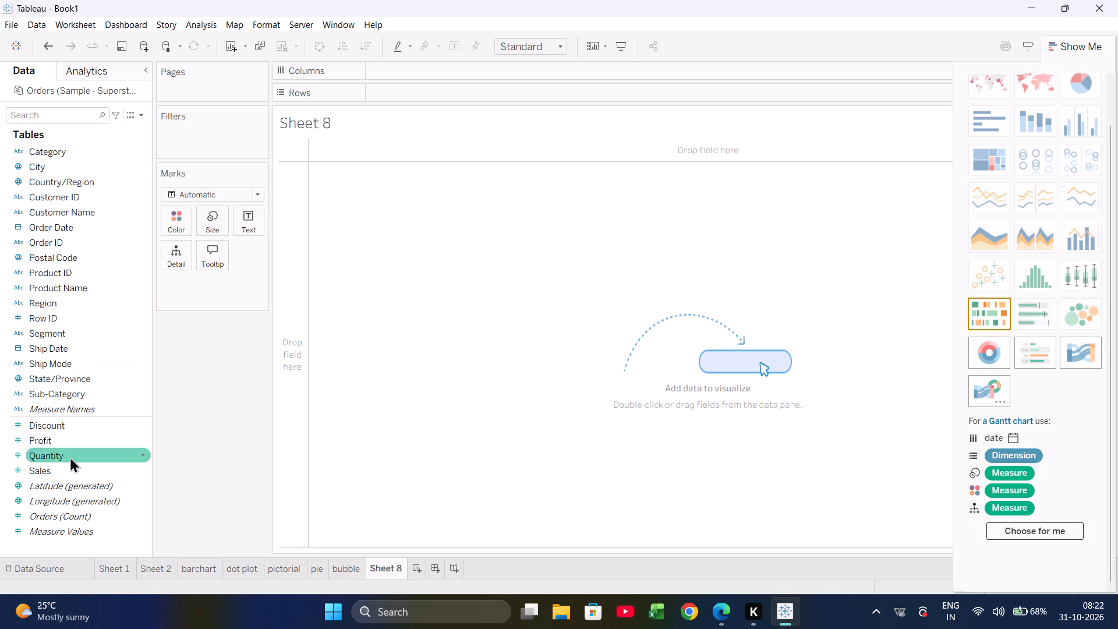
left_click_drag(70, 471, 479, 80)
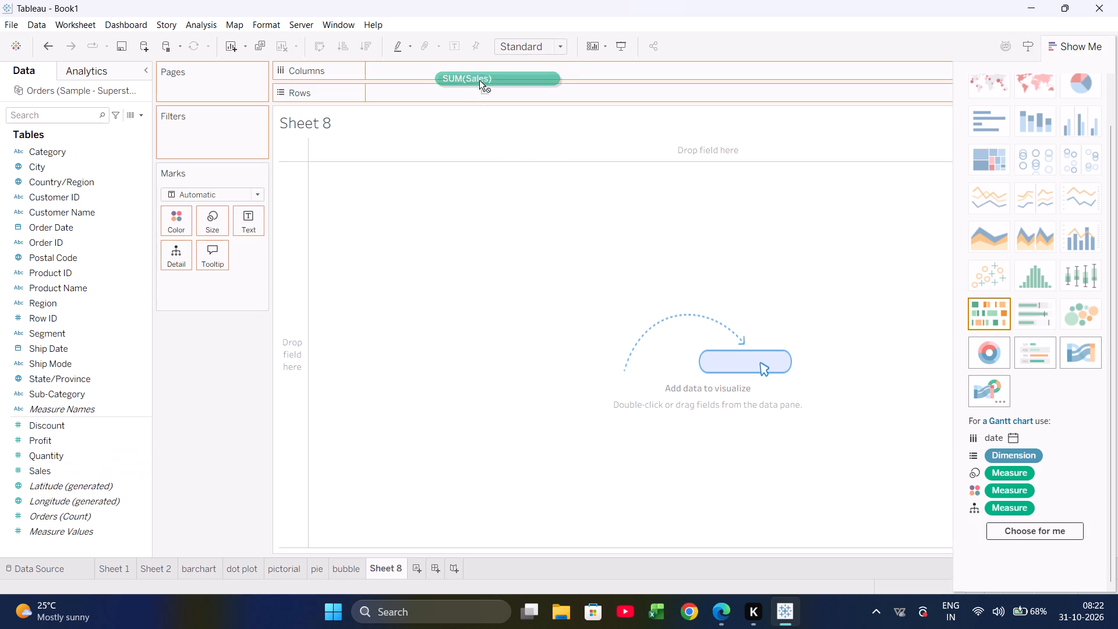
left_click_drag(479, 80, 479, 73)
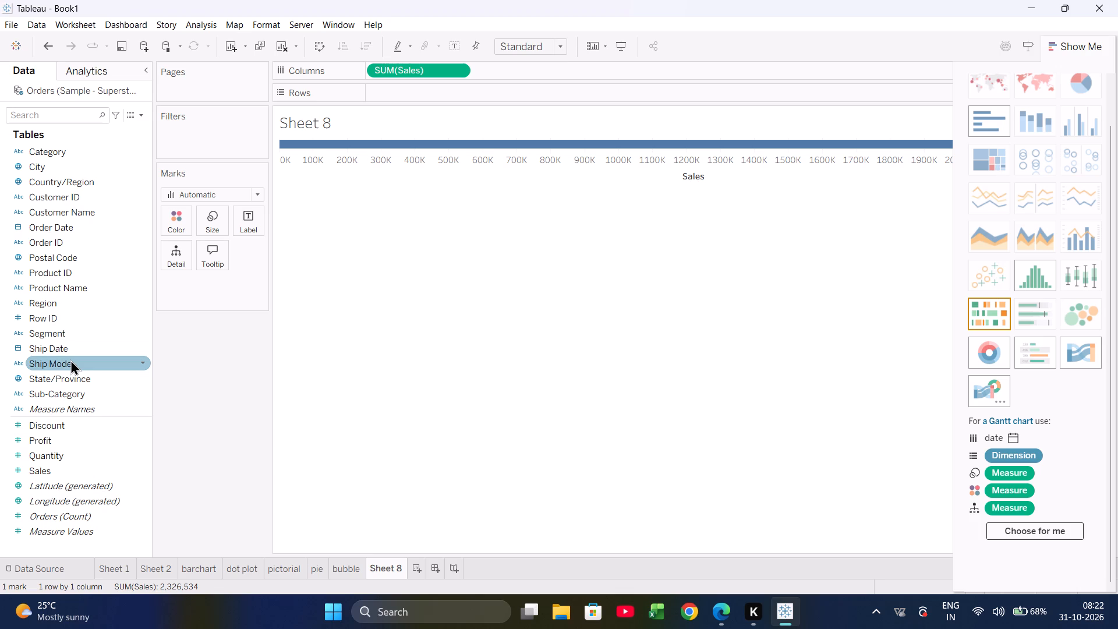
key("alt+z")
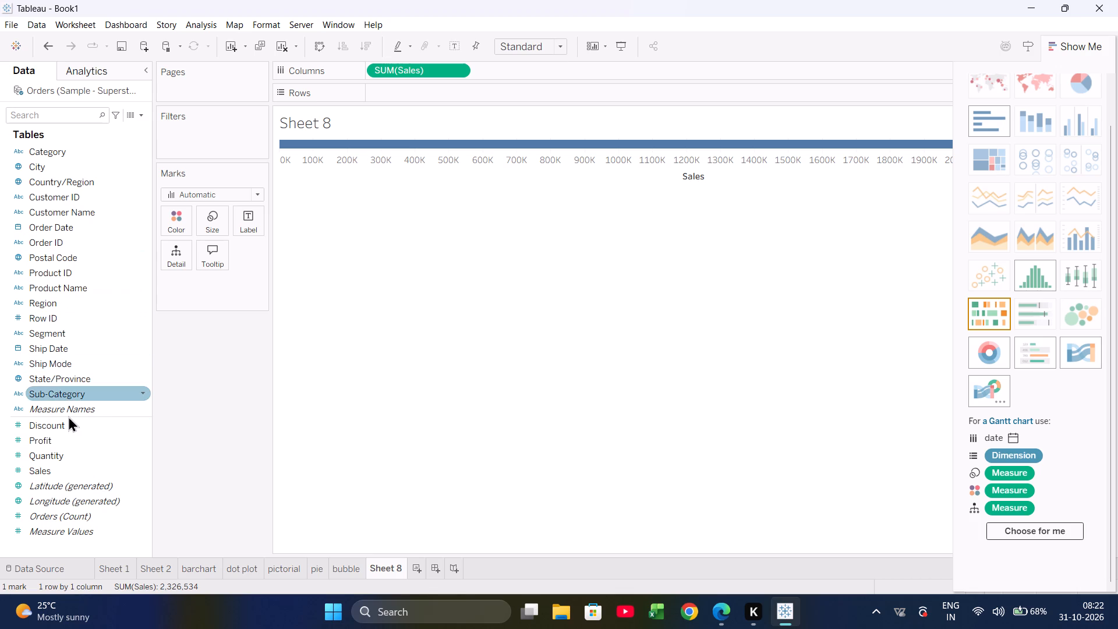
left_click_drag(70, 469, 388, 115)
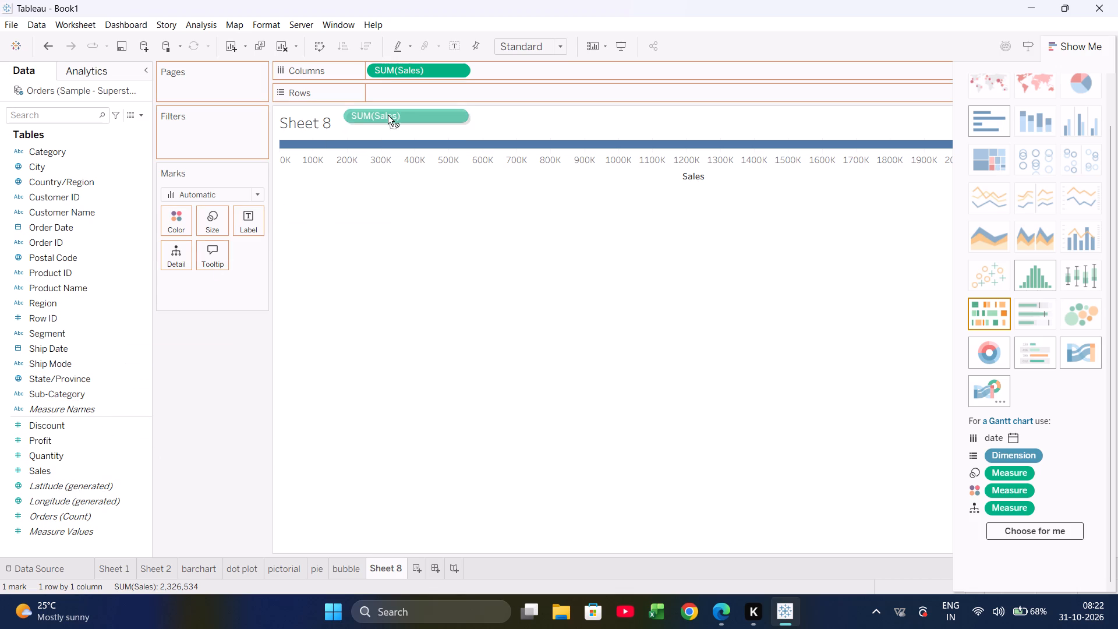
left_click_drag(388, 115, 59, 460)
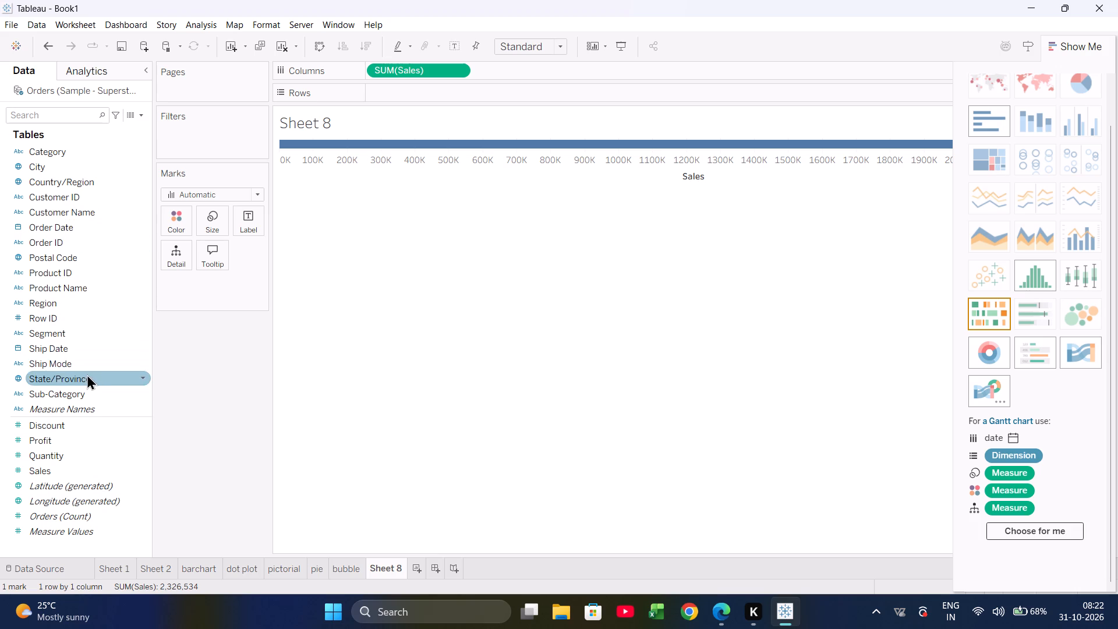
left_click_drag(87, 374, 426, 92)
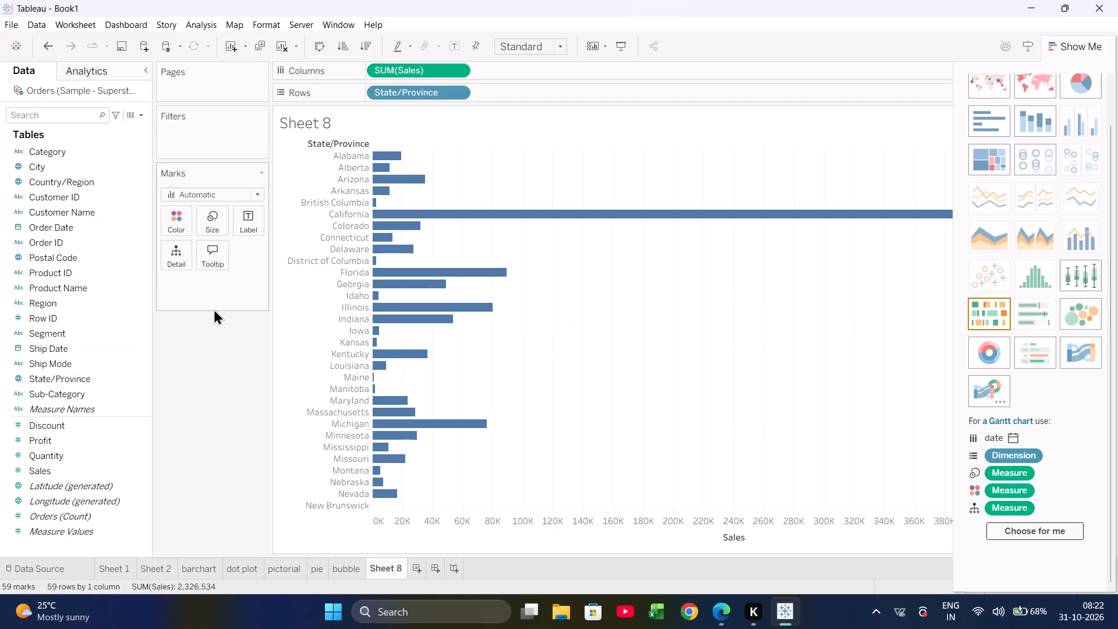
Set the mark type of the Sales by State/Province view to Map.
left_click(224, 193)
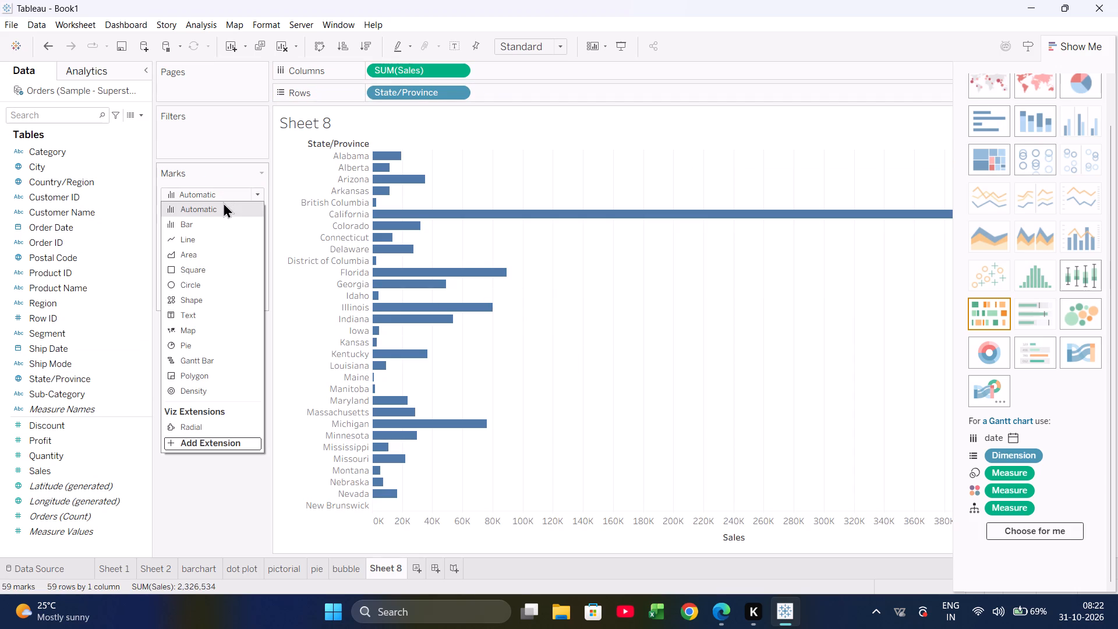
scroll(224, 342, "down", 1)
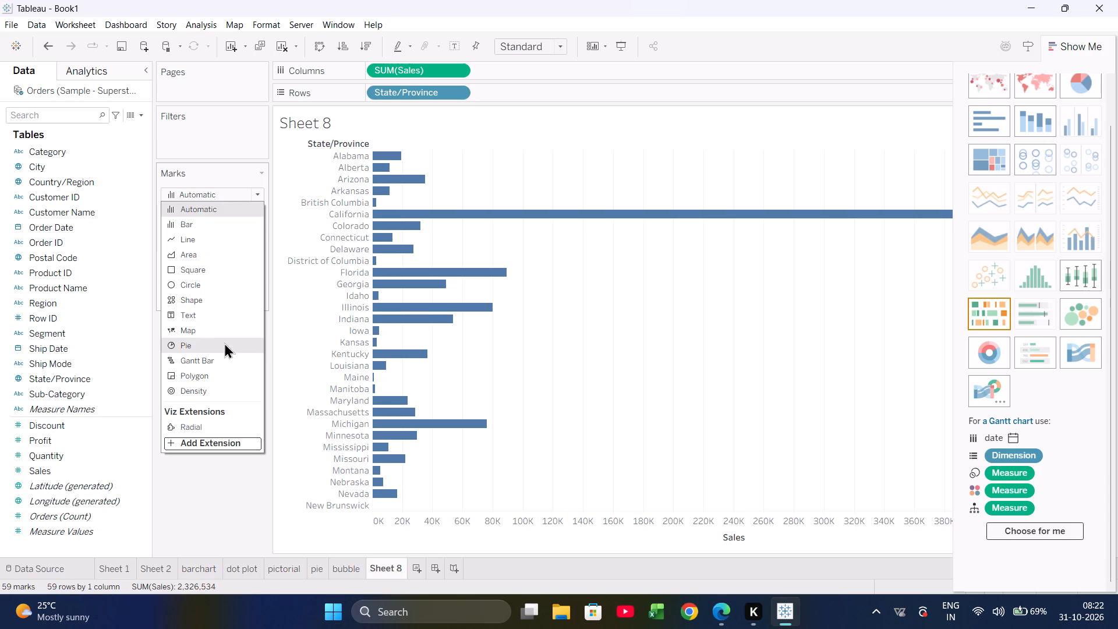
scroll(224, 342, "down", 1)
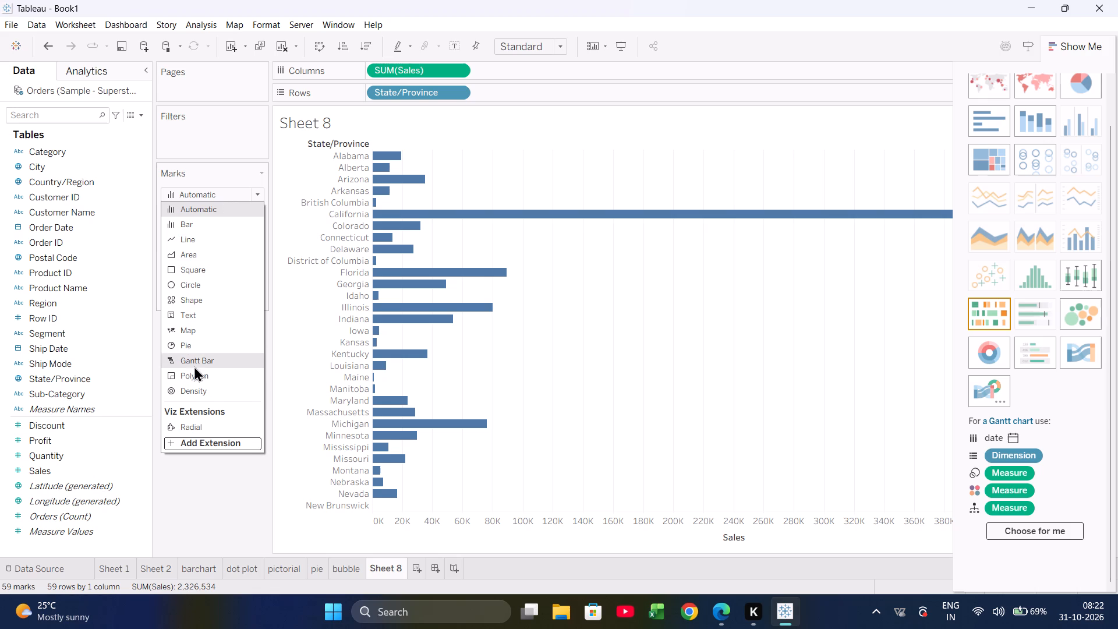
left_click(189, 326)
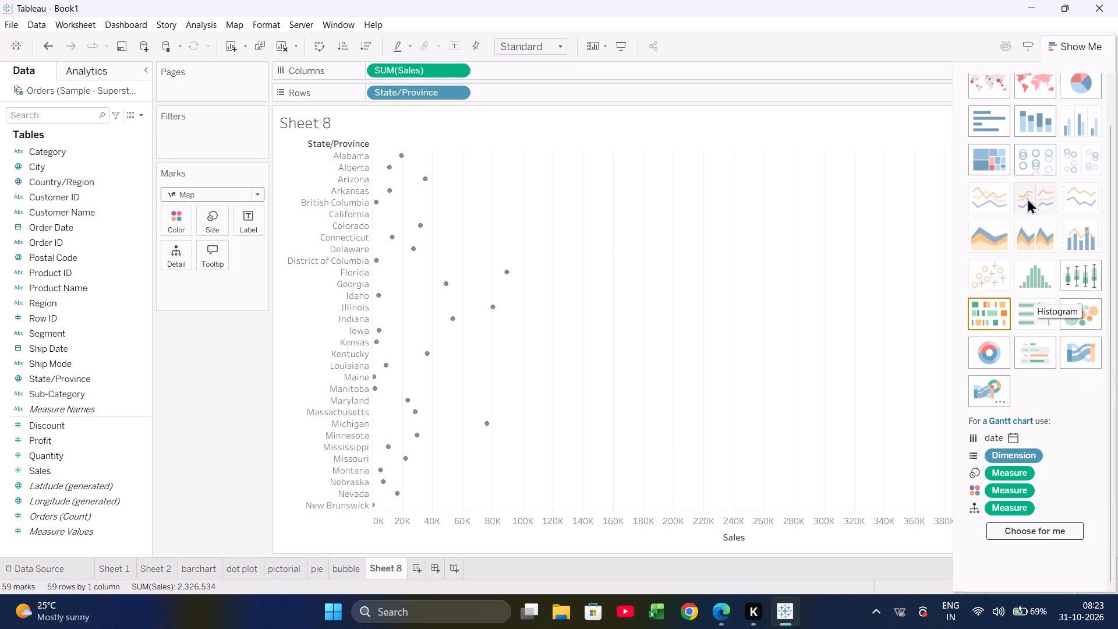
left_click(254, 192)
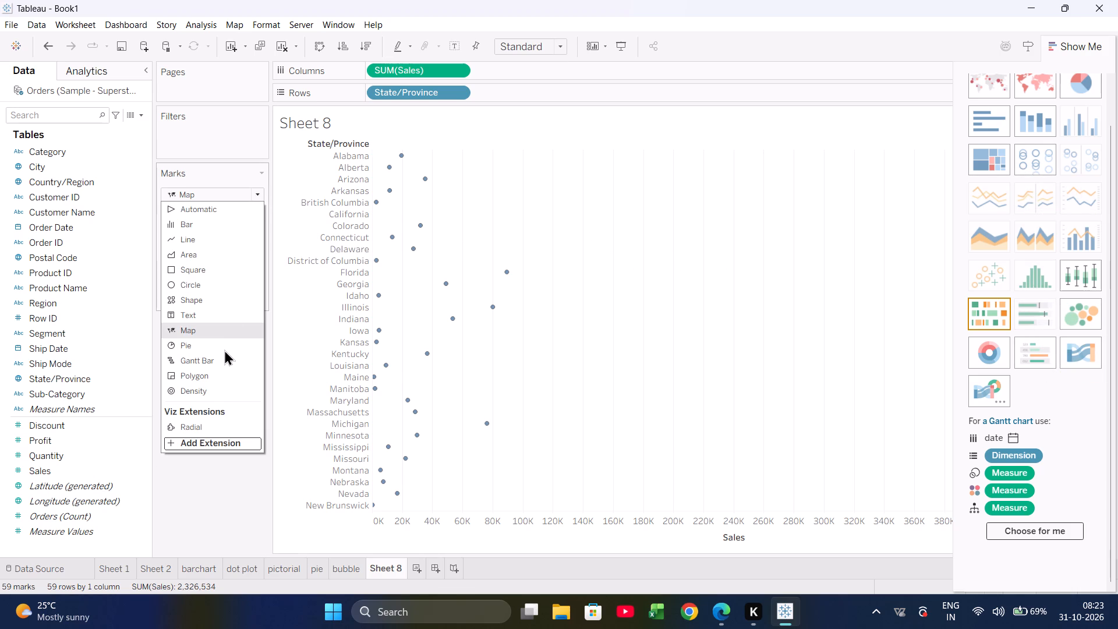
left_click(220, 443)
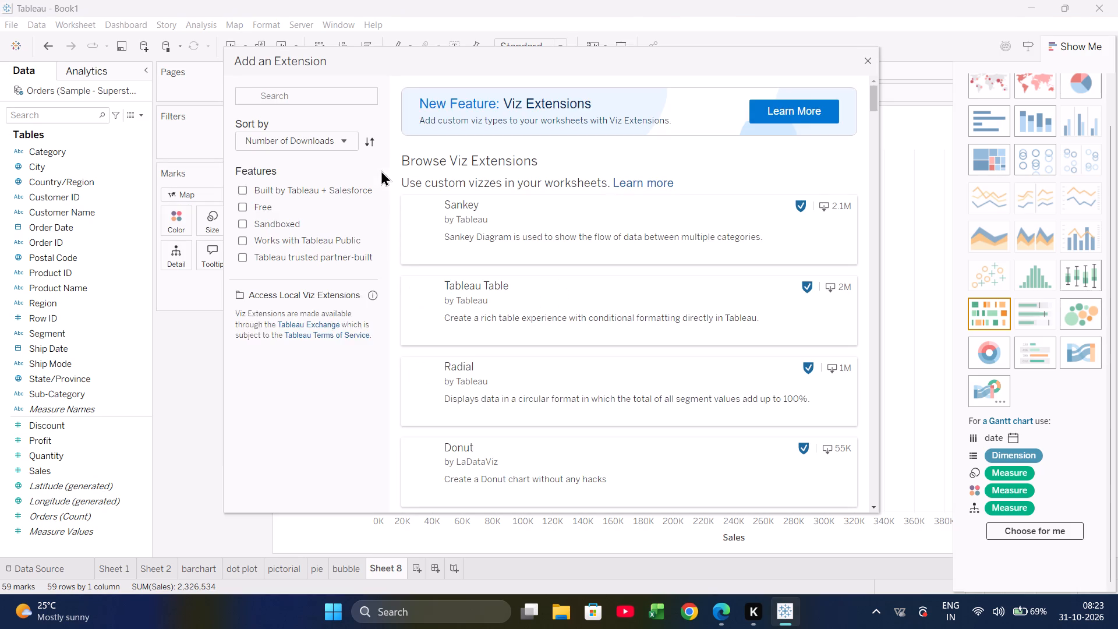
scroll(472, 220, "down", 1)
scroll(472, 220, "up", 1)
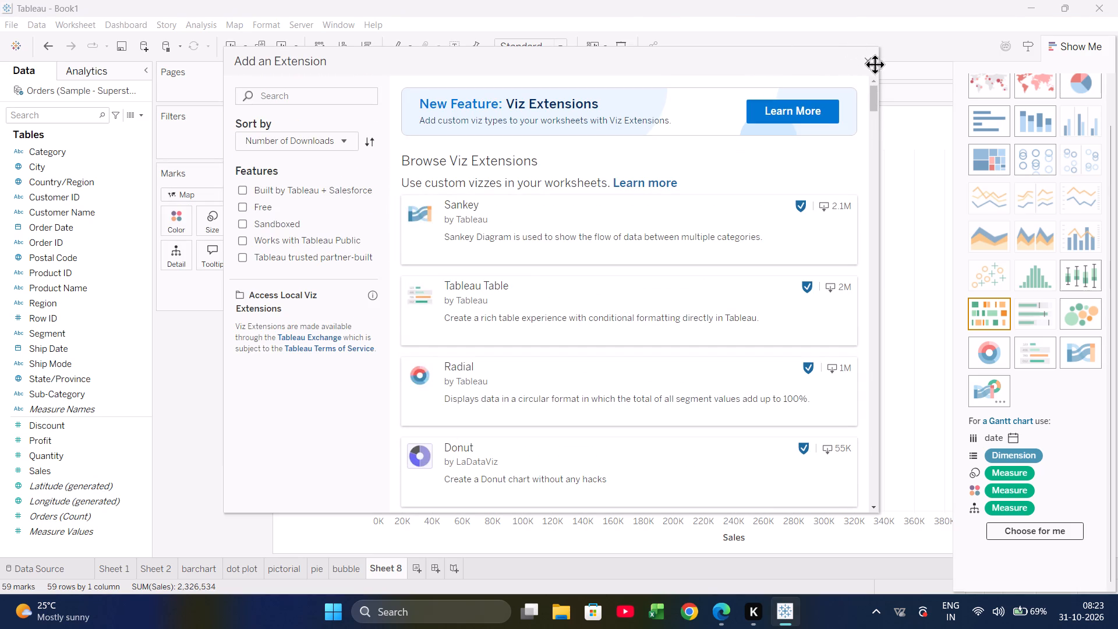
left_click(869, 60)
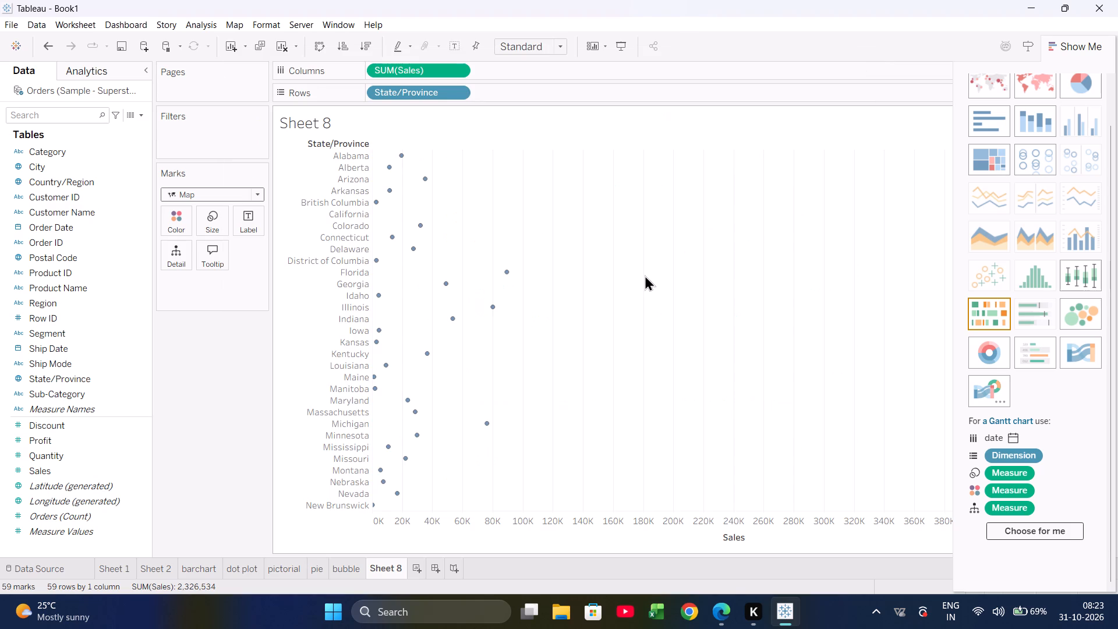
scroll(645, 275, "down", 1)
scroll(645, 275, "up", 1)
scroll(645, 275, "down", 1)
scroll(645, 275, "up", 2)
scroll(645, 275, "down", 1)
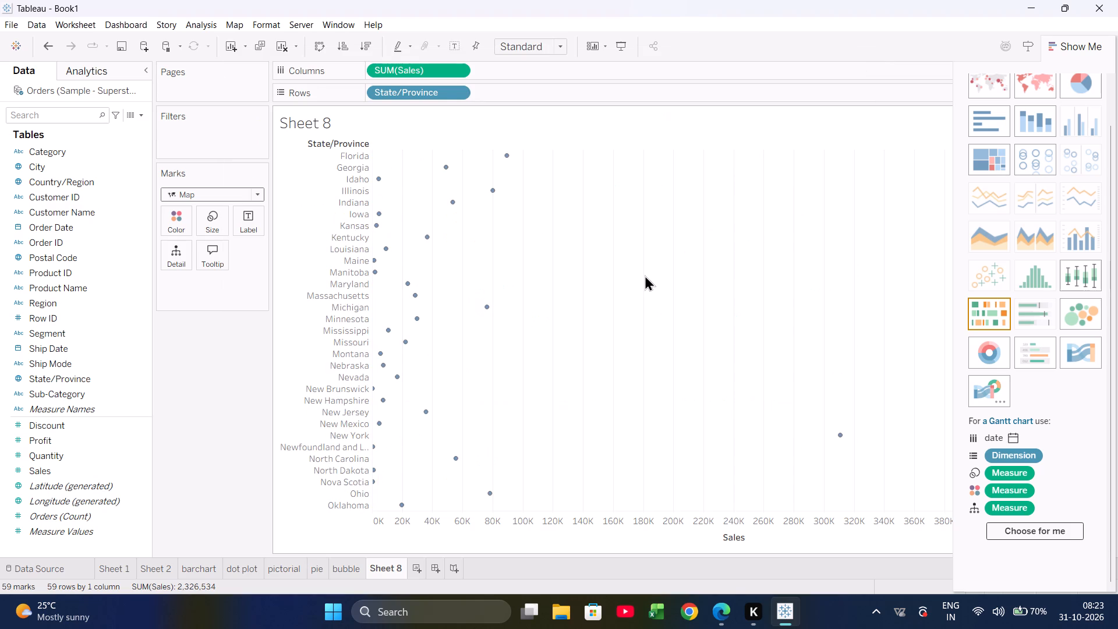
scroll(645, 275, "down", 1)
Convert the view to a filled map of Sales by State/Province, trying a symbol map first.
scroll(1039, 87, "up", 1)
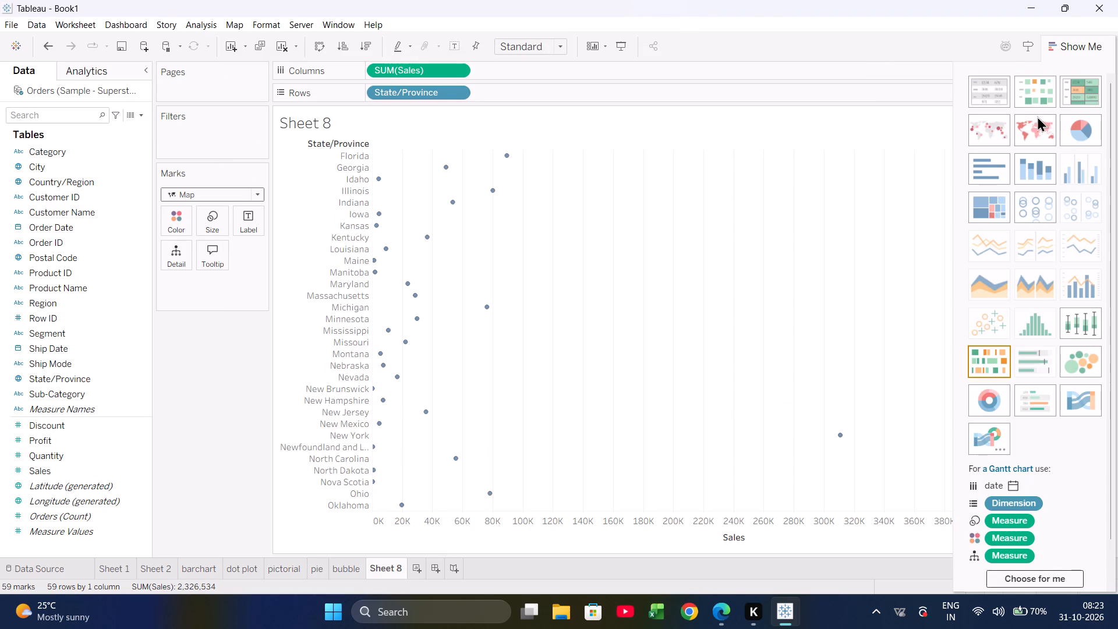
left_click(988, 134)
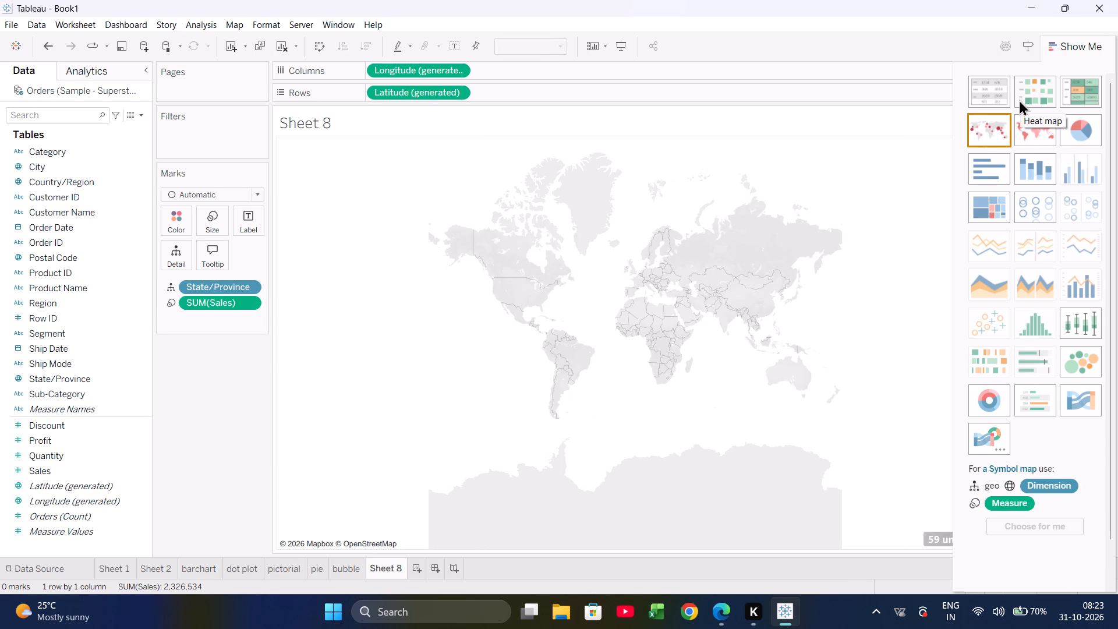
left_click(1034, 128)
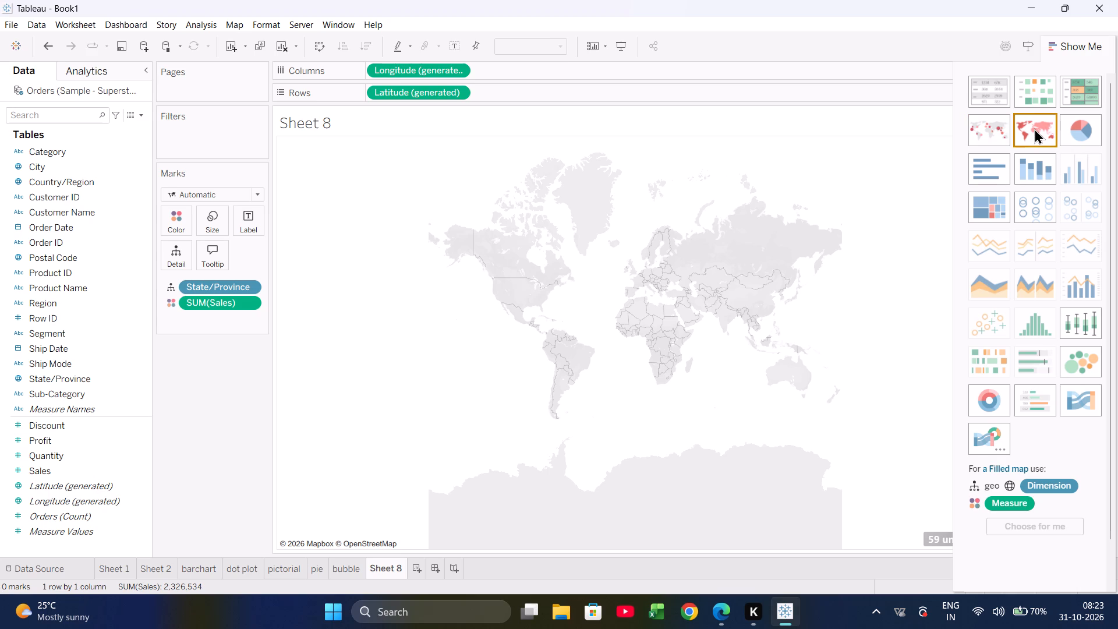
left_click(1034, 128)
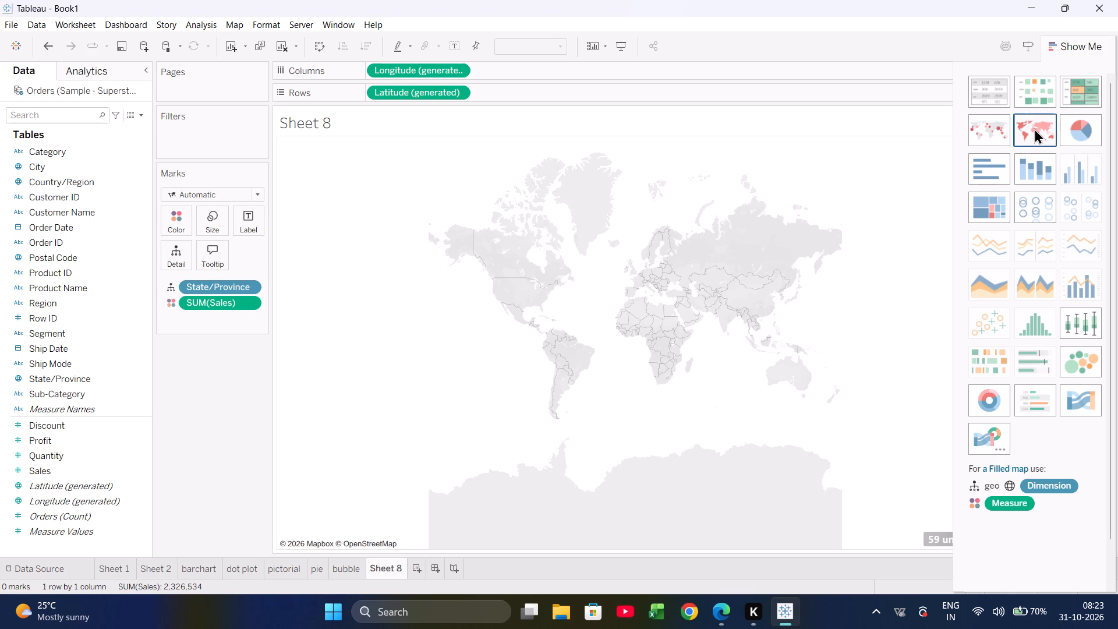
left_click(1034, 128)
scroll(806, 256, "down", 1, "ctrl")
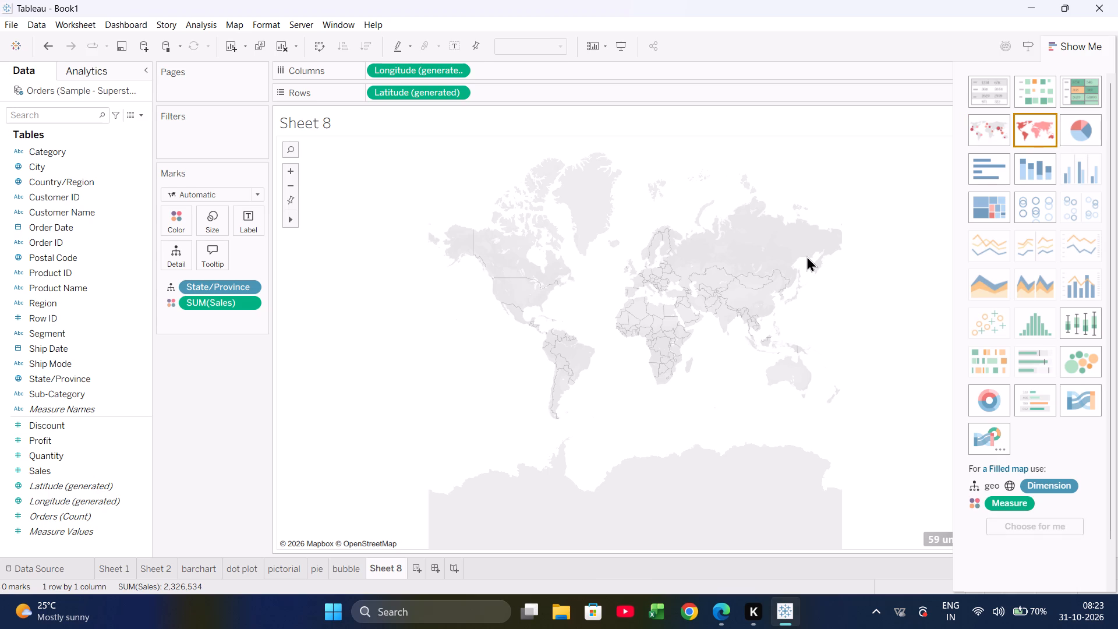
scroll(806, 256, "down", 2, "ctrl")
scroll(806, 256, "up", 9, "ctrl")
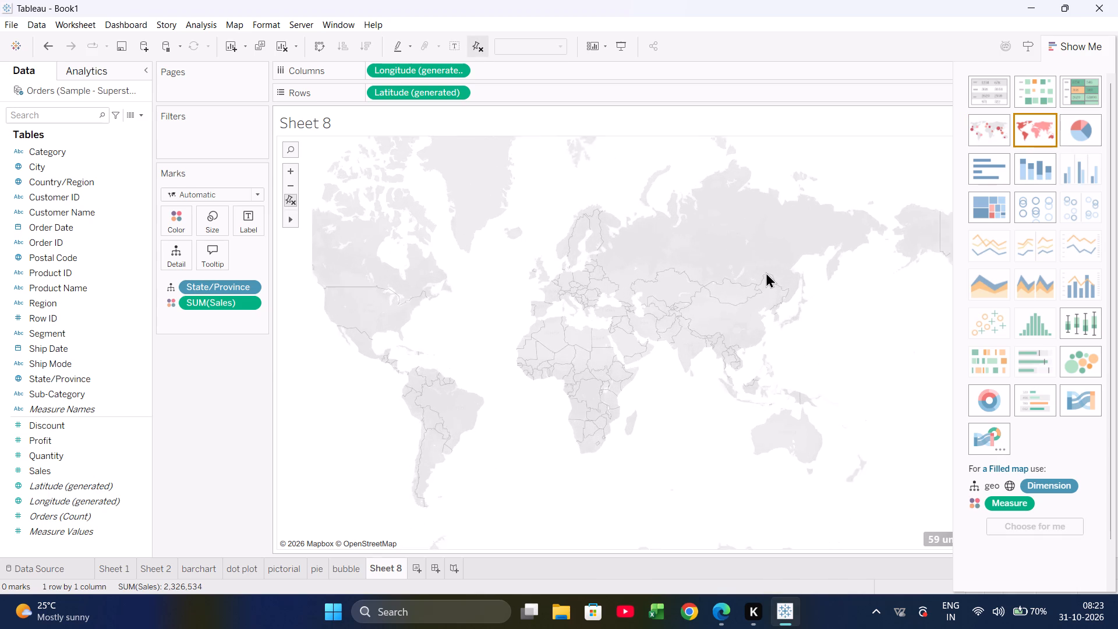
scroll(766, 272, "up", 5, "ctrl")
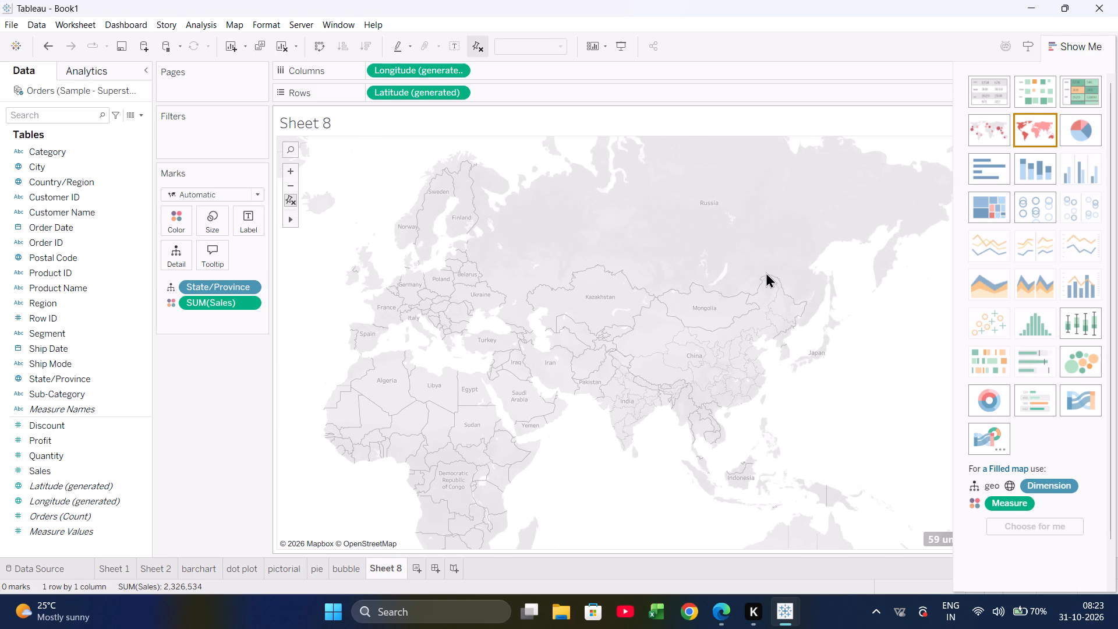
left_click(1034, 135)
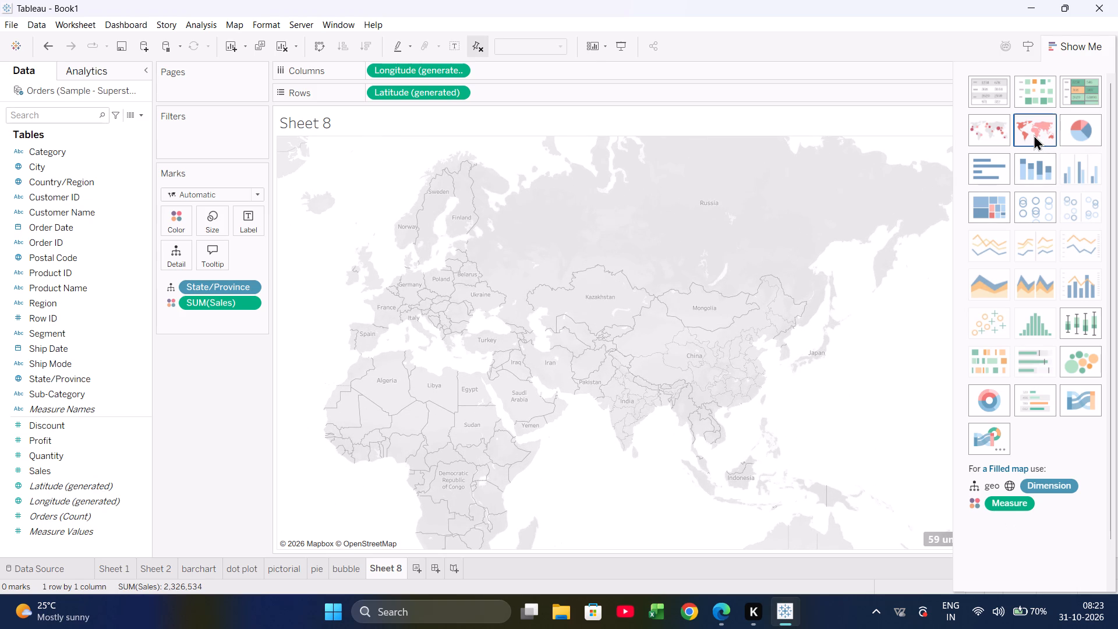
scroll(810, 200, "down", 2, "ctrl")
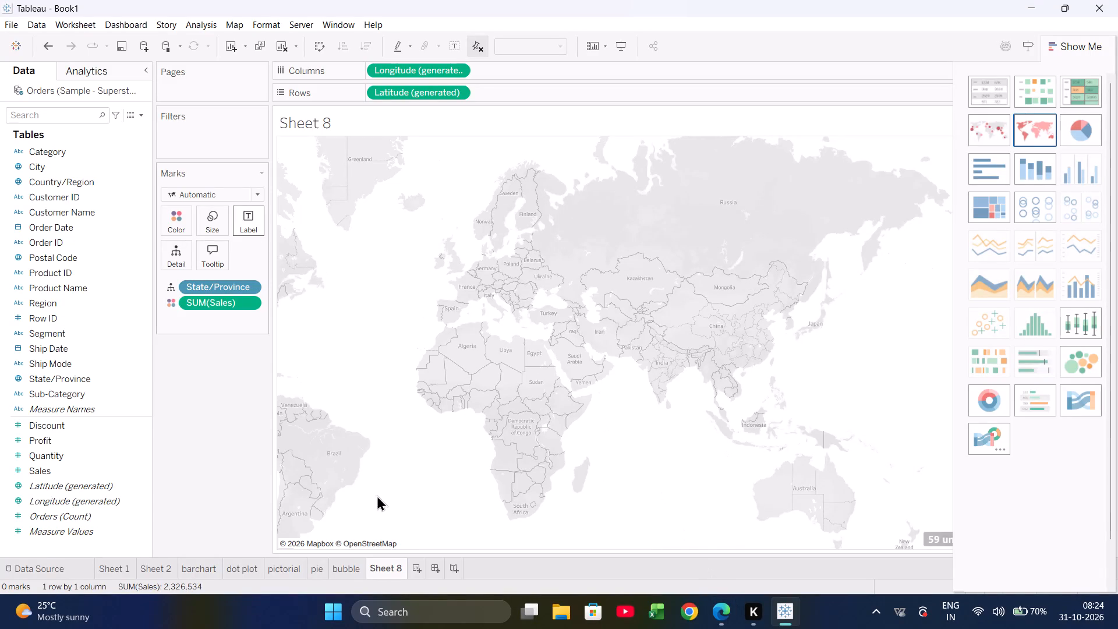
Add a new worksheet after Sheet 8 and plot Sales on Rows against Category on Columns.
left_click(409, 563)
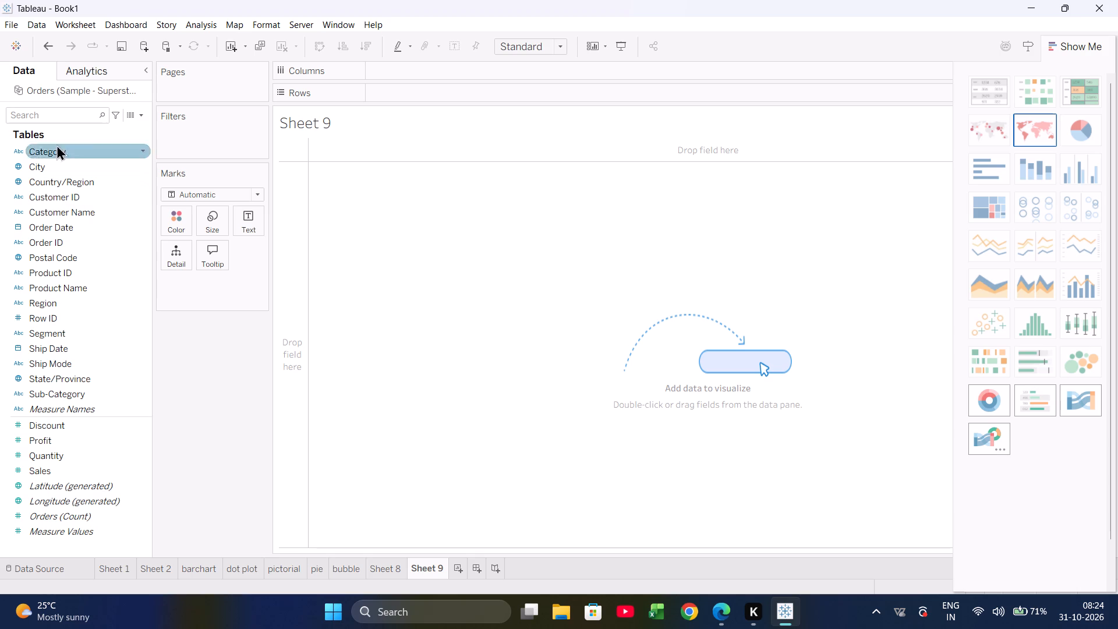
left_click(41, 116)
type("sa")
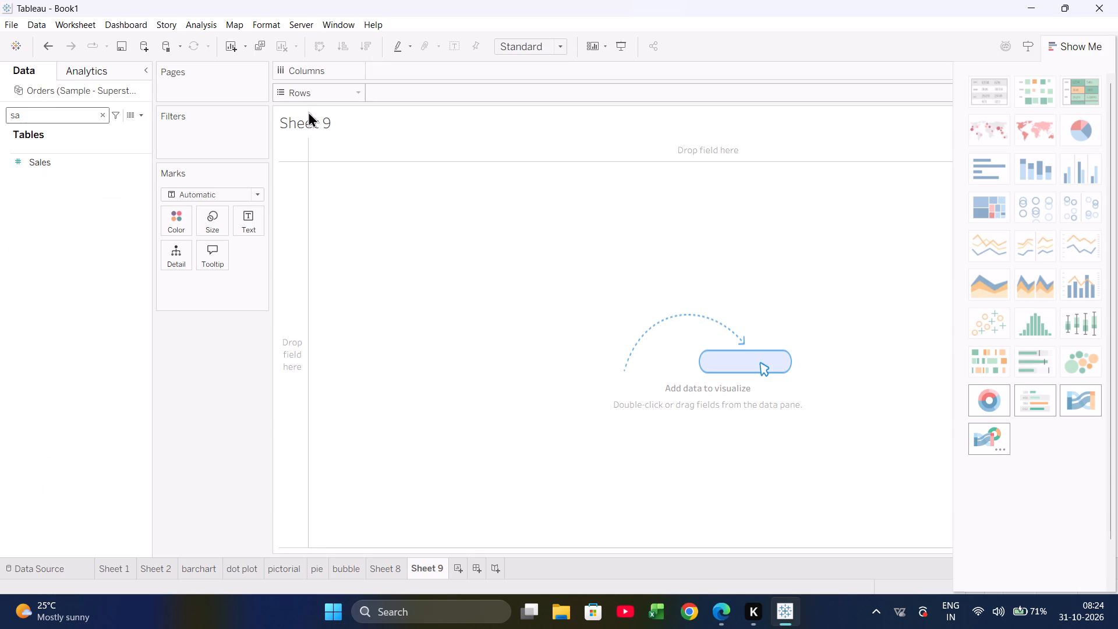
left_click_drag(40, 167, 413, 96)
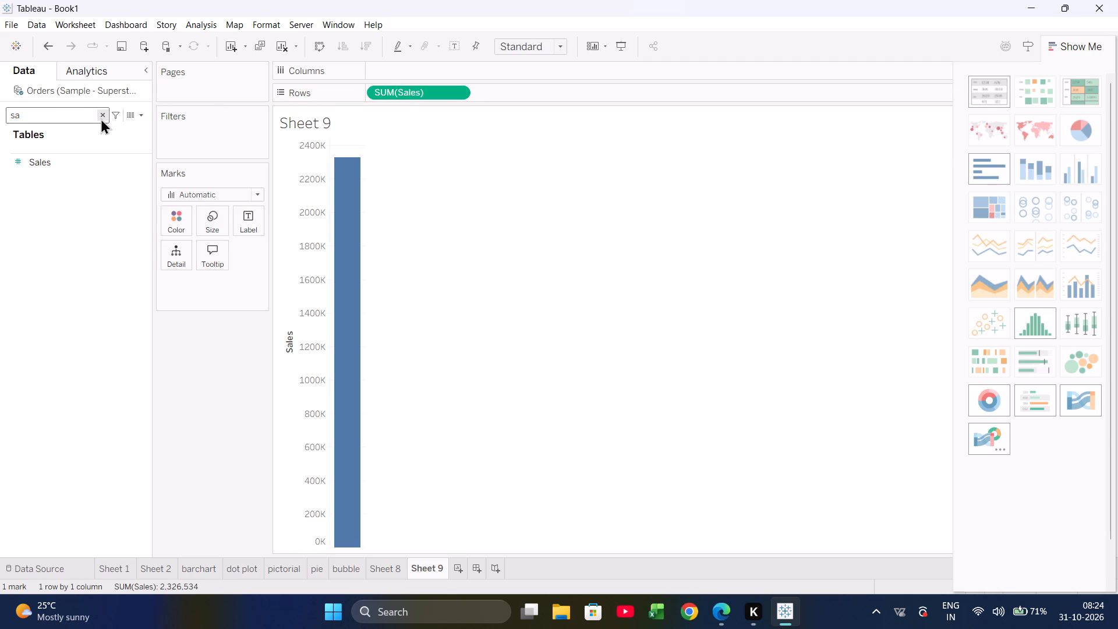
left_click(102, 118)
type("cat")
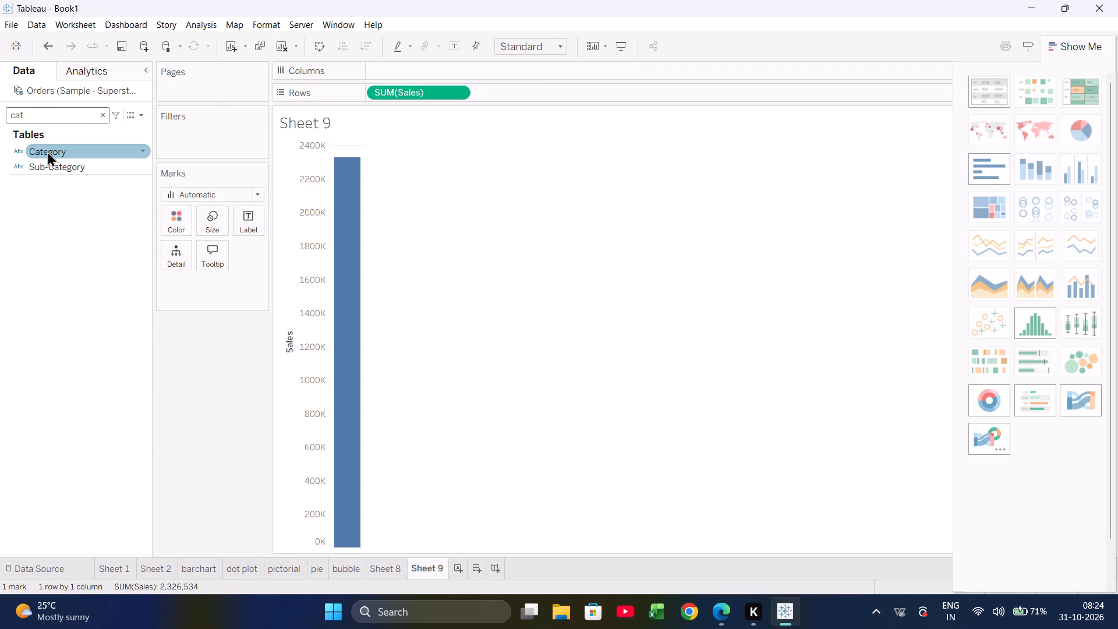
left_click_drag(44, 155, 386, 79)
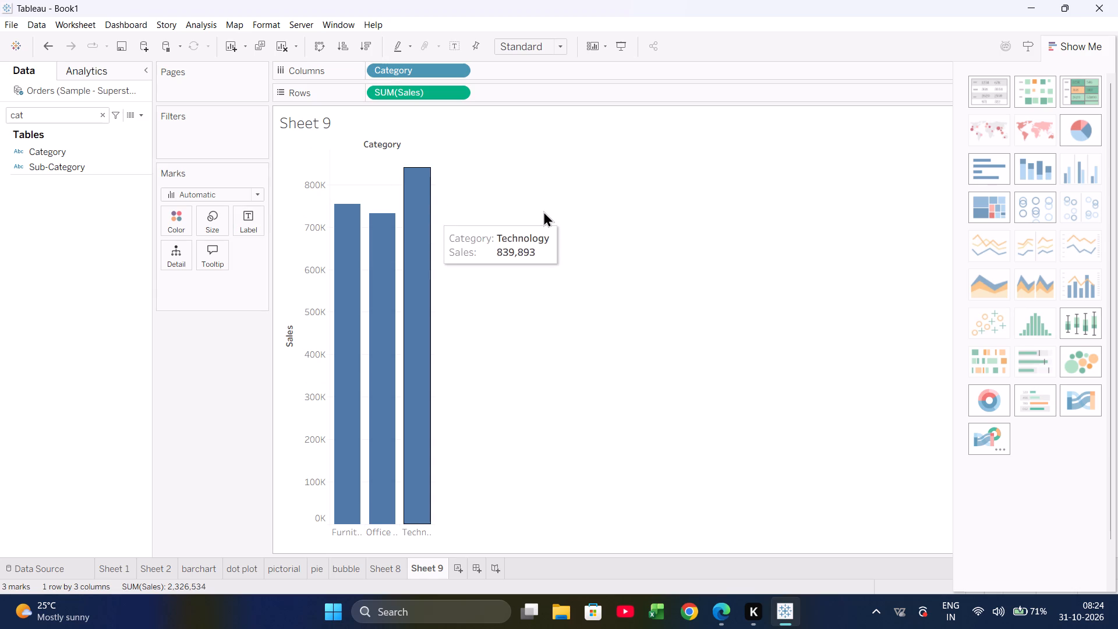
Replace the Category field on Columns with Region by editing the field's expression in place.
double_click(421, 91)
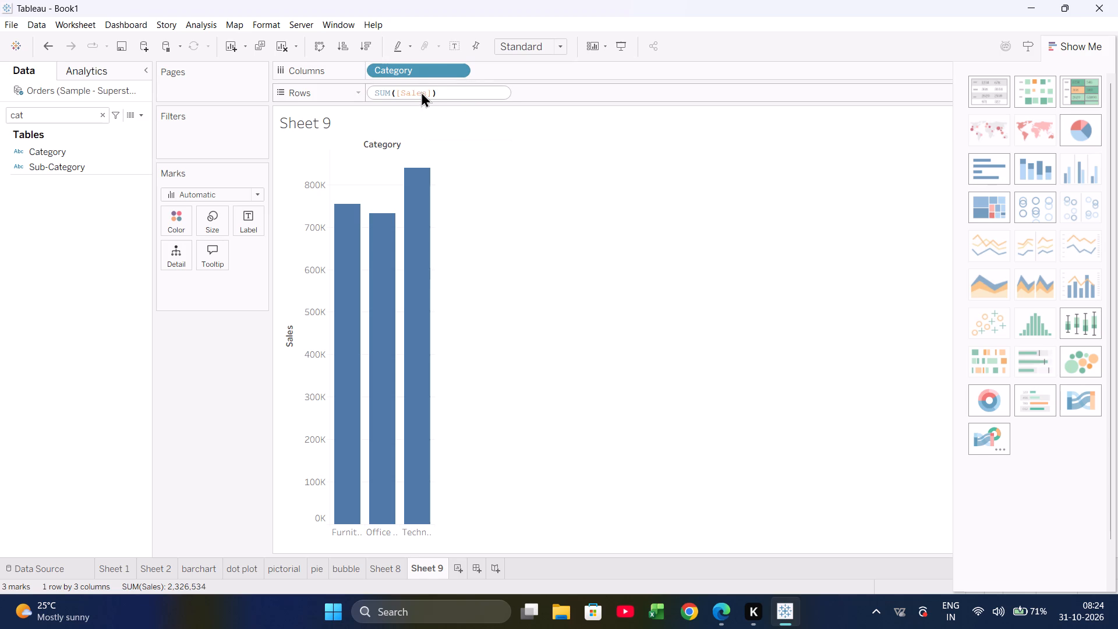
double_click(437, 64)
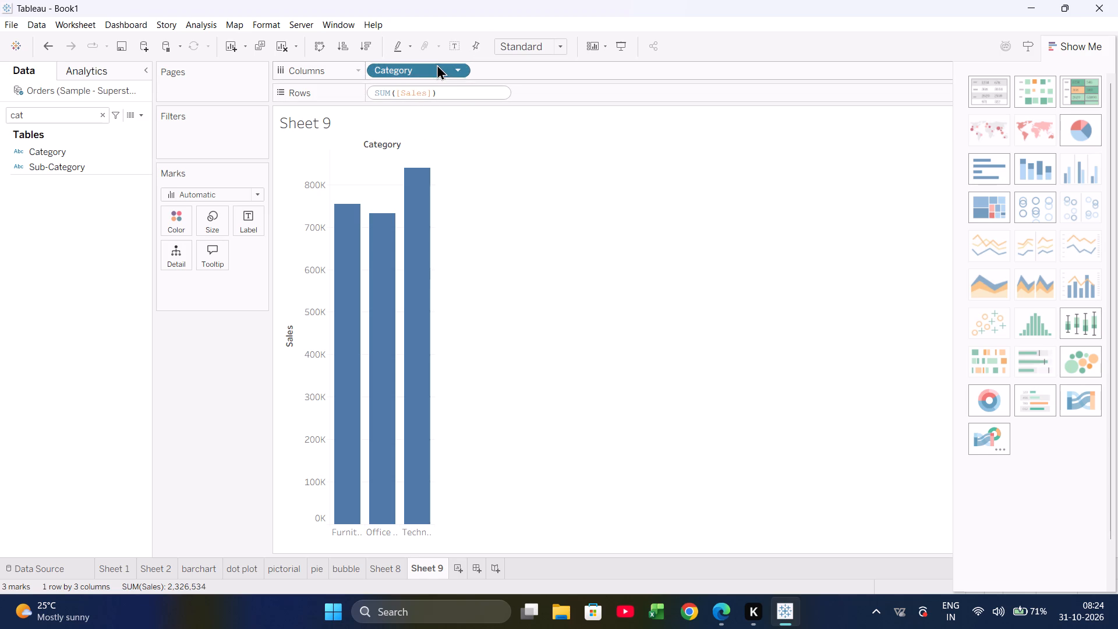
key("BackSpace")
key("BackSpace")
key("BackSpace")
key("BackSpace")
key("BackSpace")
key("BackSpace")
key("BackSpace")
key("BackSpace")
key("BackSpace")
key("BackSpace")
key("BackSpace")
key("BackSpace")
key("BackSpace")
key("BackSpace")
key("BackSpace")
key("BackSpace")
key("BackSpace")
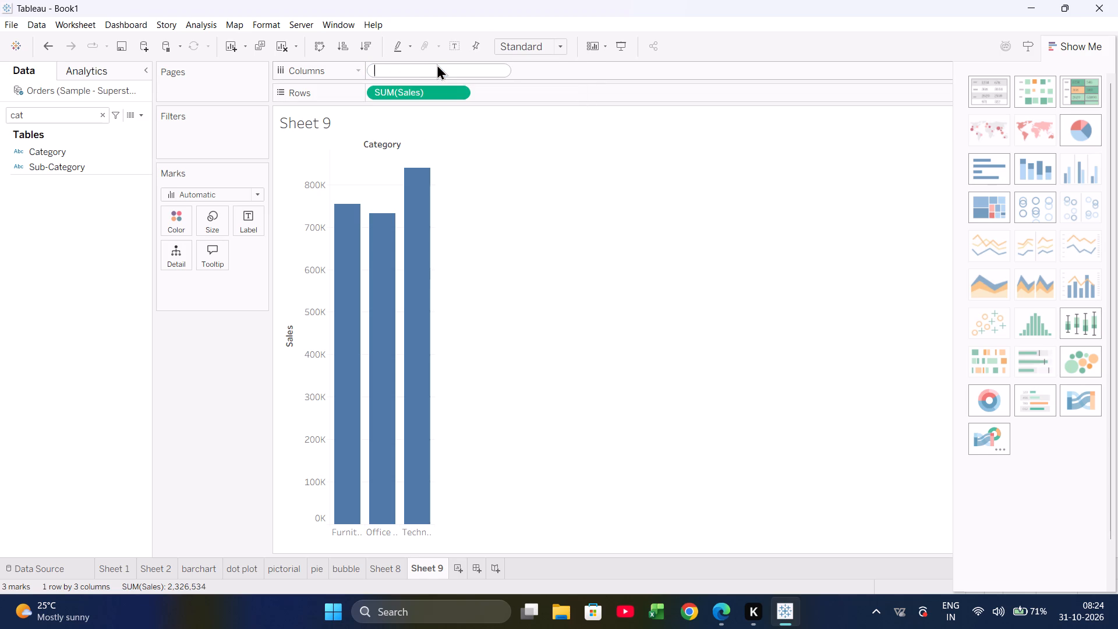
type("re")
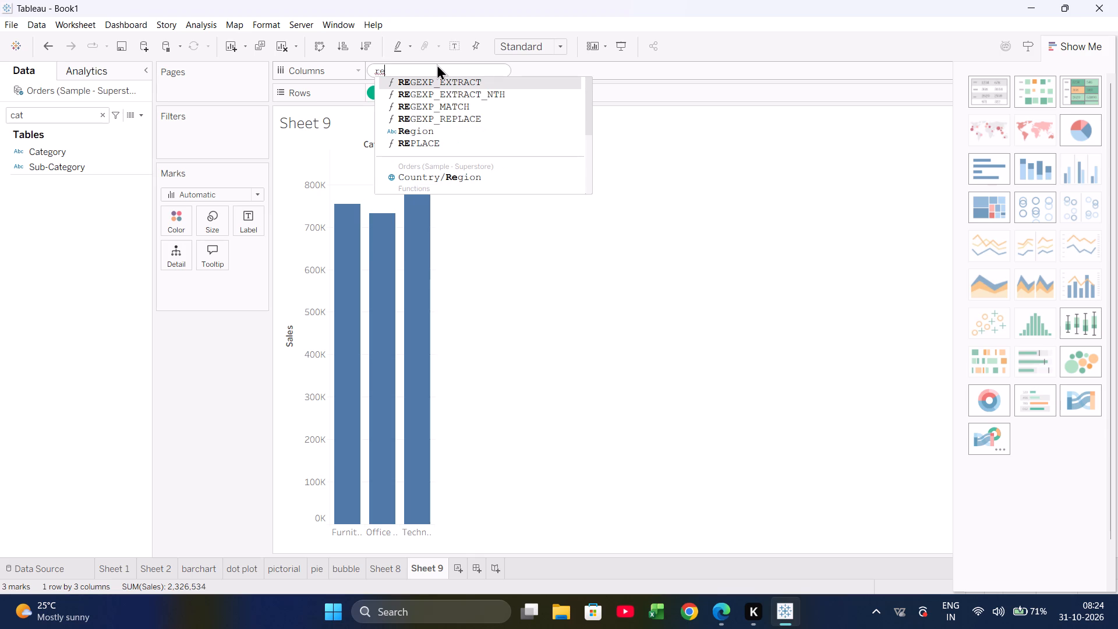
type("gion")
key("Return")
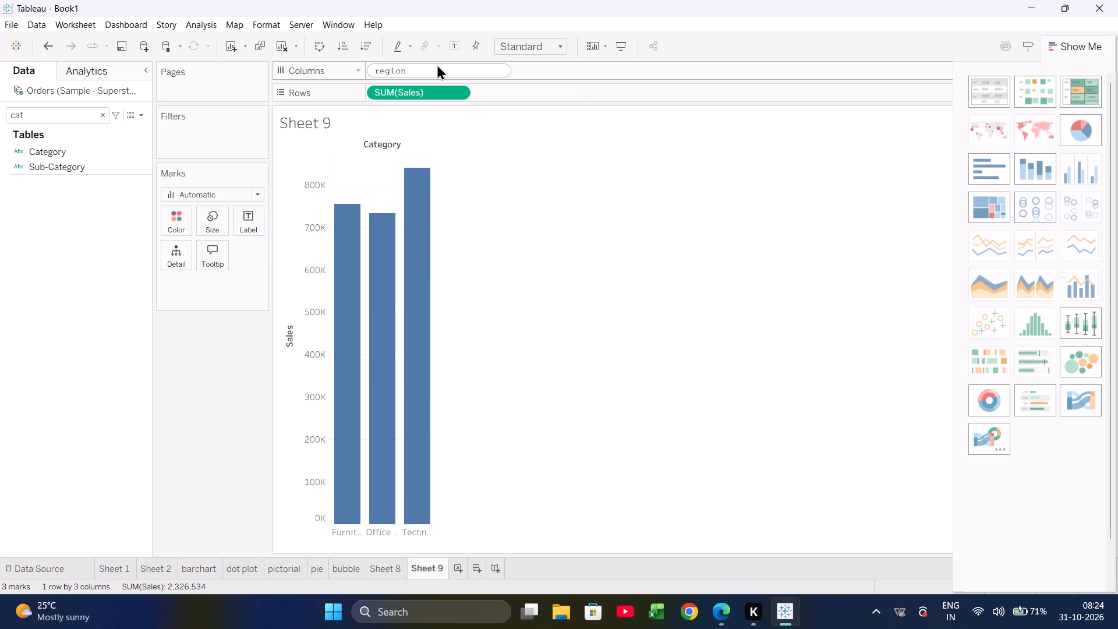
left_click(569, 163)
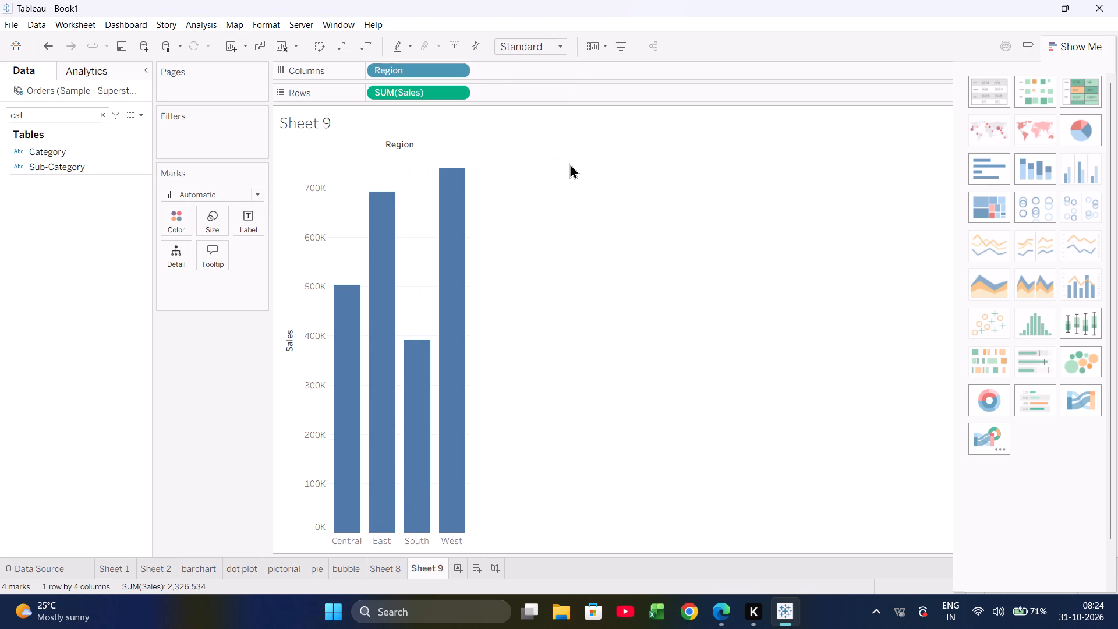
Turn the view into a pie chart with mark type Pie, Region on Color and Sales on Angle.
left_click(254, 193)
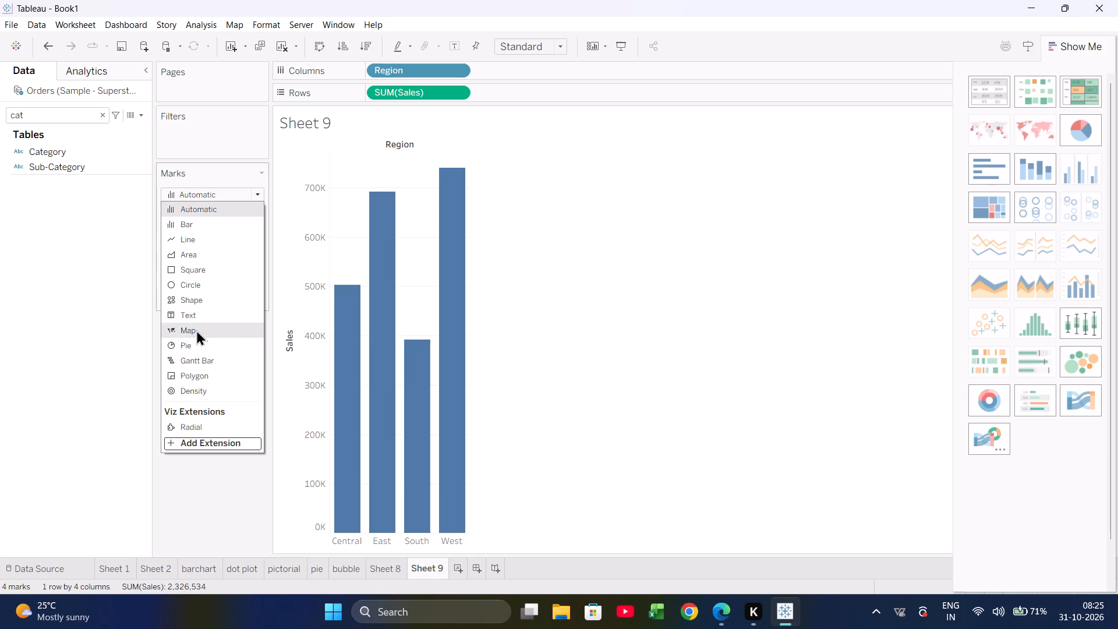
left_click(186, 344)
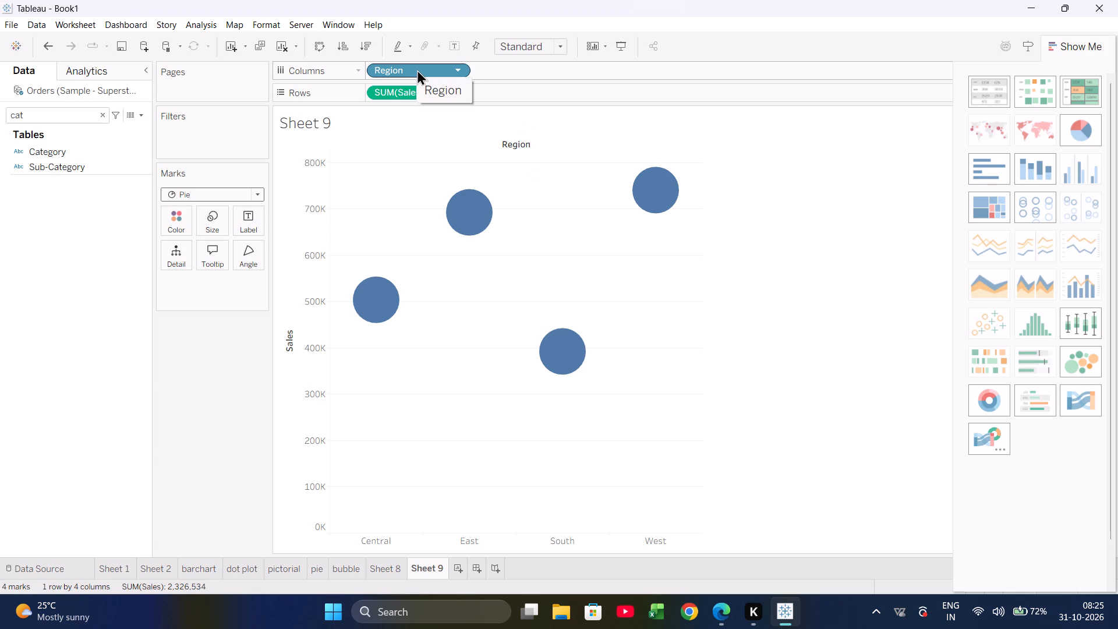
left_click_drag(417, 69, 218, 224)
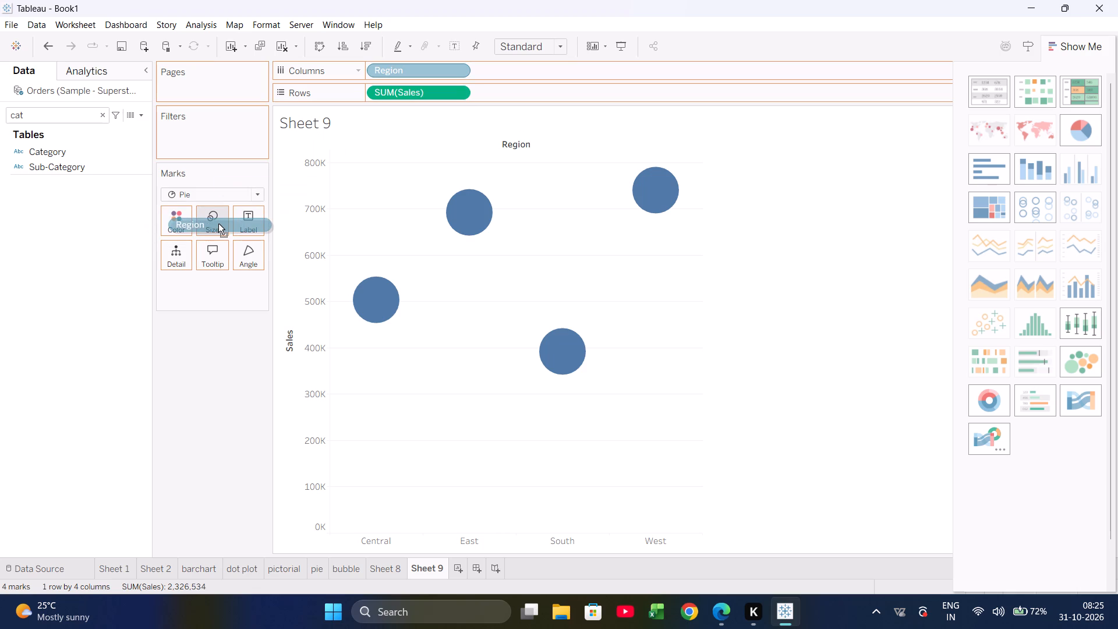
left_click_drag(218, 224, 185, 227)
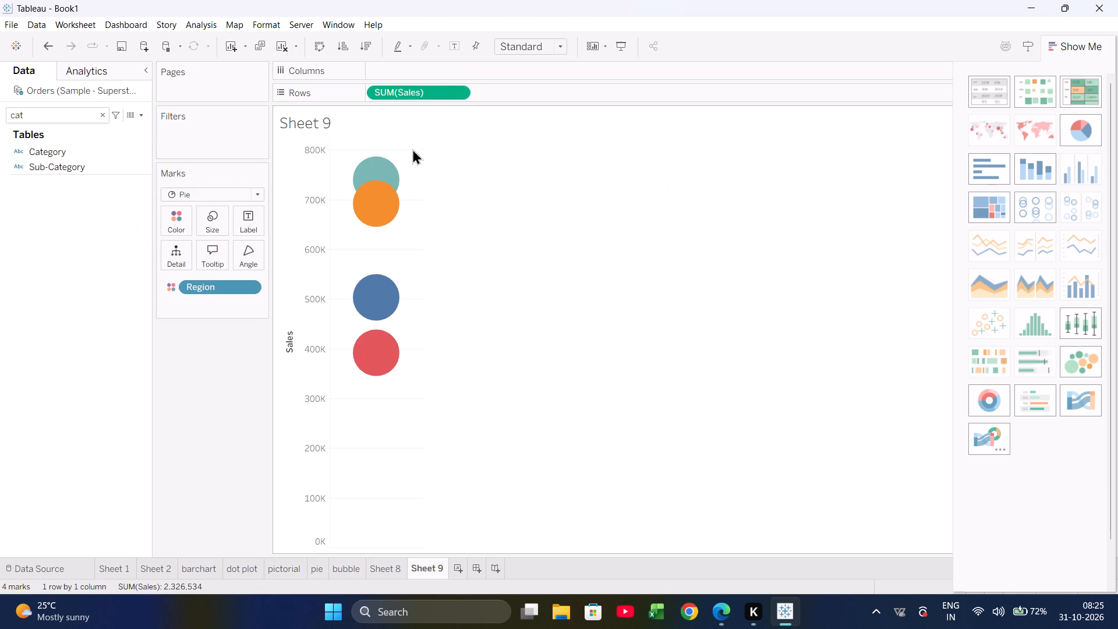
left_click_drag(436, 88, 252, 274)
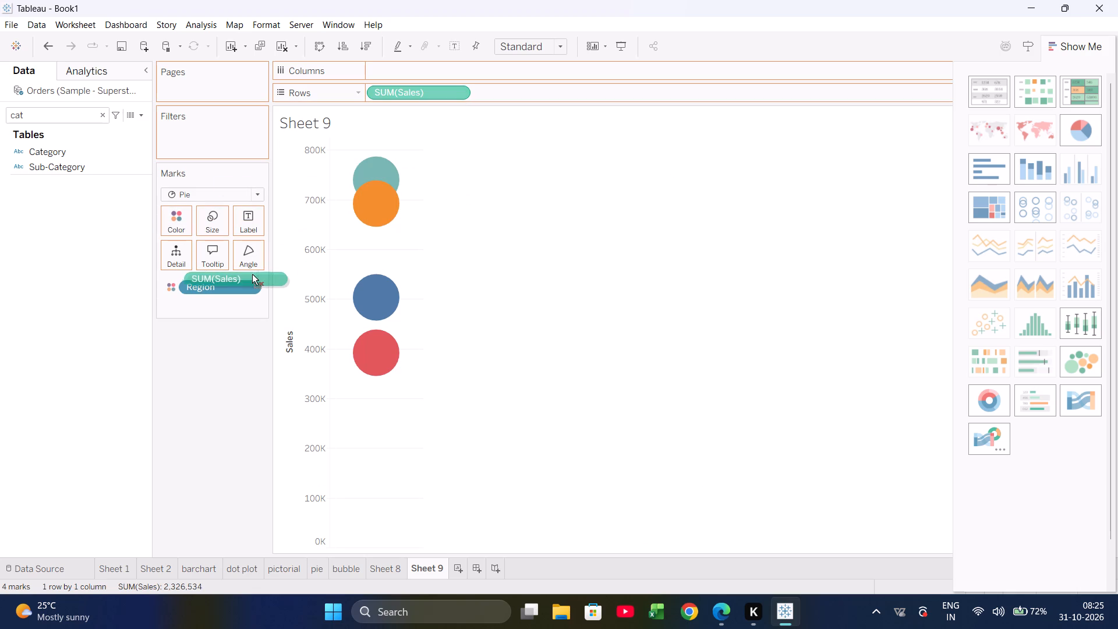
left_click_drag(252, 274, 250, 260)
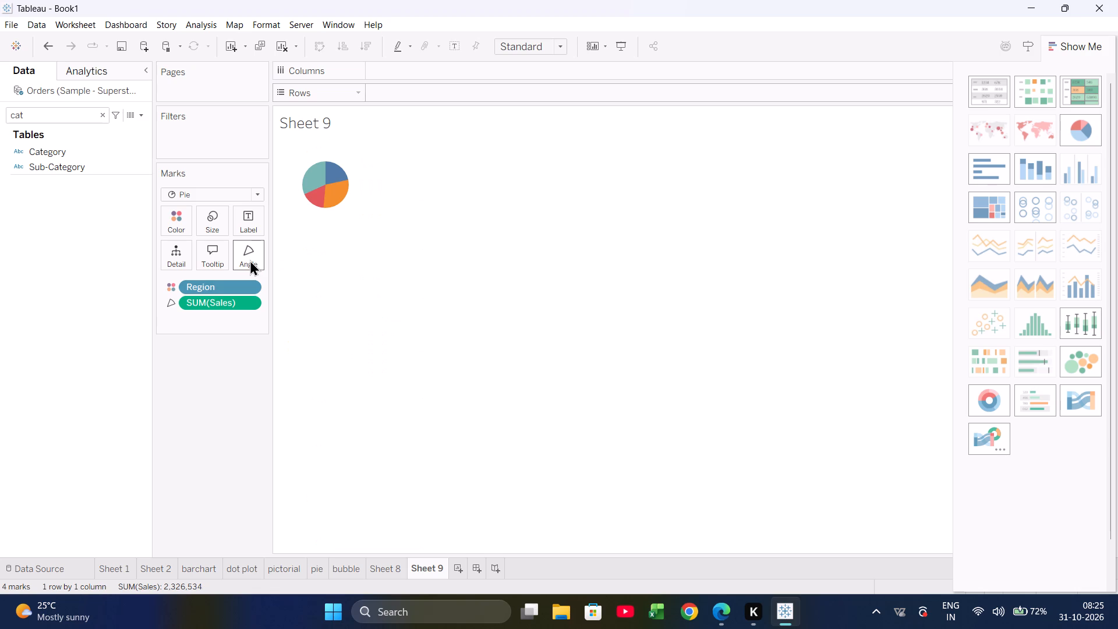
Inspect the slices of the Sheet 9 pie chart and compare it with the existing pie sheet.
scroll(365, 162, "up", 4)
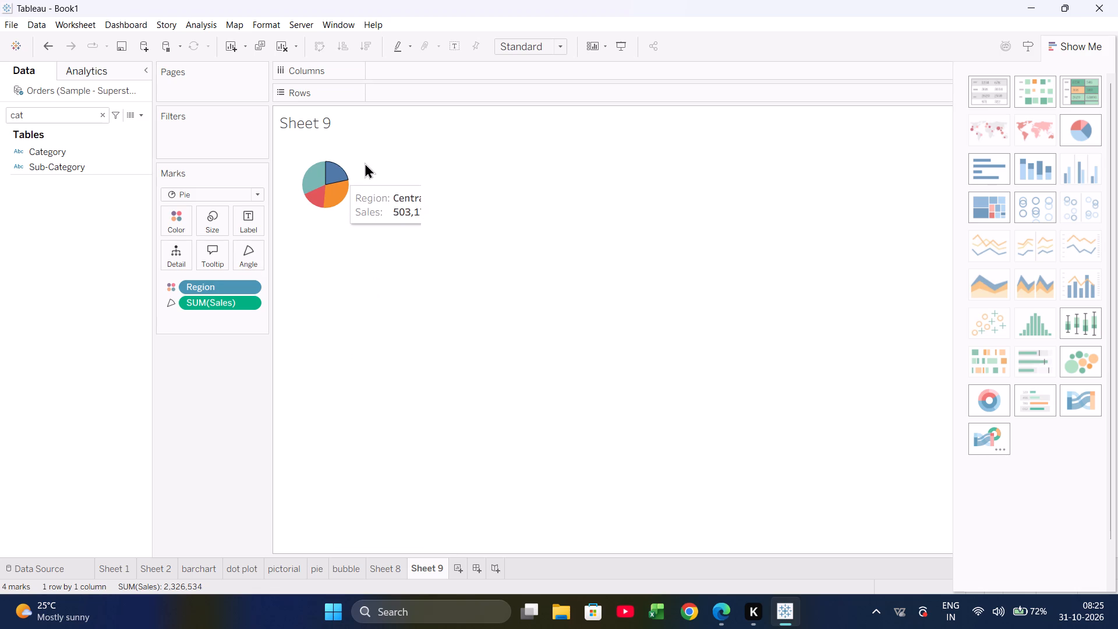
scroll(365, 162, "up", 2)
scroll(327, 185, "up", 7, "ctrl")
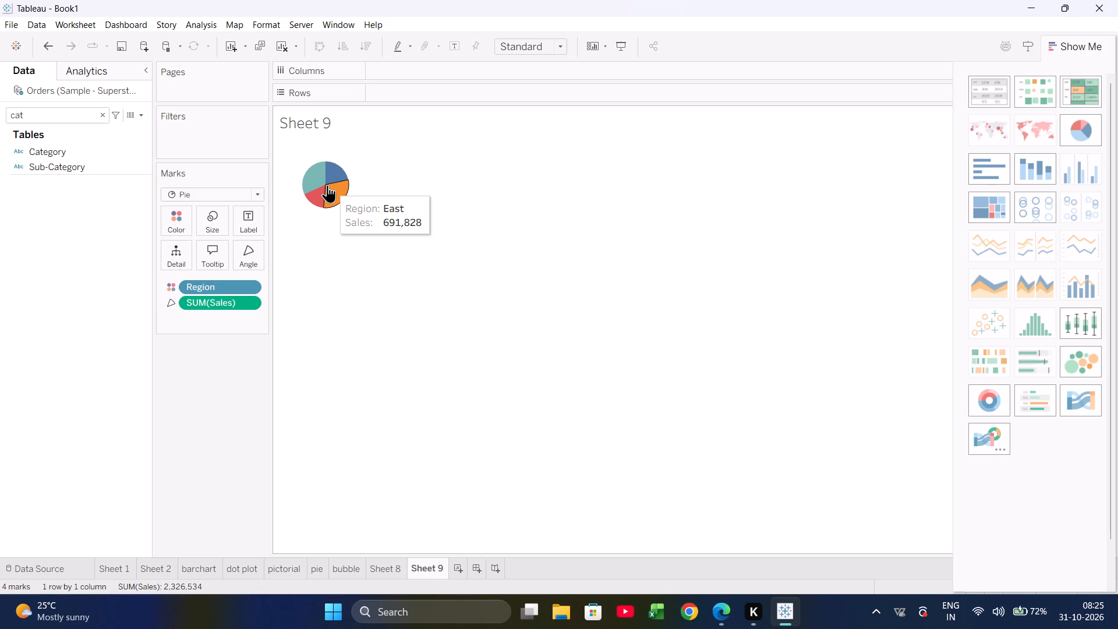
scroll(327, 185, "up", 7, "ctrl")
scroll(288, 147, "up", 5, "ctrl")
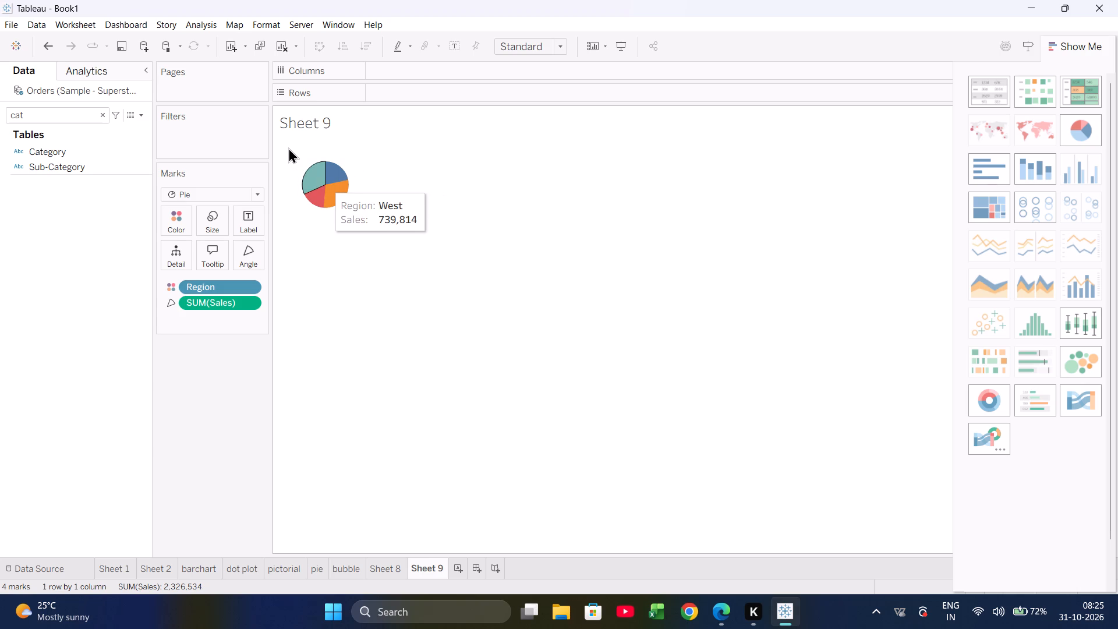
left_click(315, 565)
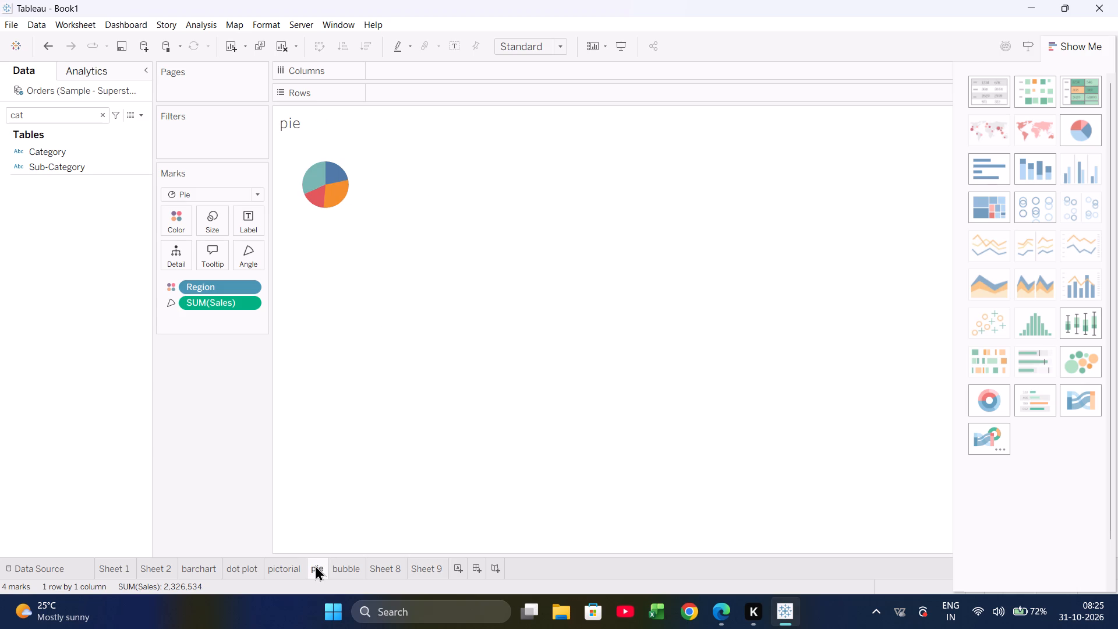
left_click(427, 563)
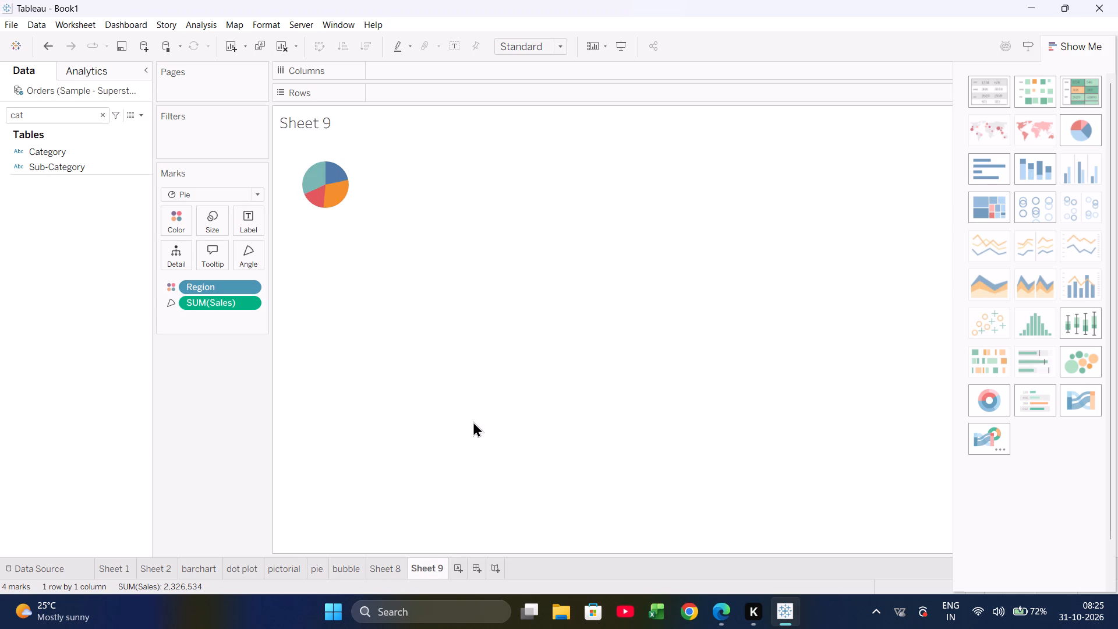
Add a new worksheet after Sheet 9 and plot Sales on Columns against Segment on Rows.
left_click(458, 570)
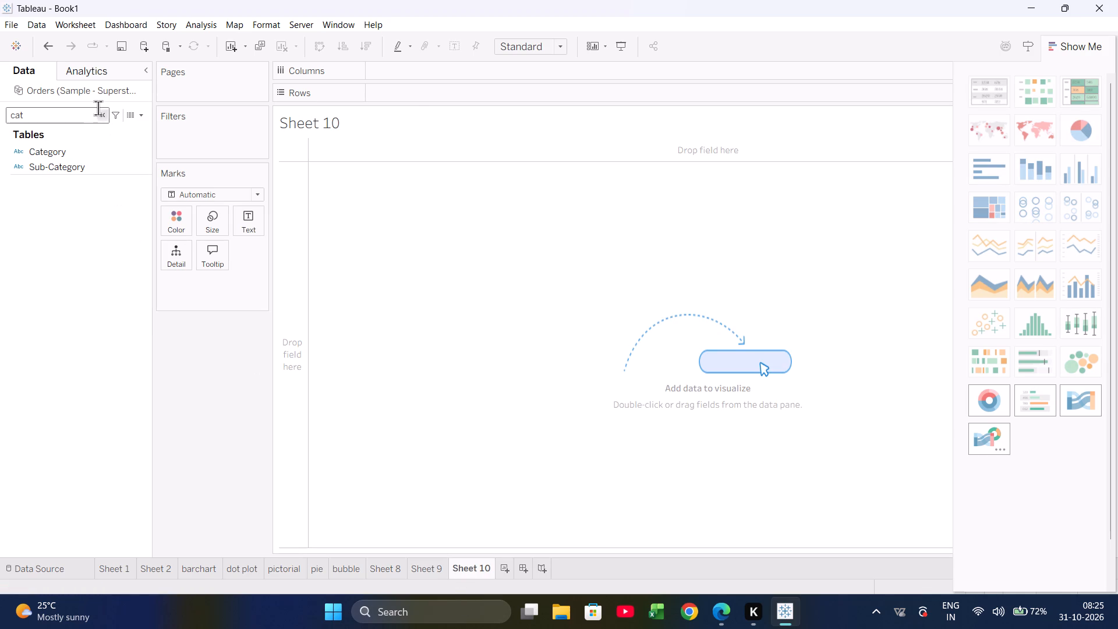
left_click(102, 118)
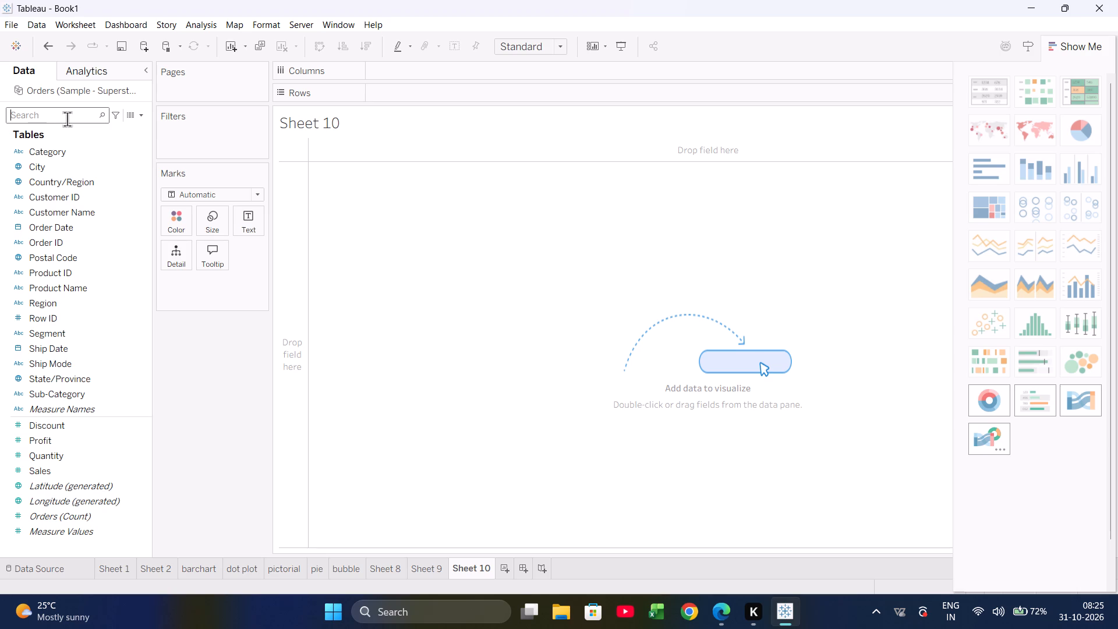
key("s")
key("a")
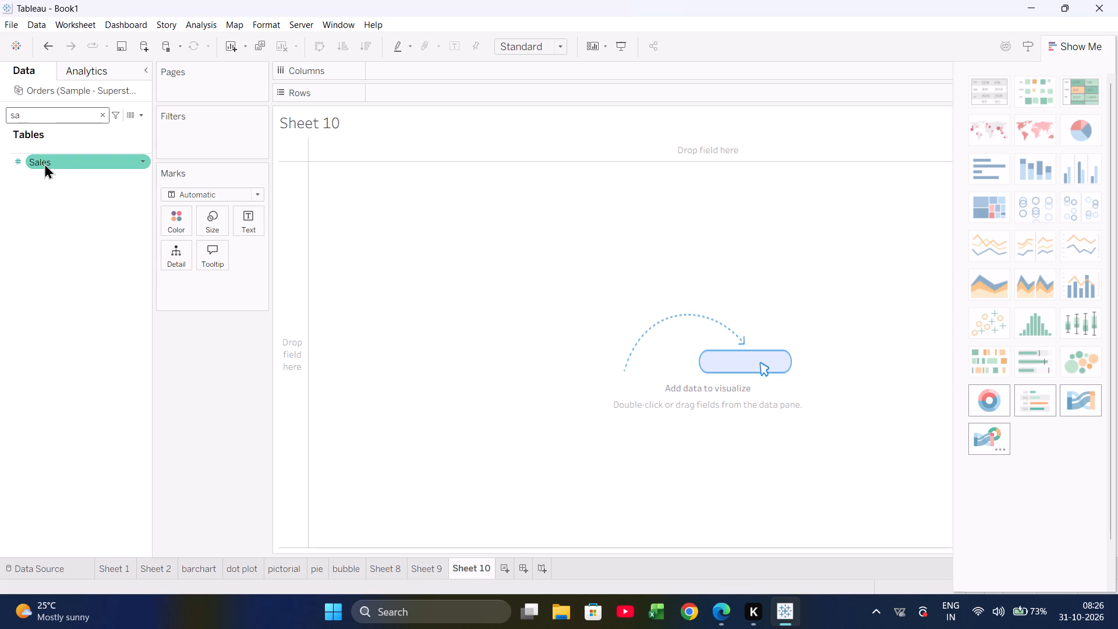
left_click_drag(44, 163, 402, 75)
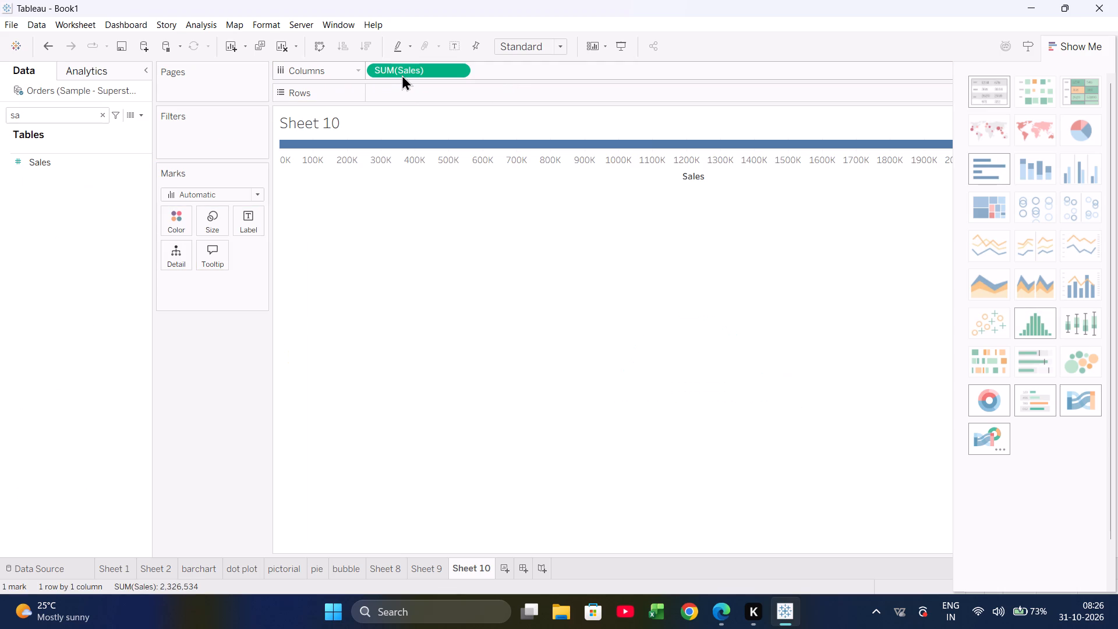
left_click(101, 114)
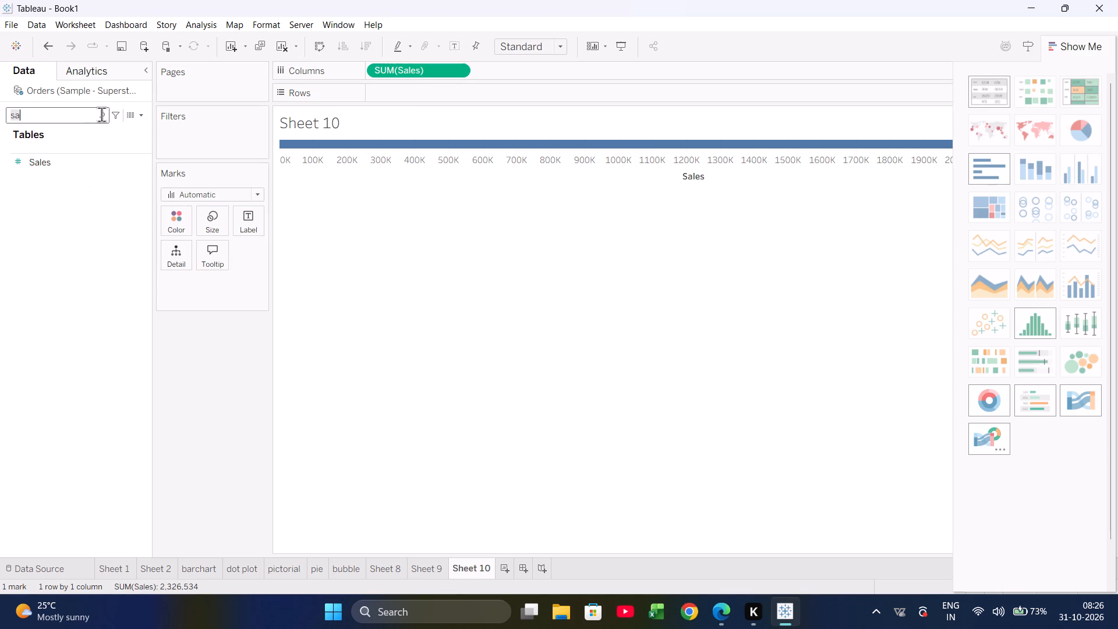
type("se")
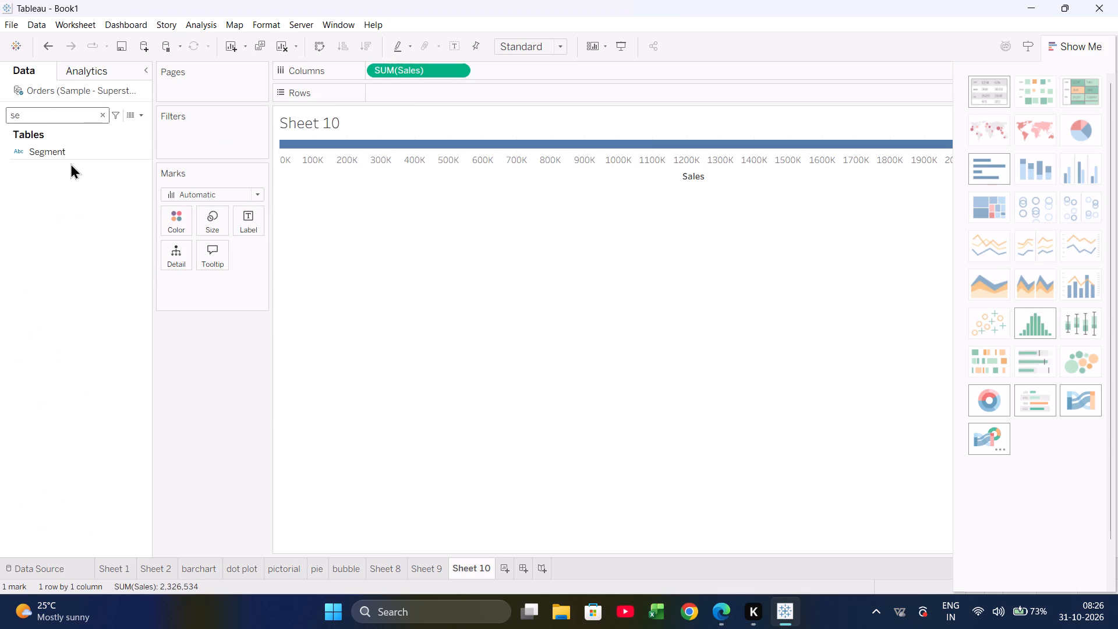
left_click_drag(61, 152, 419, 103)
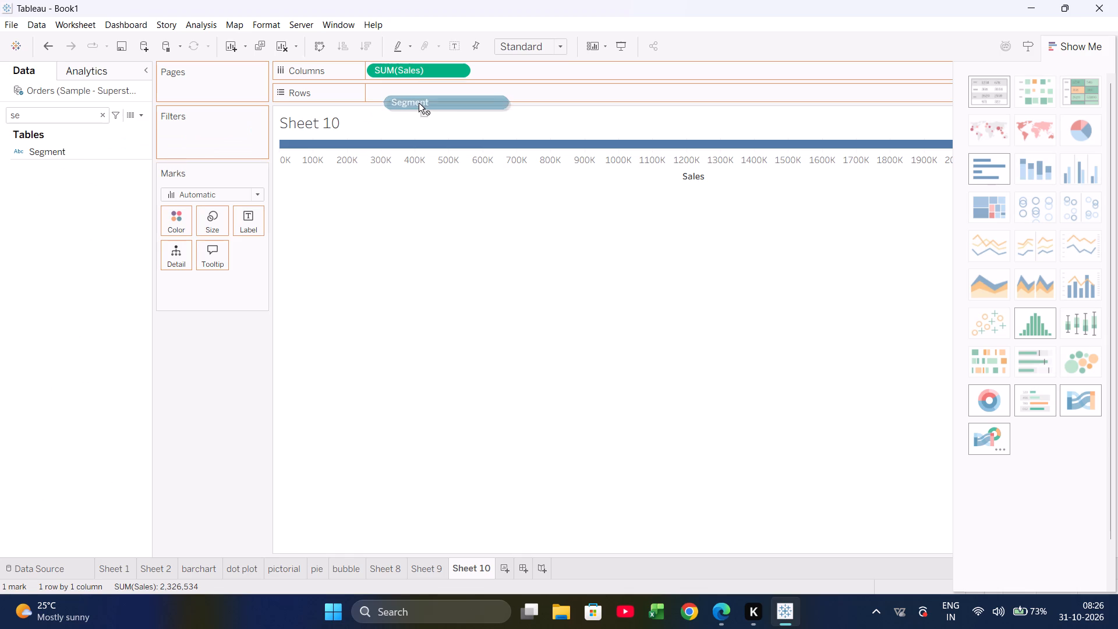
left_click_drag(419, 103, 417, 97)
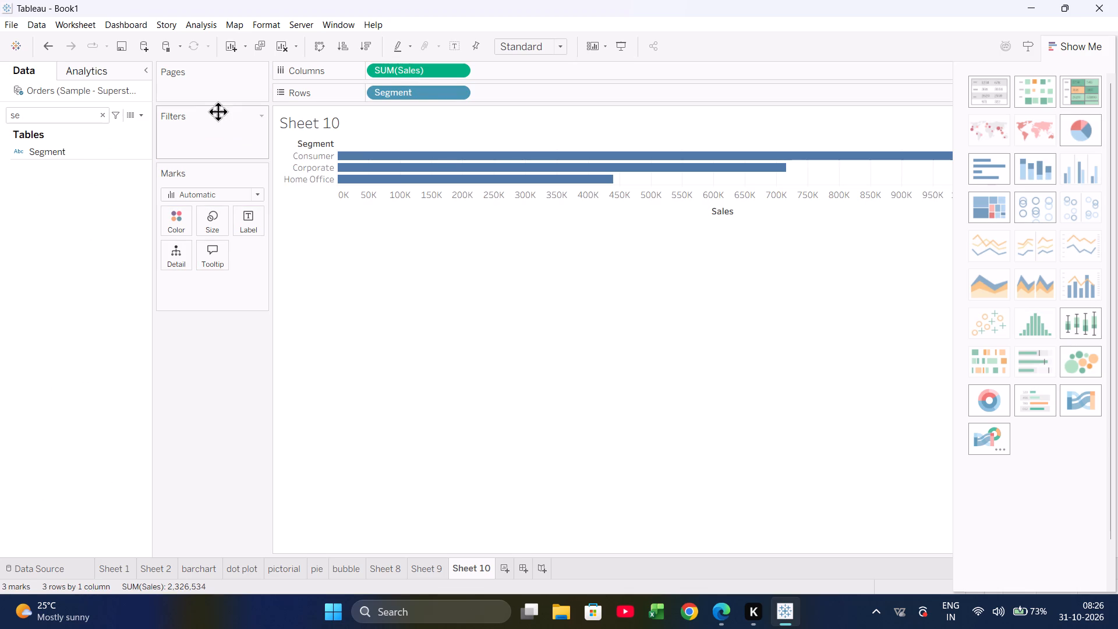
Add Region beside Segment on Rows and convert the view into a stacked bar chart.
left_click(104, 114)
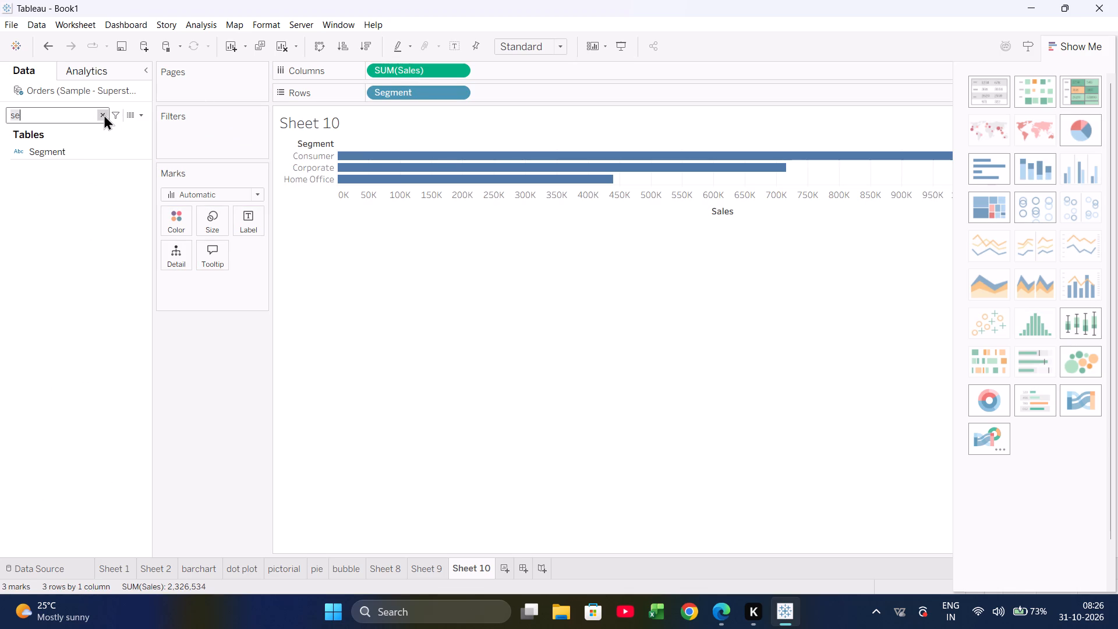
type("reg")
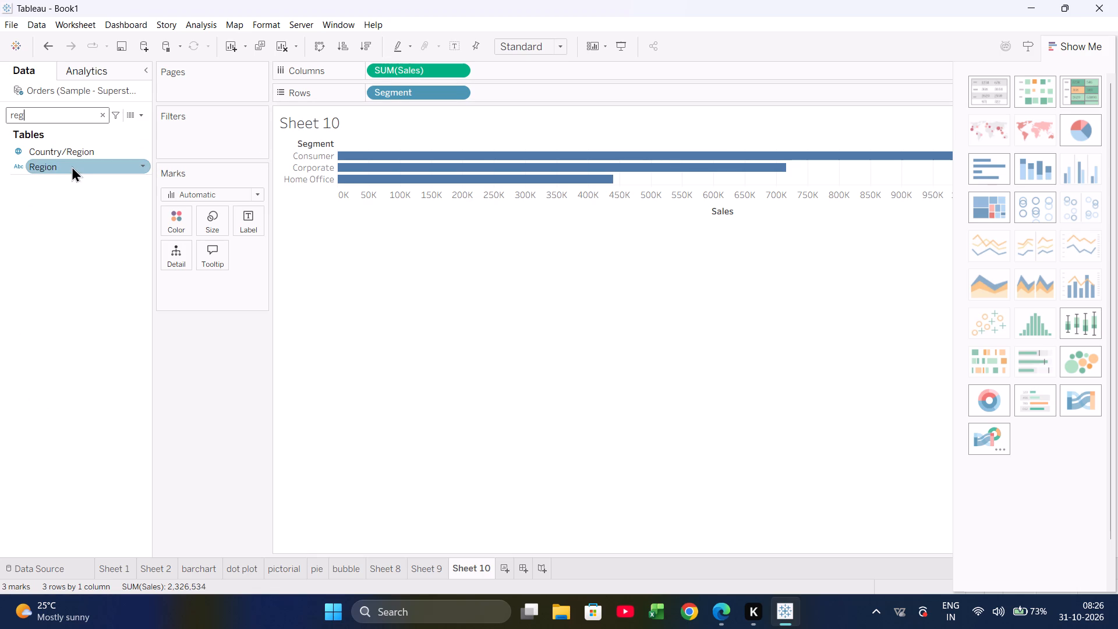
left_click_drag(72, 166, 521, 94)
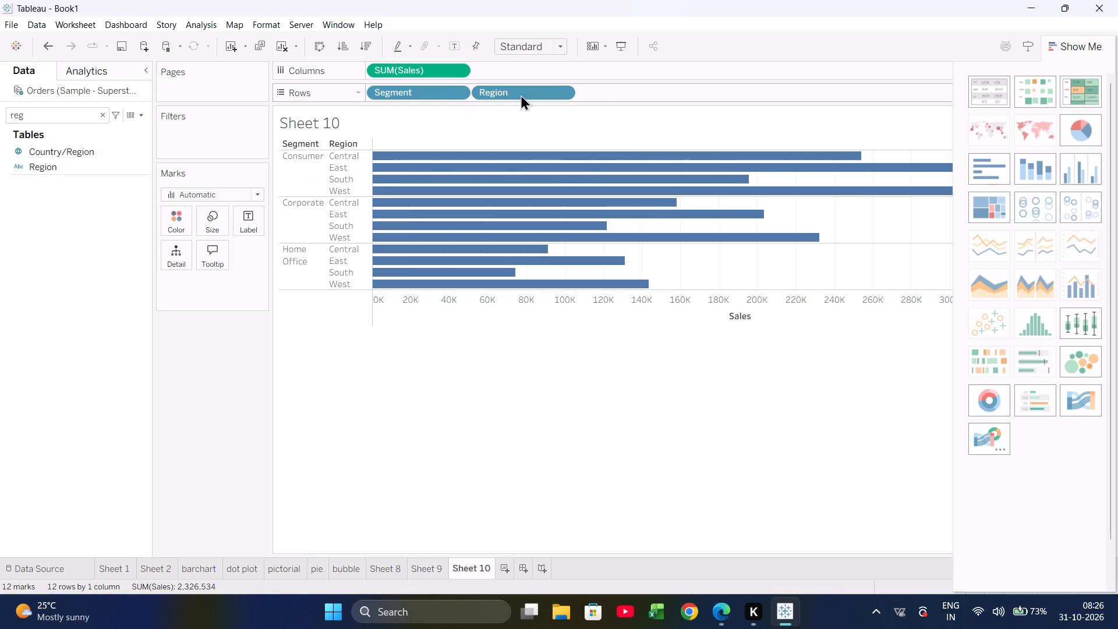
left_click(256, 193)
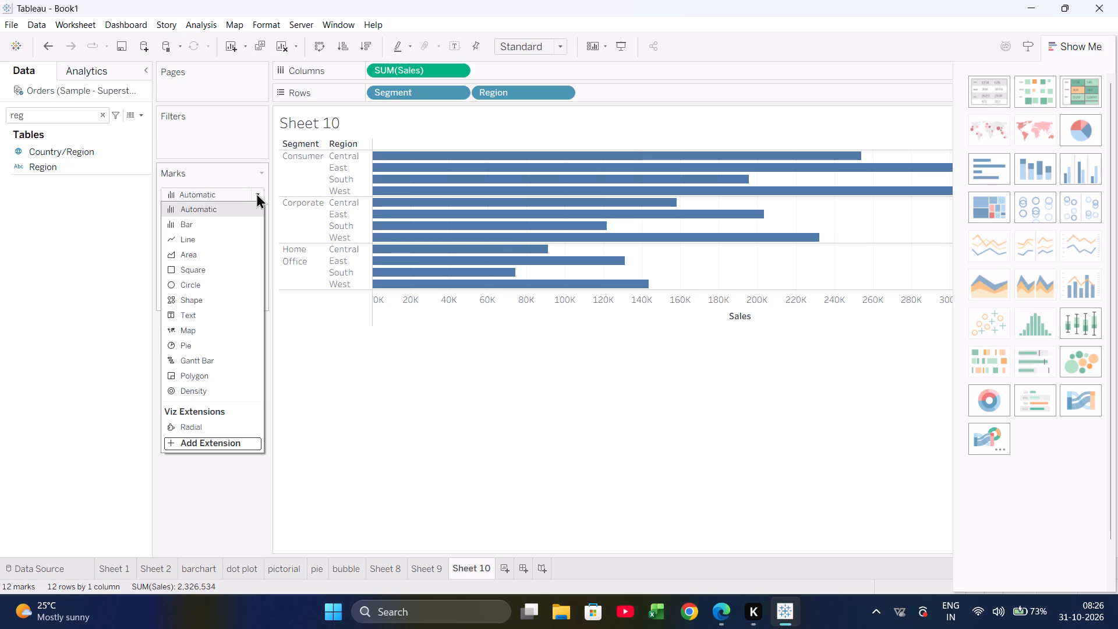
left_click(496, 415)
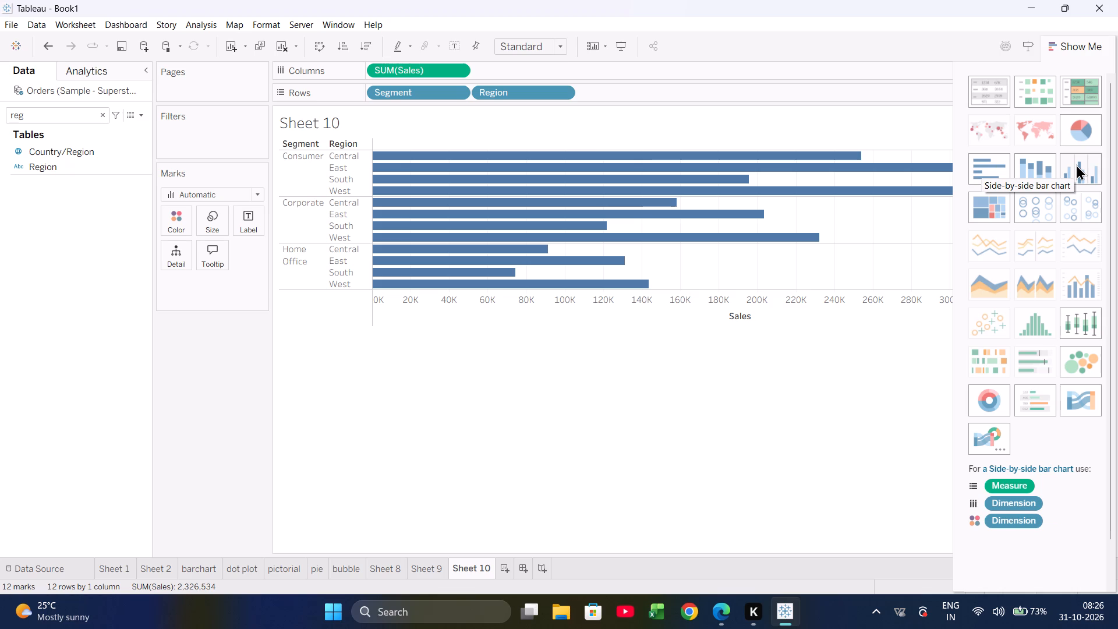
left_click(1032, 172)
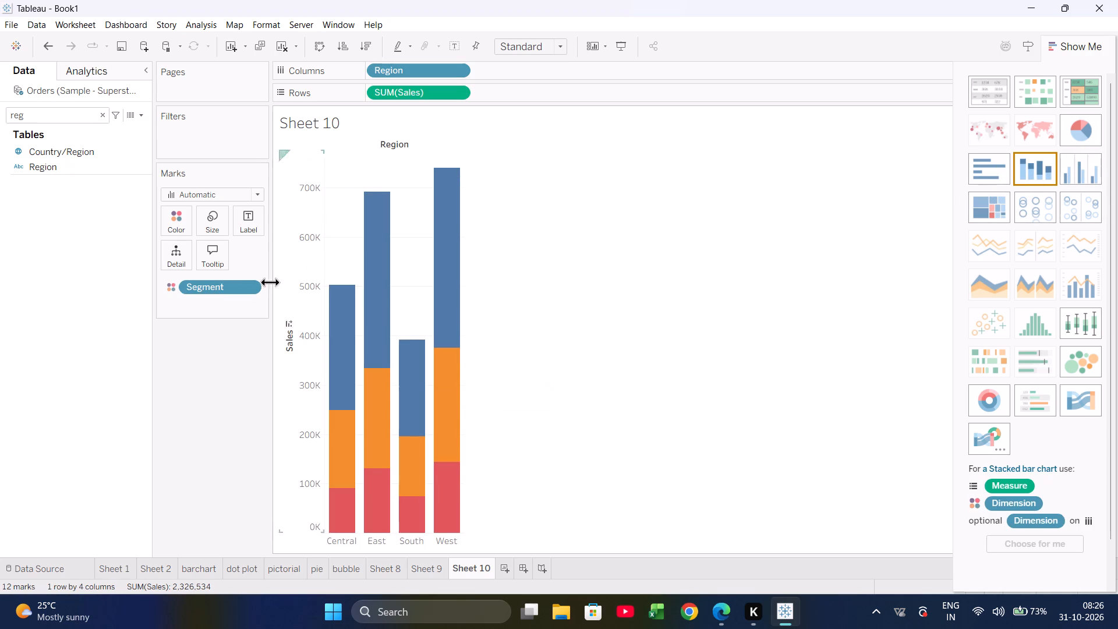
Set the color opacity of the stacked bars to 76%.
left_click(179, 219)
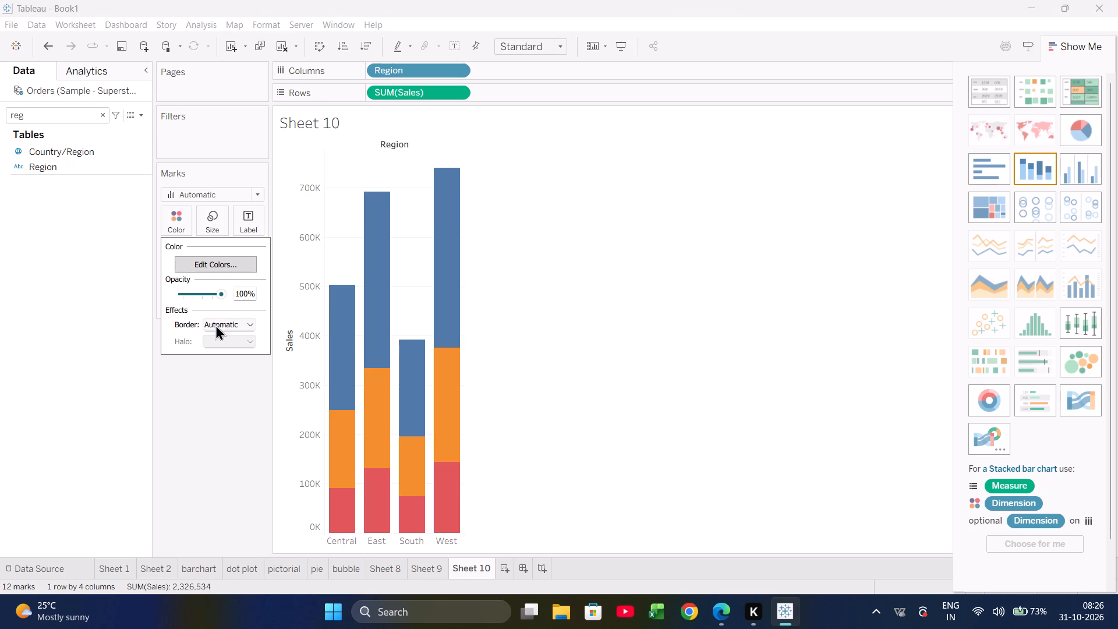
left_click(205, 291)
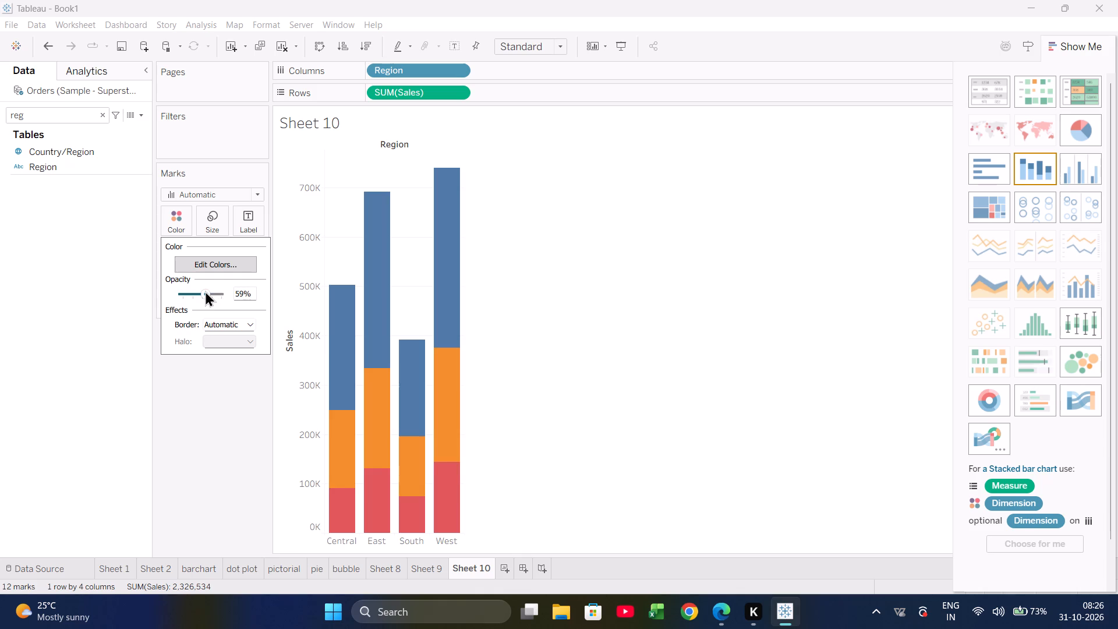
left_click(211, 291)
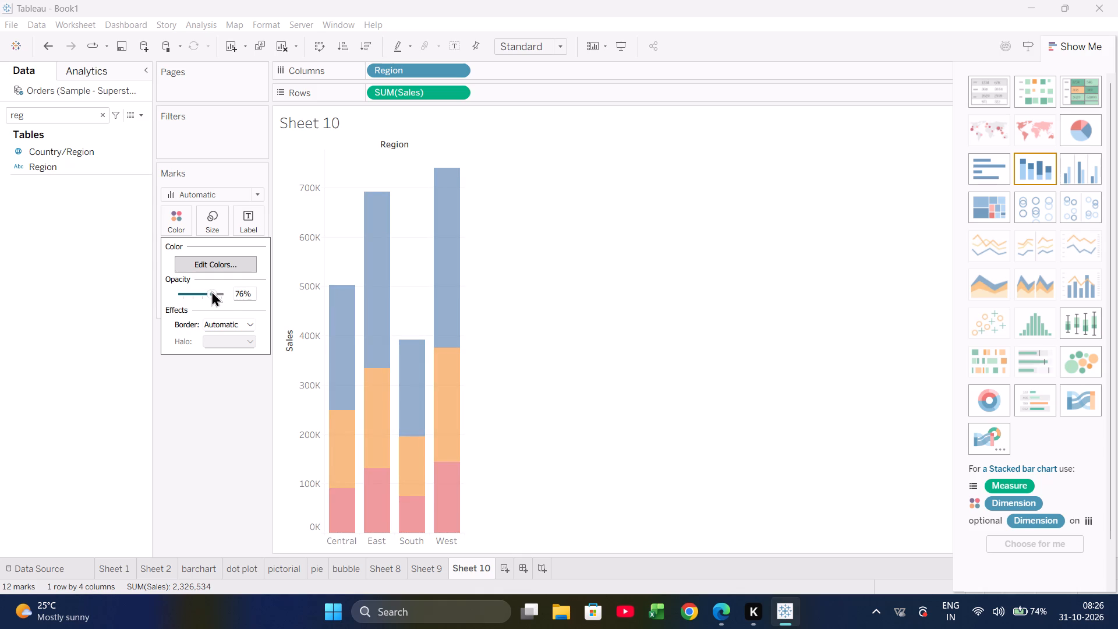
left_click(204, 408)
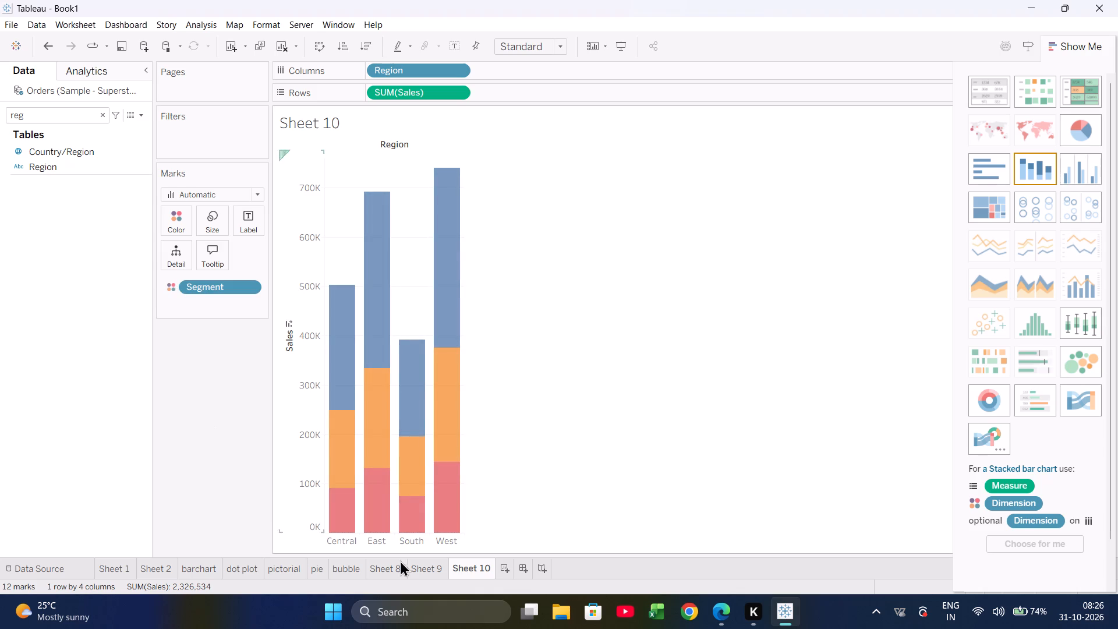
Rename the Sheet 10 worksheet as stagged.
right_click(473, 568)
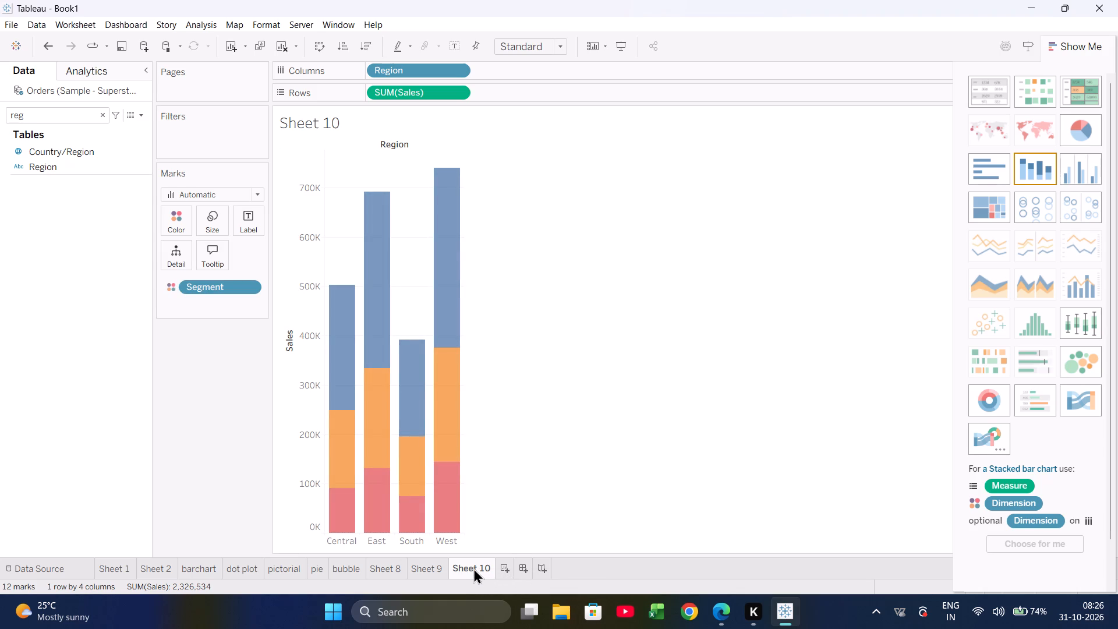
left_click(514, 398)
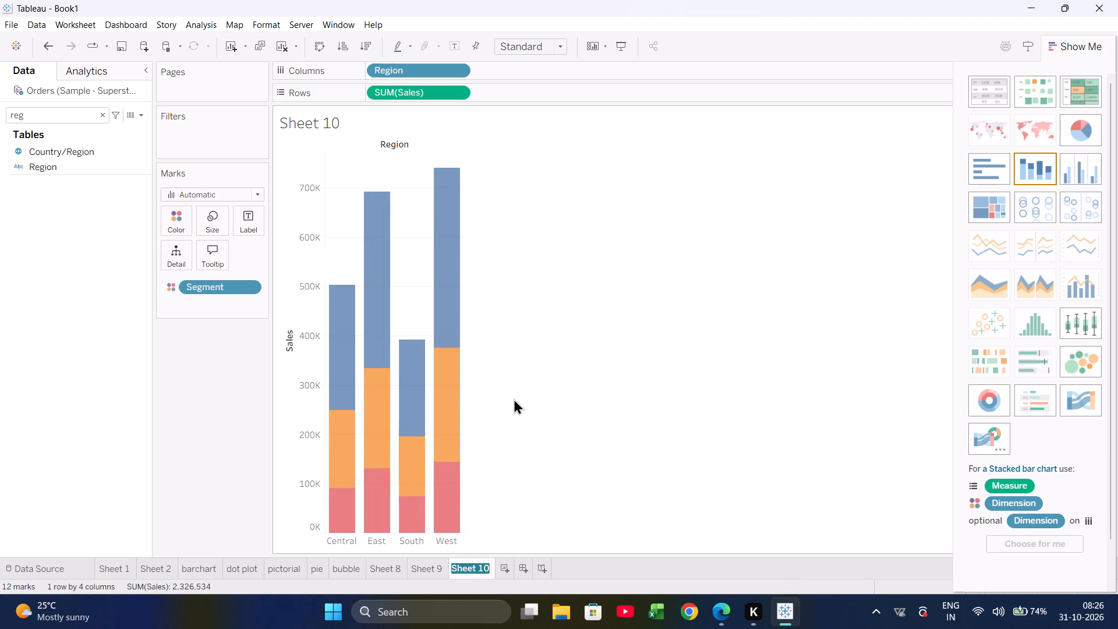
type("stagged")
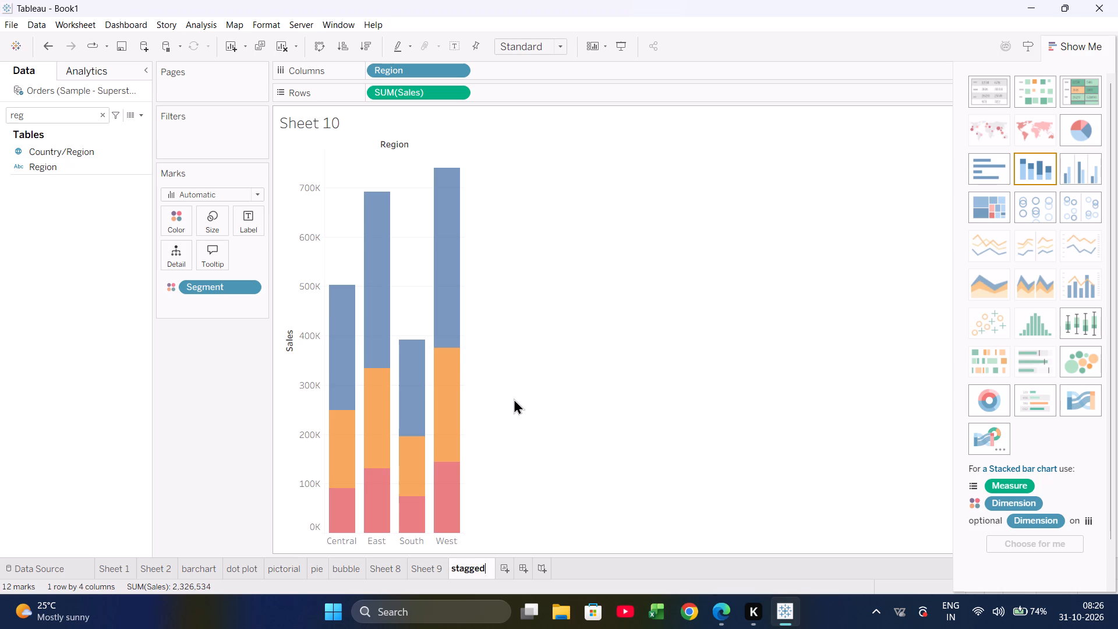
key("Return")
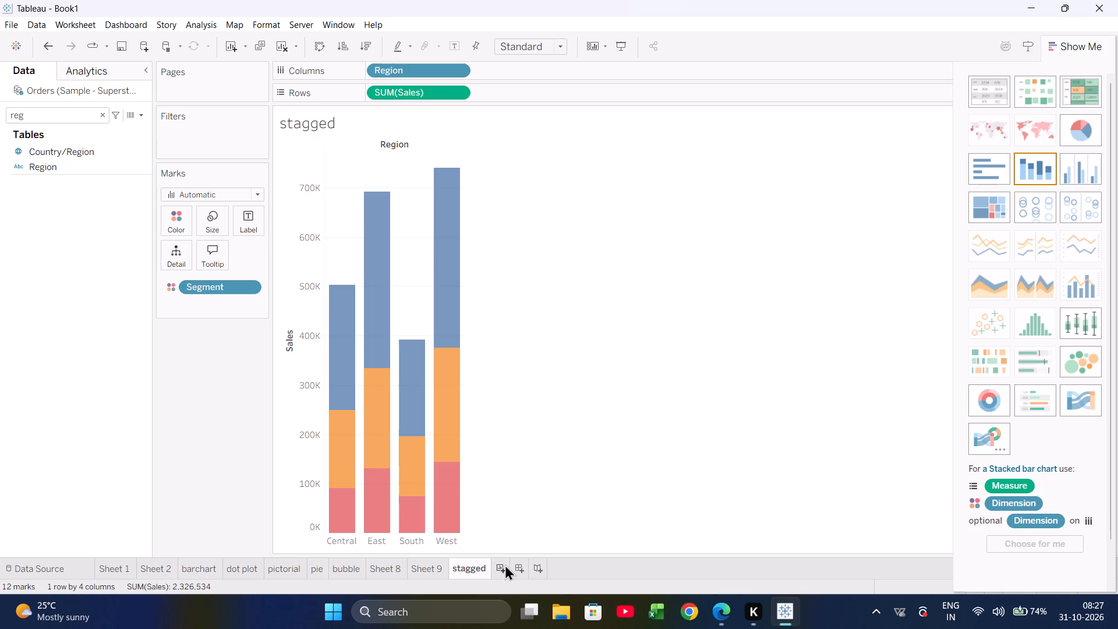
Add a new worksheet after stagged and plot Sales on Columns against Category on Rows.
left_click(500, 566)
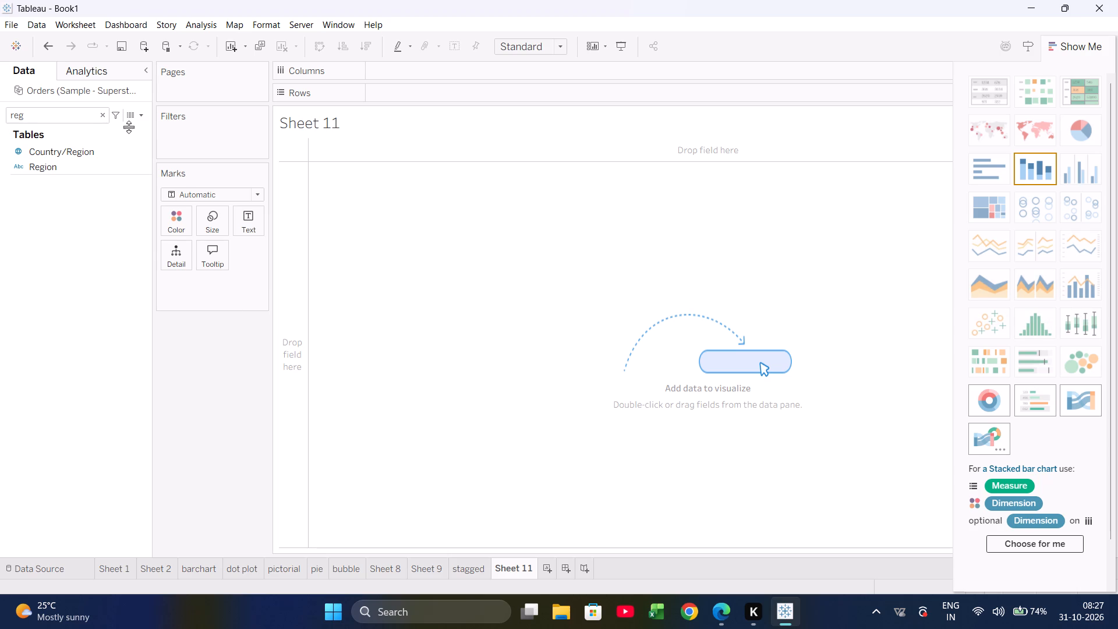
left_click(103, 118)
scroll(22, 486, "down", 2)
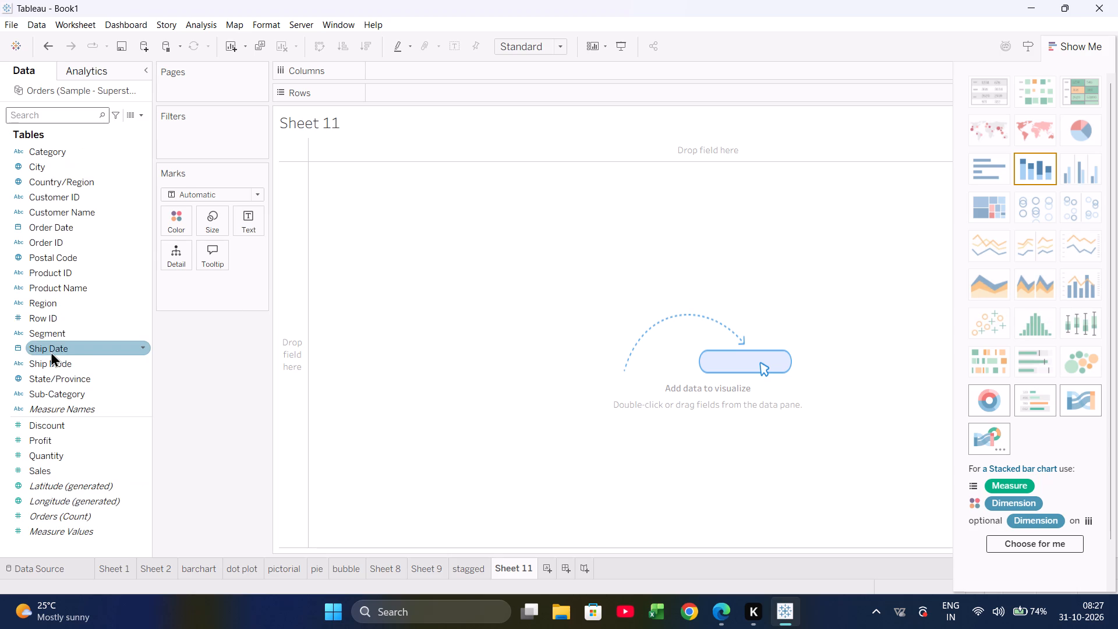
scroll(51, 351, "down", 3)
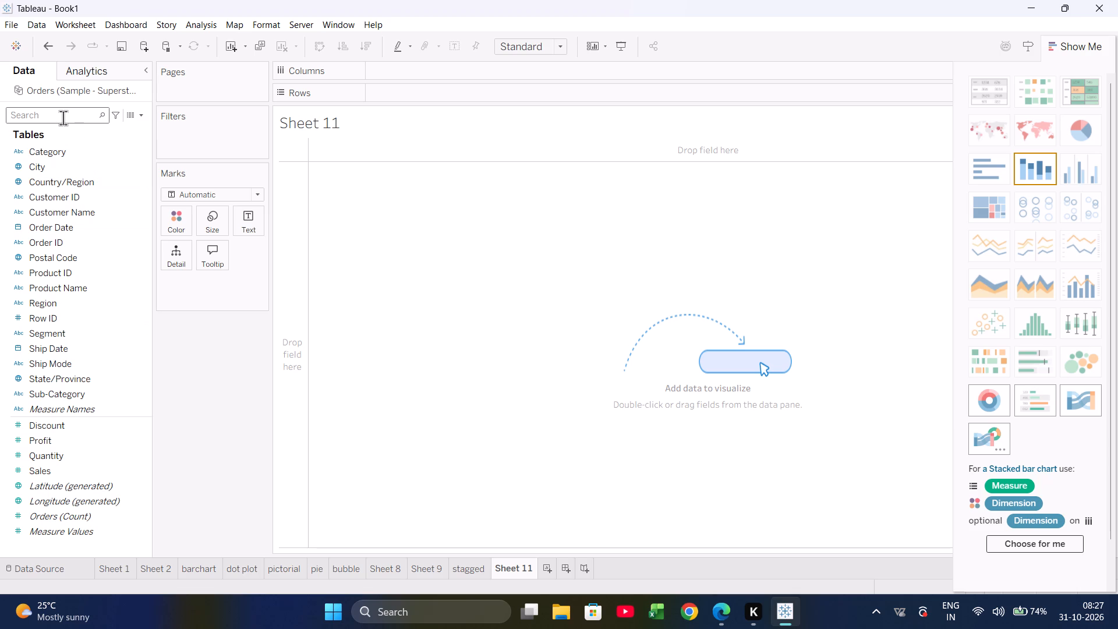
type("sa")
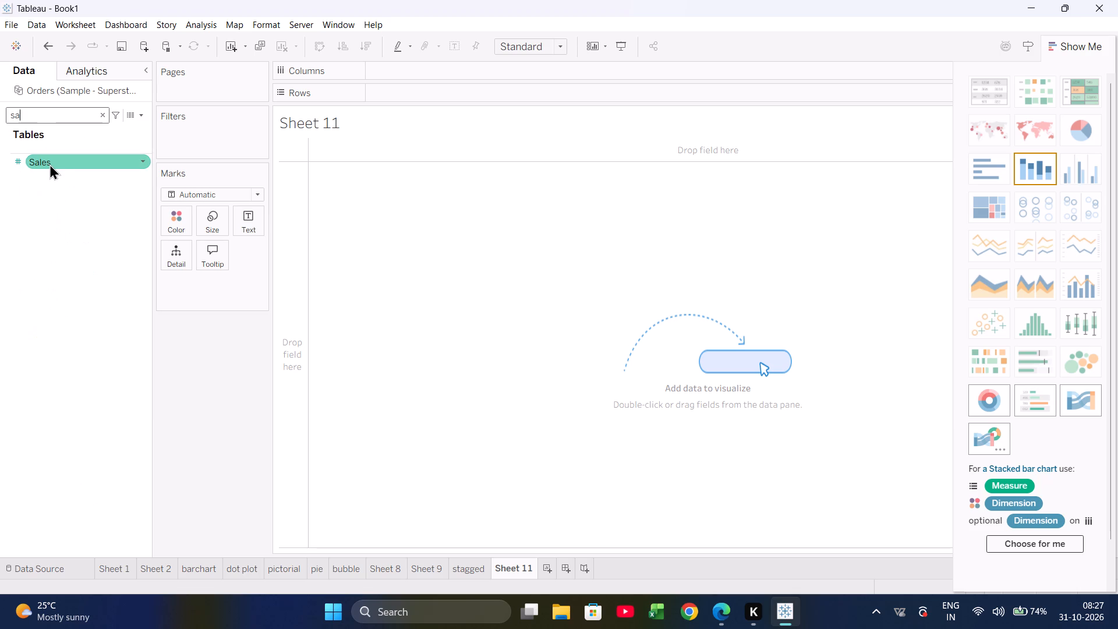
left_click_drag(47, 160, 48, 161)
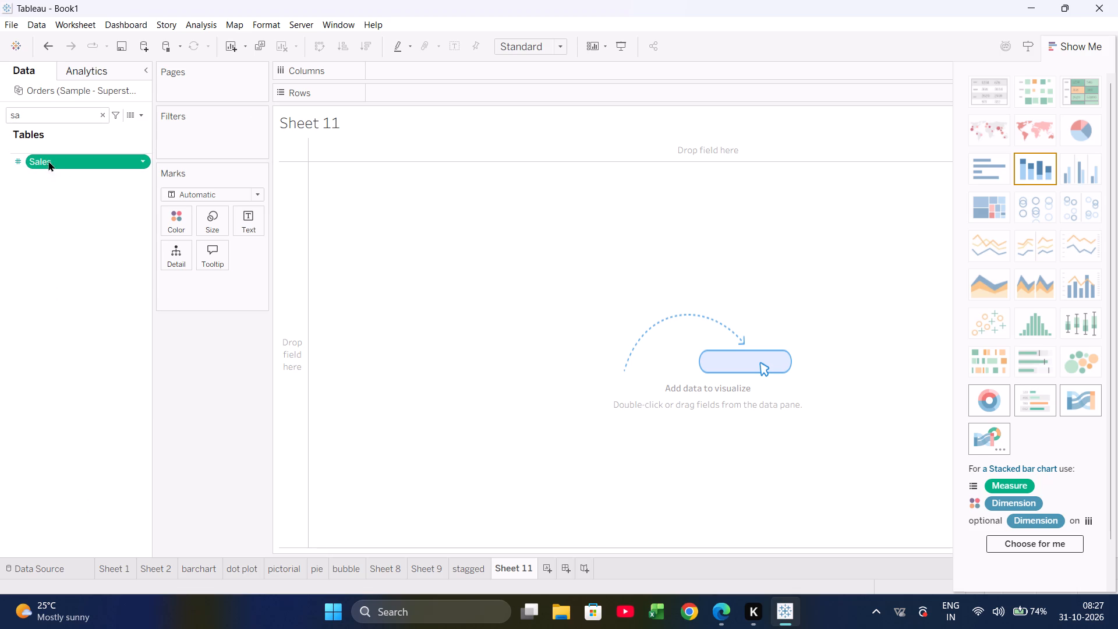
left_click_drag(48, 161, 406, 71)
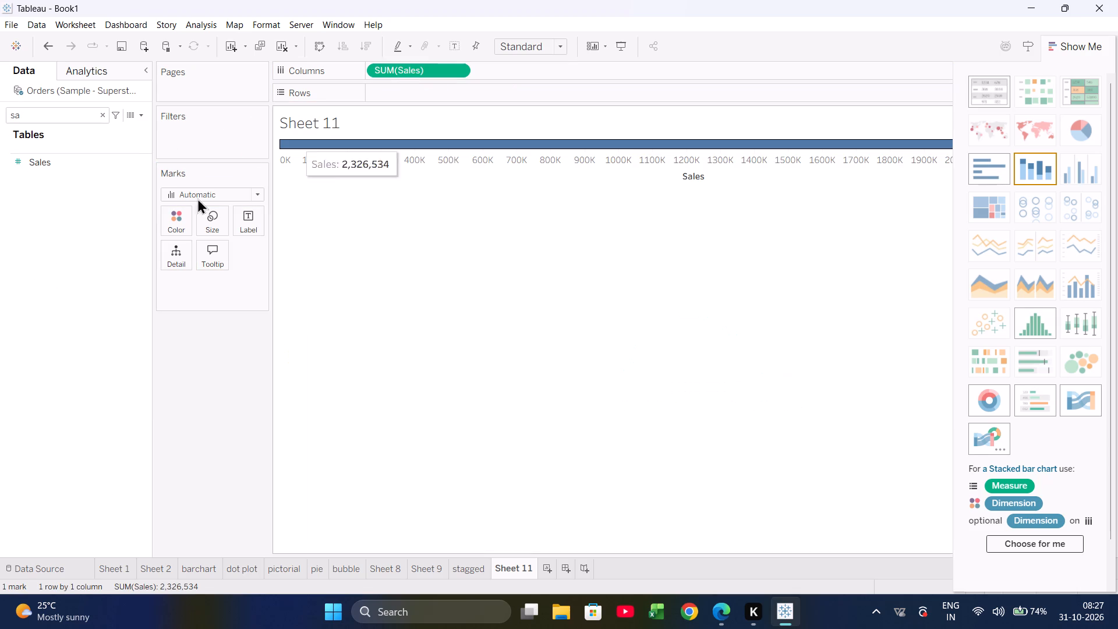
left_click(104, 118)
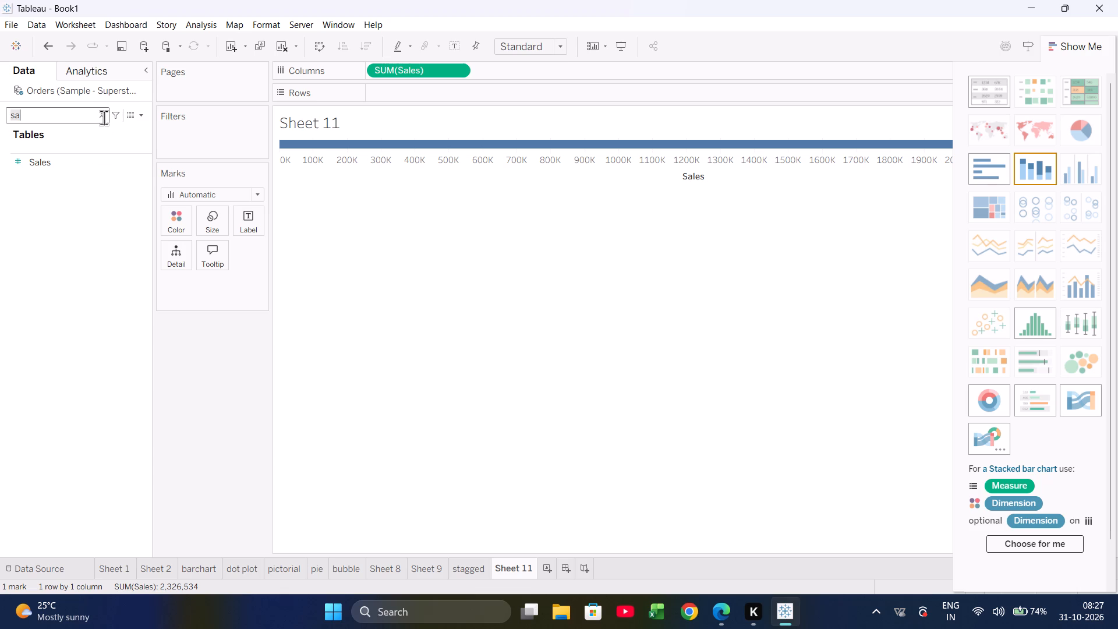
left_click_drag(54, 155, 410, 103)
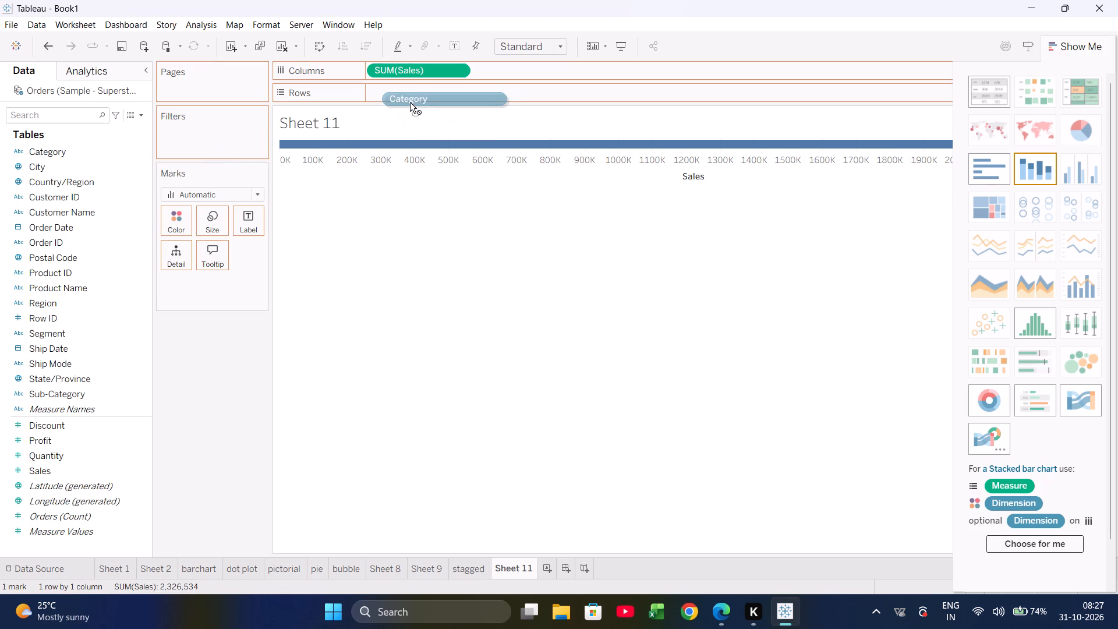
left_click_drag(410, 103, 407, 98)
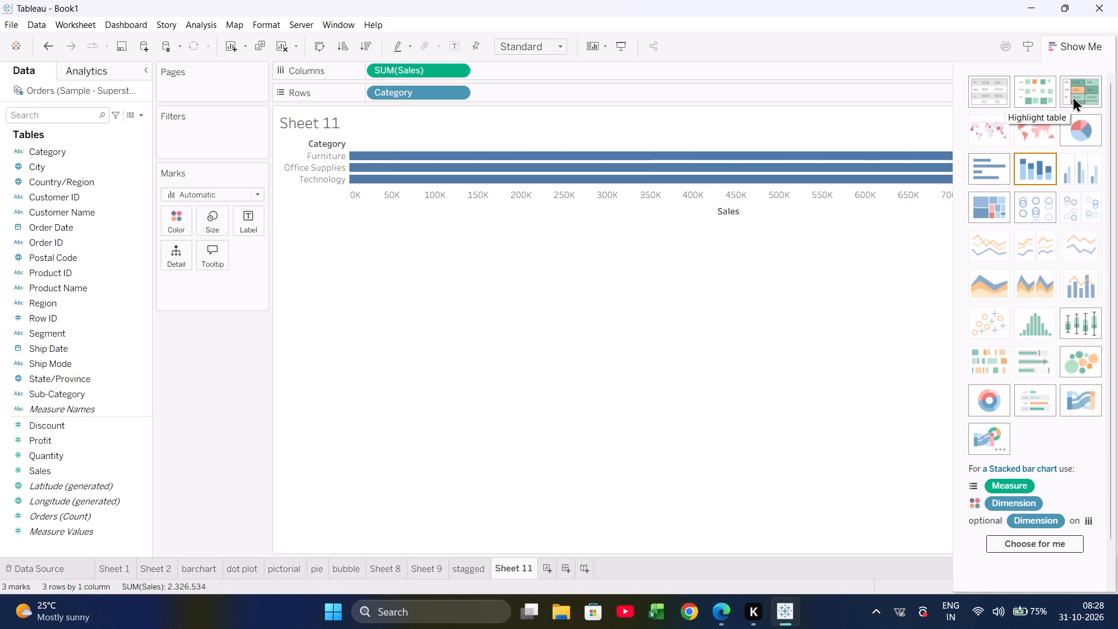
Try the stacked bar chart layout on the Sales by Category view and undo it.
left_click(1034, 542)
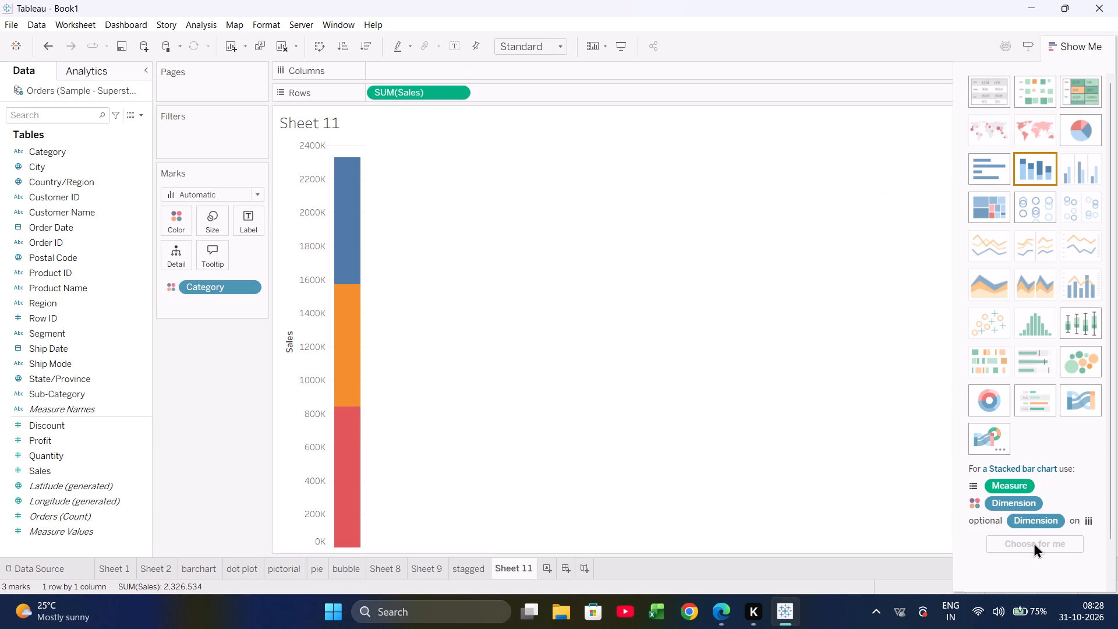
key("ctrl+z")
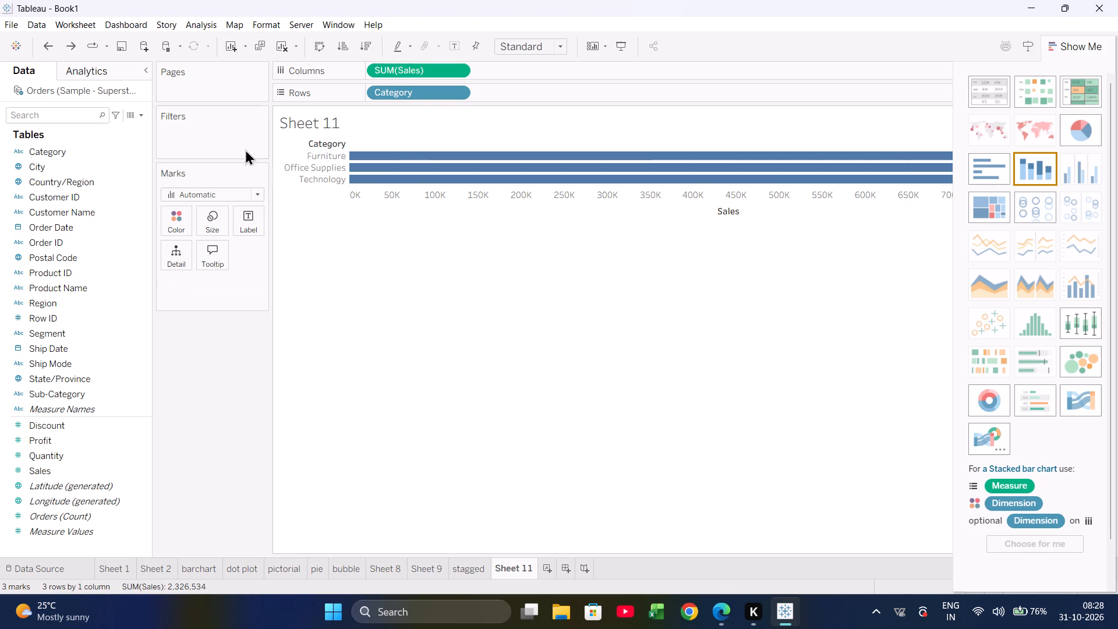
Open the mark type choices for the Sales by Category chart.
left_click(256, 191)
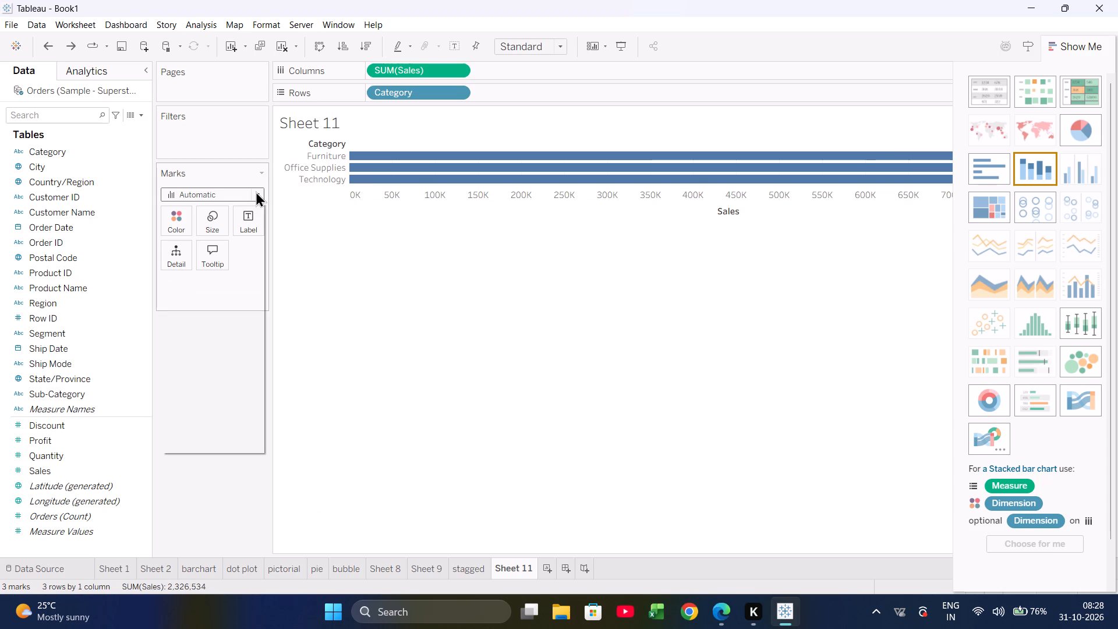
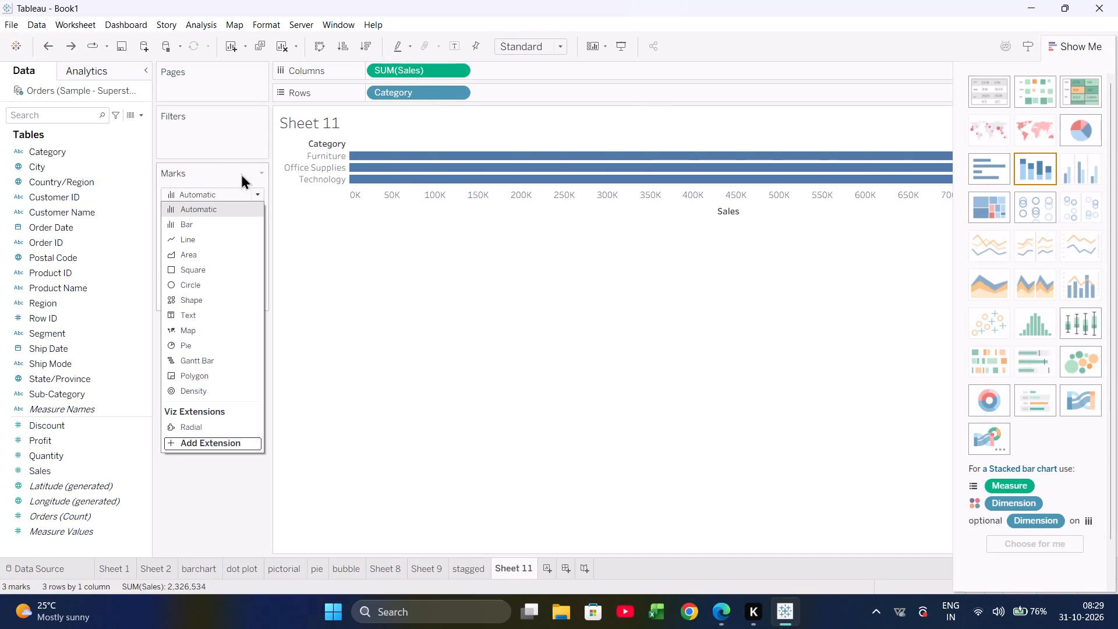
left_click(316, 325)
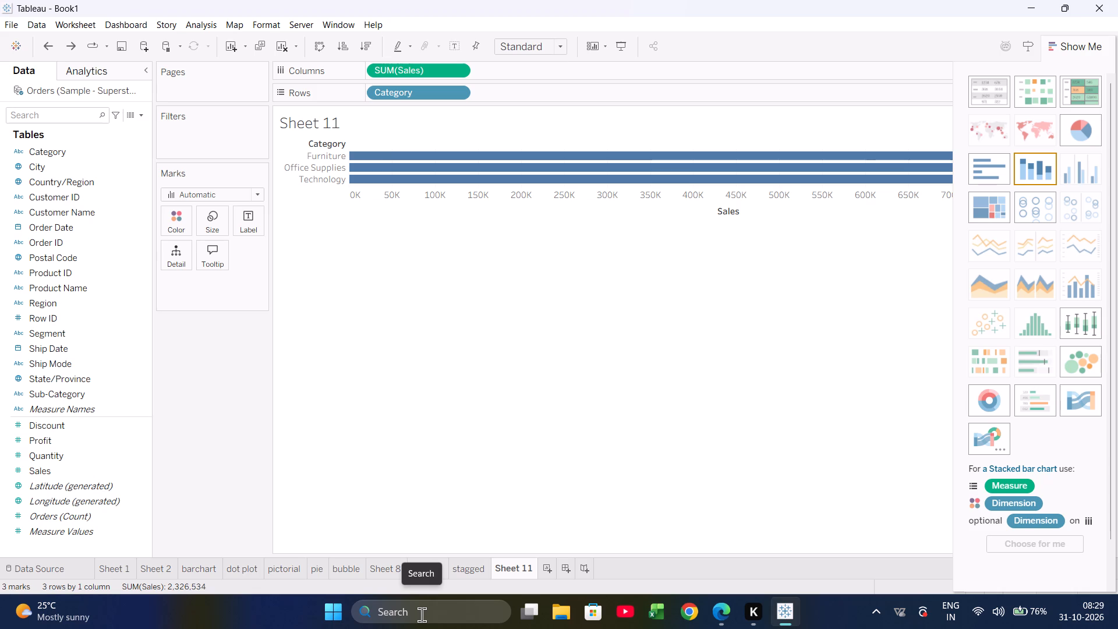
Switch to Microsoft Edge and search the web in a new tab for "what is mean by drilldown in tableau prep".
left_click(731, 619)
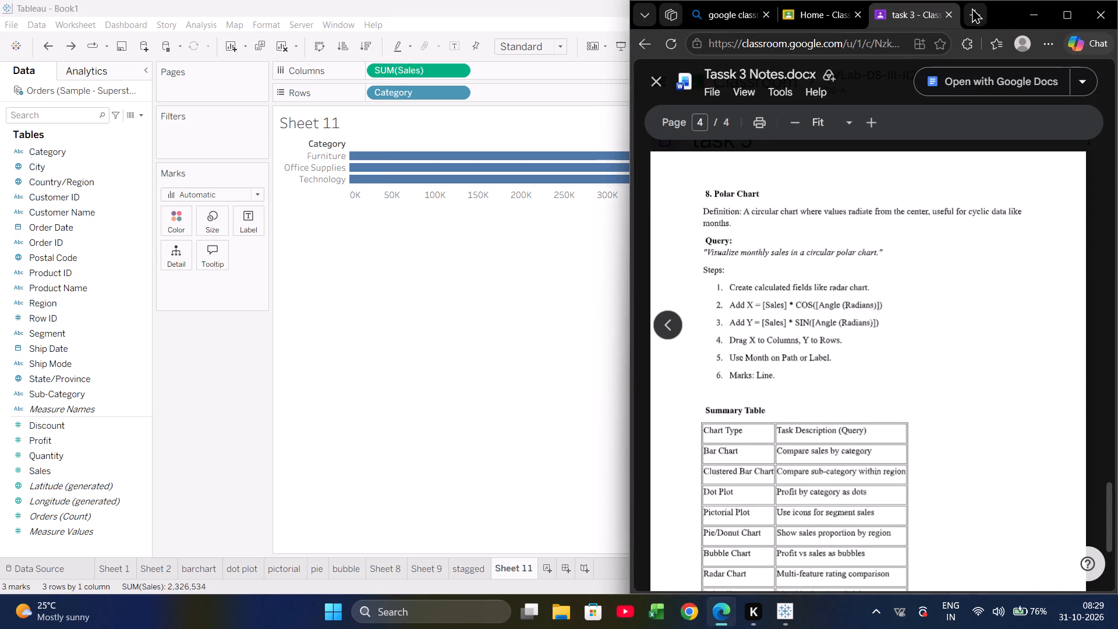
left_click(972, 8)
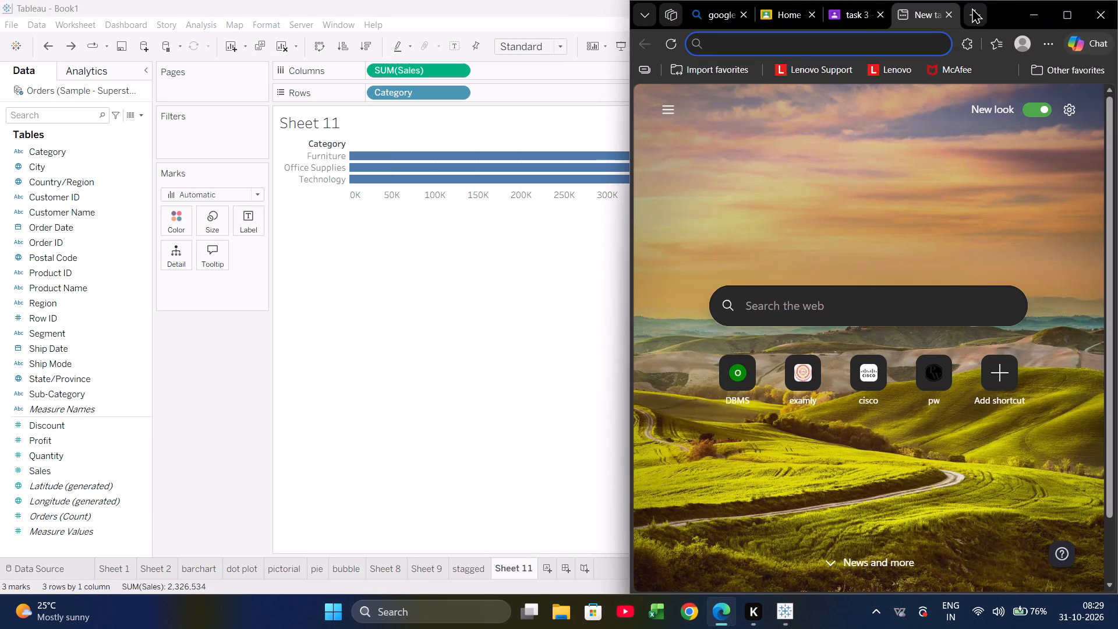
type("what is mean n")
key("BackSpace")
type("by drilldown")
key("space")
type("in tableau prep4")
key("BackSpace")
key("Return")
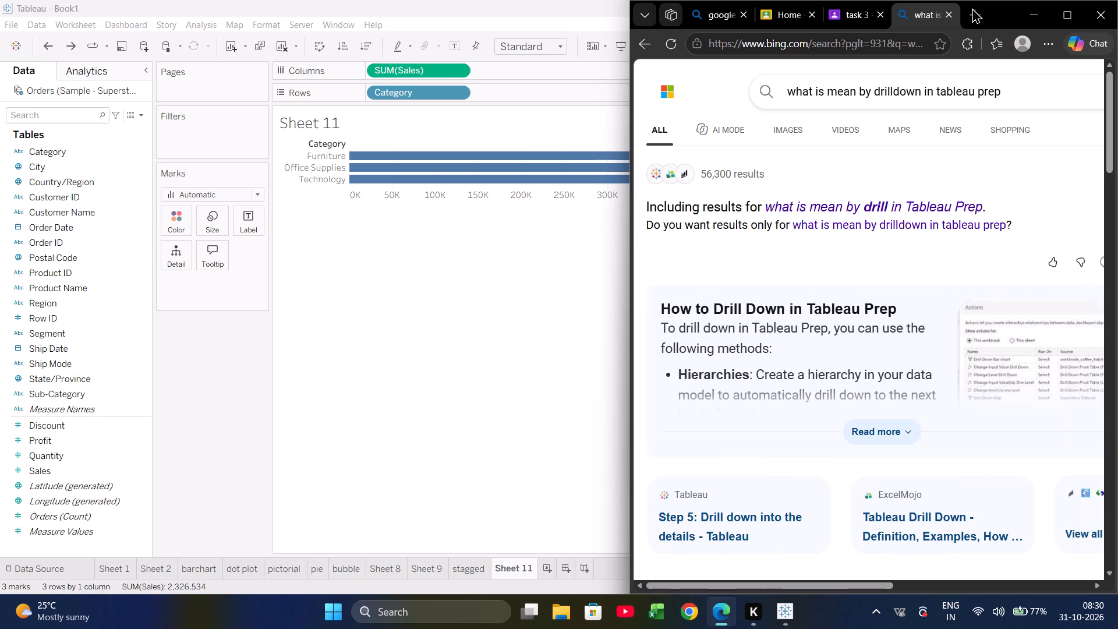
Read the full search answer on how to drill down, bring up the task 3 page, and return to Tableau.
scroll(952, 234, "down", 1)
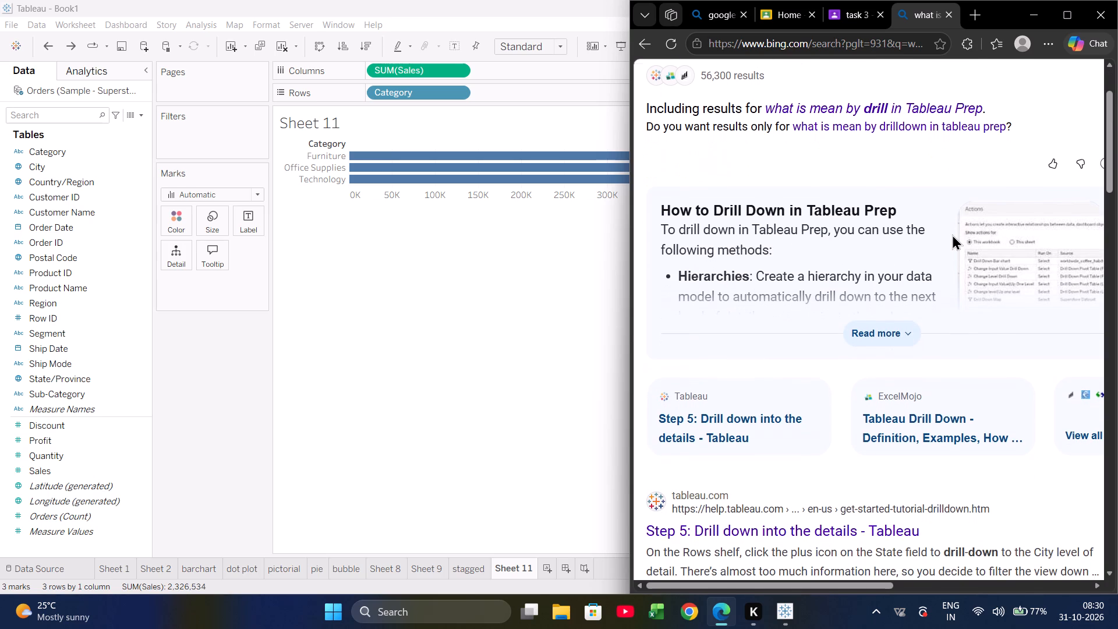
left_click(878, 335)
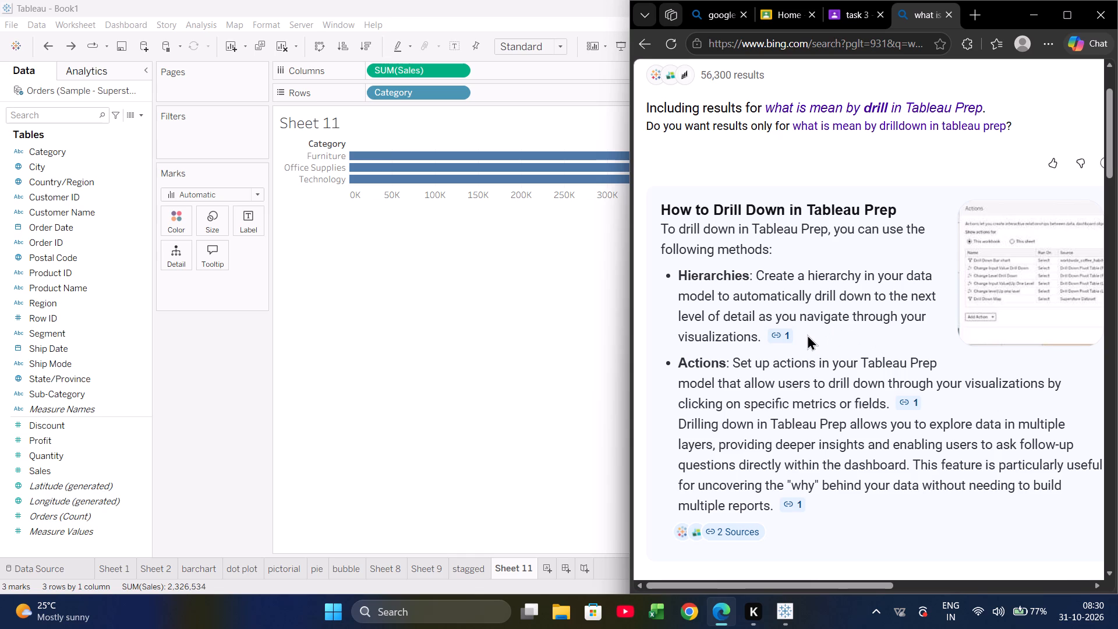
scroll(807, 334, "down", 1)
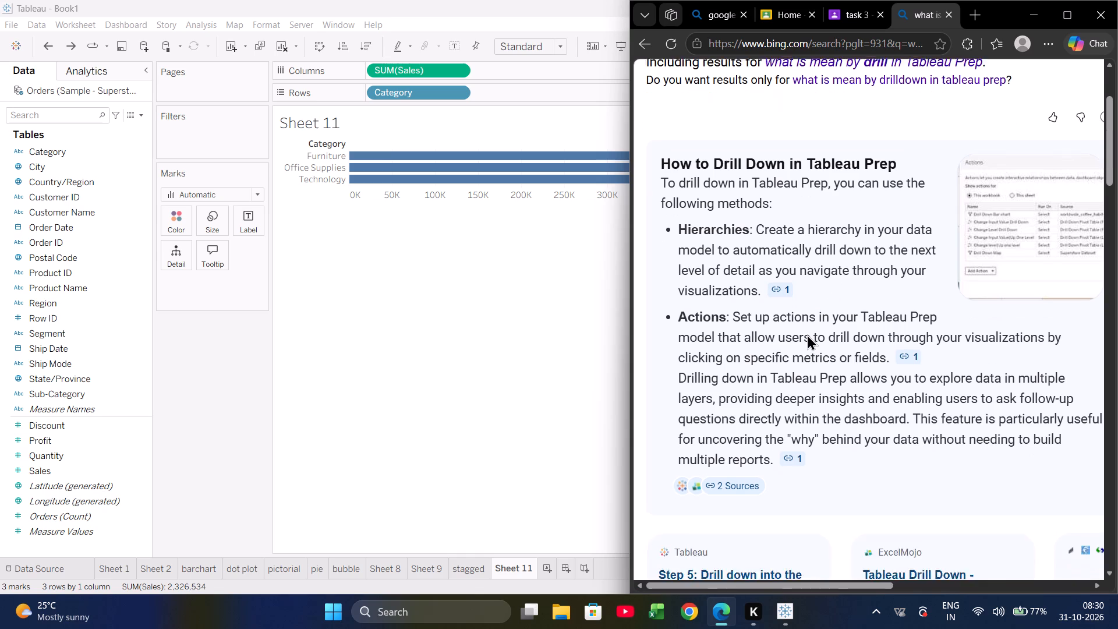
scroll(807, 334, "down", 2)
left_click(431, 401)
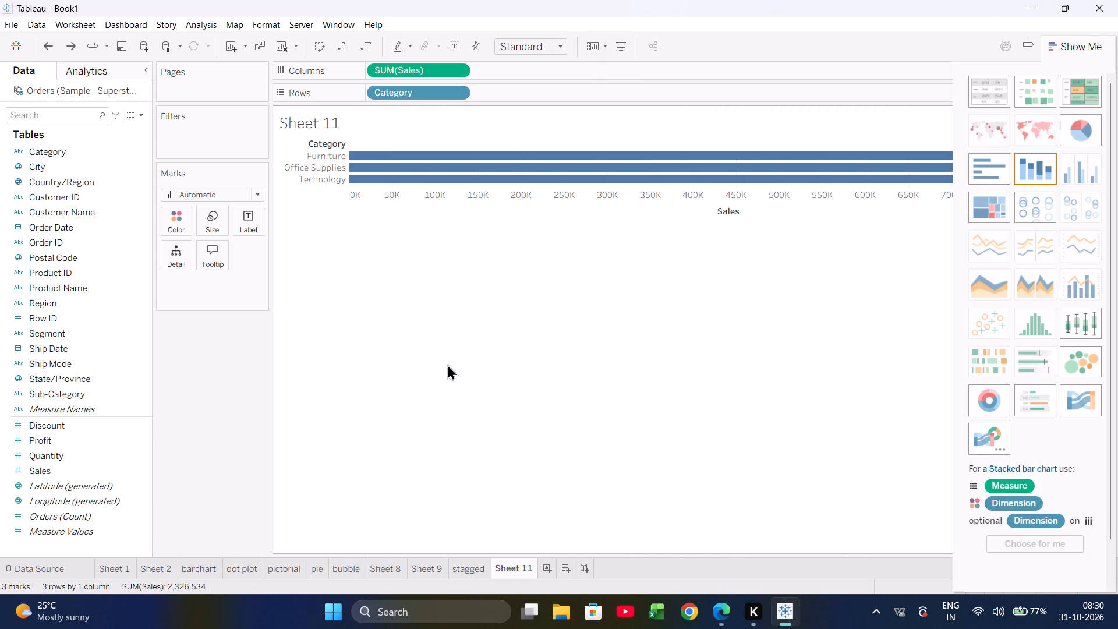
left_click(716, 600)
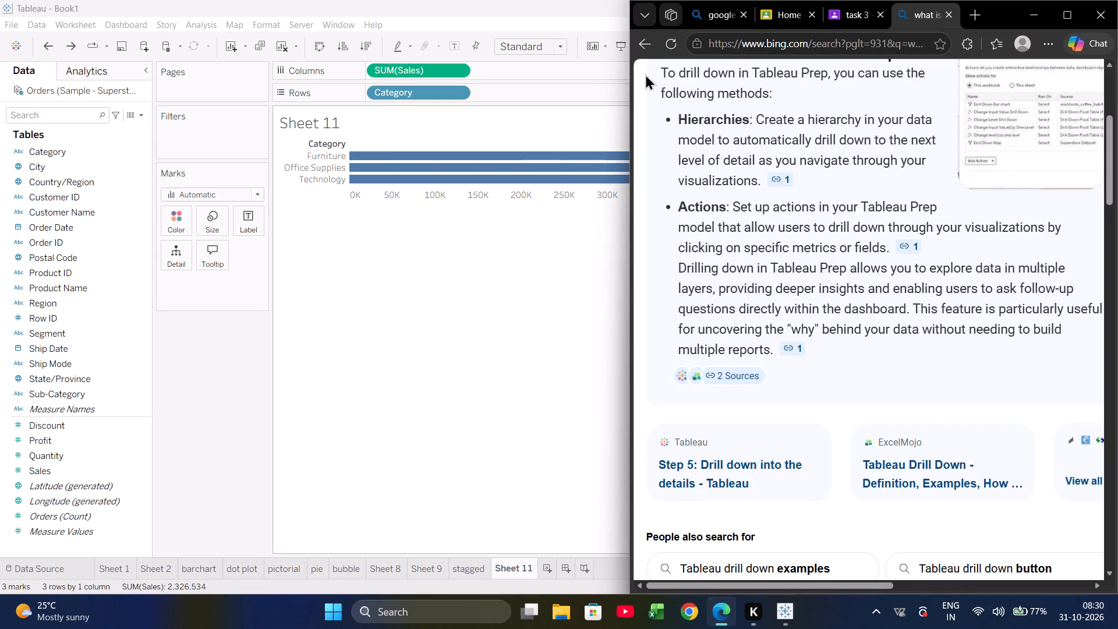
left_click(848, 9)
left_click(457, 395)
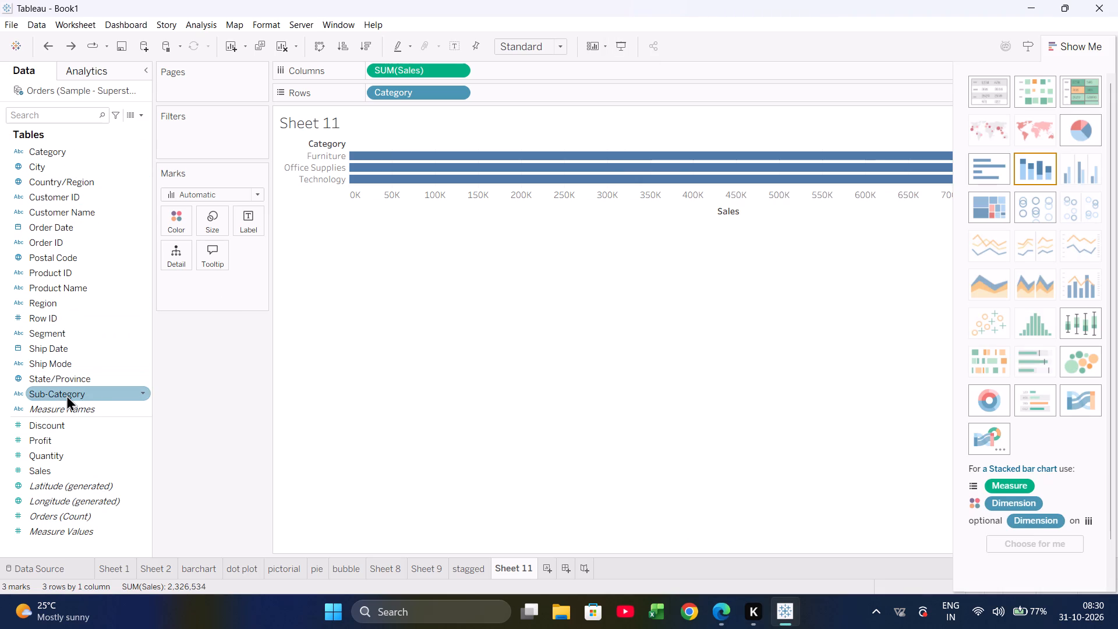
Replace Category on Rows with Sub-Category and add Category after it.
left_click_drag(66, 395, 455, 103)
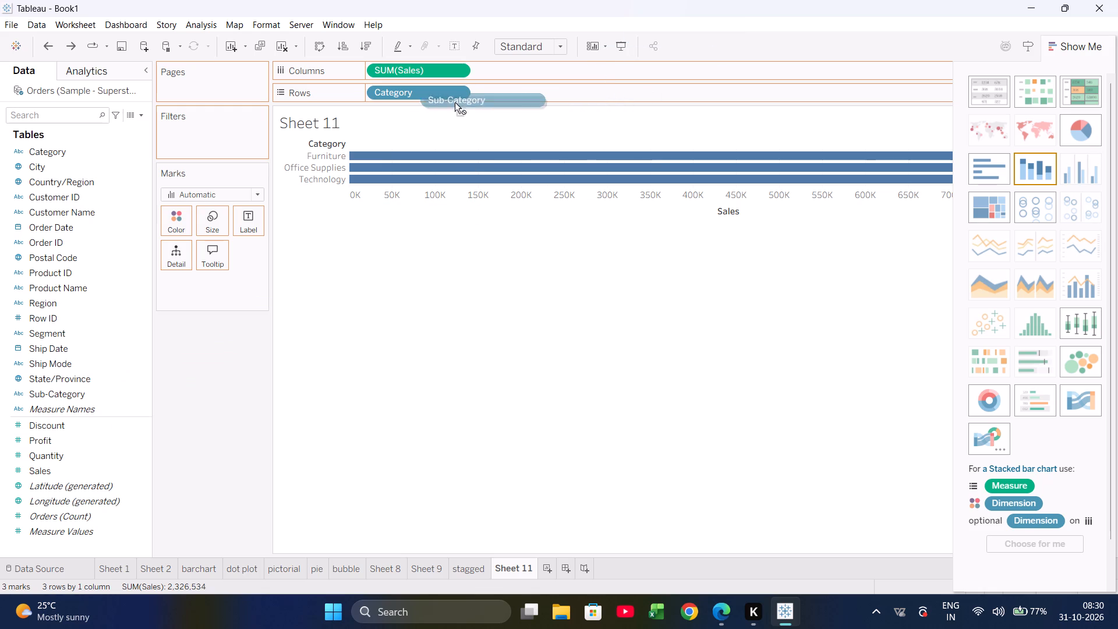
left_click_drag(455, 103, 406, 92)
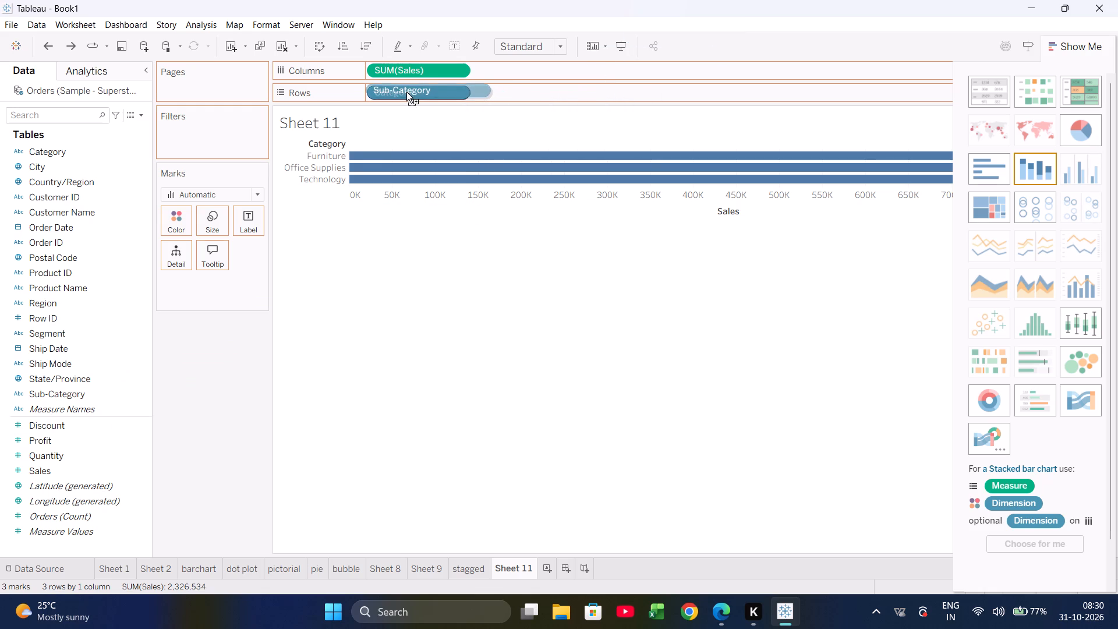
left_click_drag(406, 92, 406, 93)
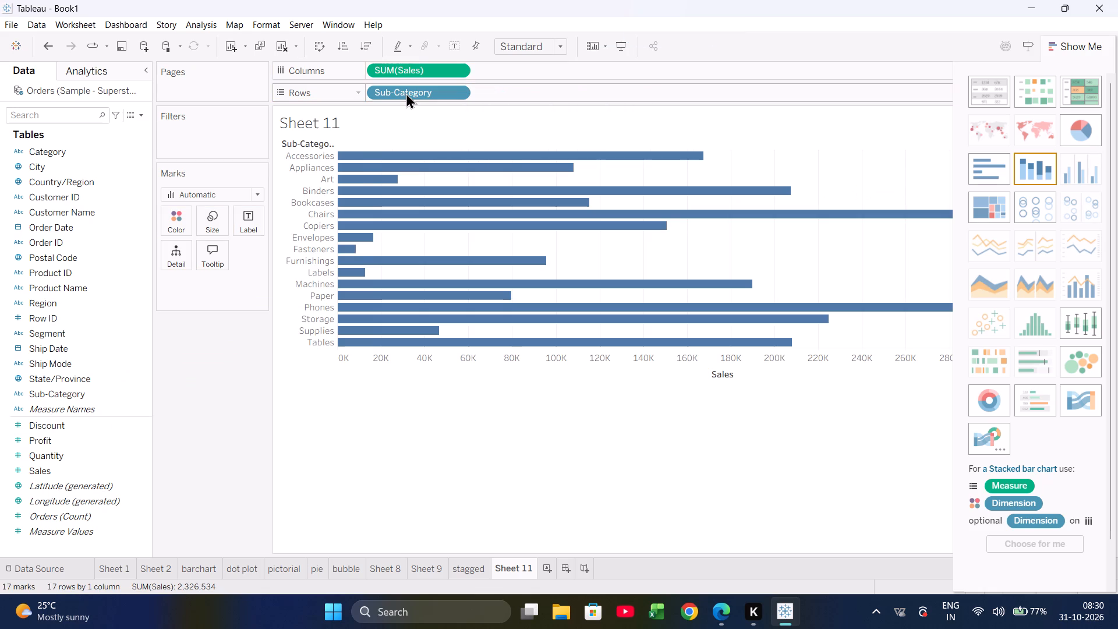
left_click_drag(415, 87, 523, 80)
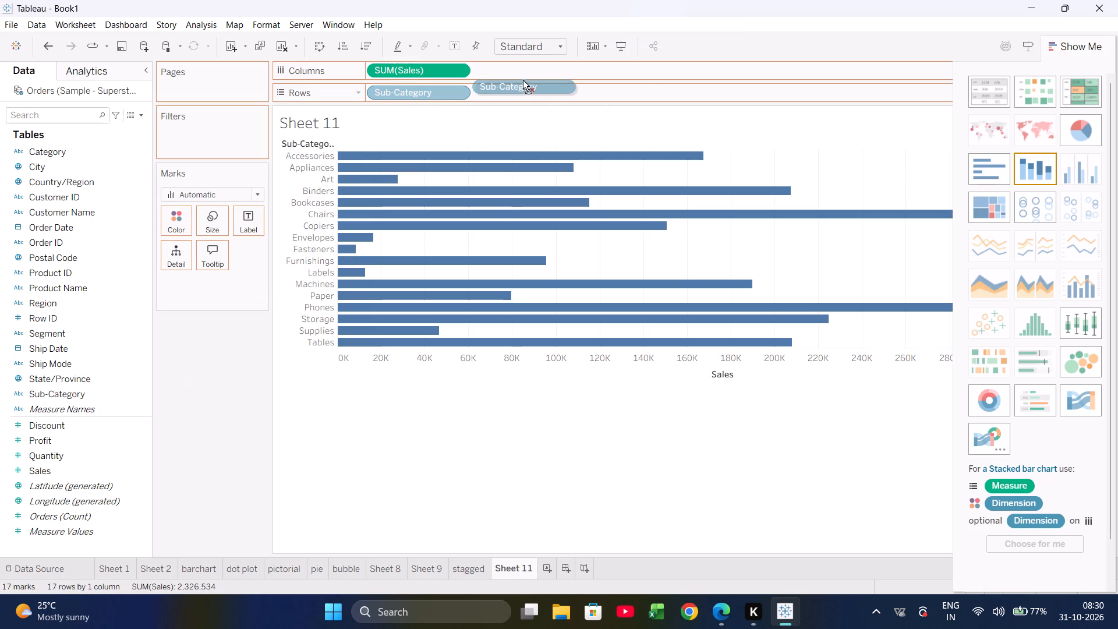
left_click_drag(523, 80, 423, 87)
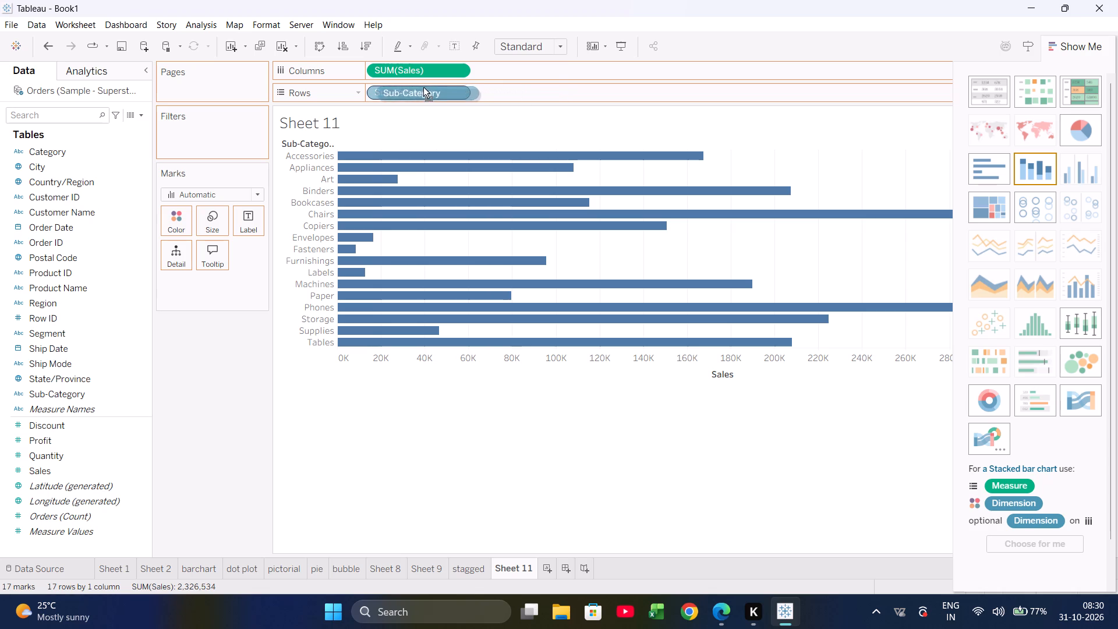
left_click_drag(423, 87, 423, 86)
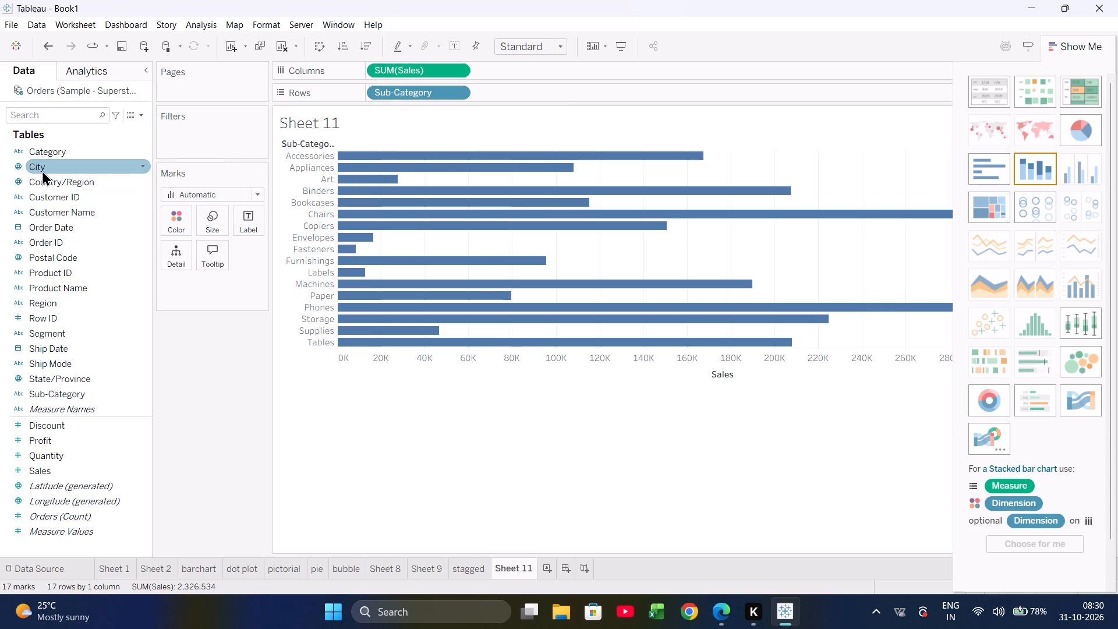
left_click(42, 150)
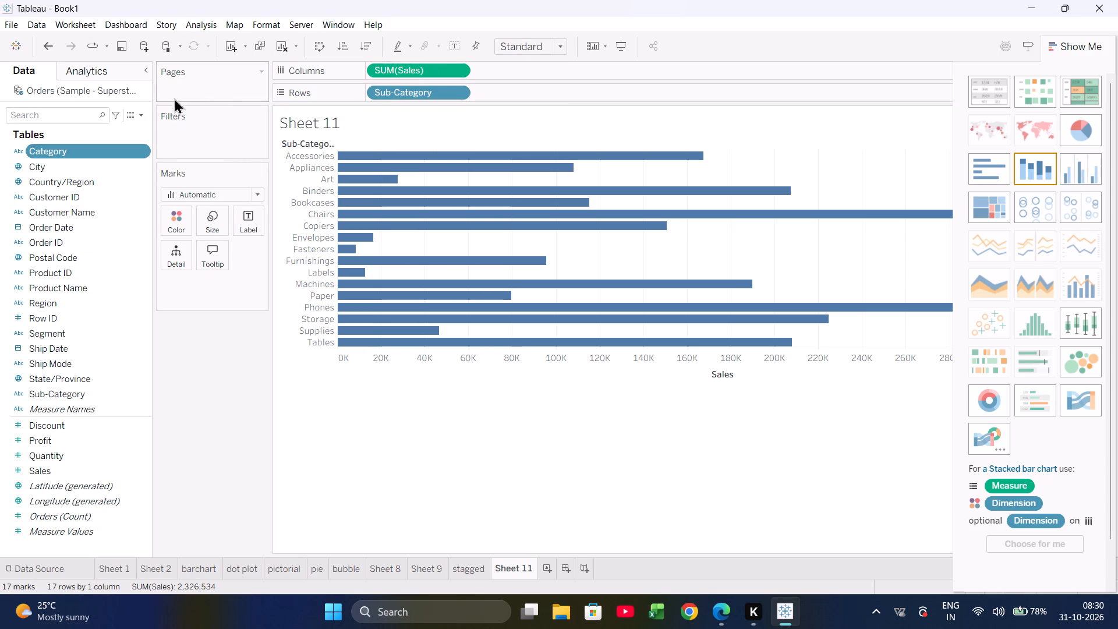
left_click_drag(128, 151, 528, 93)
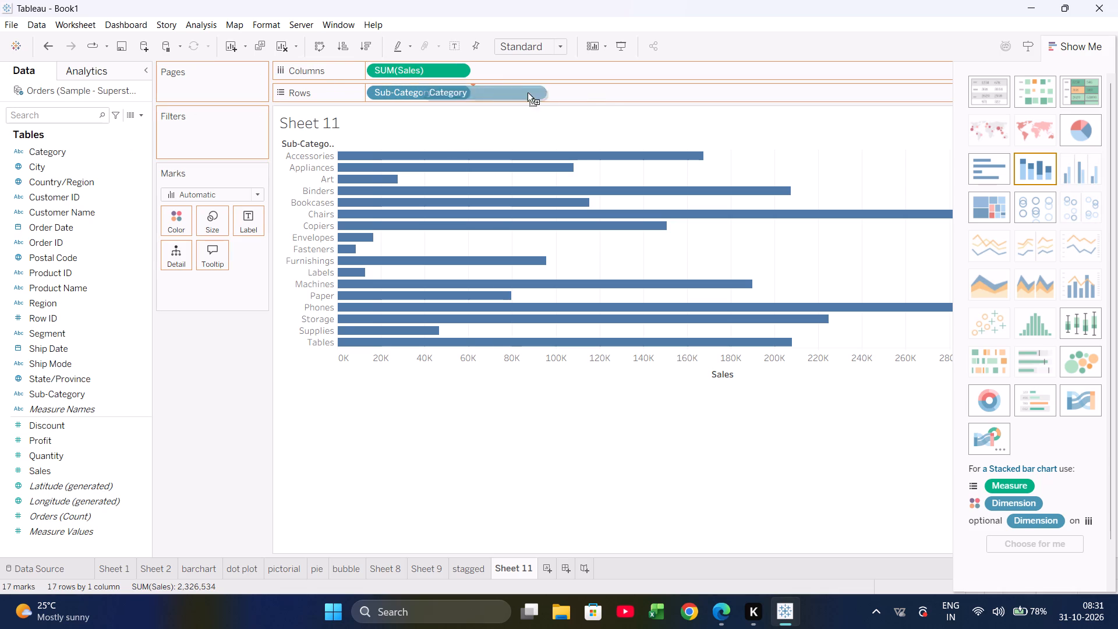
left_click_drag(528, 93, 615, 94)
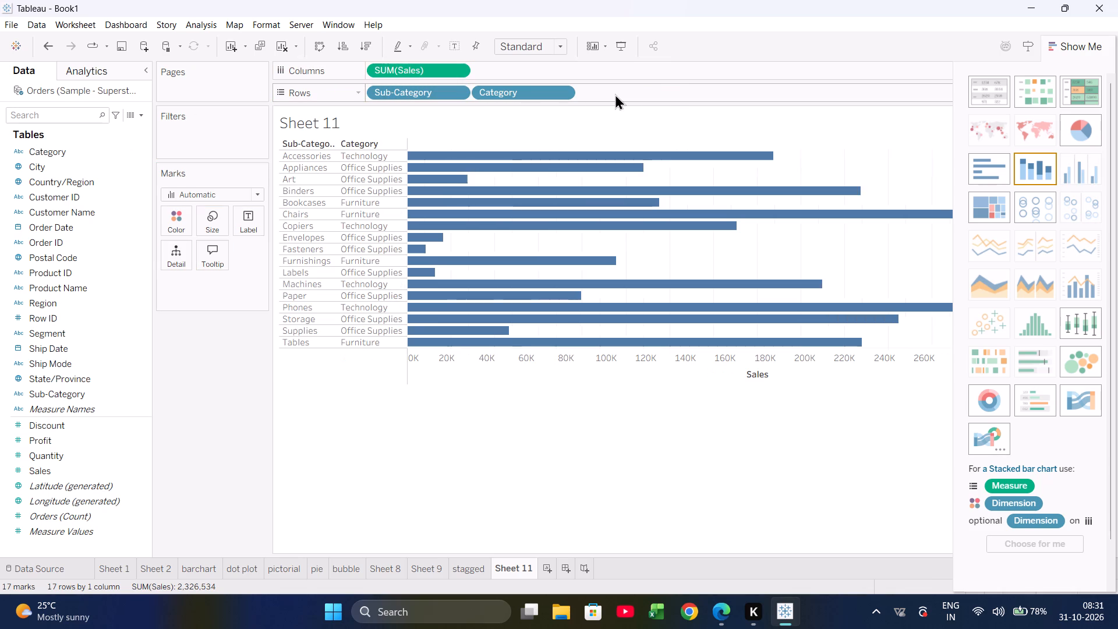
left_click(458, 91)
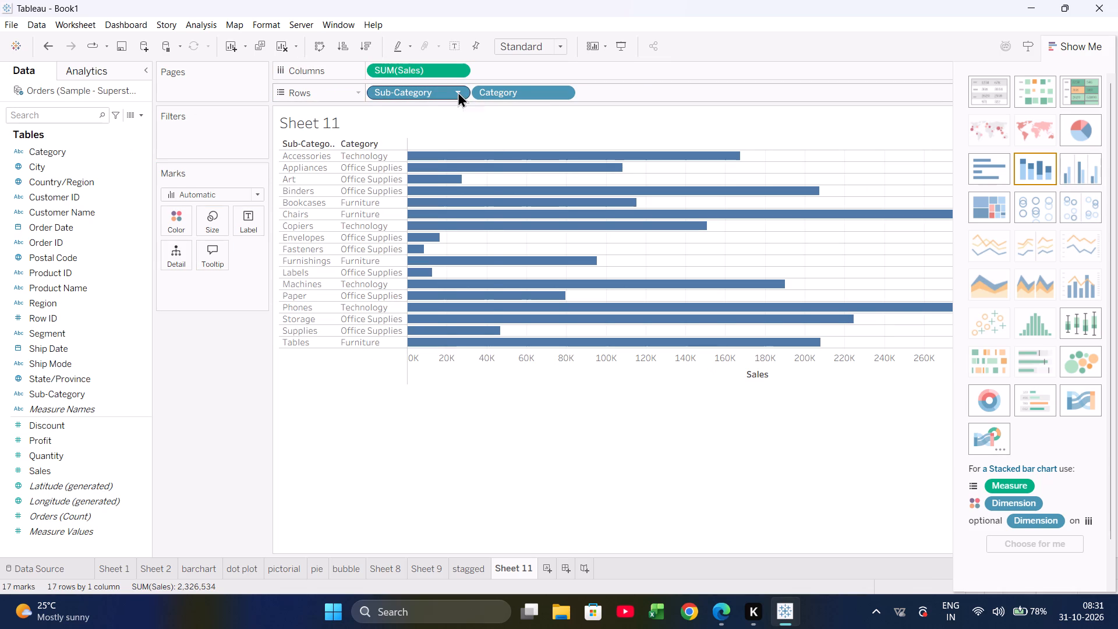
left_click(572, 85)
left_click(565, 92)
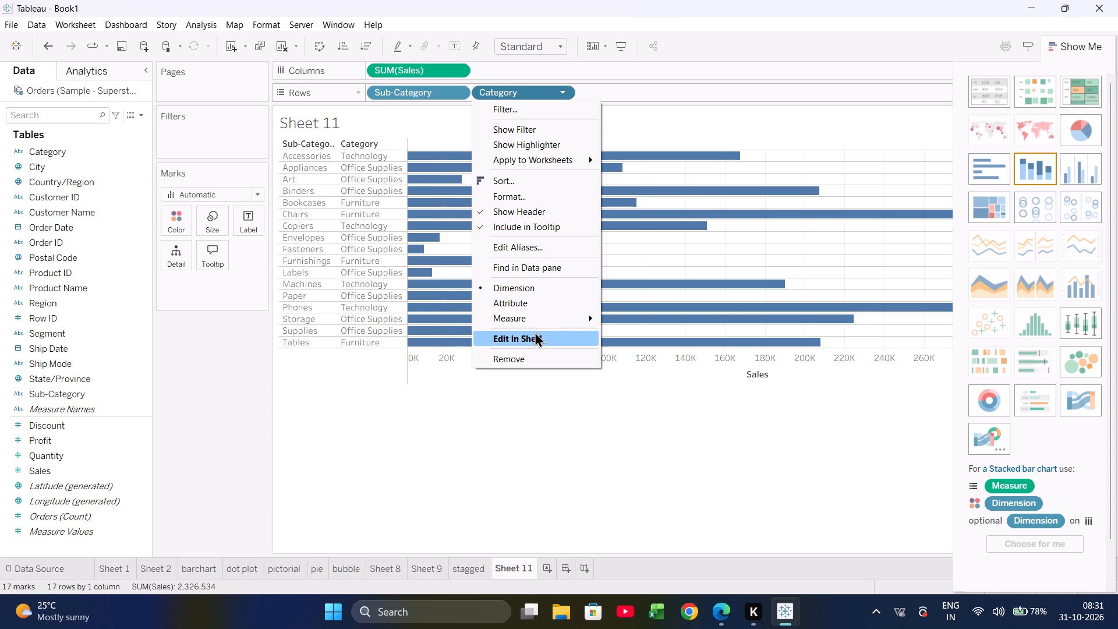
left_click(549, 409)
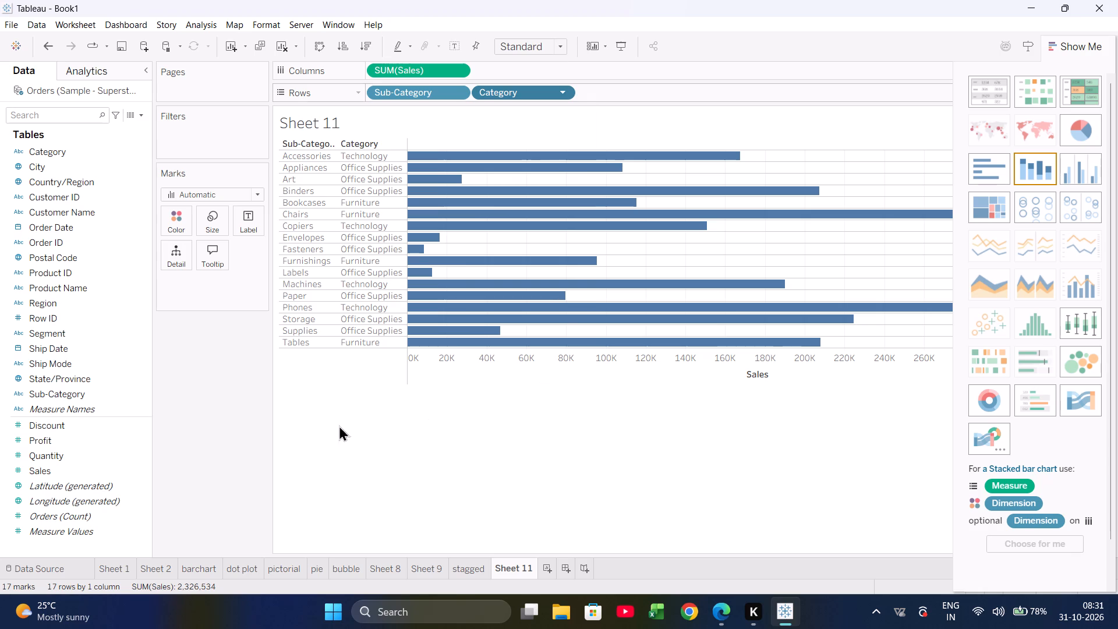
Create a hierarchy by combining the Sub-Category field with Category, named Category, Sub-Category.
left_click_drag(64, 393, 30, 165)
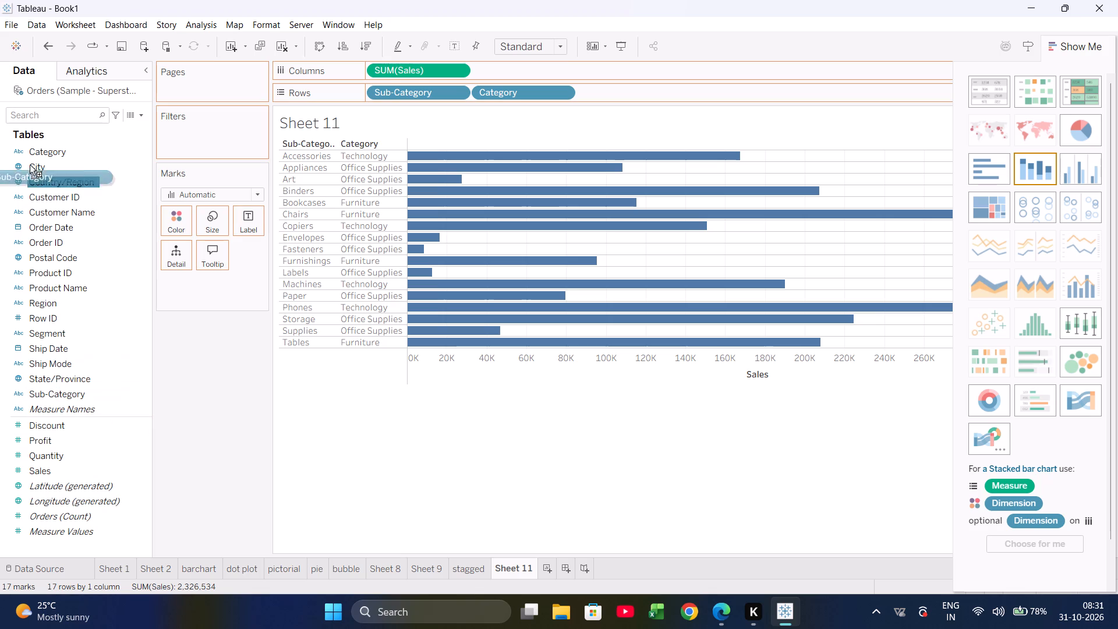
left_click_drag(30, 165, 38, 142)
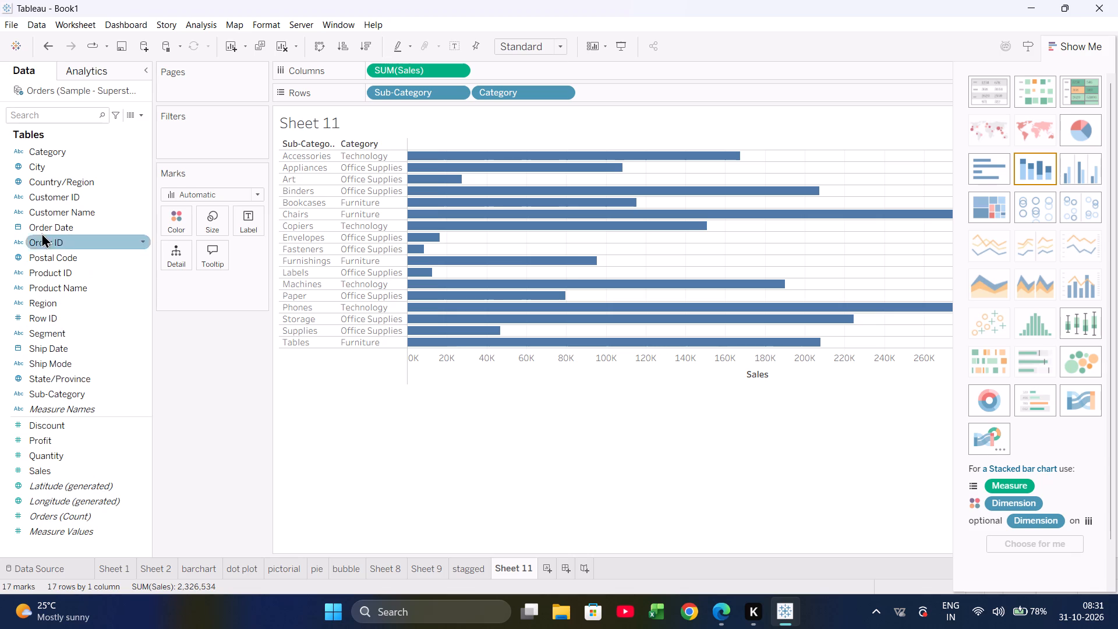
left_click_drag(70, 398, 45, 146)
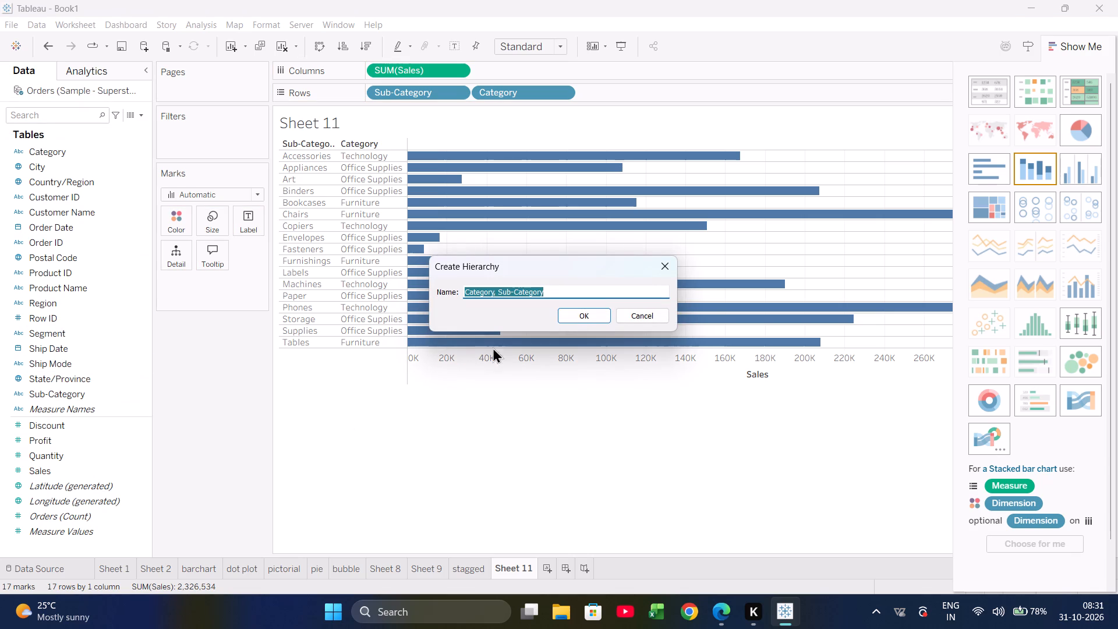
left_click(571, 317)
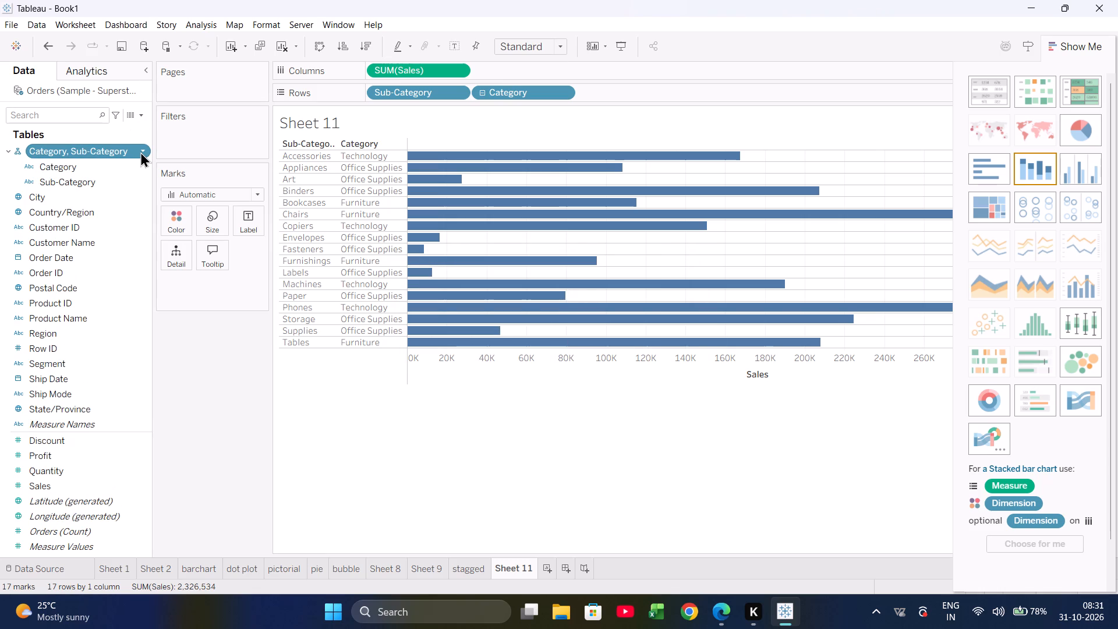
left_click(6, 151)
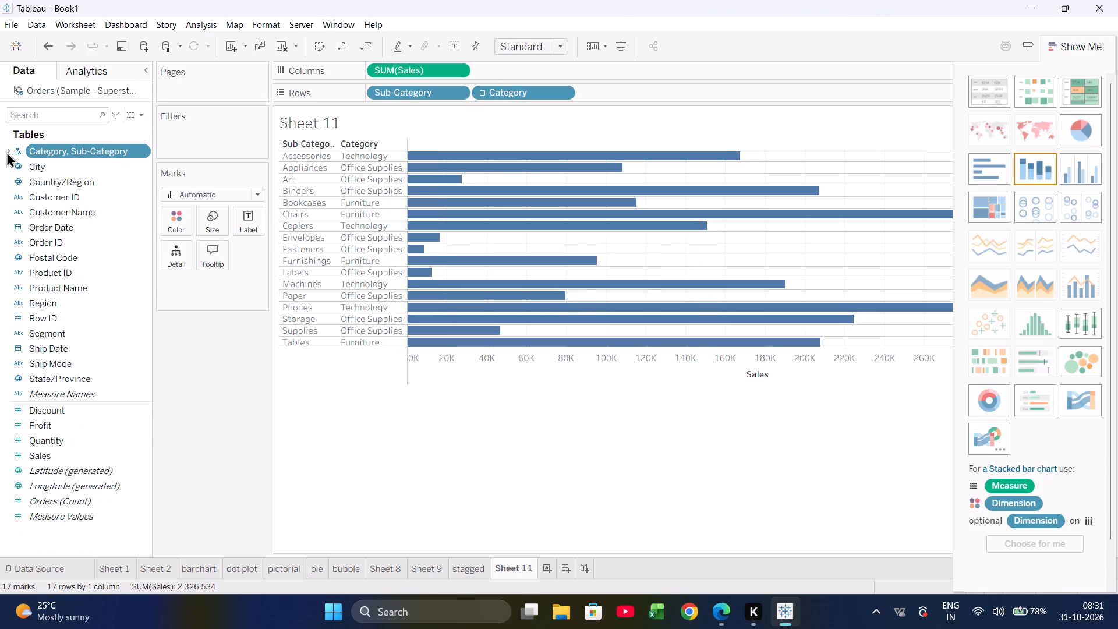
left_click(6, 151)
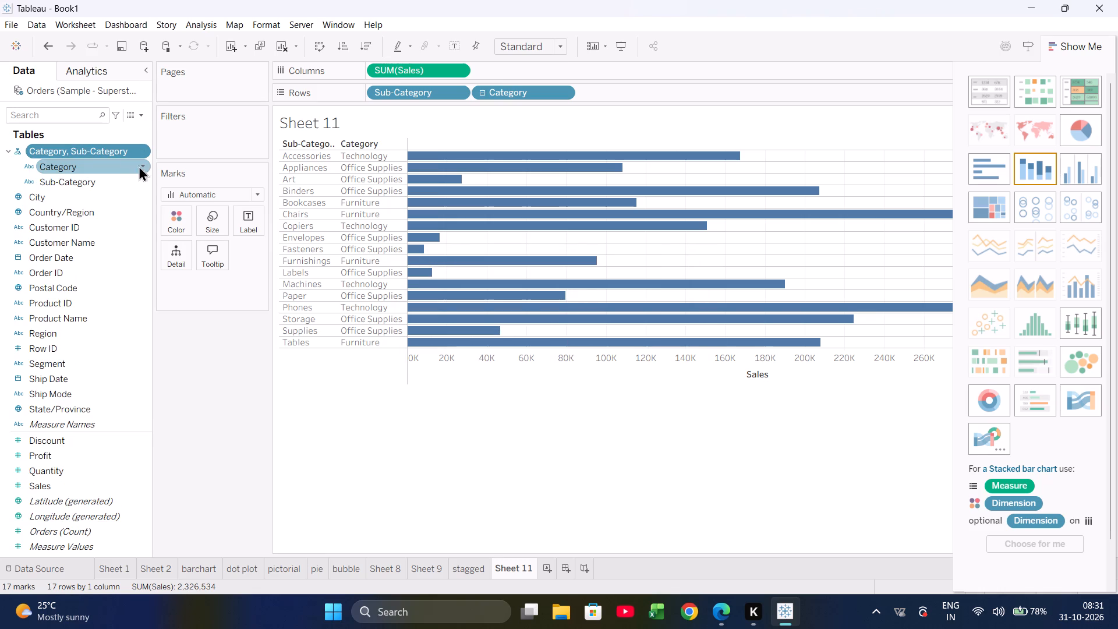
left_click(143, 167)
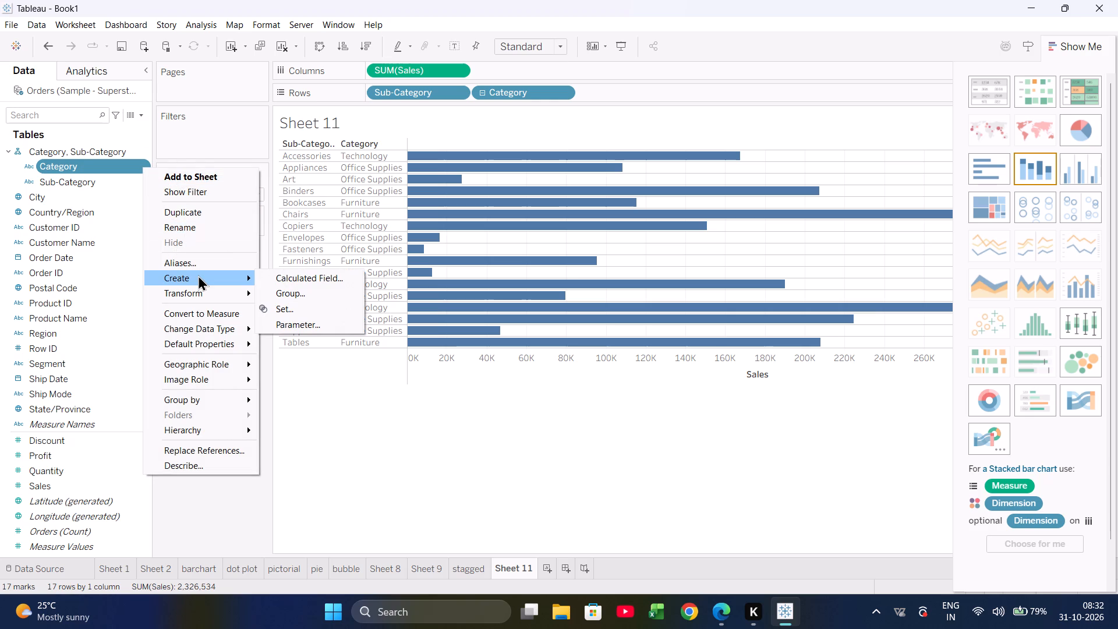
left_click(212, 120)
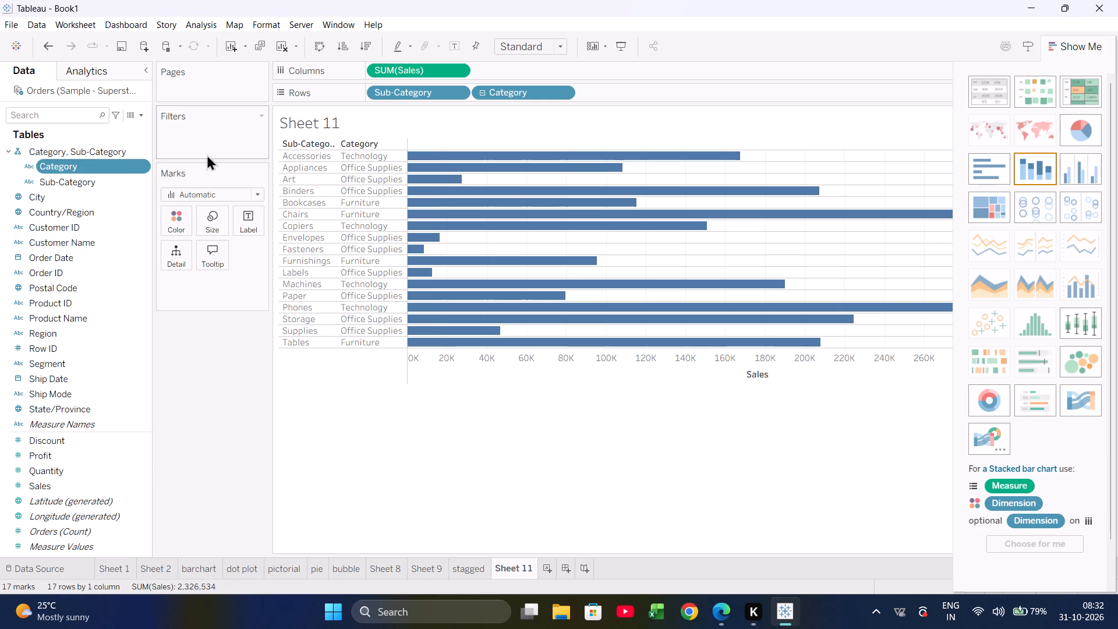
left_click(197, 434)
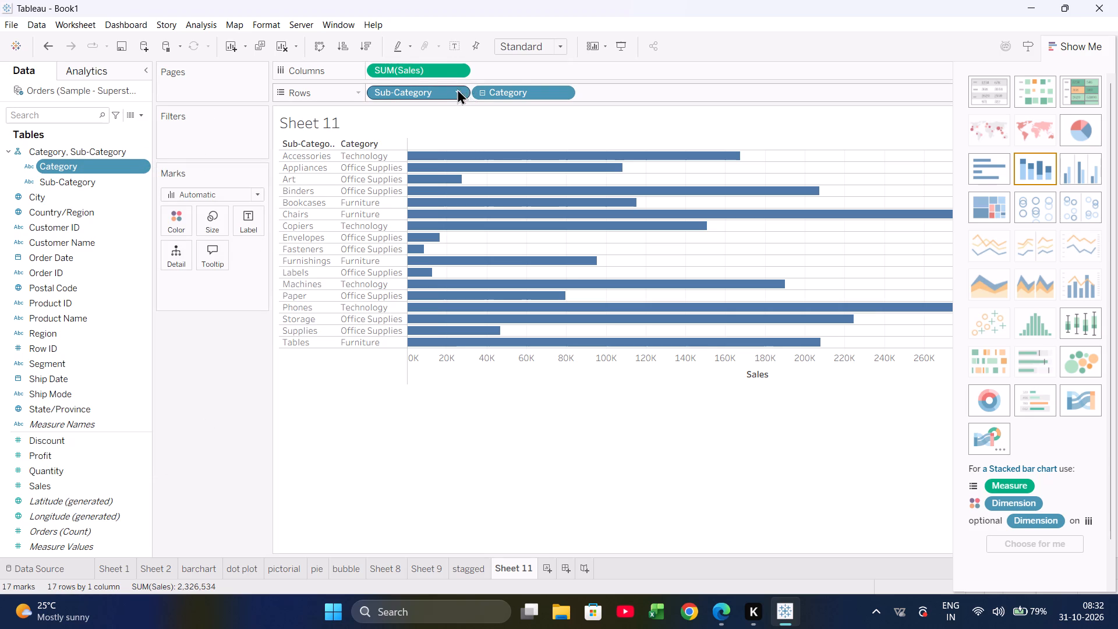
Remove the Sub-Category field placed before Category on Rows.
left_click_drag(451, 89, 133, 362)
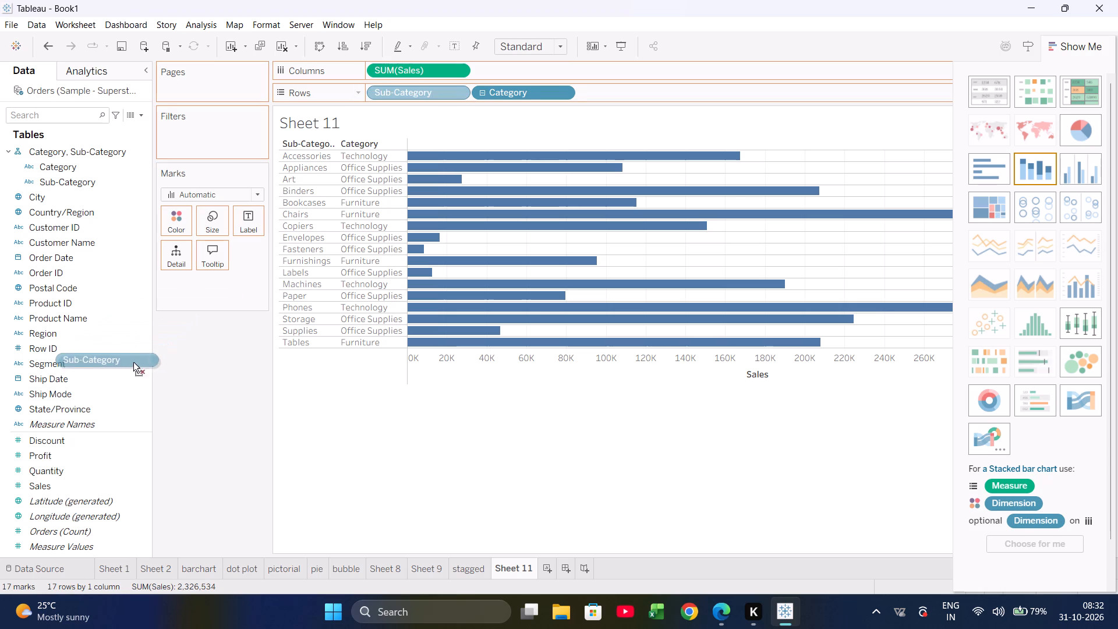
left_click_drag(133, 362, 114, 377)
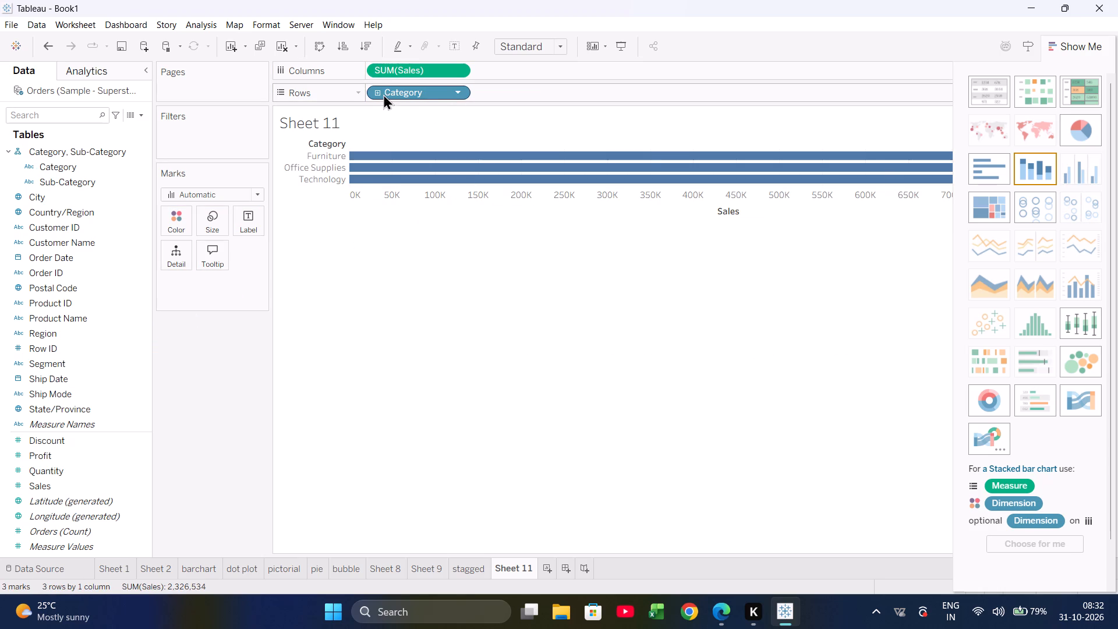
Drill the Category hierarchy on Rows down to the Sub-Category level.
left_click(380, 91)
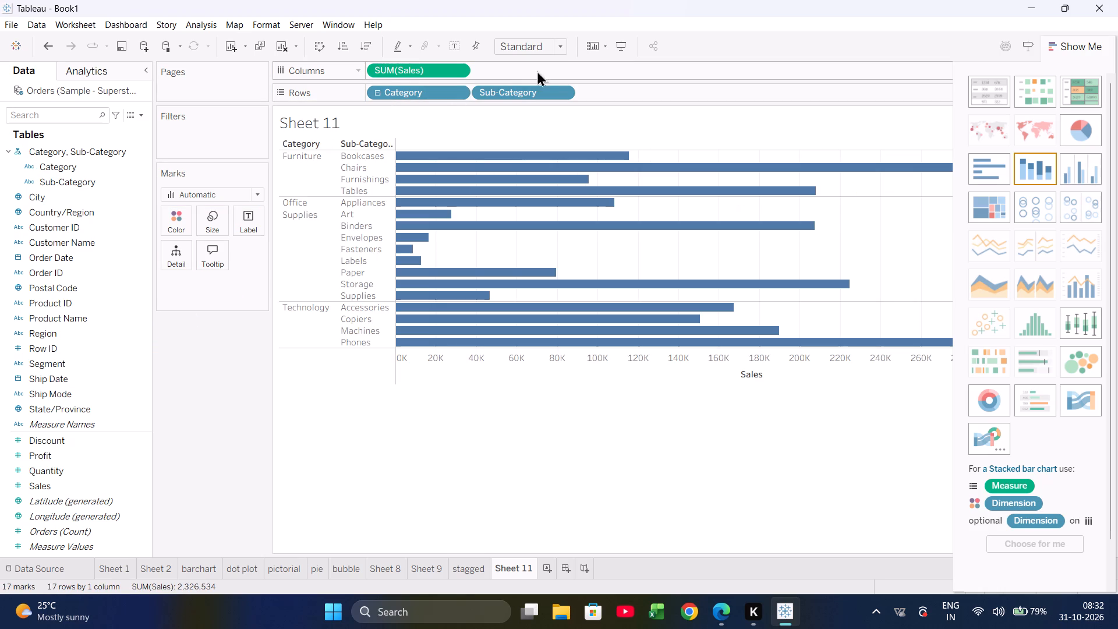
left_click(377, 93)
left_click(377, 93)
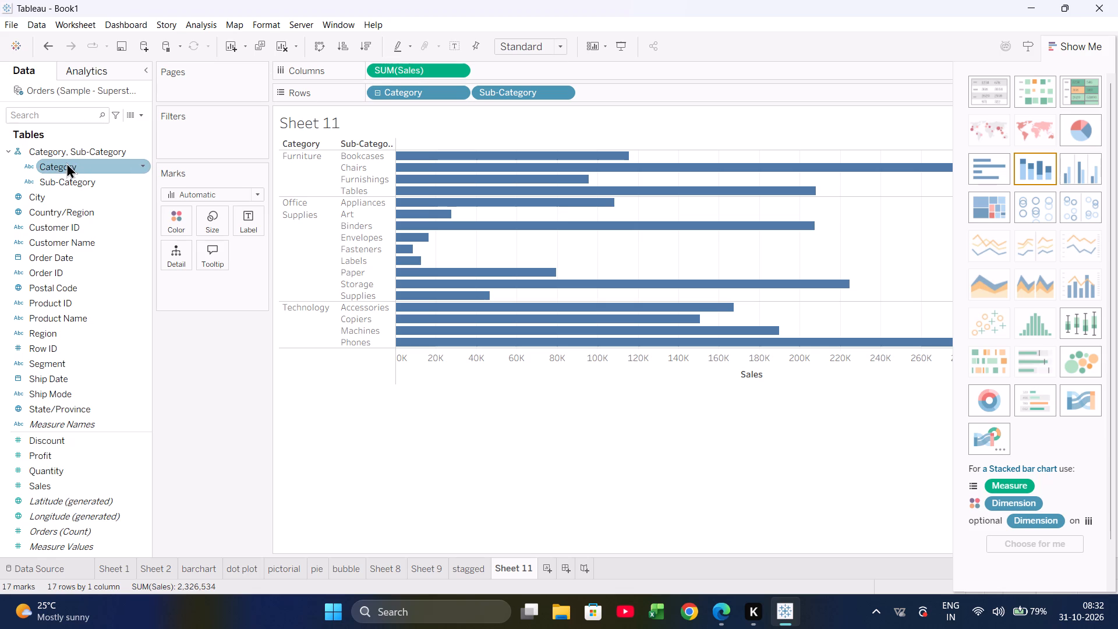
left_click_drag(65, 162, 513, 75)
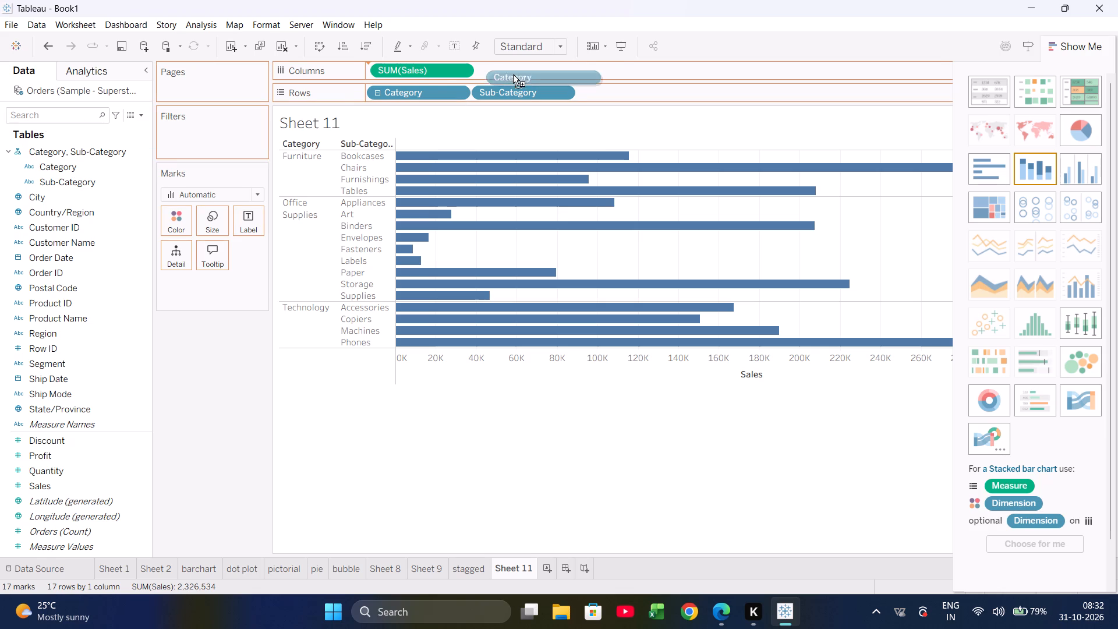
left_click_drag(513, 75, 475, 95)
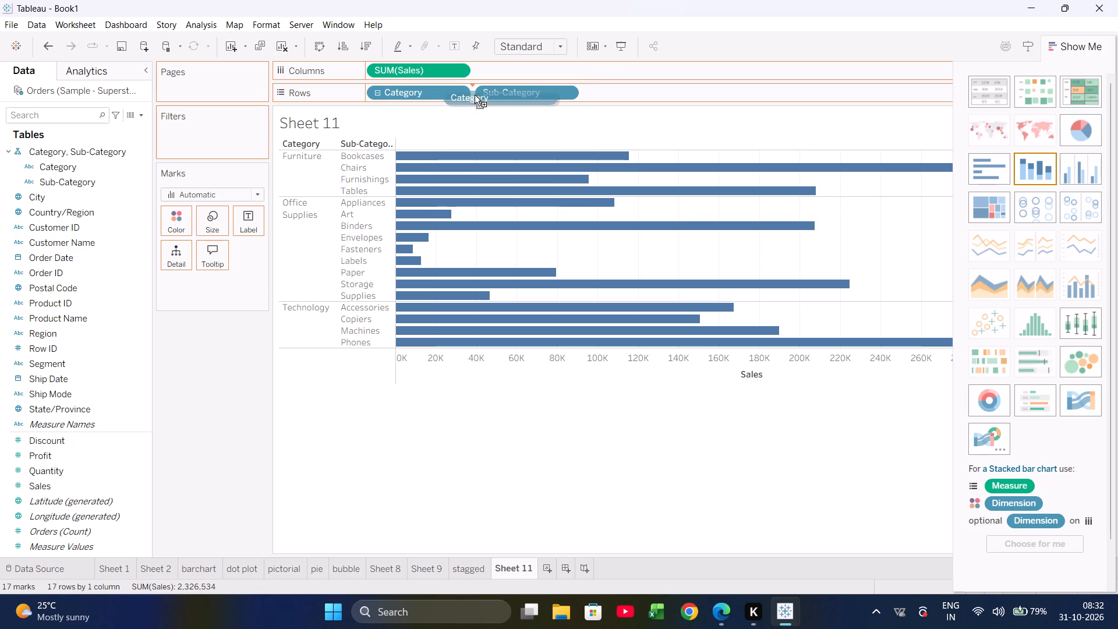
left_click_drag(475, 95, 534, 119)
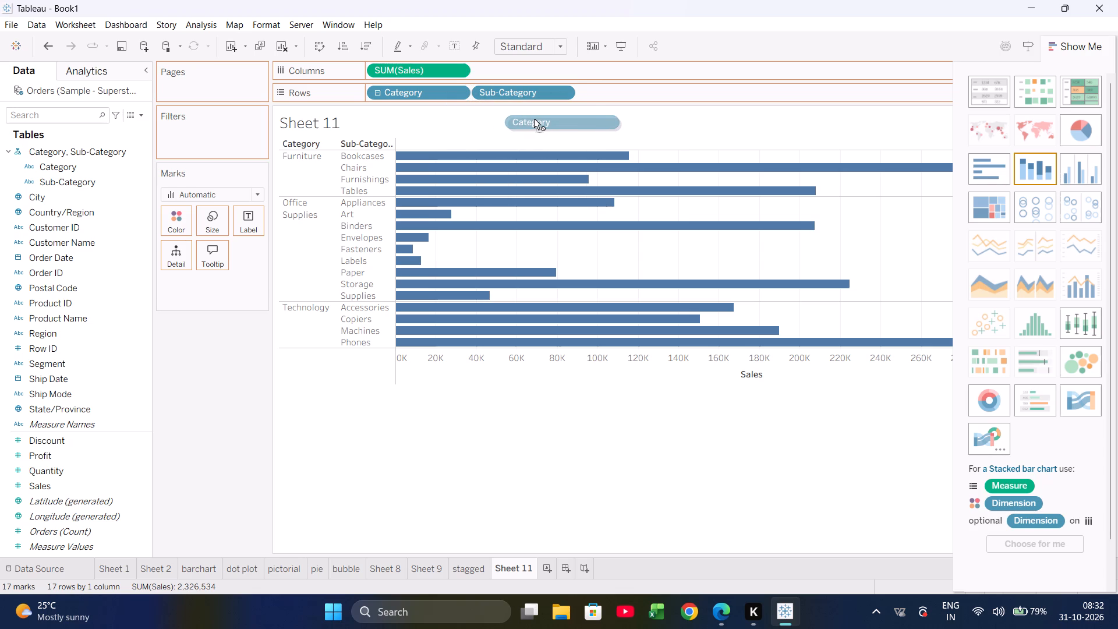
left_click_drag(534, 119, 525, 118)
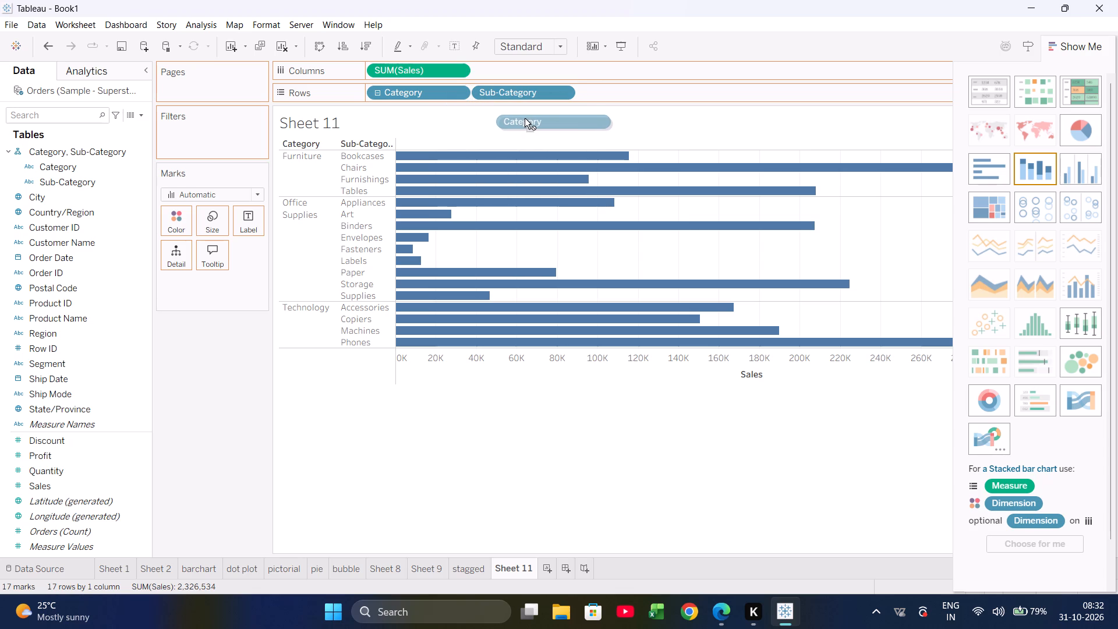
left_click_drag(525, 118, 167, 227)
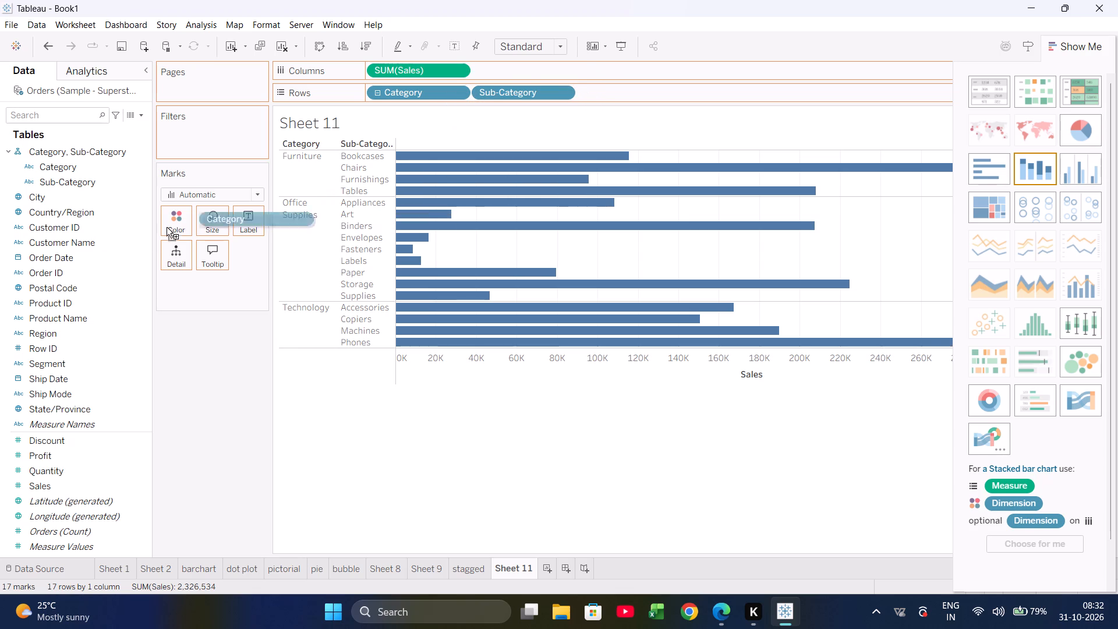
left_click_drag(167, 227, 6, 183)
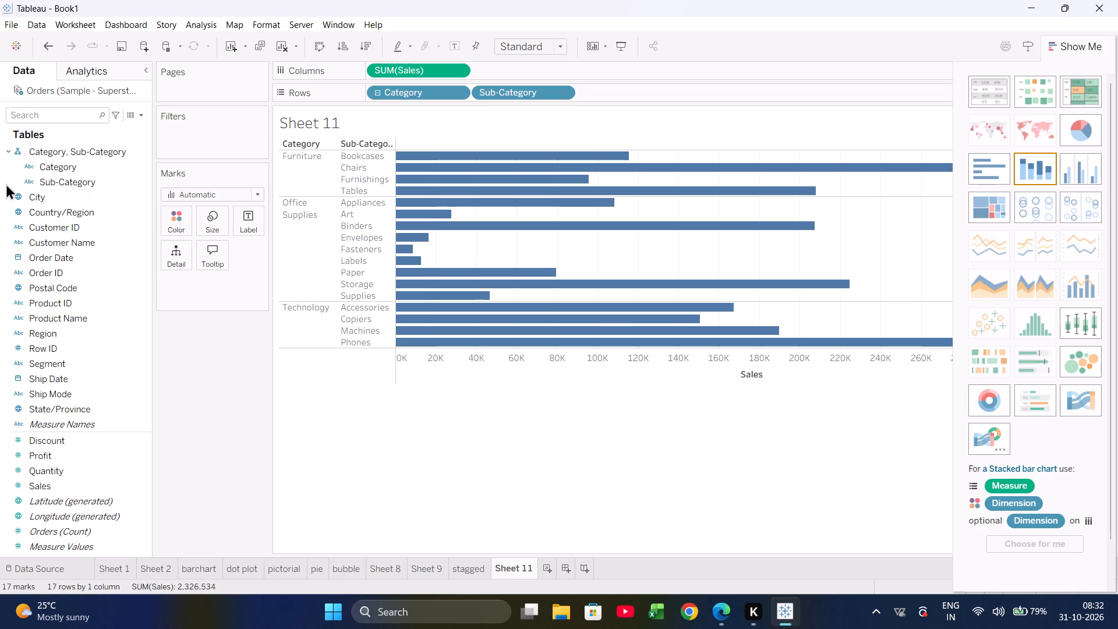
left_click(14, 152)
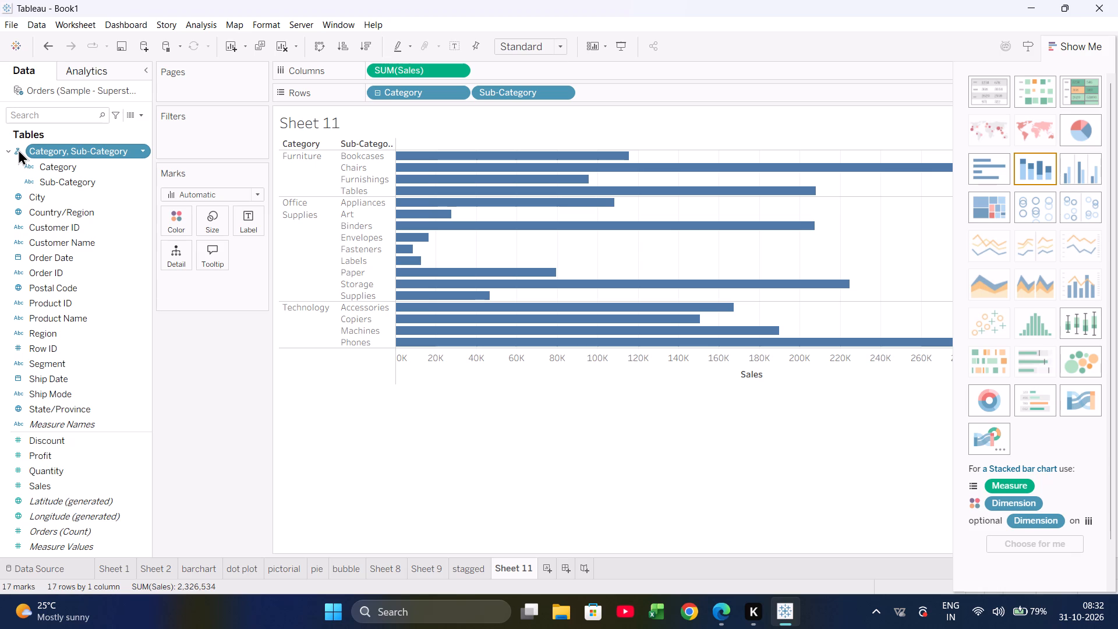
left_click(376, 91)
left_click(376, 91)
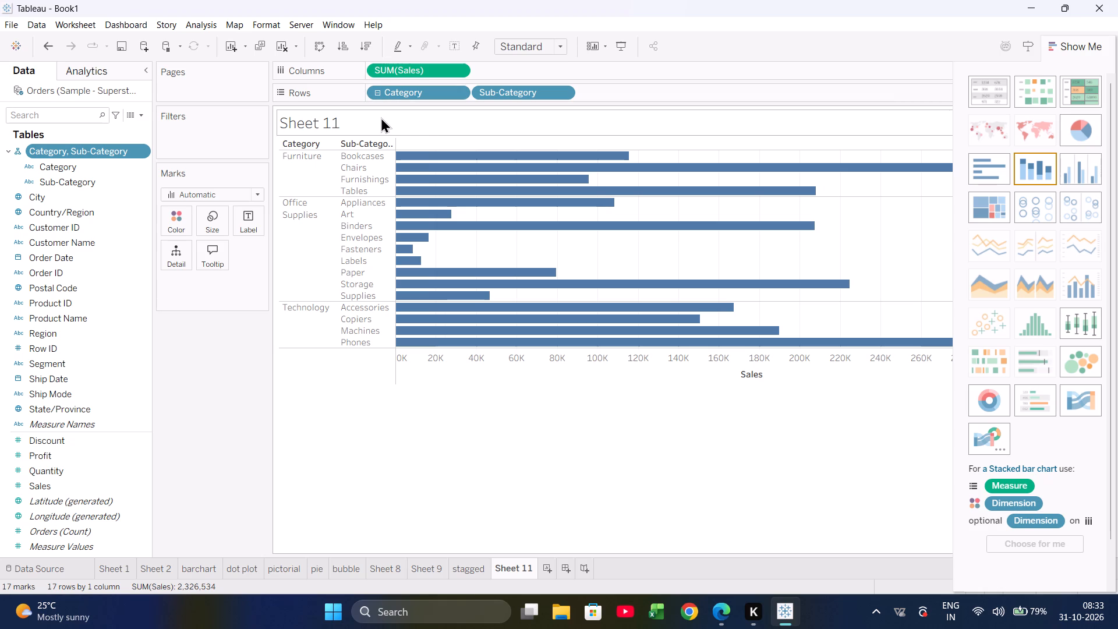
Create a set from the Category field named Category Set, leaving all its members unselected.
right_click(56, 167)
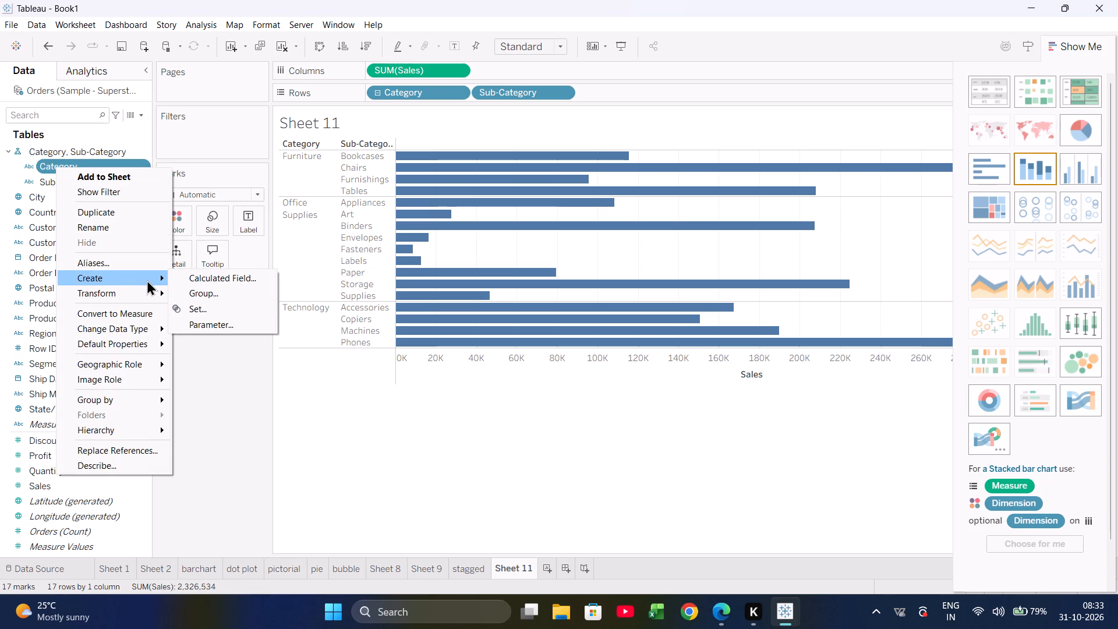
left_click(222, 312)
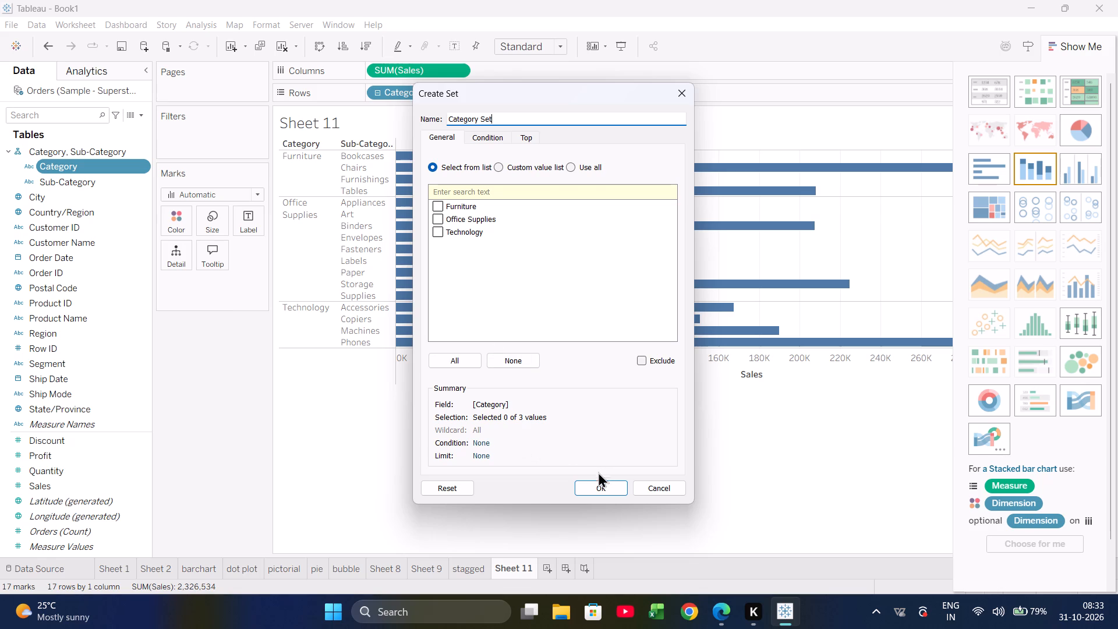
left_click(594, 489)
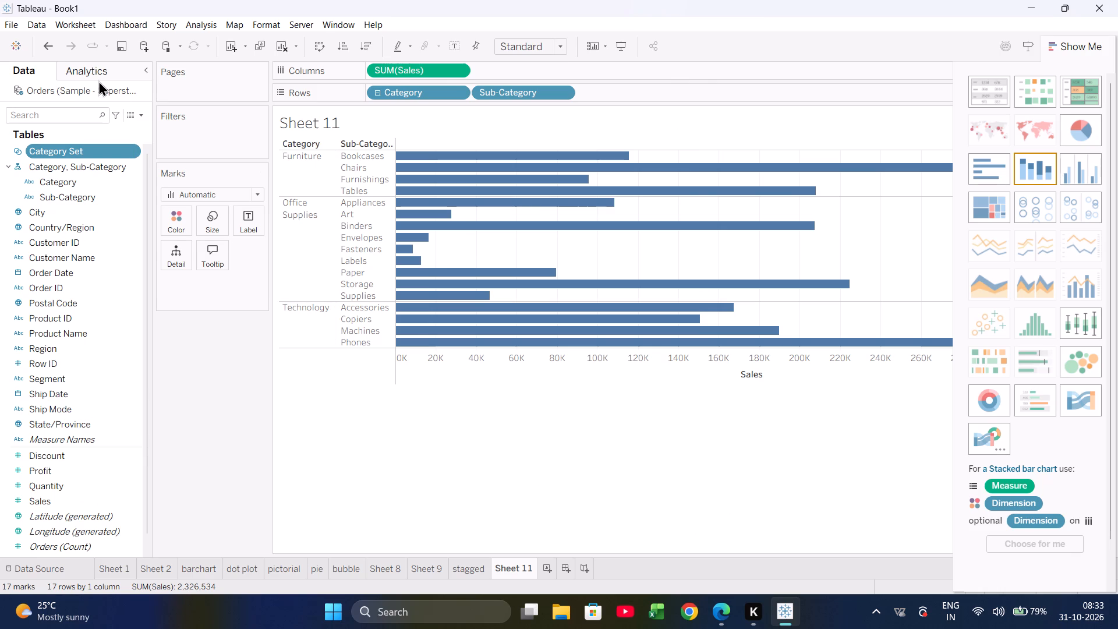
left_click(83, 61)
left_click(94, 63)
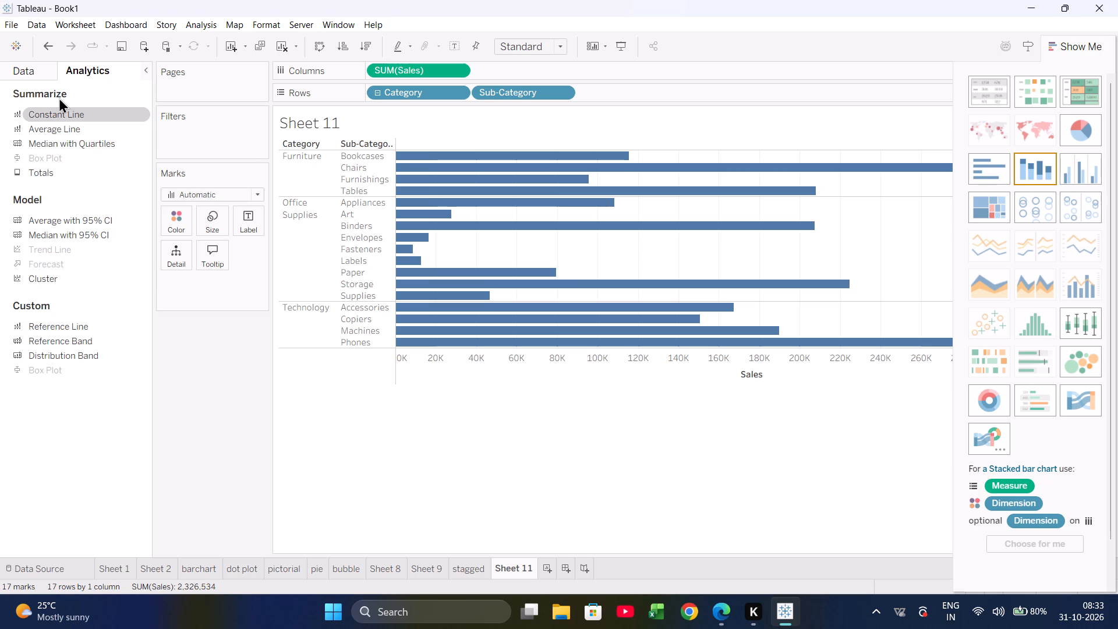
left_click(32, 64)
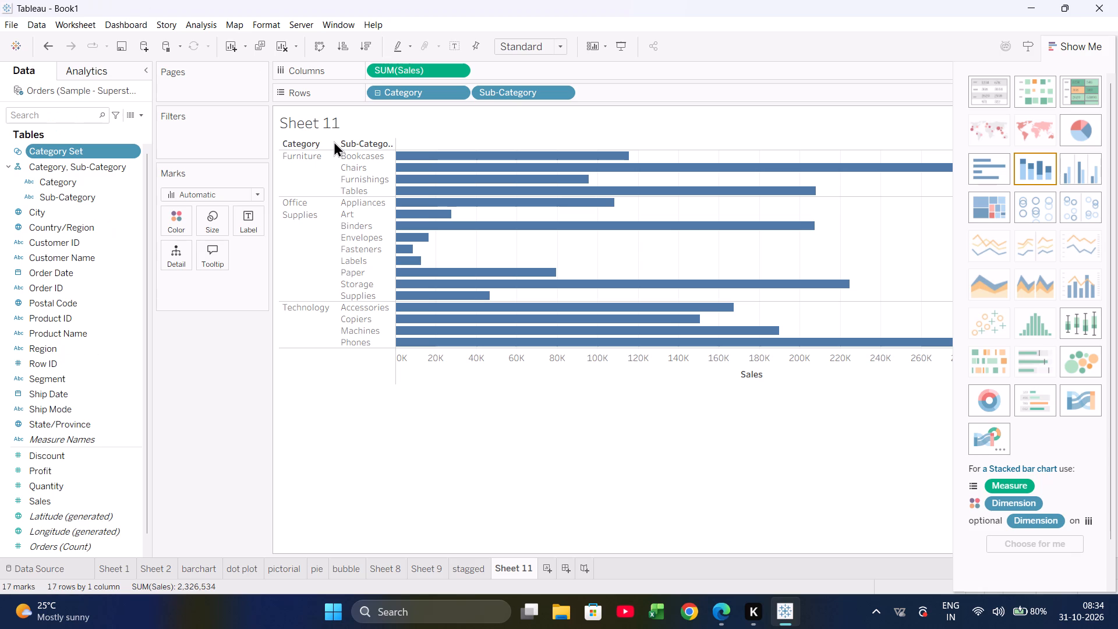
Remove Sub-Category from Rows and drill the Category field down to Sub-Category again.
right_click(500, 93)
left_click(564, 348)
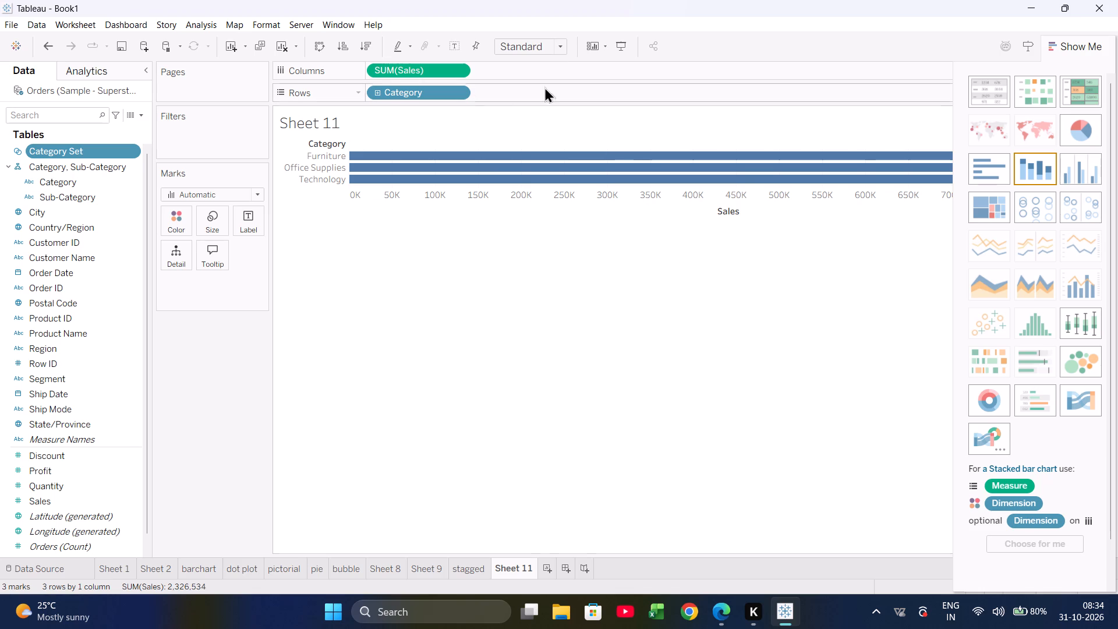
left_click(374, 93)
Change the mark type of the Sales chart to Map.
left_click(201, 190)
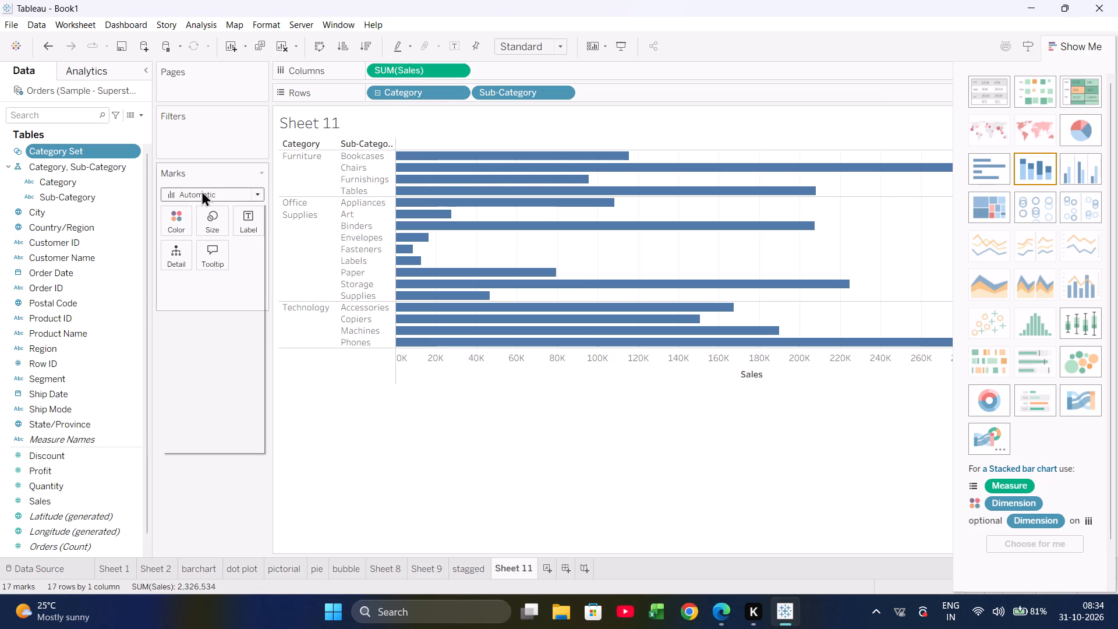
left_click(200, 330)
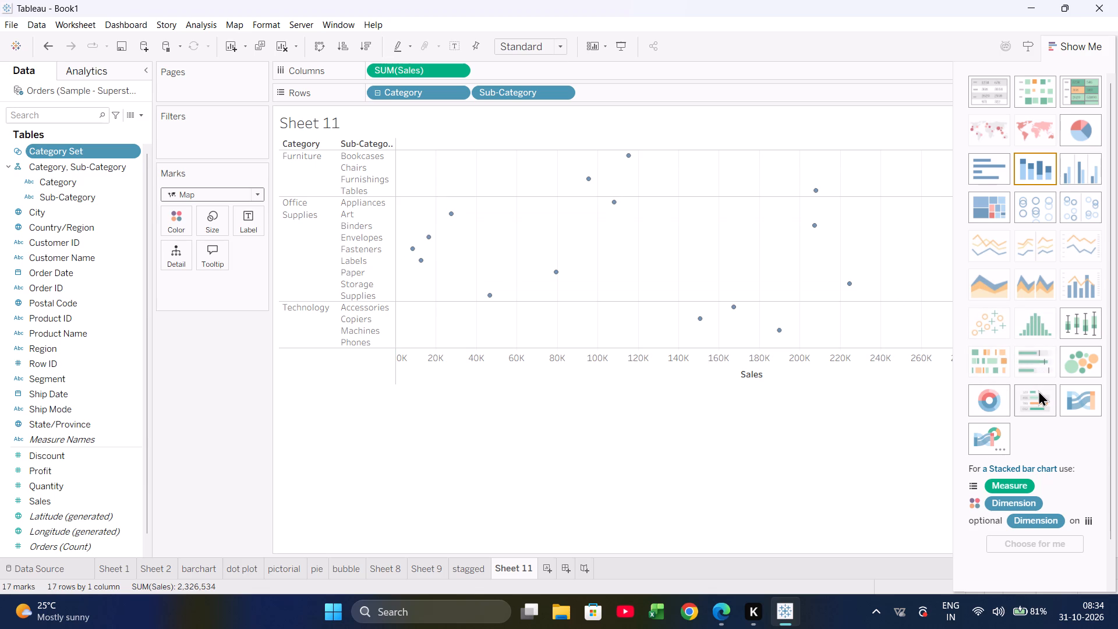
Convert the Sheet 11 chart into a treemap of Sales by Category Set, Category and Sub-Category.
left_click(986, 210)
scroll(813, 320, "down", 1)
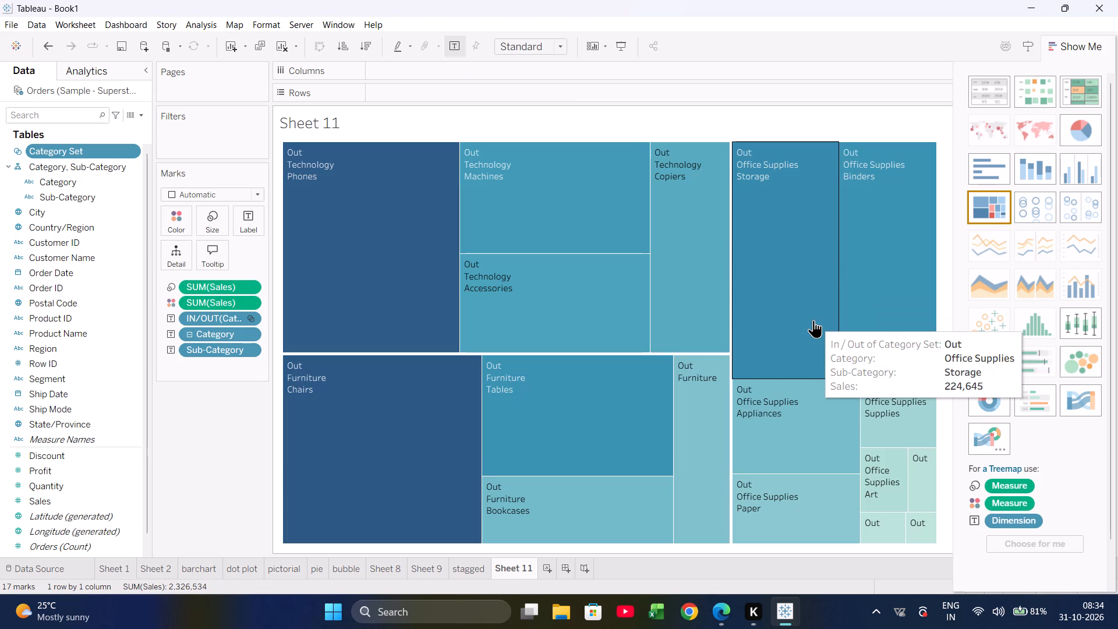
scroll(813, 320, "down", 1)
scroll(755, 304, "left", 5)
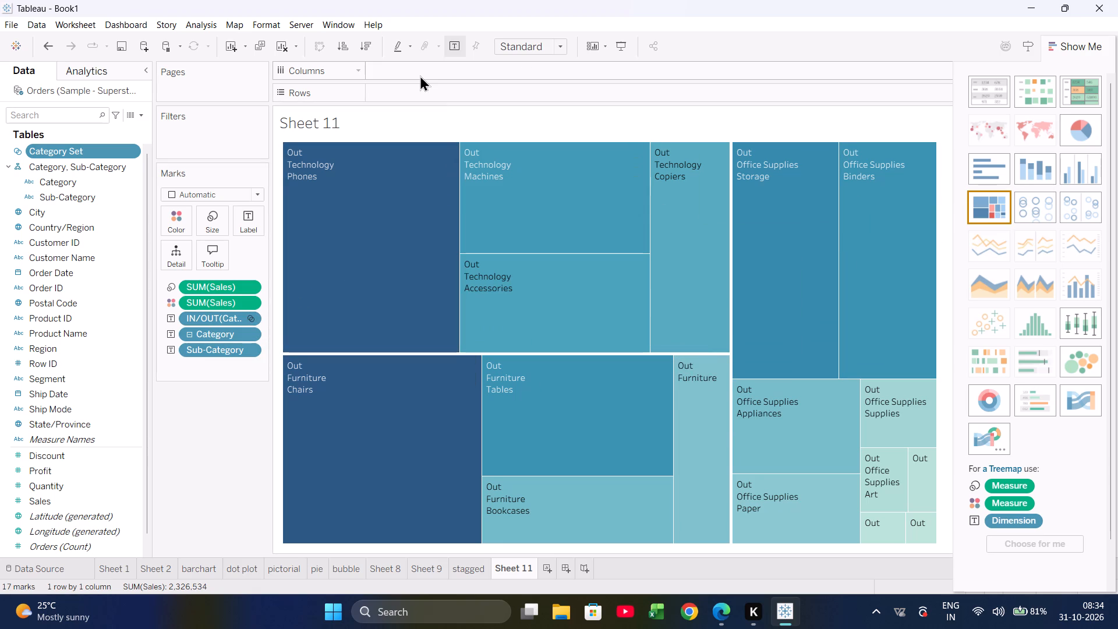
Remove the Sub-Category field from the Category, Sub-Category hierarchy.
left_click(61, 198)
right_click(61, 198)
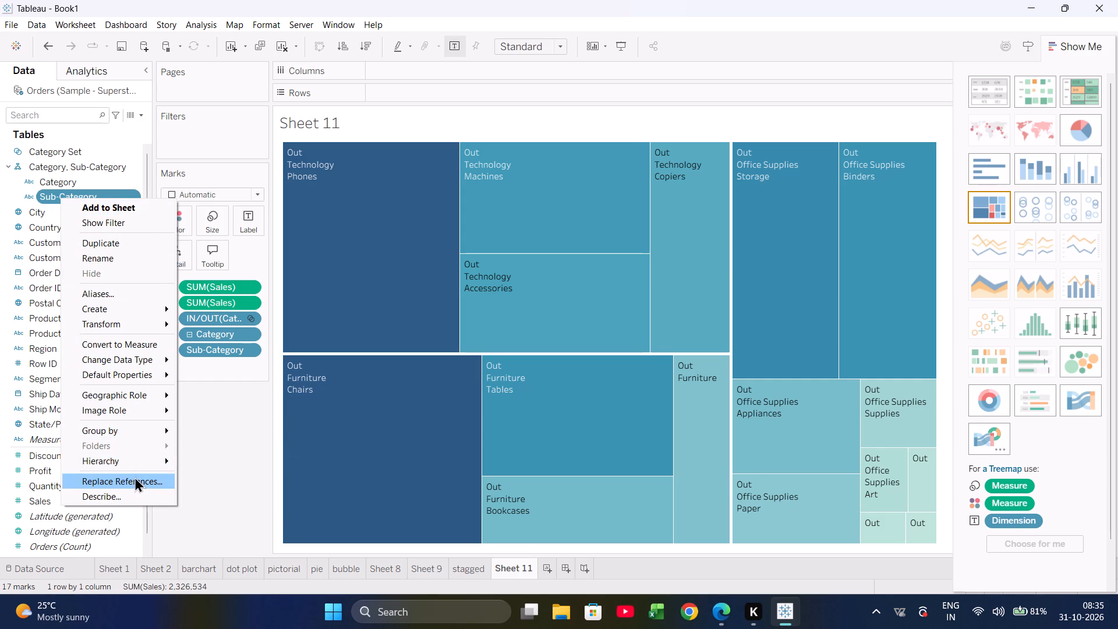
left_click(123, 460)
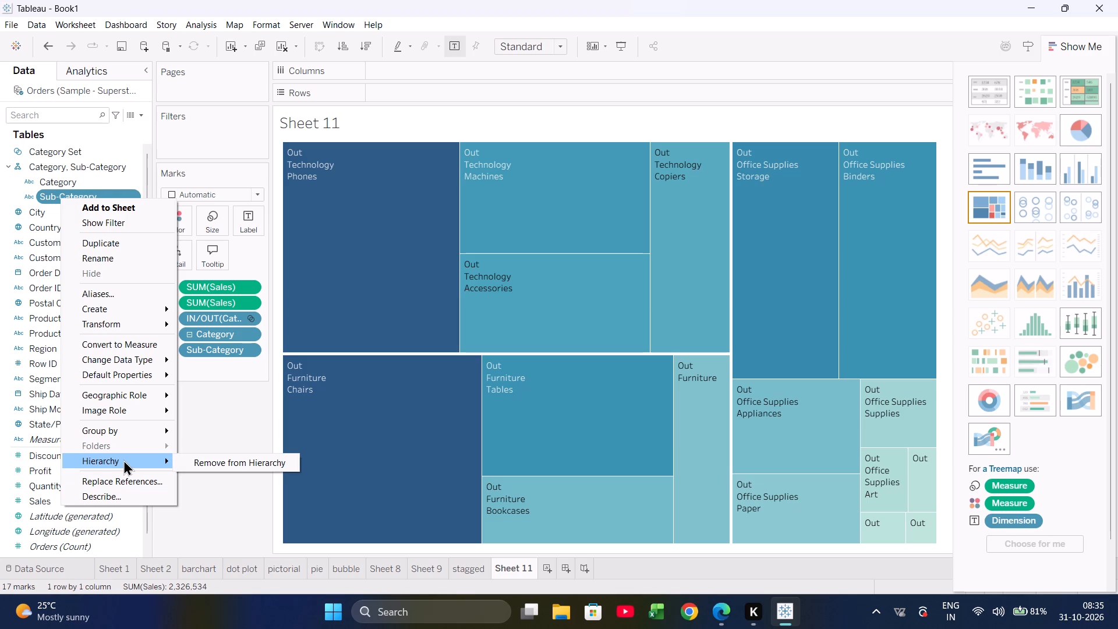
left_click(201, 460)
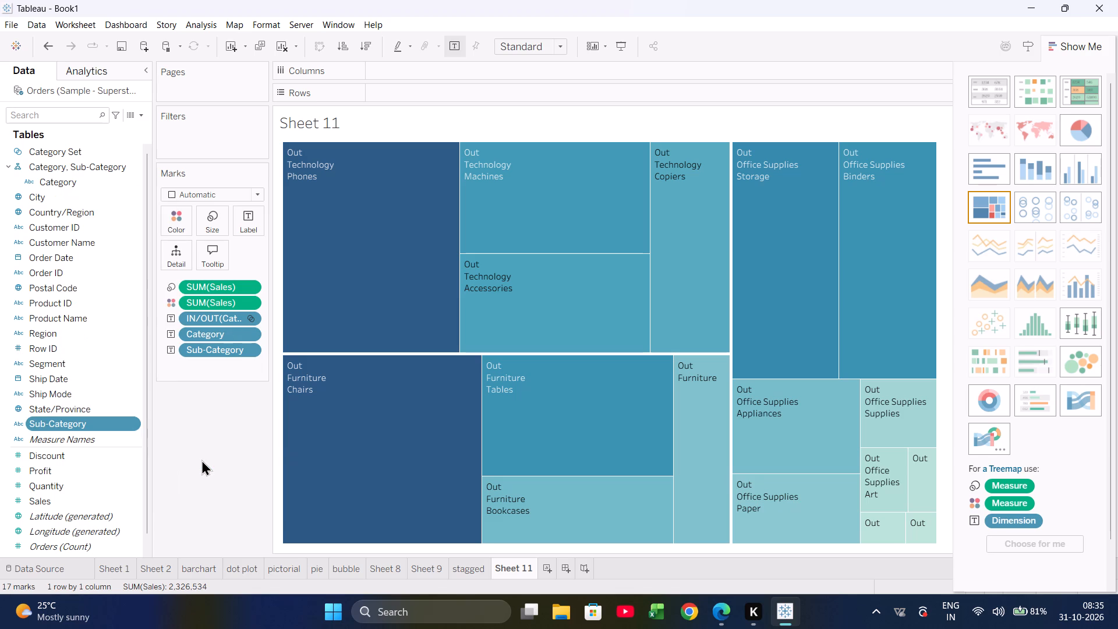
left_click(199, 462)
left_click(199, 462)
Remove the Category, Sub-Category hierarchy from the data fields.
left_click(13, 165)
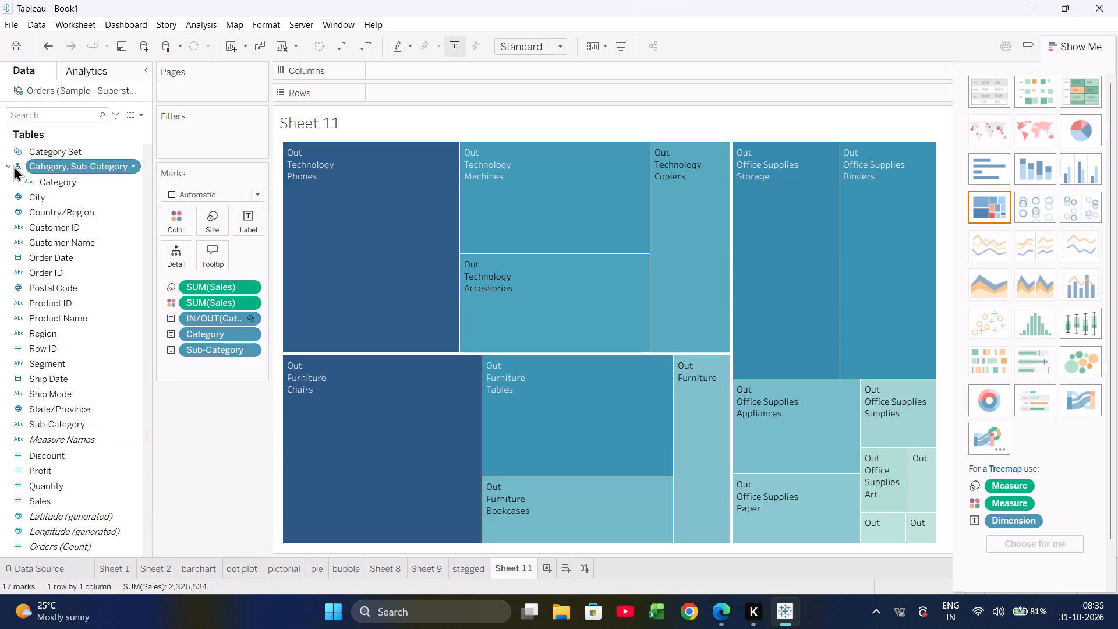
left_click(119, 162)
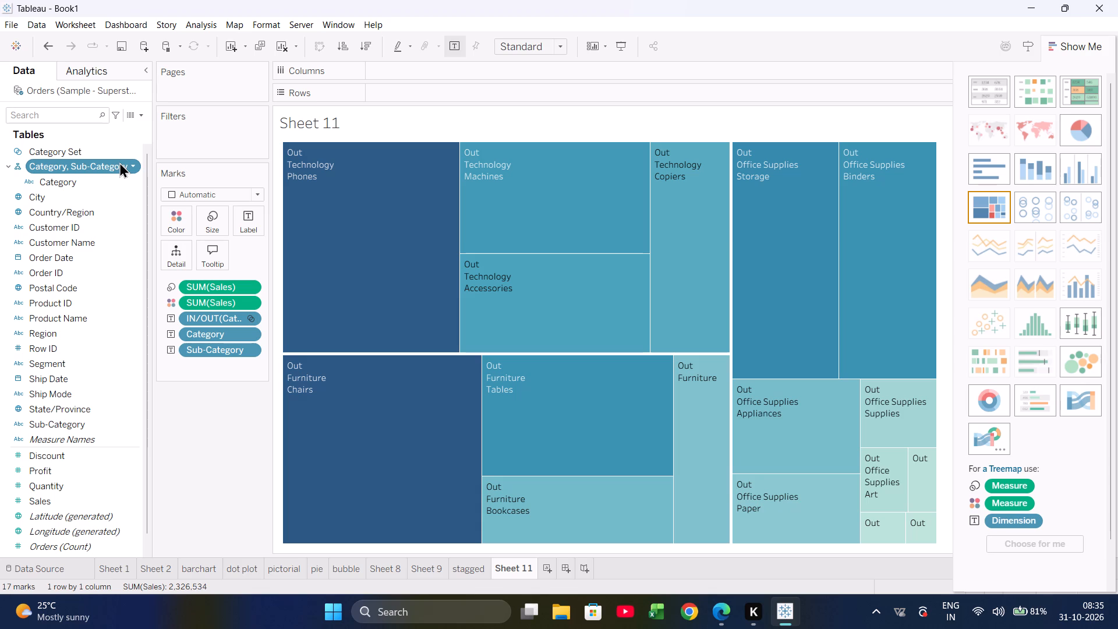
left_click(125, 166)
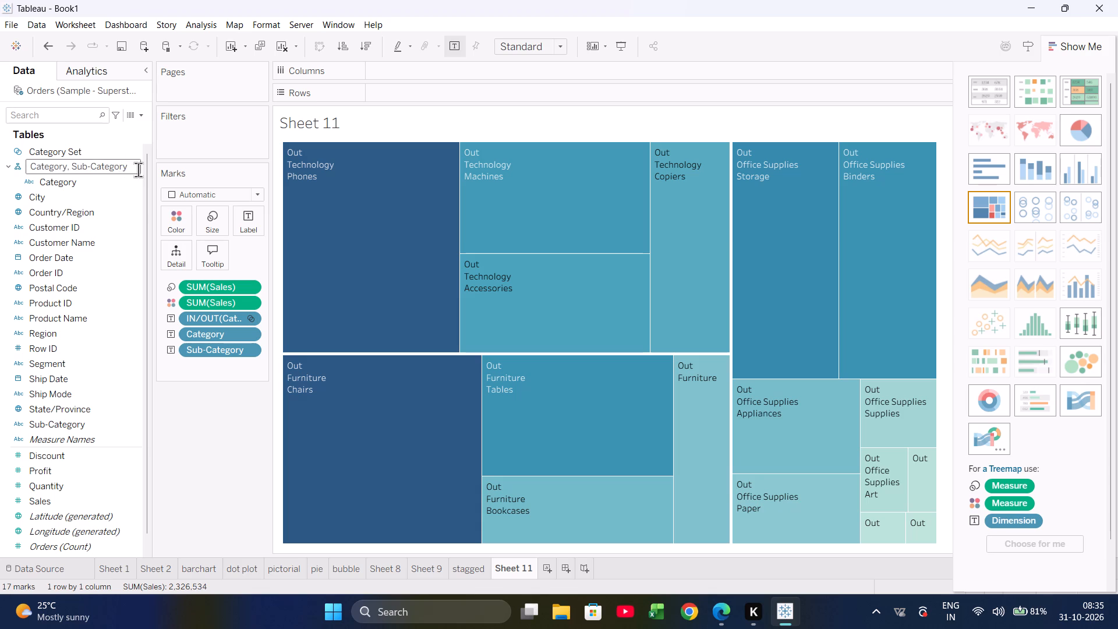
left_click(121, 216)
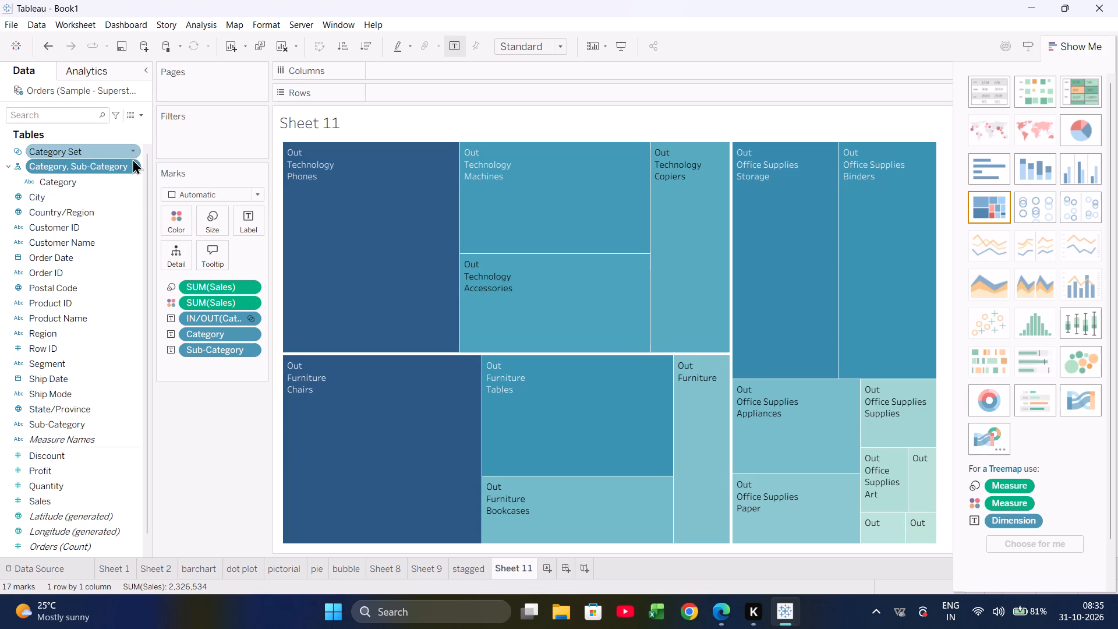
left_click(132, 166)
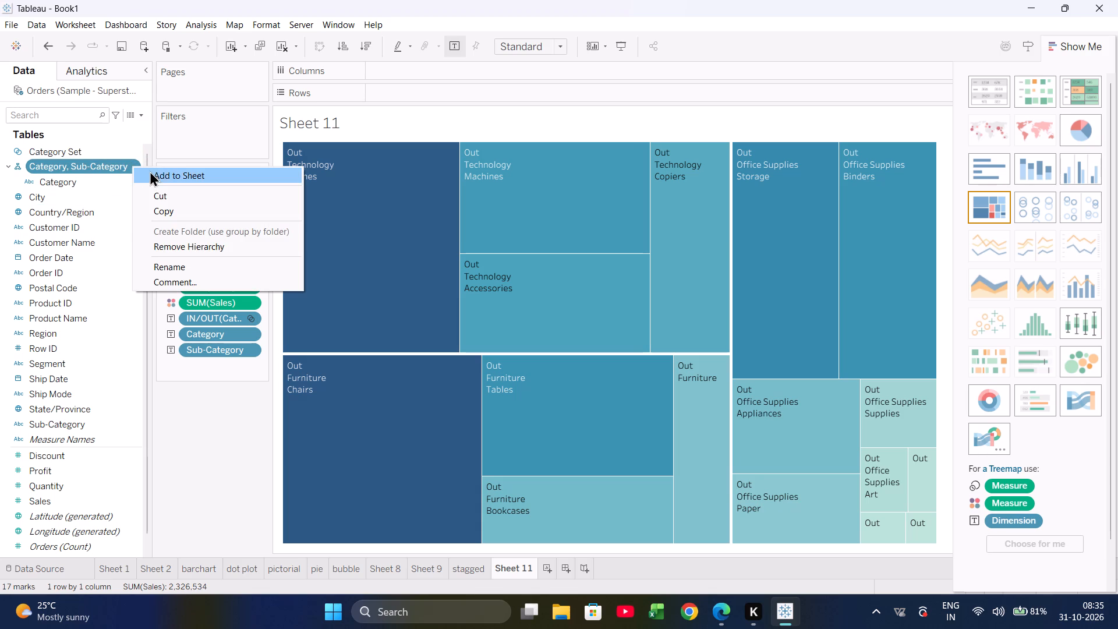
left_click(187, 249)
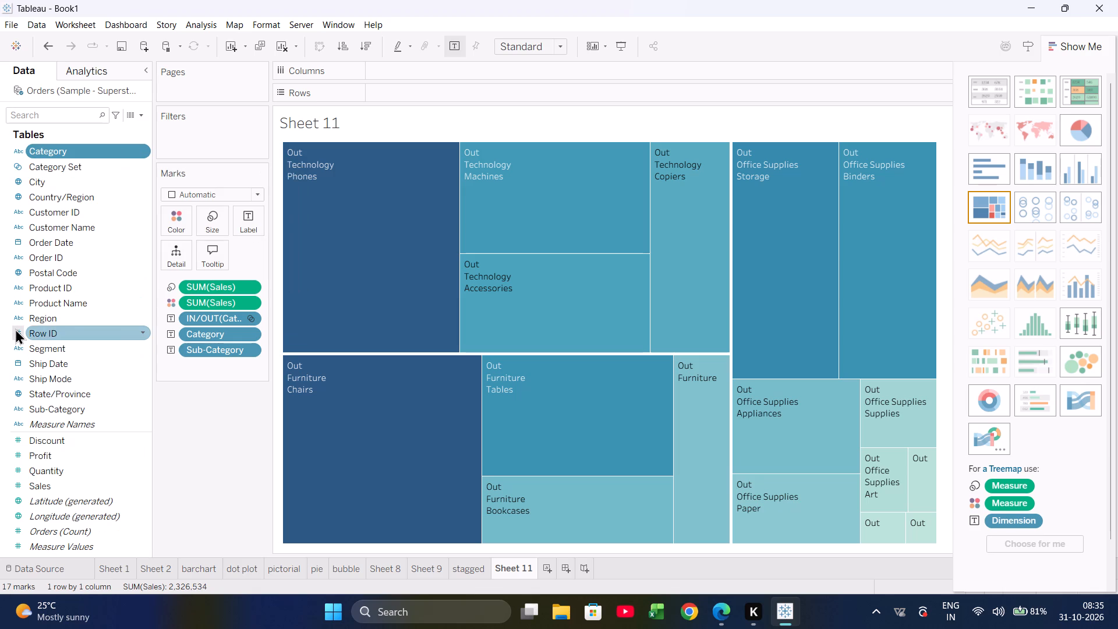
Add a new worksheet and place Sales on Columns and Profit on Rows.
left_click(546, 568)
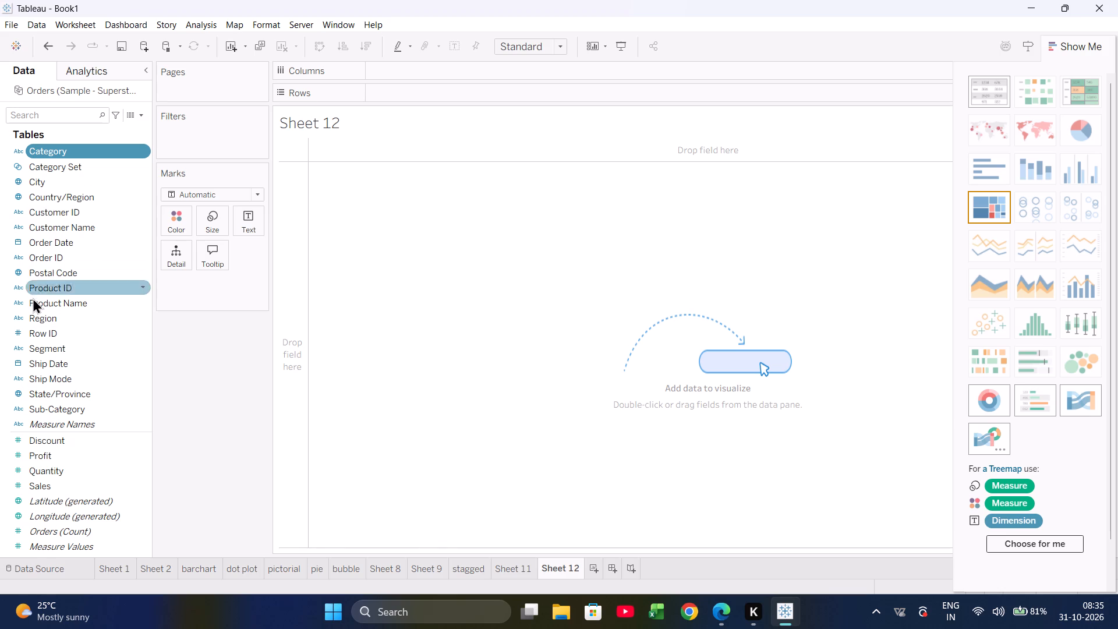
left_click_drag(54, 483, 401, 68)
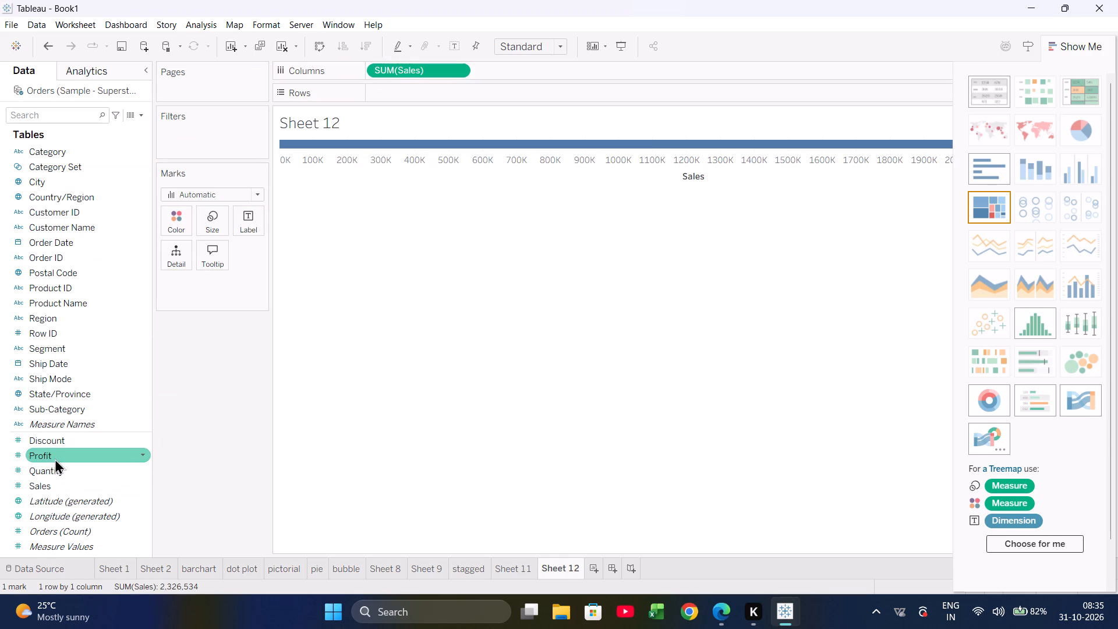
left_click_drag(55, 457, 400, 83)
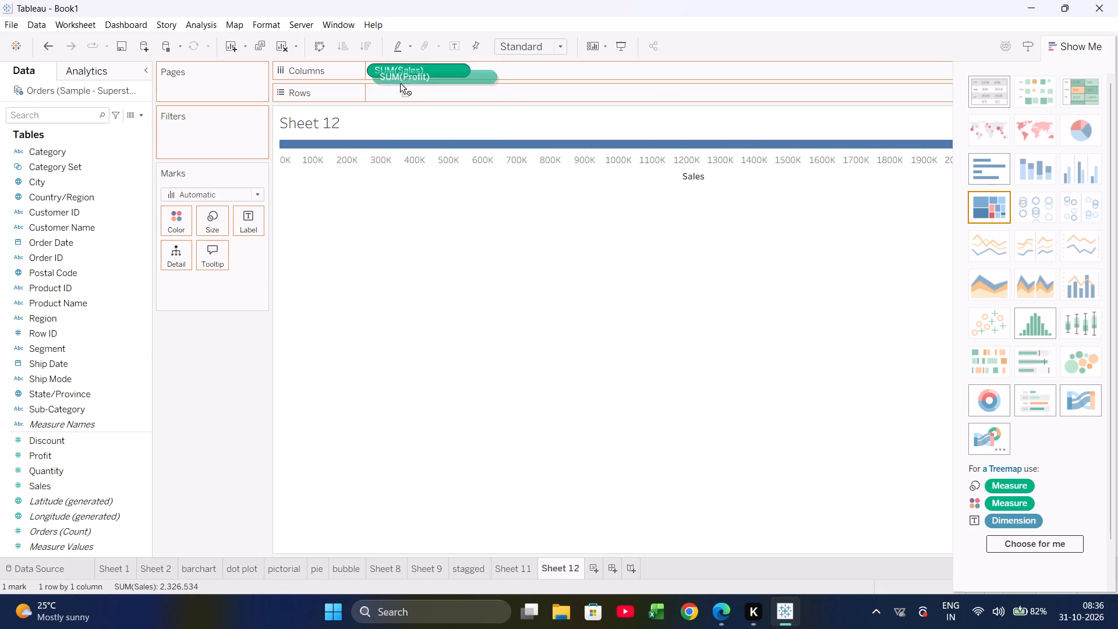
left_click_drag(400, 83, 398, 93)
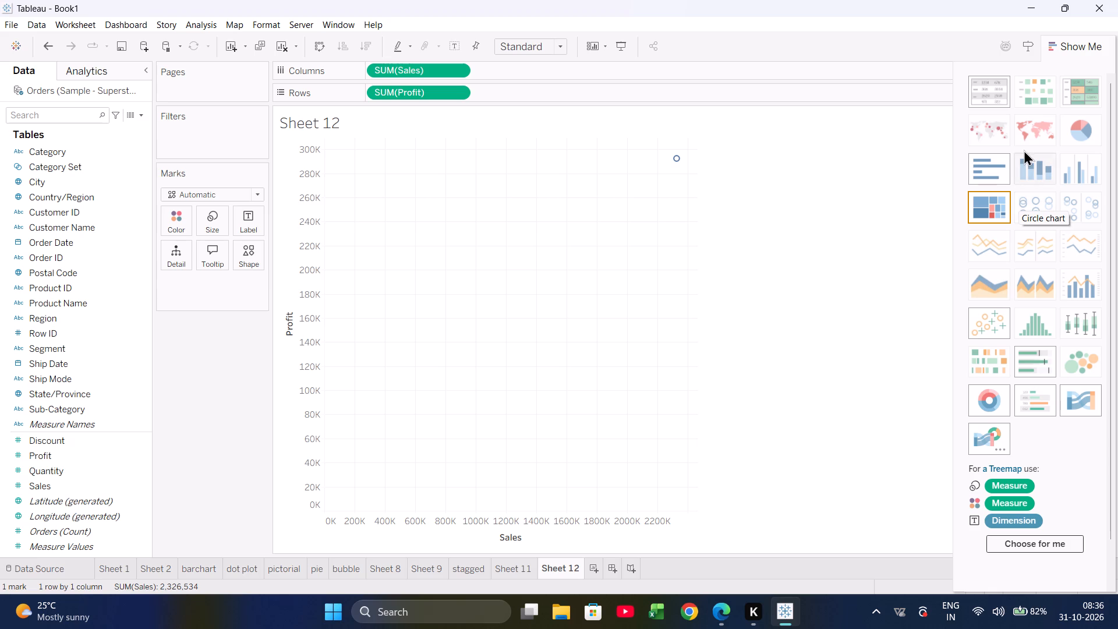
Apply the single scatter plot chart type to the Sales versus Profit chart on Sheet 12.
left_click(254, 197)
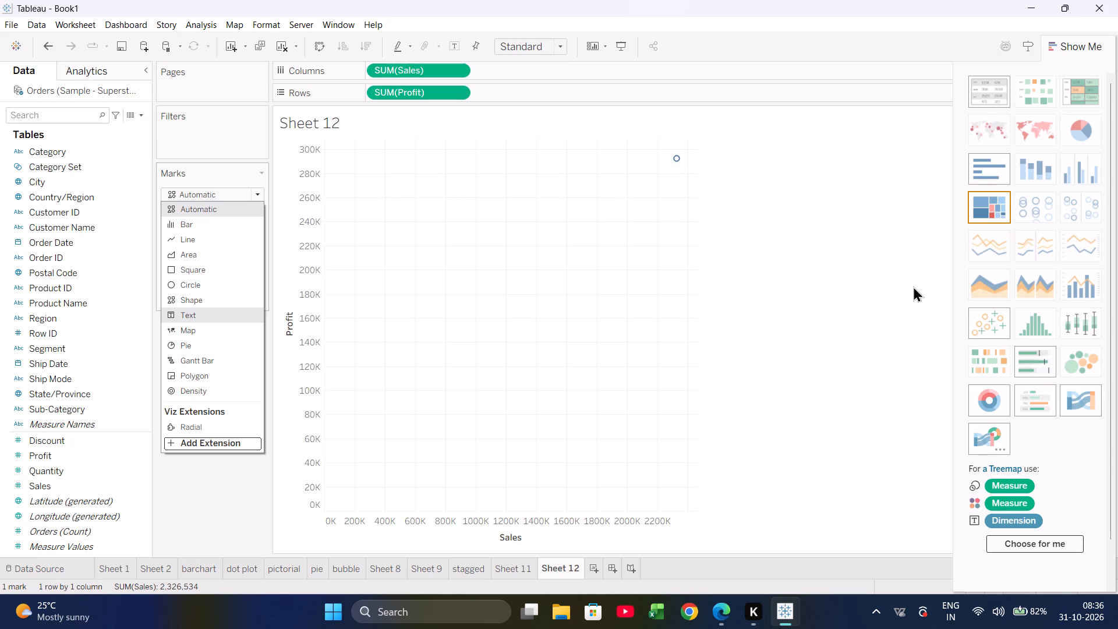
left_click(710, 436)
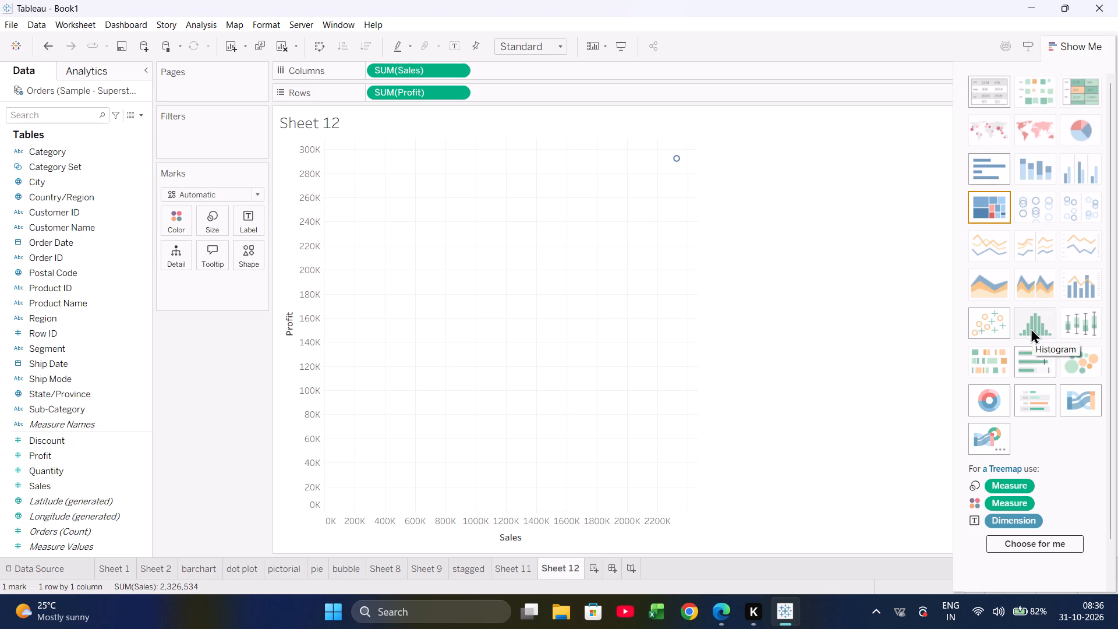
left_click(997, 330)
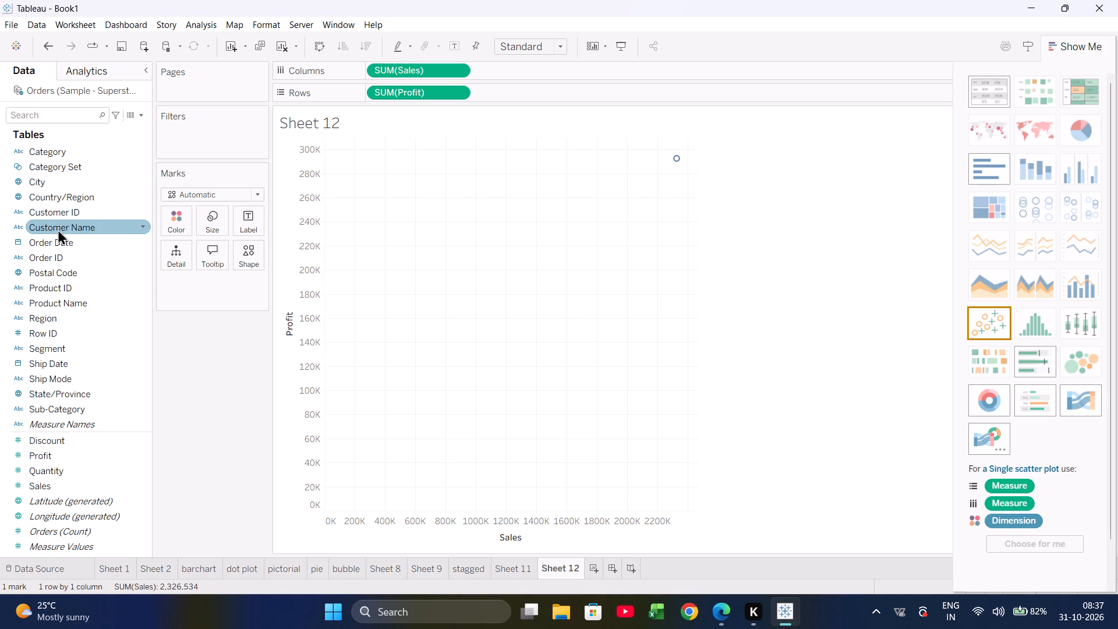
Add Customer ID with all its members to the Sheet 12 scatter plot and assign it to Color.
left_click_drag(58, 209, 476, 54)
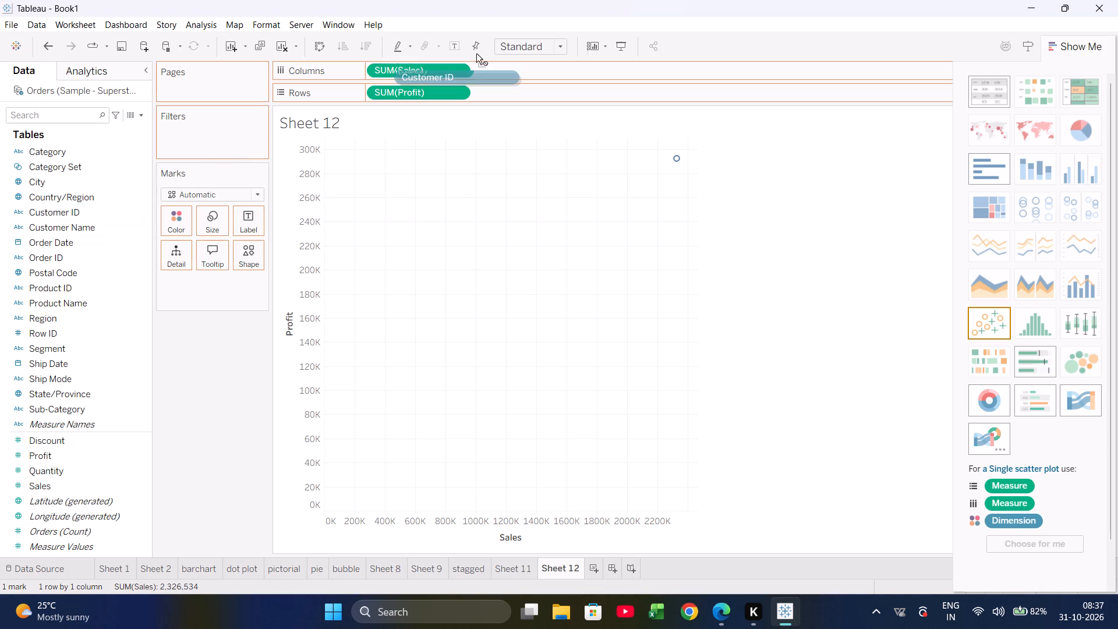
left_click_drag(476, 54, 566, 91)
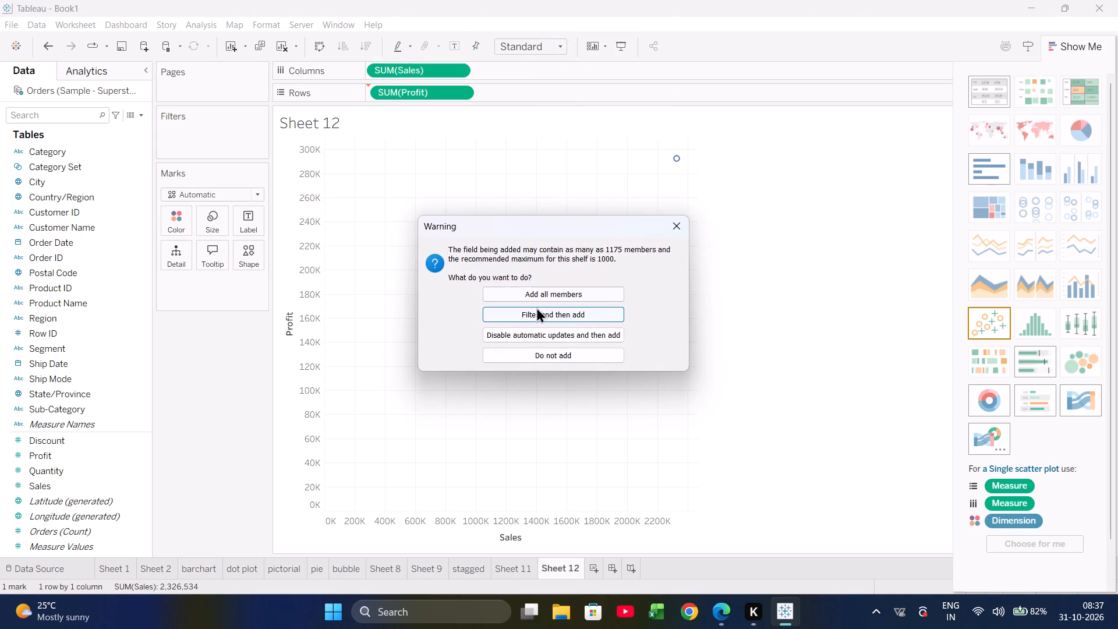
left_click(539, 292)
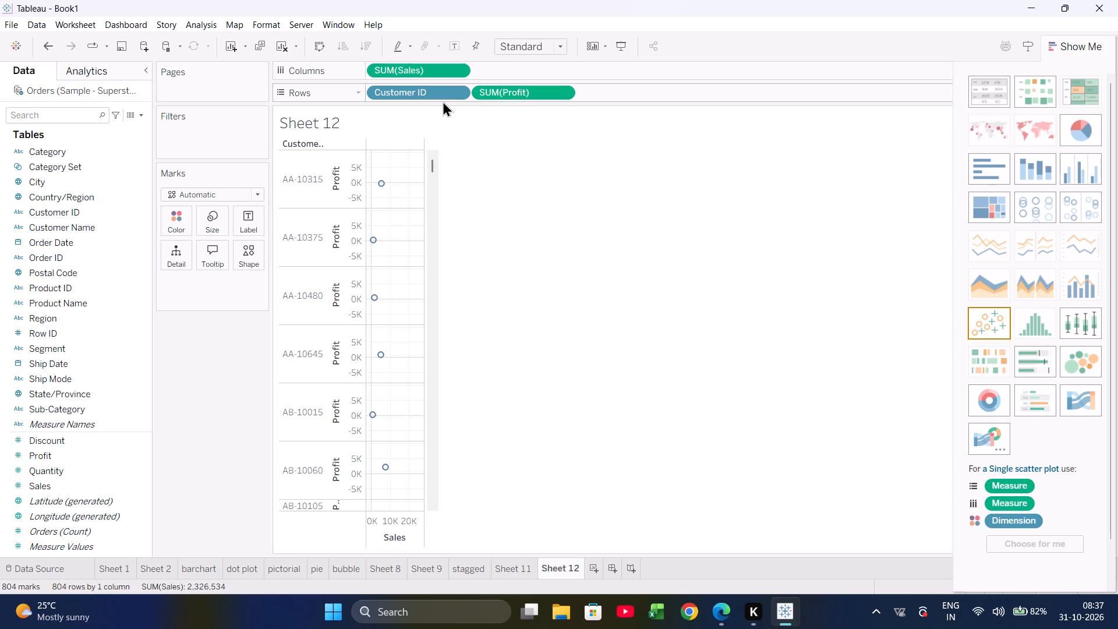
left_click_drag(427, 93, 535, 77)
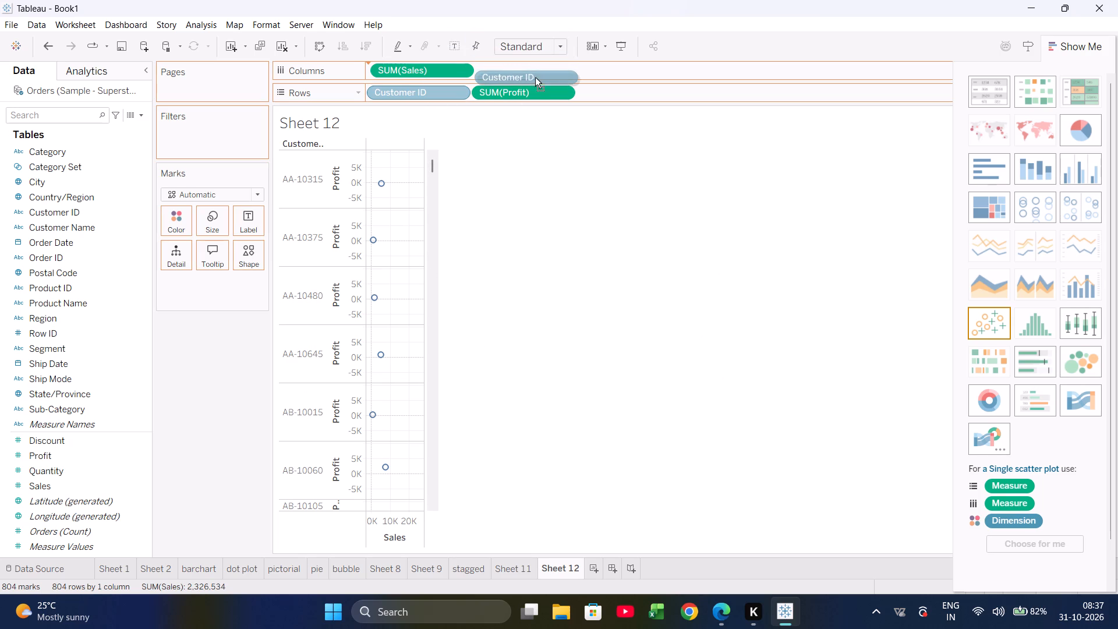
left_click_drag(535, 77, 537, 75)
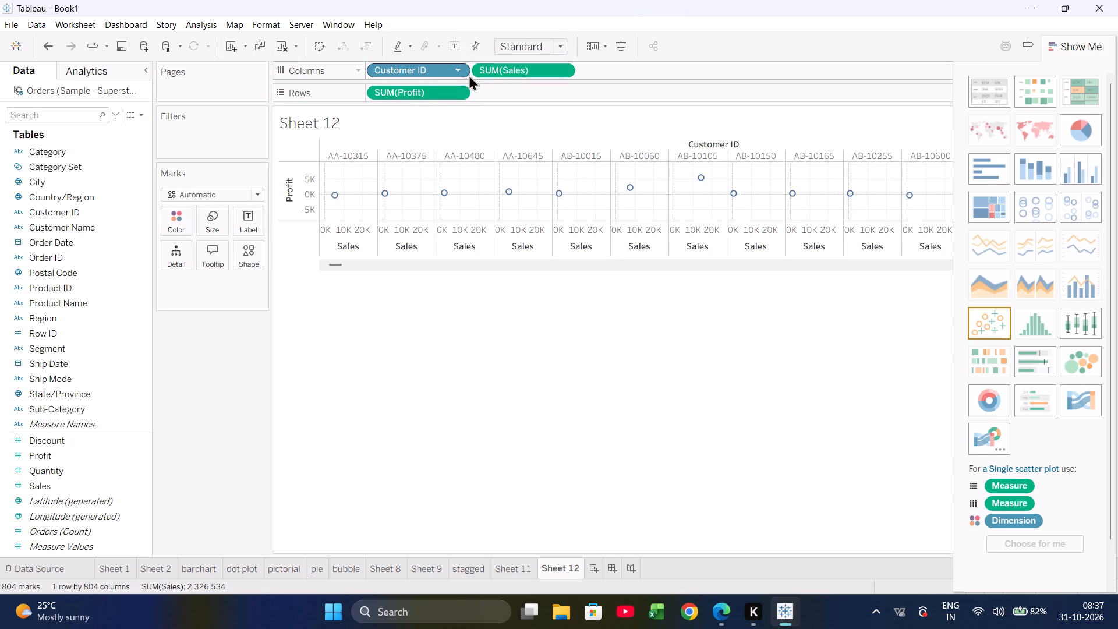
left_click_drag(436, 73, 197, 219)
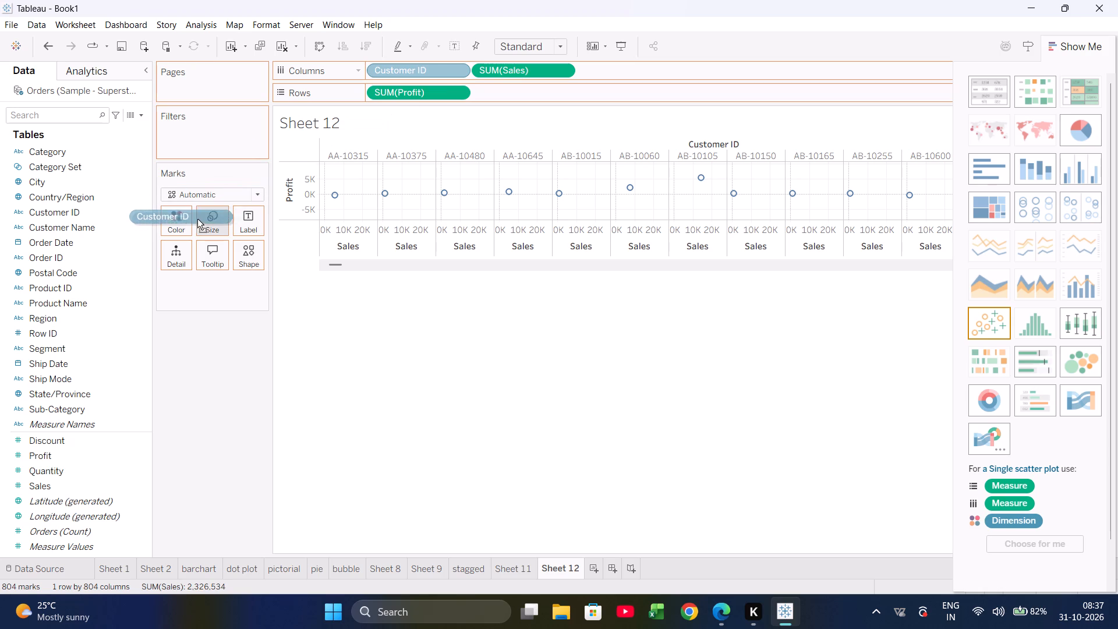
left_click_drag(197, 219, 179, 218)
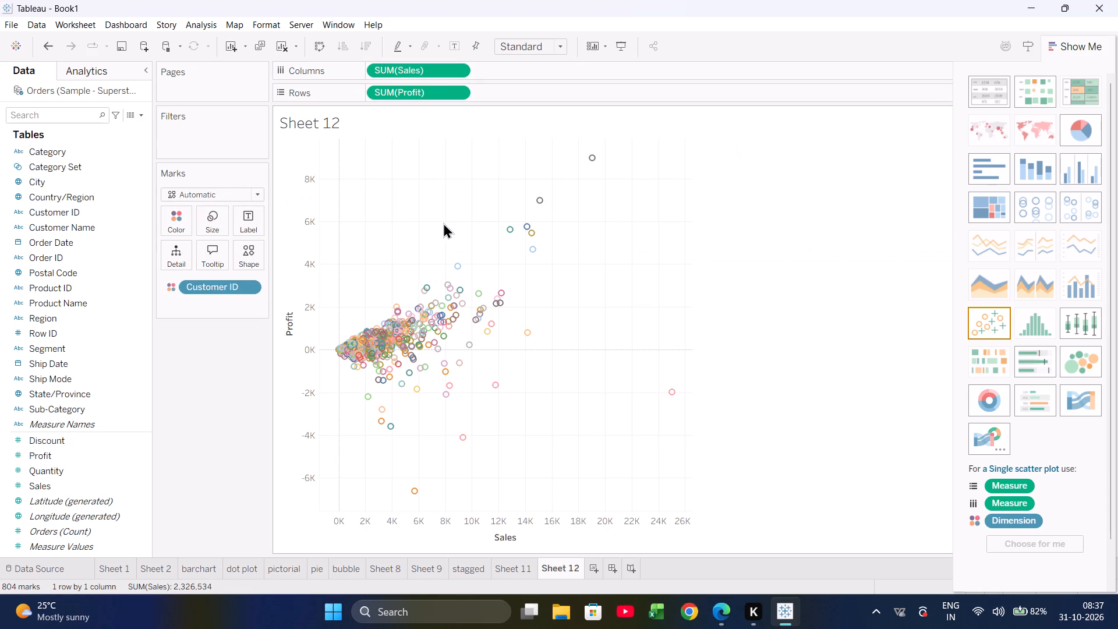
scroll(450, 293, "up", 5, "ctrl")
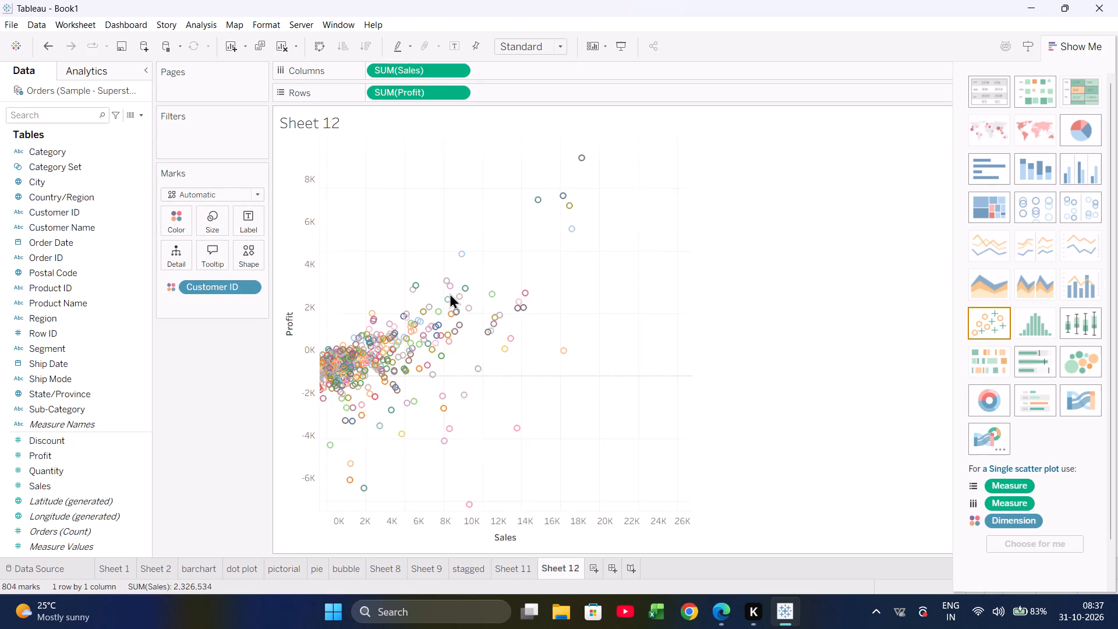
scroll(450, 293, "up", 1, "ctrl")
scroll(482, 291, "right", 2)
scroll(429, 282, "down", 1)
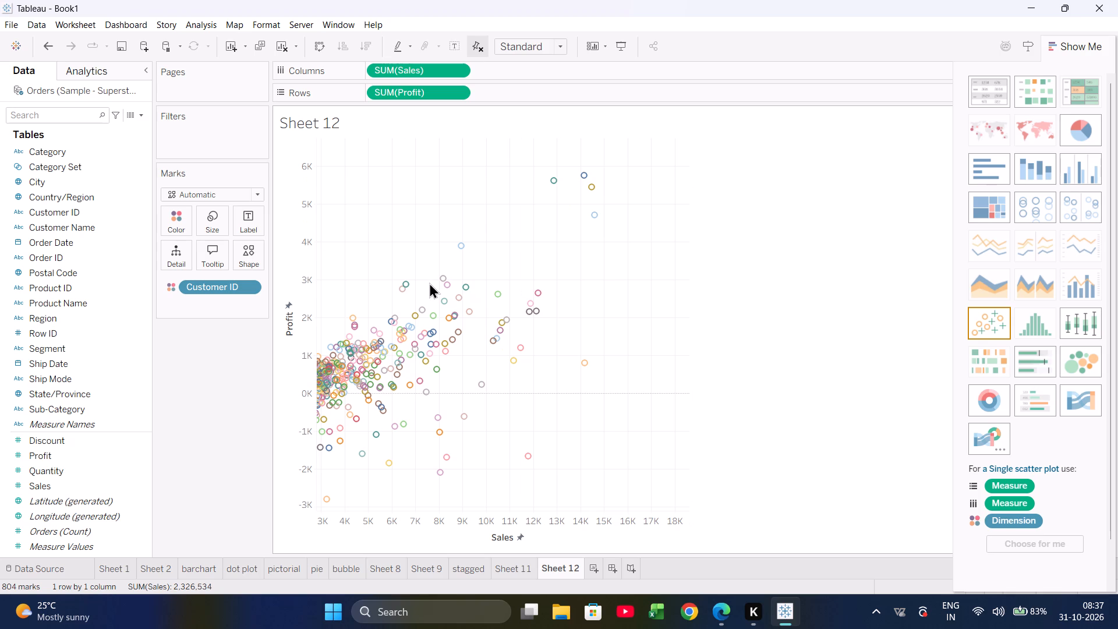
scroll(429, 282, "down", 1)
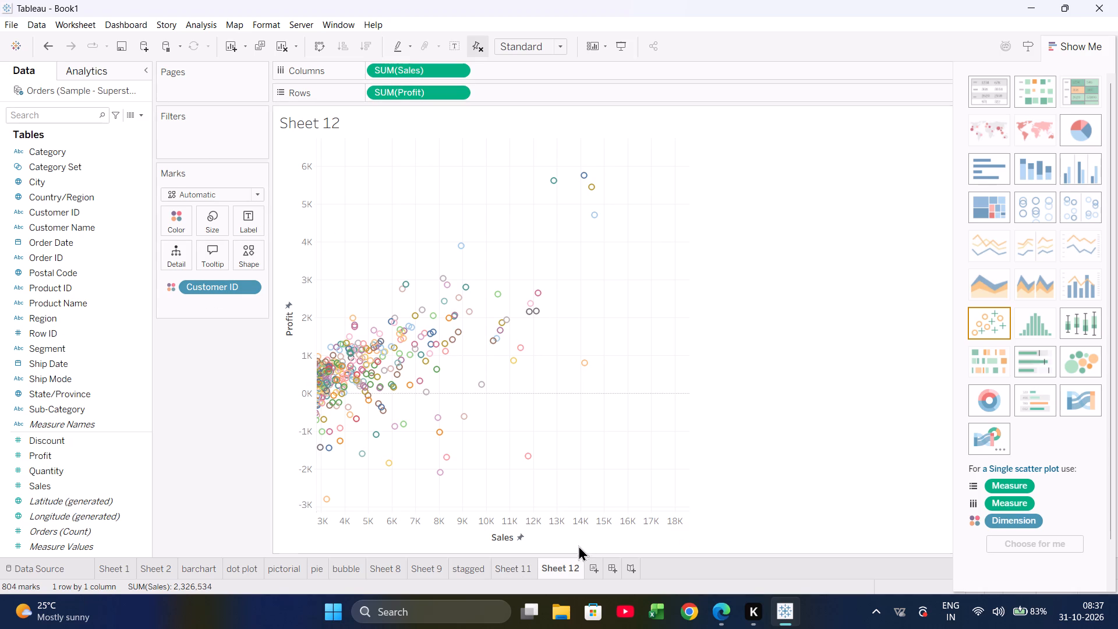
Add a new blank worksheet and return to Sheet 12.
left_click(592, 564)
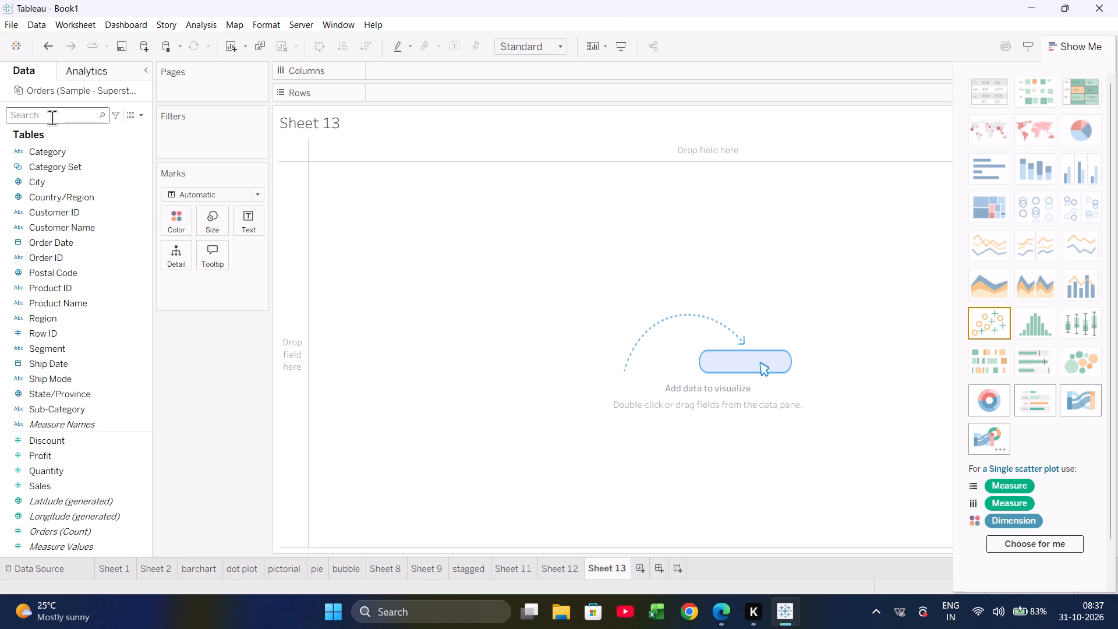
left_click(565, 561)
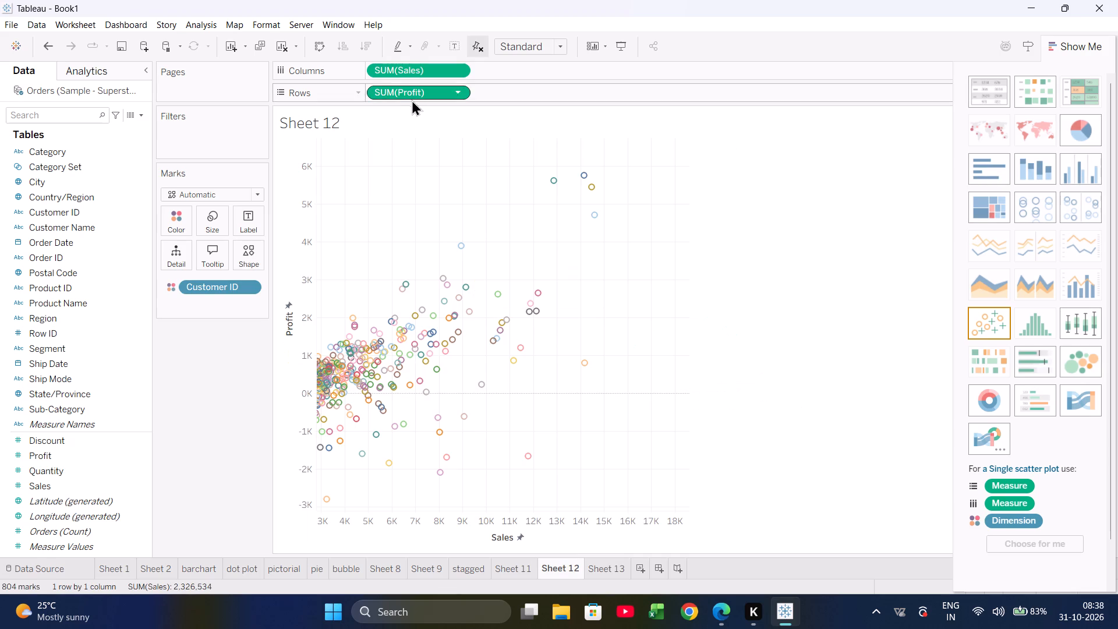
Search the data fields for "q" and assign Quantity to Size in the Sheet 12 scatter plot.
left_click(66, 122)
key("q")
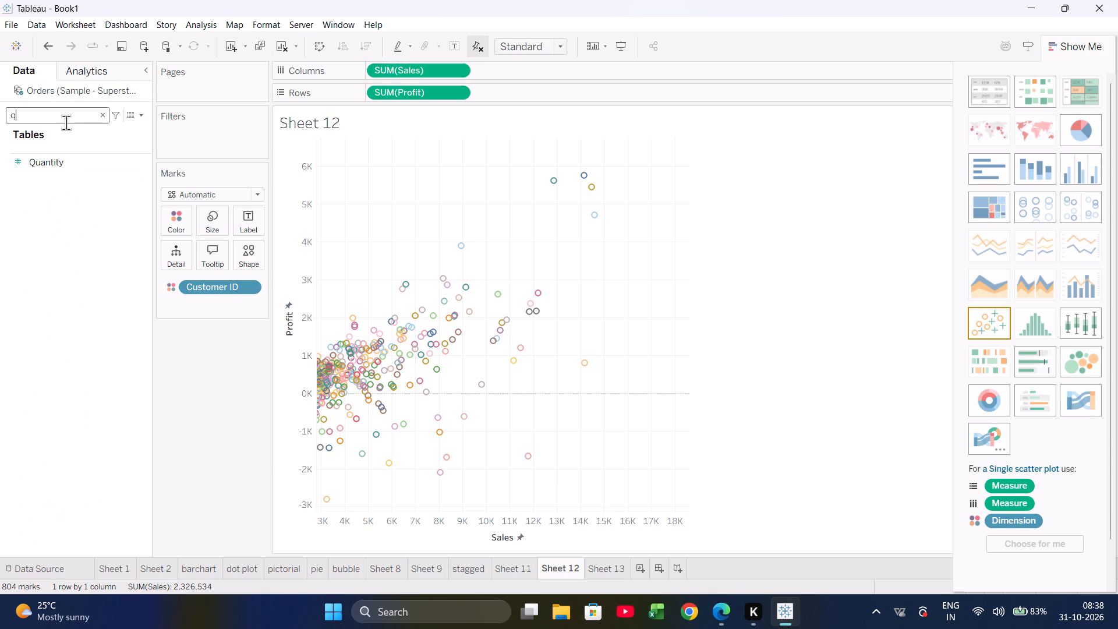
left_click_drag(59, 166, 267, 238)
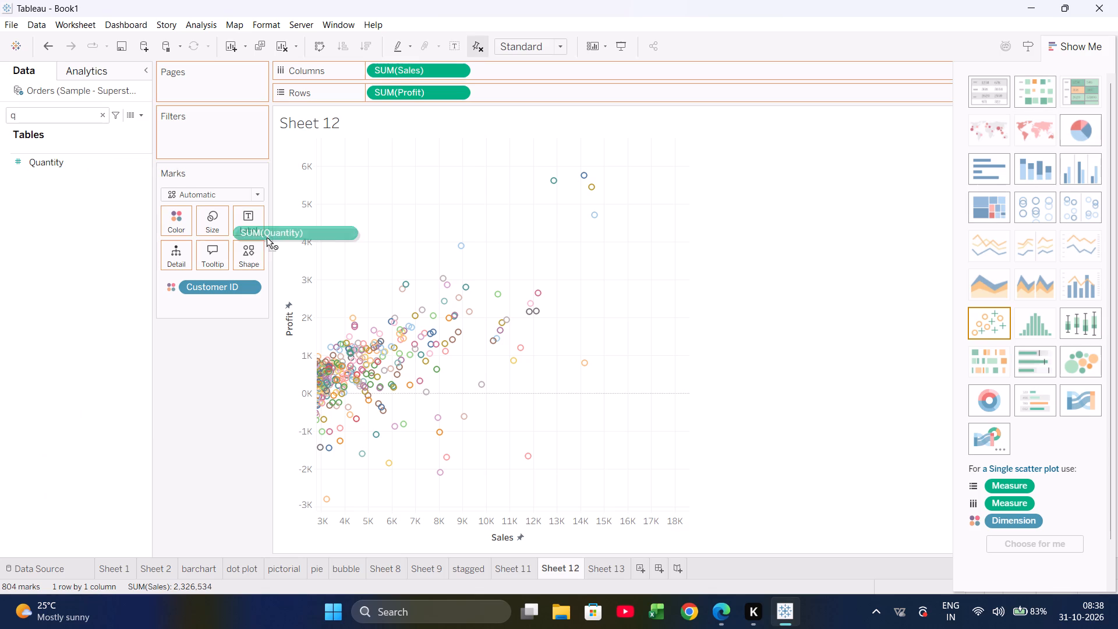
left_click_drag(267, 238, 210, 229)
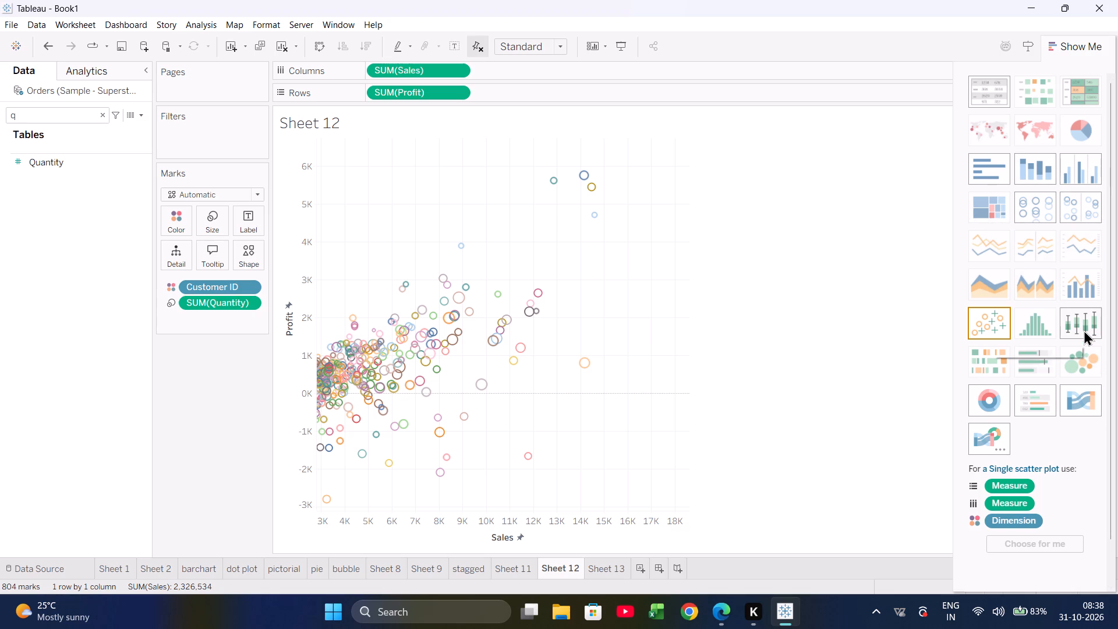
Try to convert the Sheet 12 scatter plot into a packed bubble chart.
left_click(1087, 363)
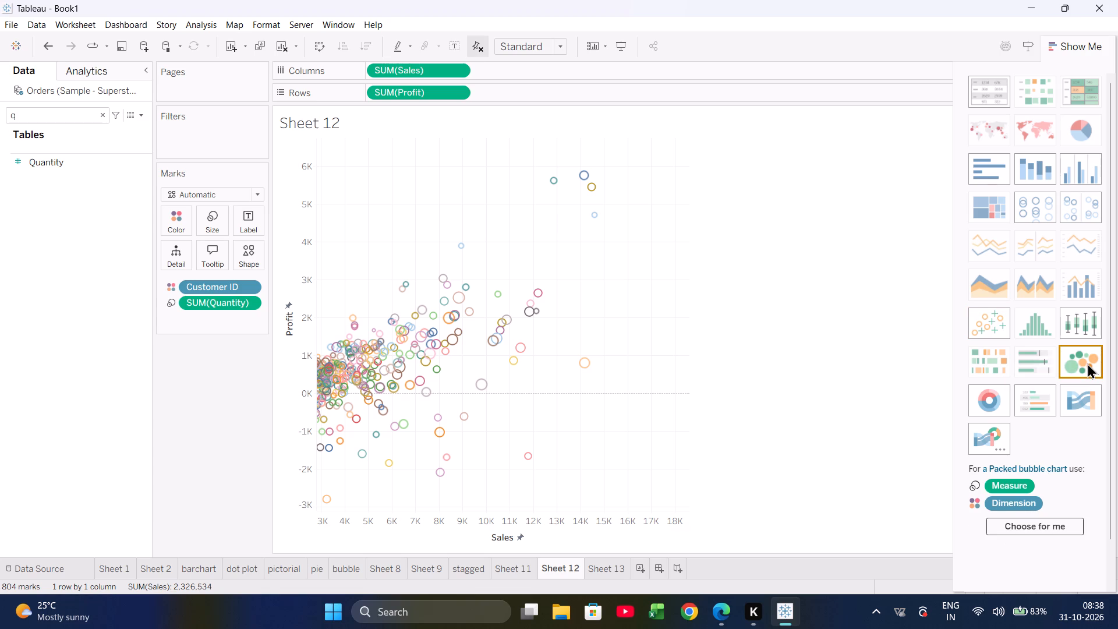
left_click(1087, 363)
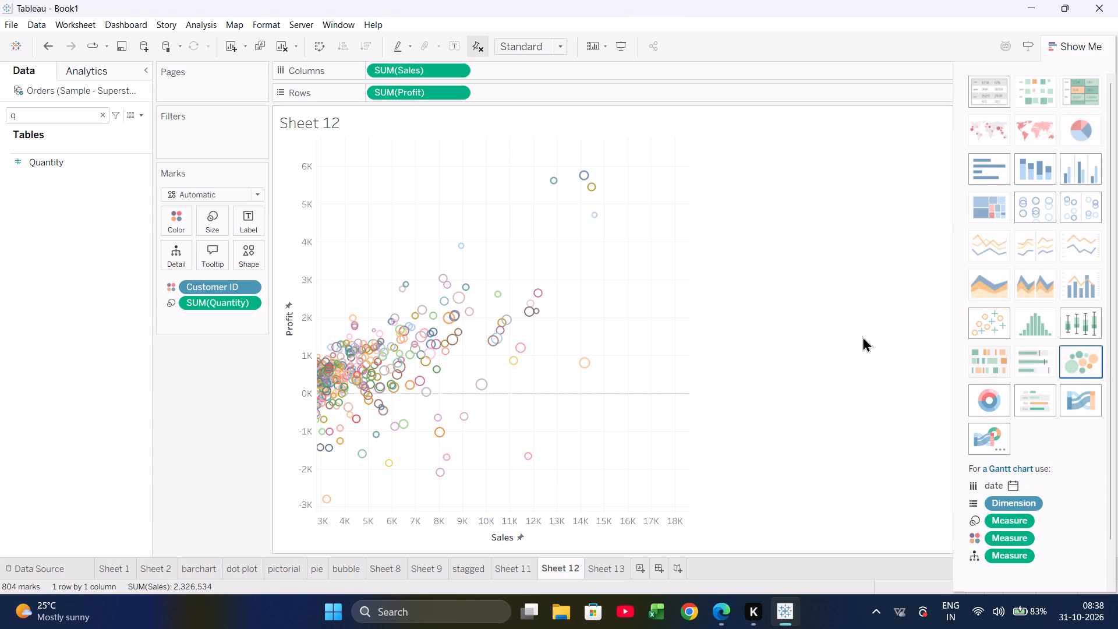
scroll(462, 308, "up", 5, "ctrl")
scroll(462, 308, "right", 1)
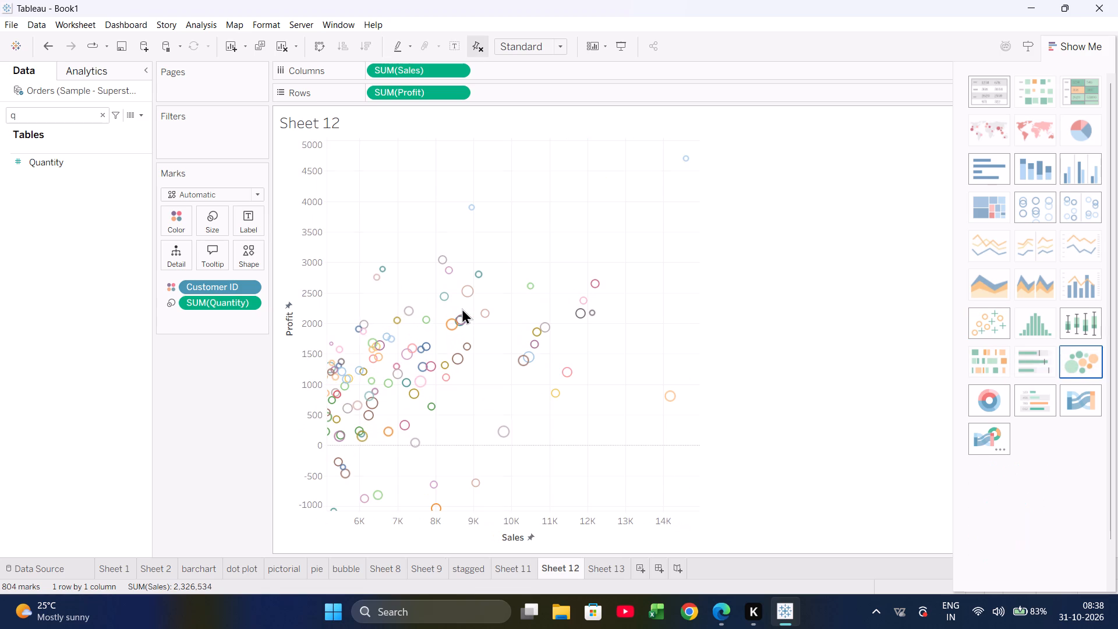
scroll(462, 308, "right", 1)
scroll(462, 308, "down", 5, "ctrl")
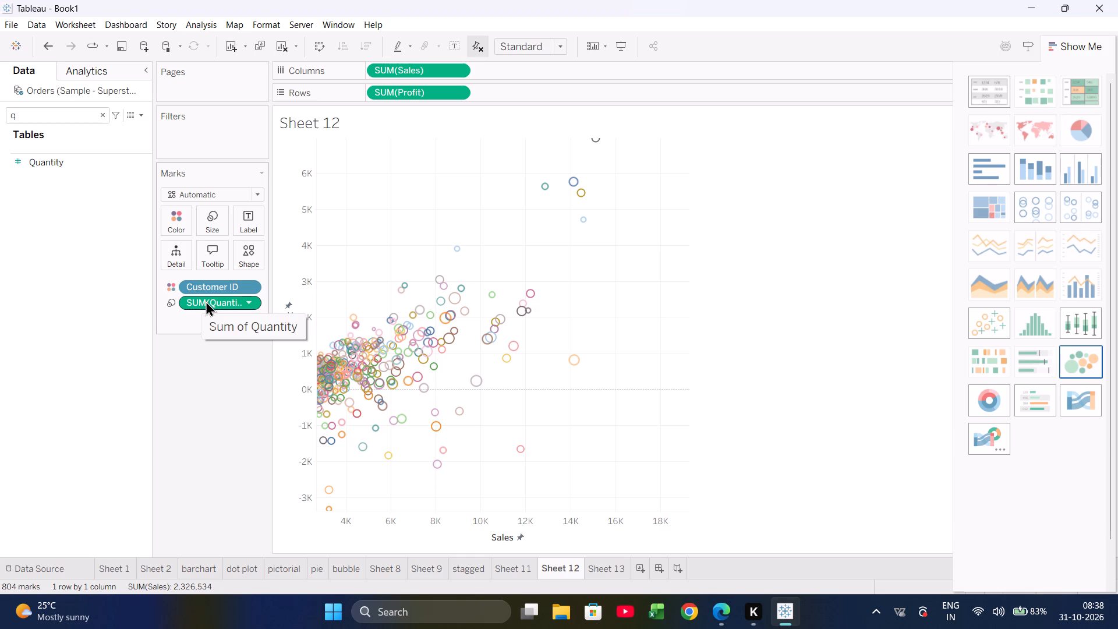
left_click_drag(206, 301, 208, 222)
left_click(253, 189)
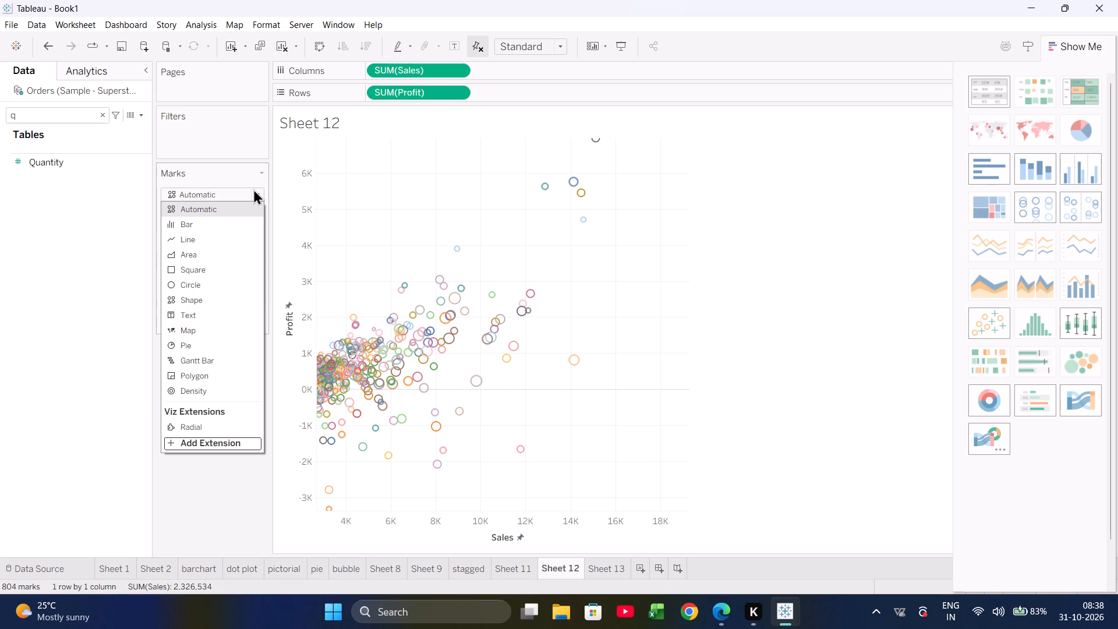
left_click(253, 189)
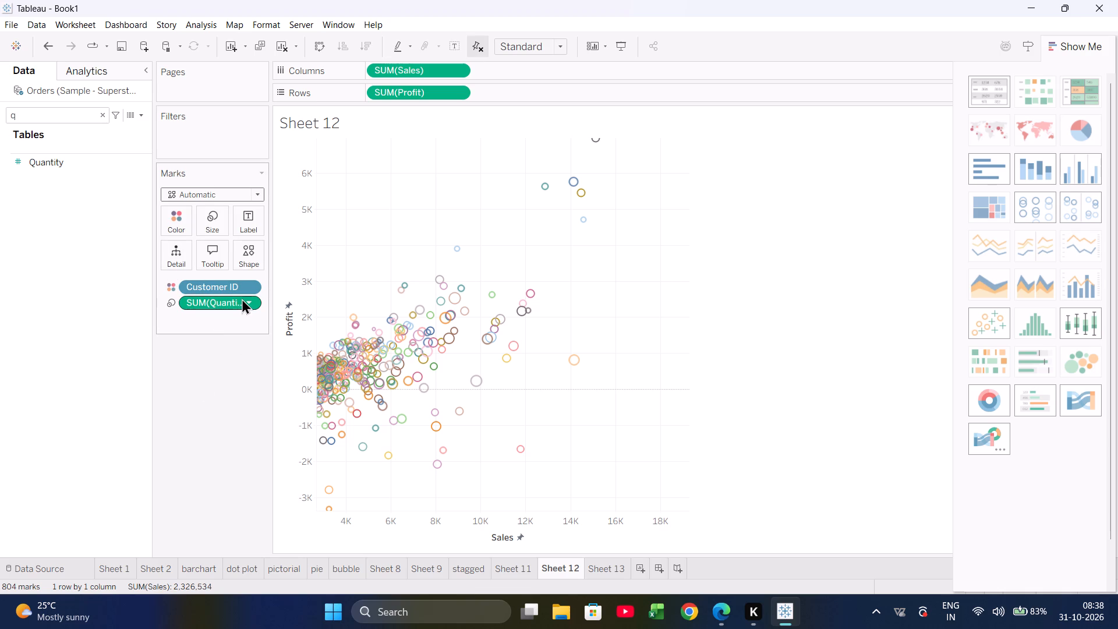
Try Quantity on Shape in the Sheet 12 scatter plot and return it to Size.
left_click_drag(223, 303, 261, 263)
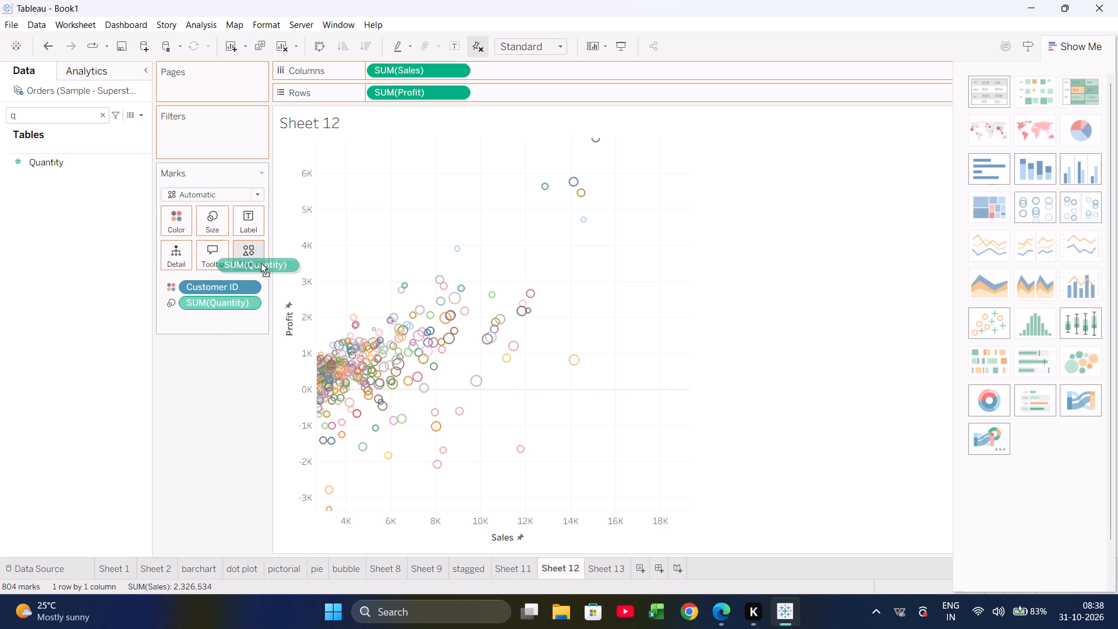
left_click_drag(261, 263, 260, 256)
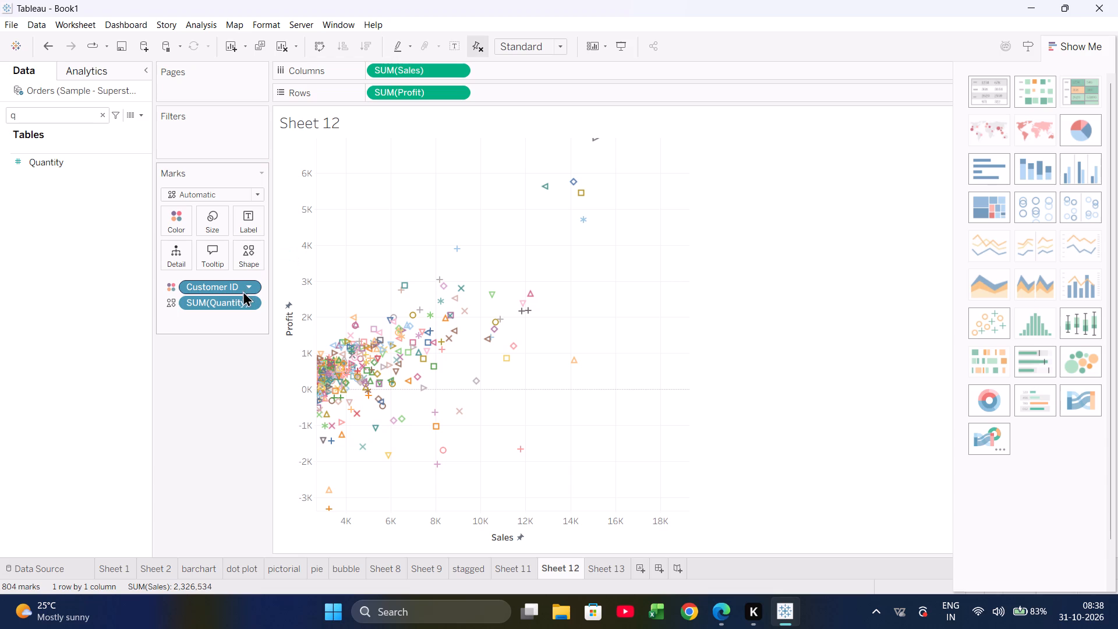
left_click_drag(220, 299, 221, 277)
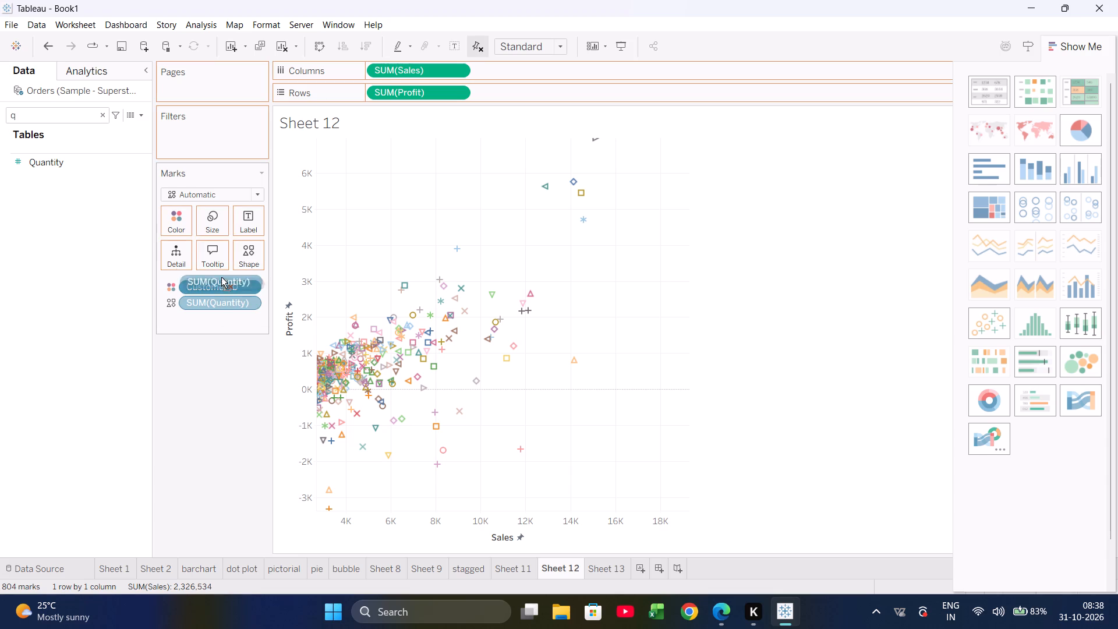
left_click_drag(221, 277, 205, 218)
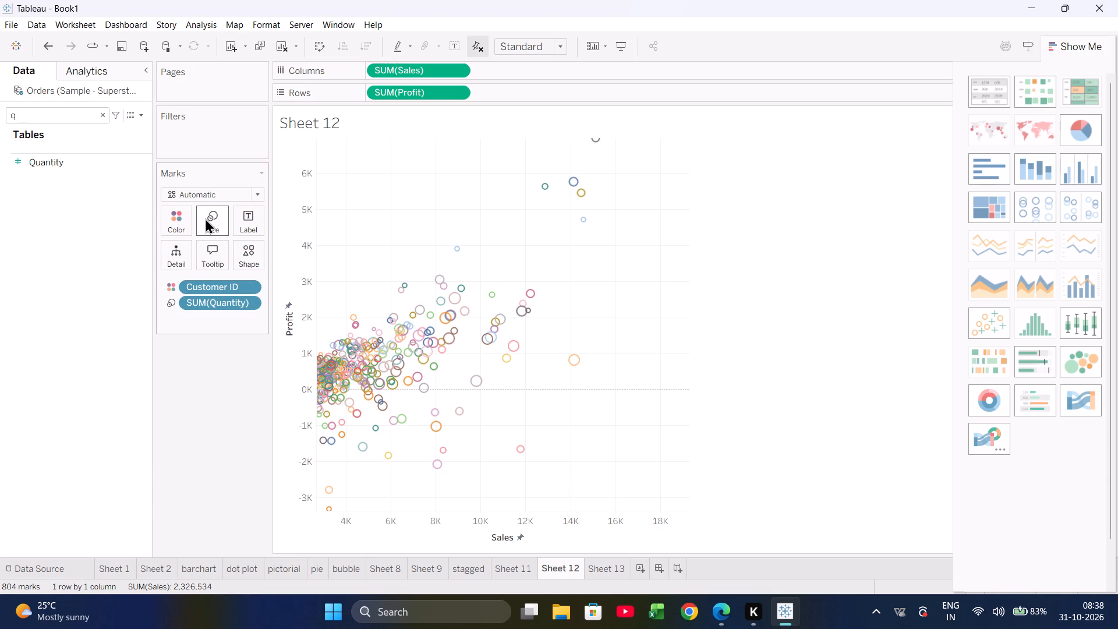
Move Quantity from Size to Detail in the Sheet 12 scatter plot.
left_click_drag(212, 283, 183, 227)
left_click(180, 248)
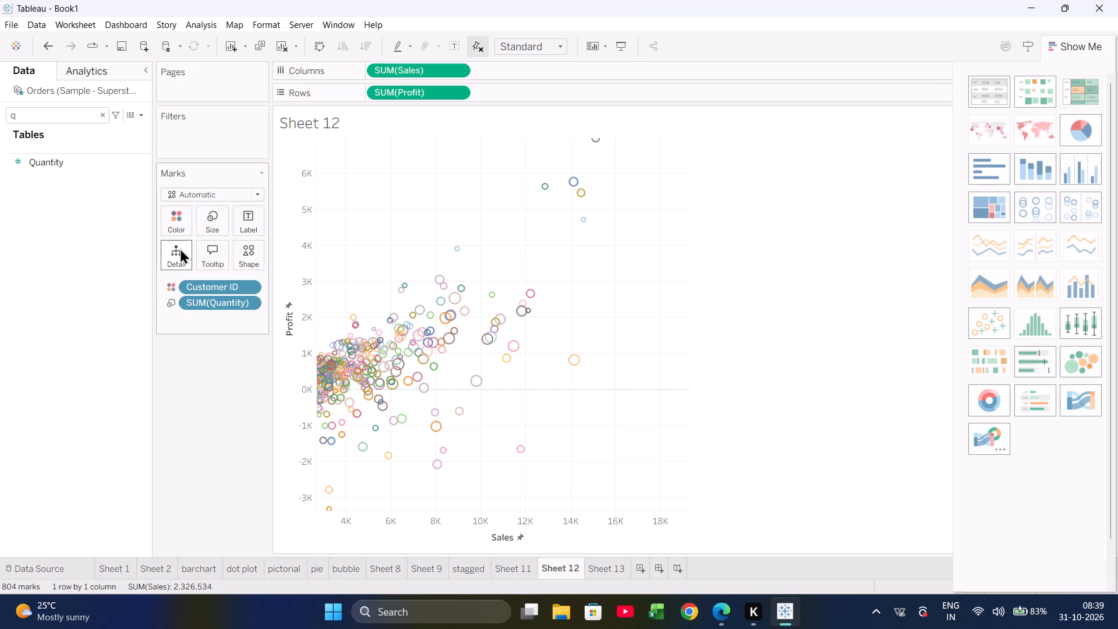
left_click(175, 256)
left_click(175, 256)
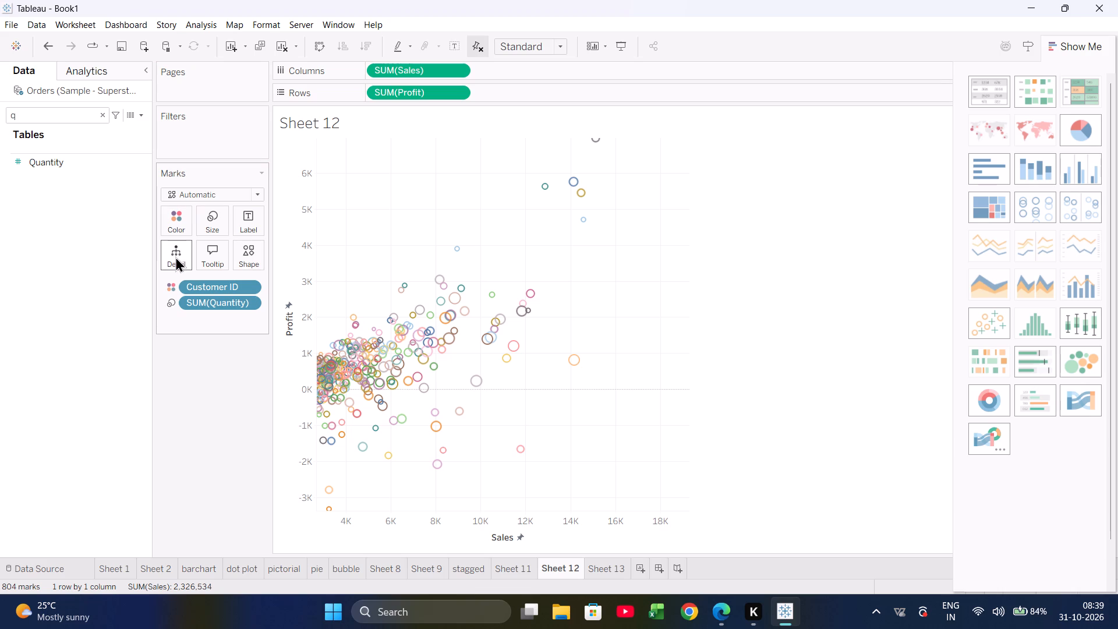
double_click(175, 256)
left_click_drag(200, 304, 179, 256)
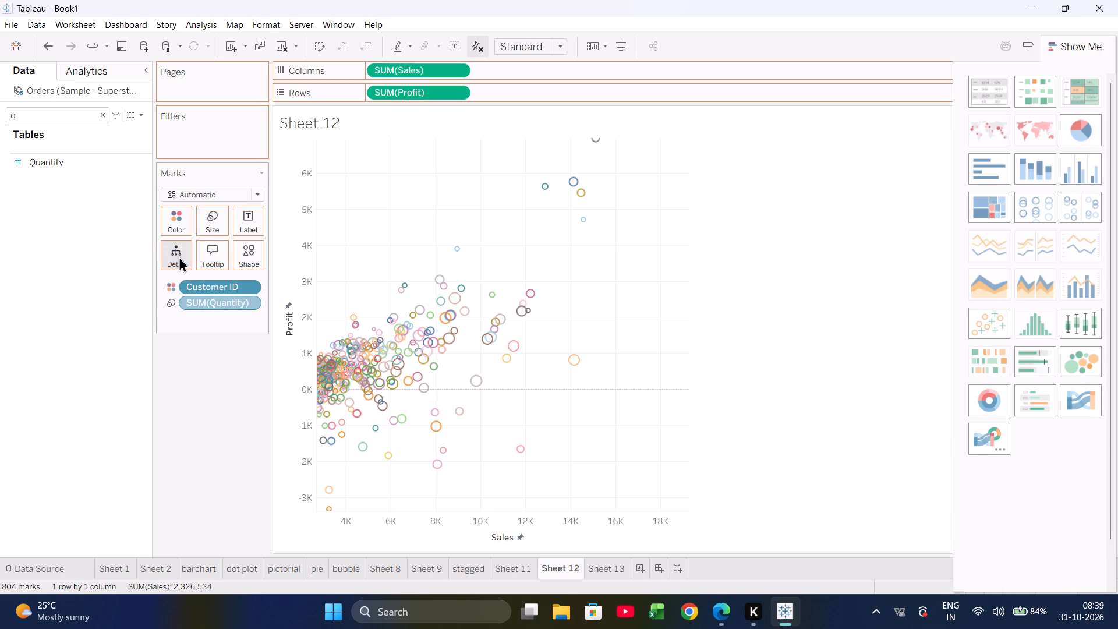
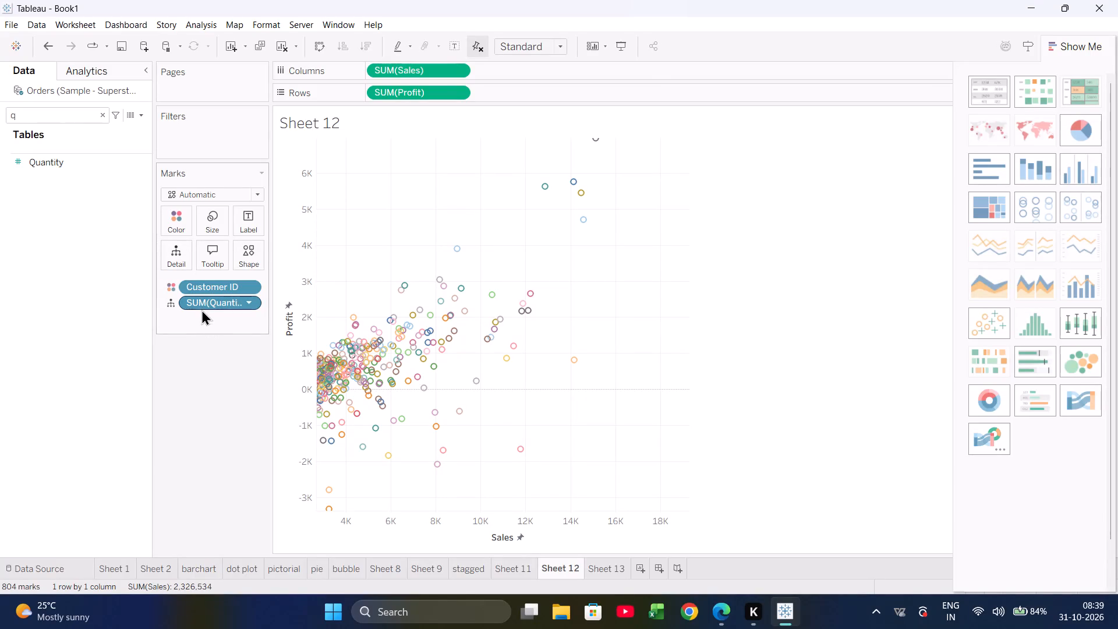
Try Customer ID on Detail in the Sheet 12 scatter plot, and undo back to Customer ID on Color and Quantity on Size.
left_click_drag(205, 305, 187, 264)
left_click_drag(210, 283, 184, 255)
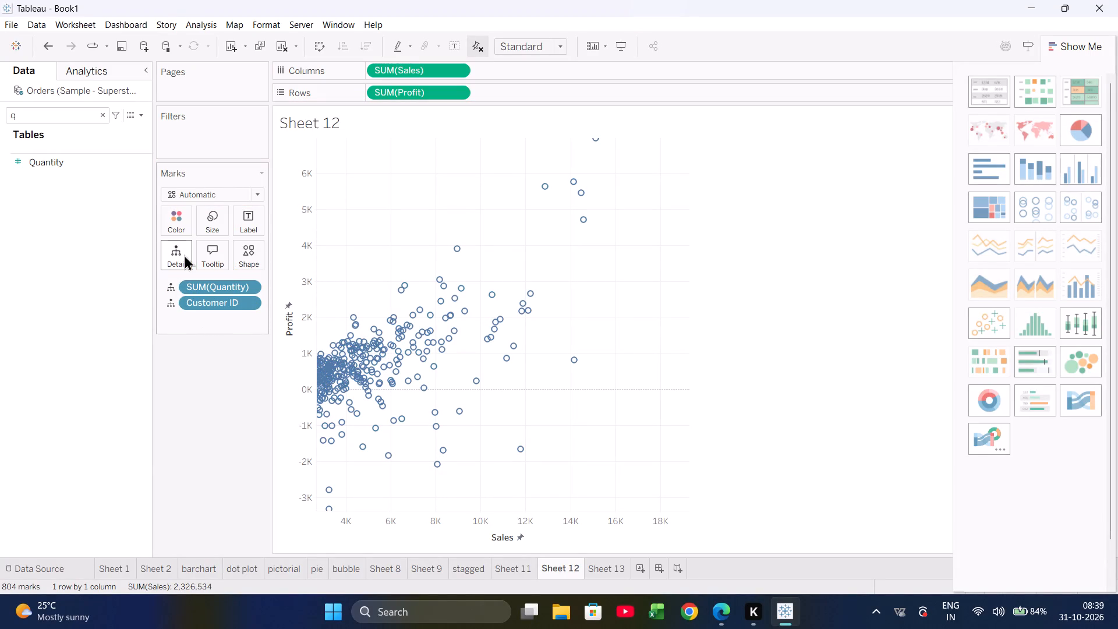
key("ctrl+z")
key("ctrl+z")
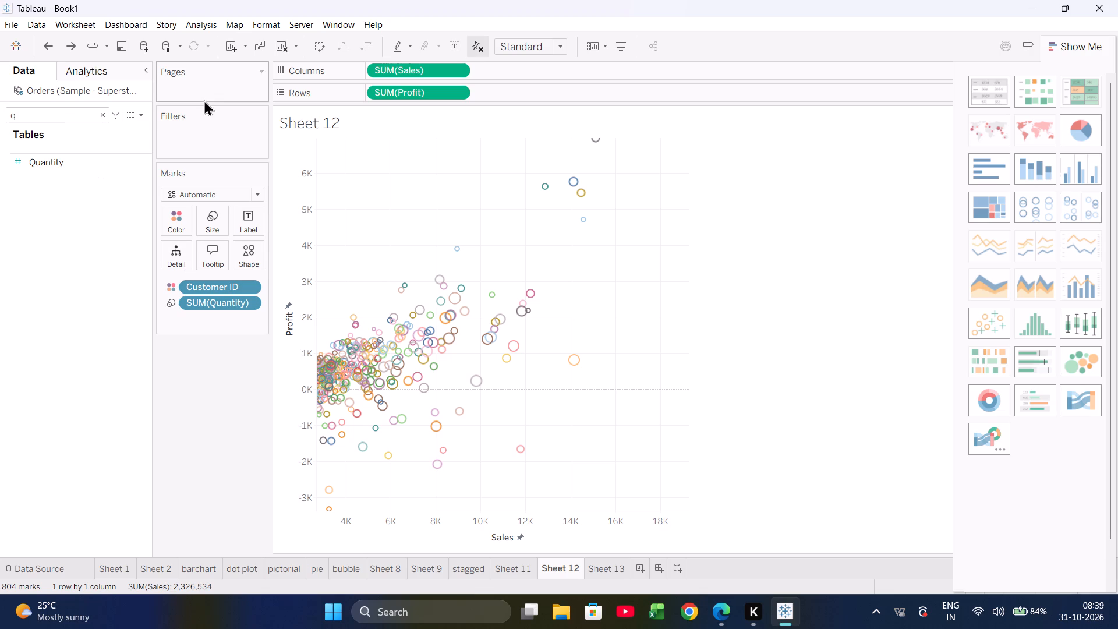
On Sheet 13, search the data fields for "or", place Order Date on Columns and Sales on Rows.
left_click(616, 568)
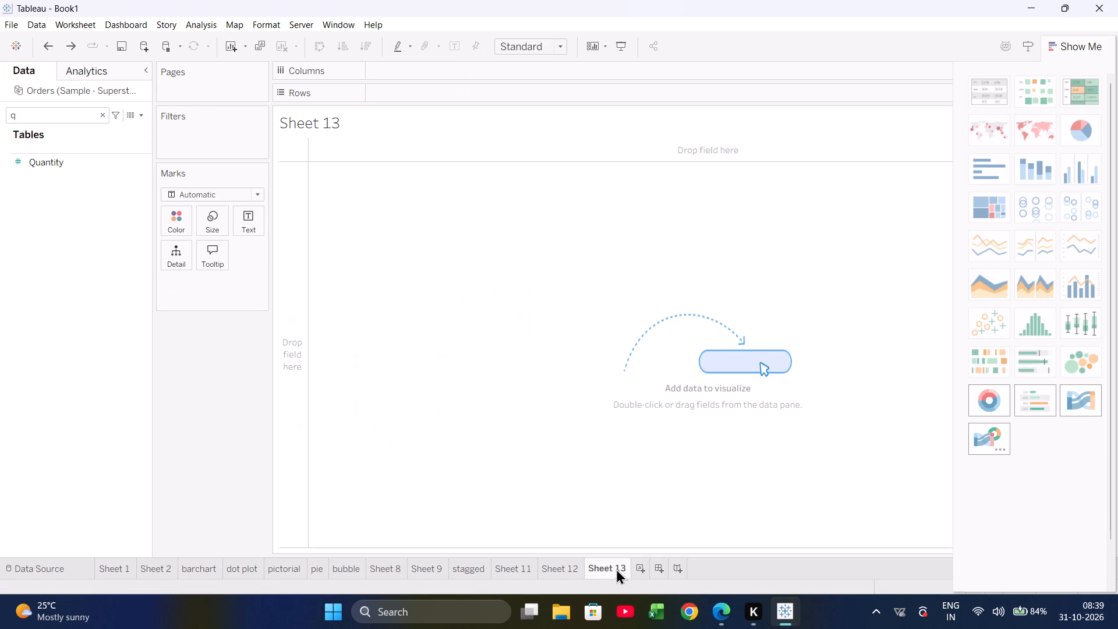
left_click(102, 111)
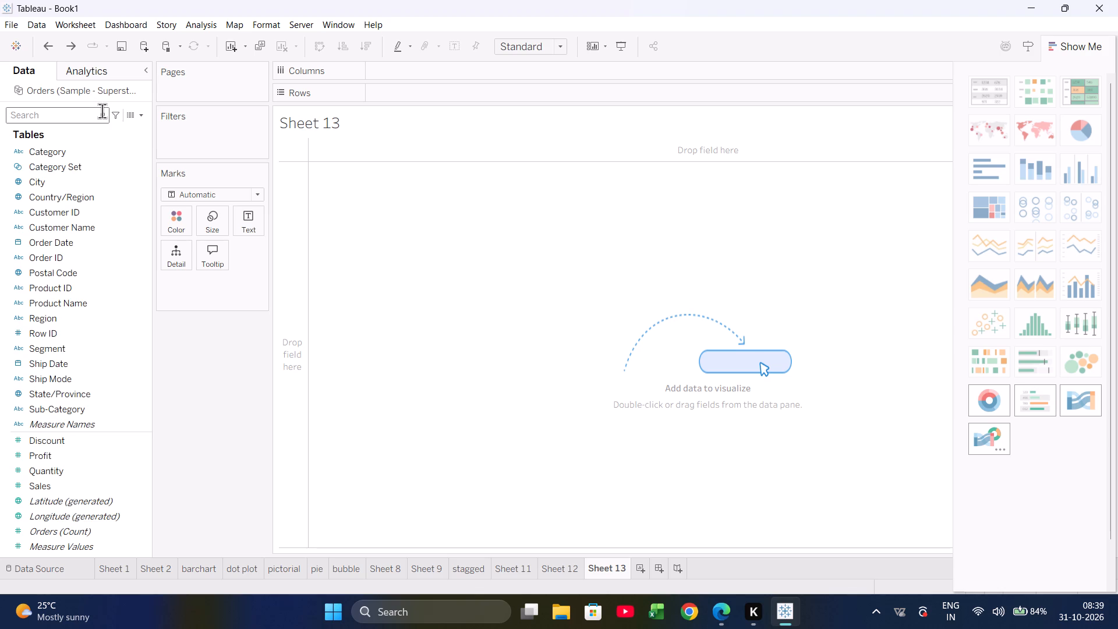
type("or")
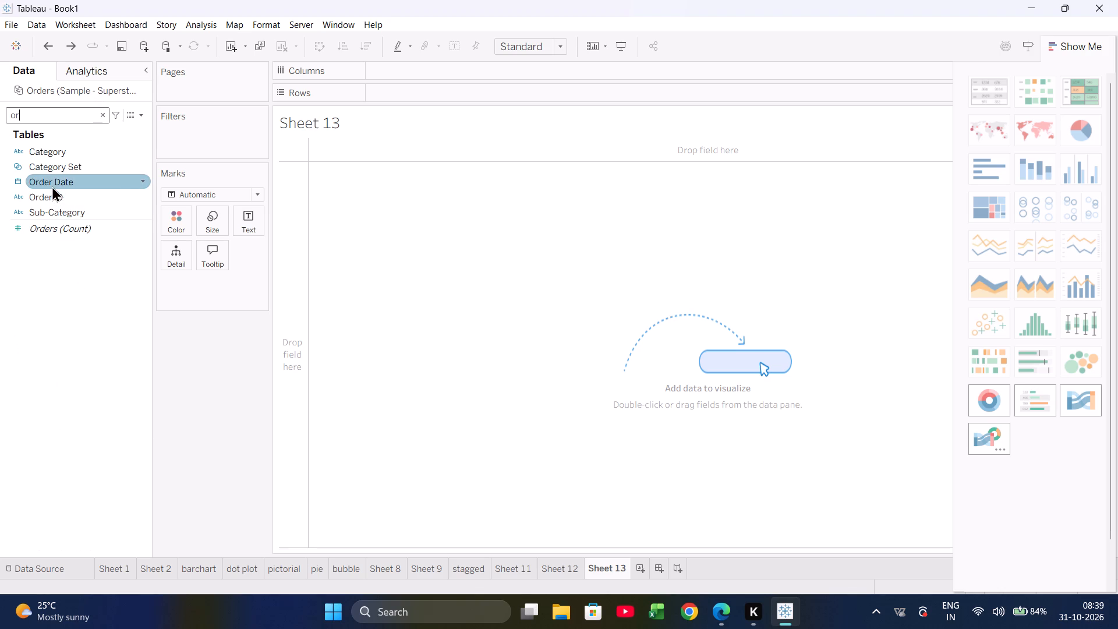
left_click_drag(52, 184, 391, 75)
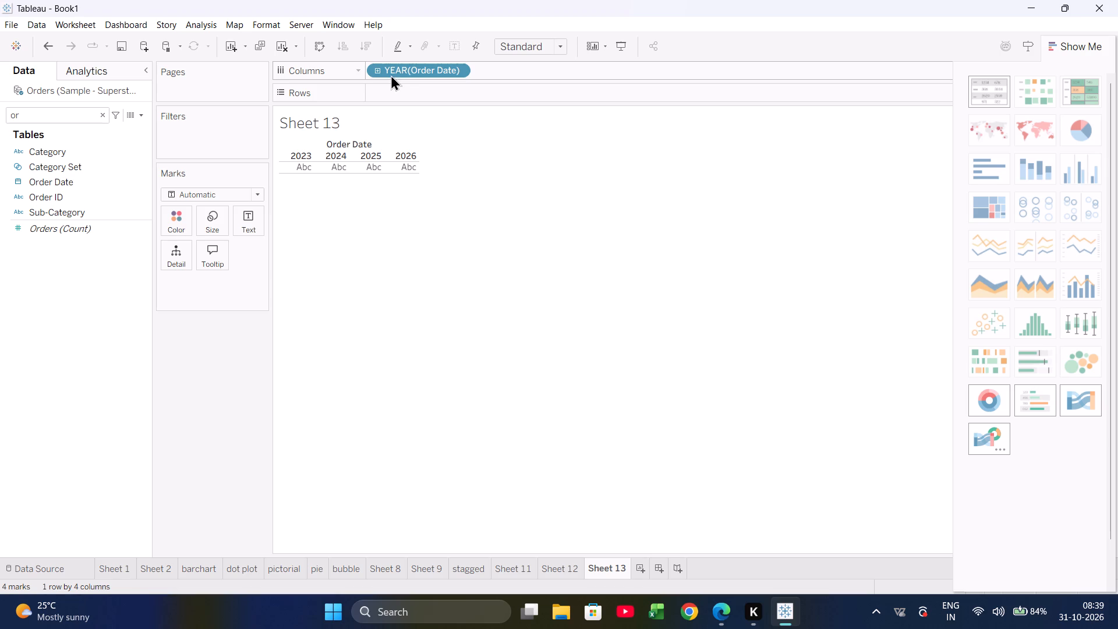
left_click(101, 115)
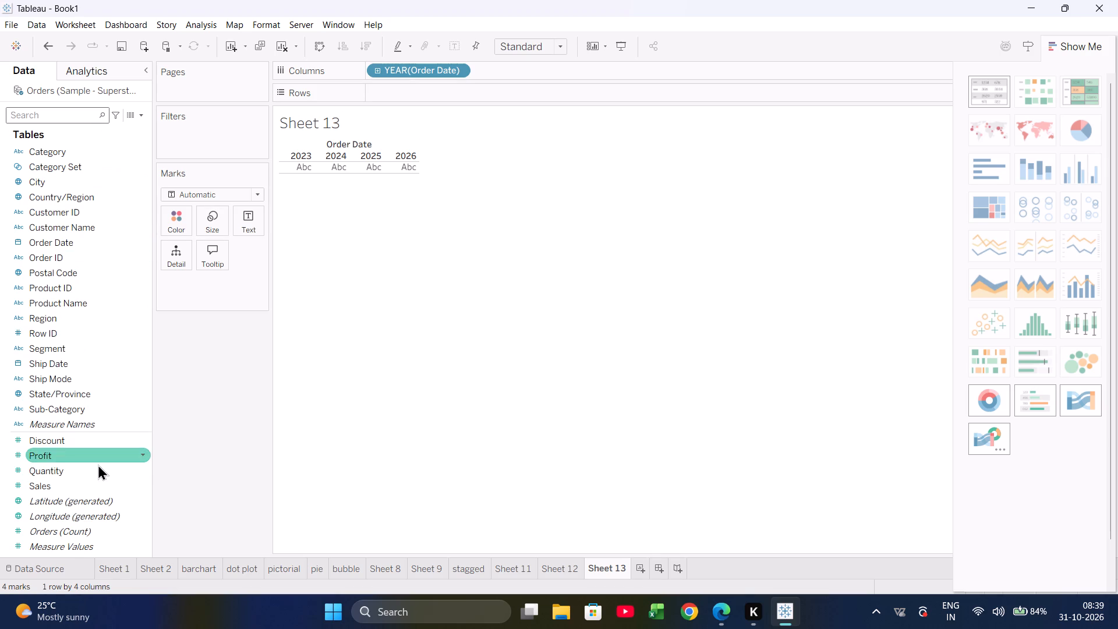
left_click_drag(52, 484, 440, 121)
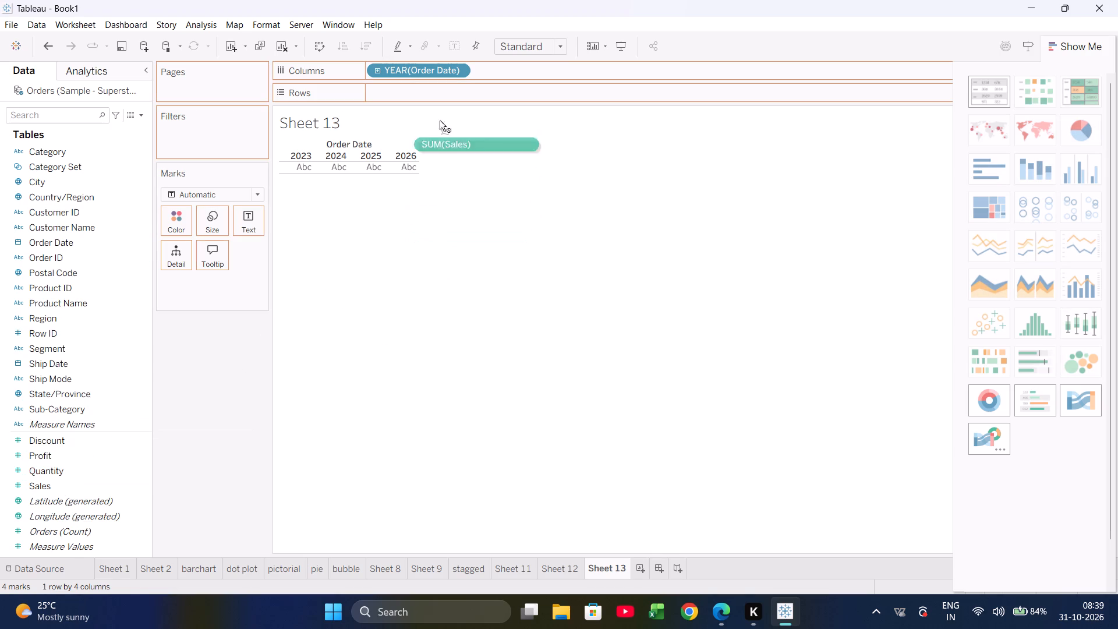
left_click_drag(440, 121, 410, 91)
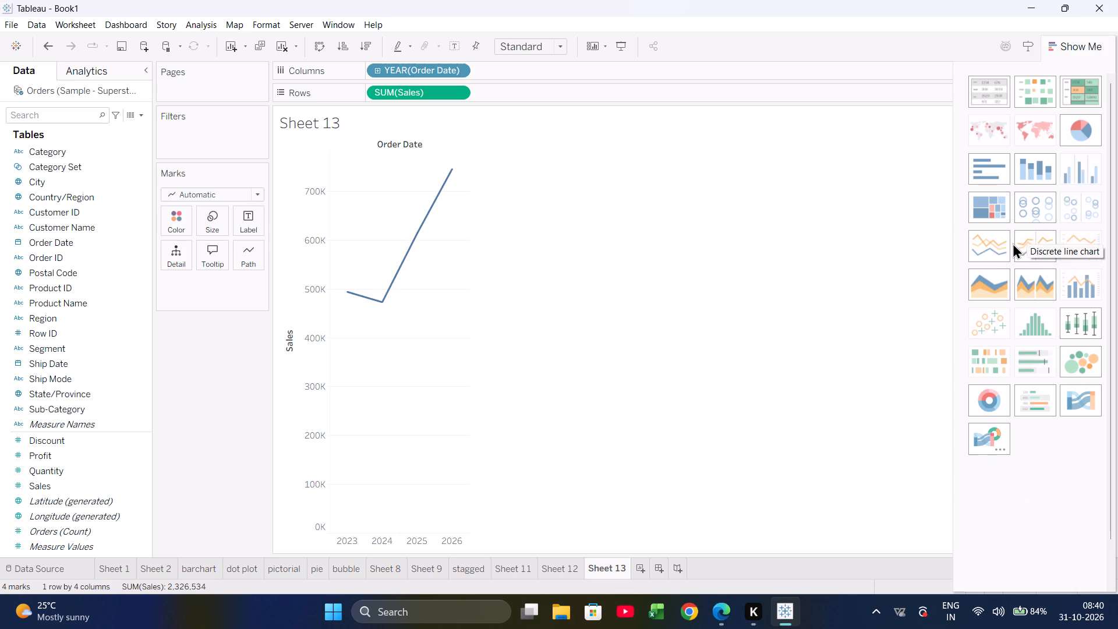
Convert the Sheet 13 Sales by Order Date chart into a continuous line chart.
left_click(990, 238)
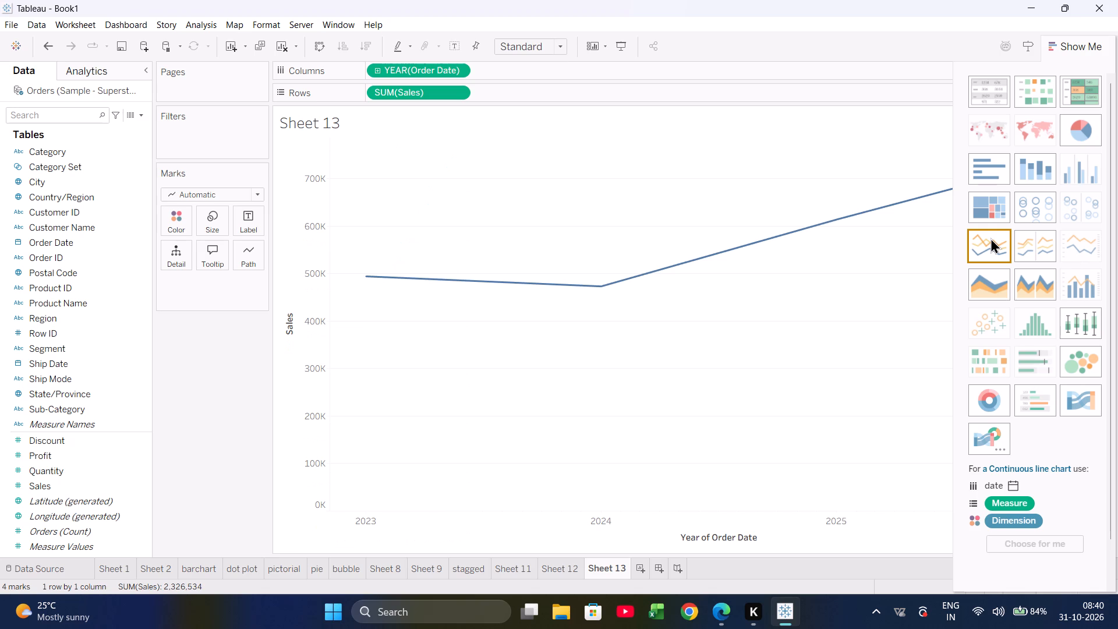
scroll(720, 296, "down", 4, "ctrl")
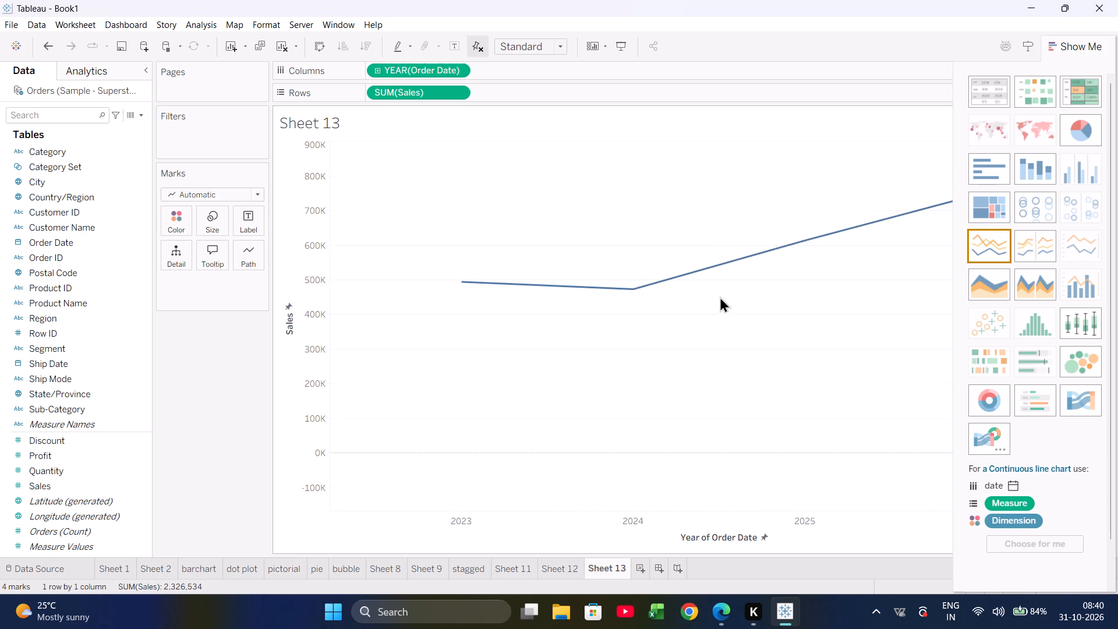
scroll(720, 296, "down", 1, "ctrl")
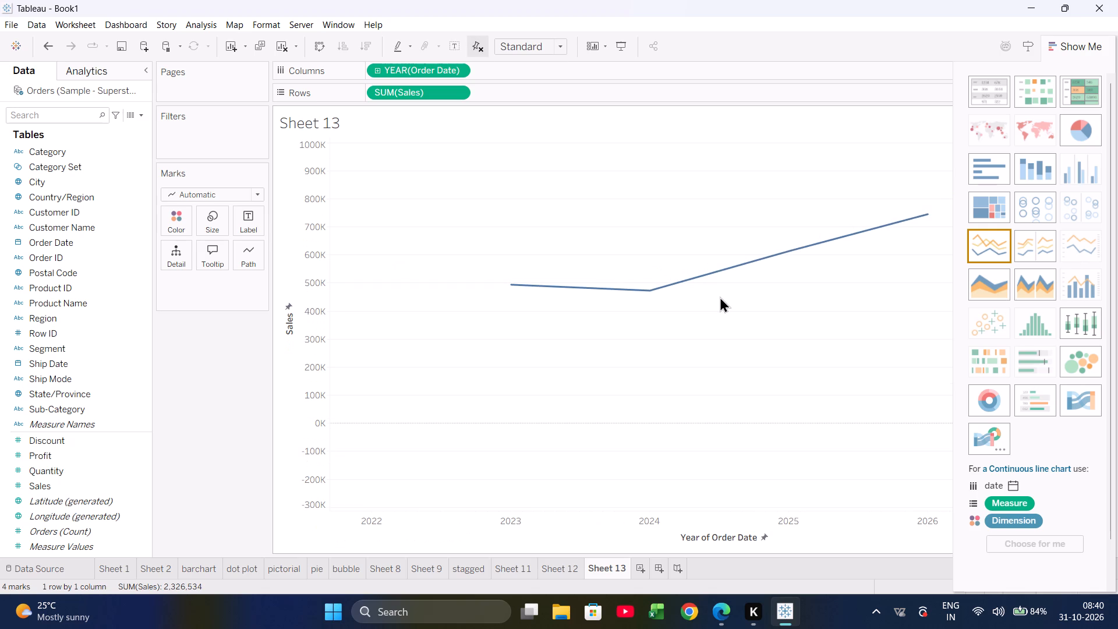
Group Order Date by discrete Month on Sheet 13, trying Quarter before returning to Month.
left_click(464, 69)
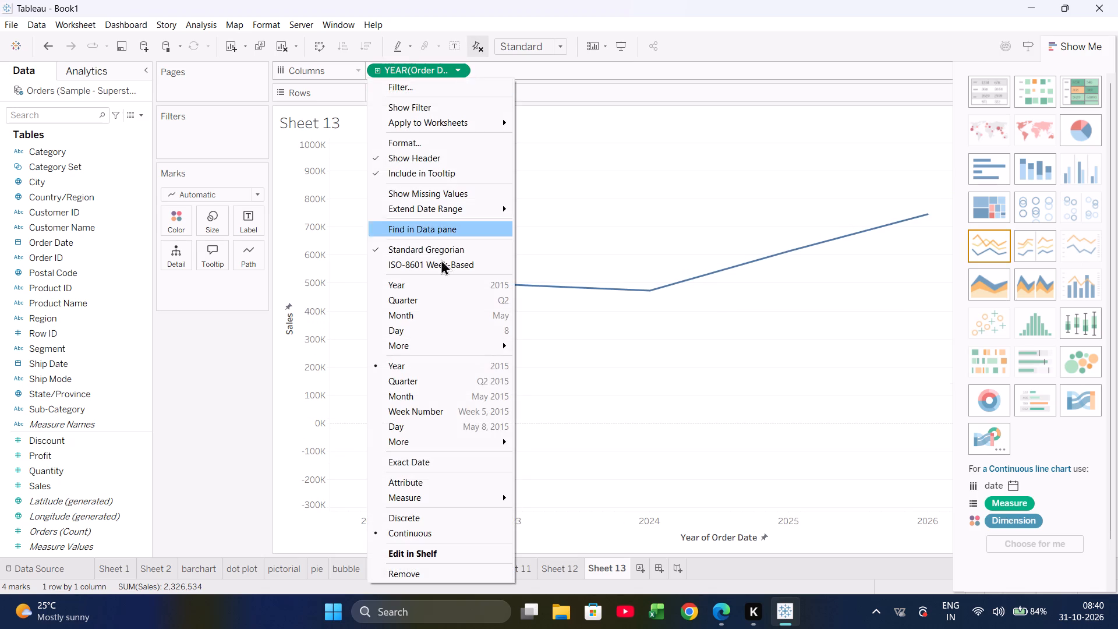
left_click(426, 310)
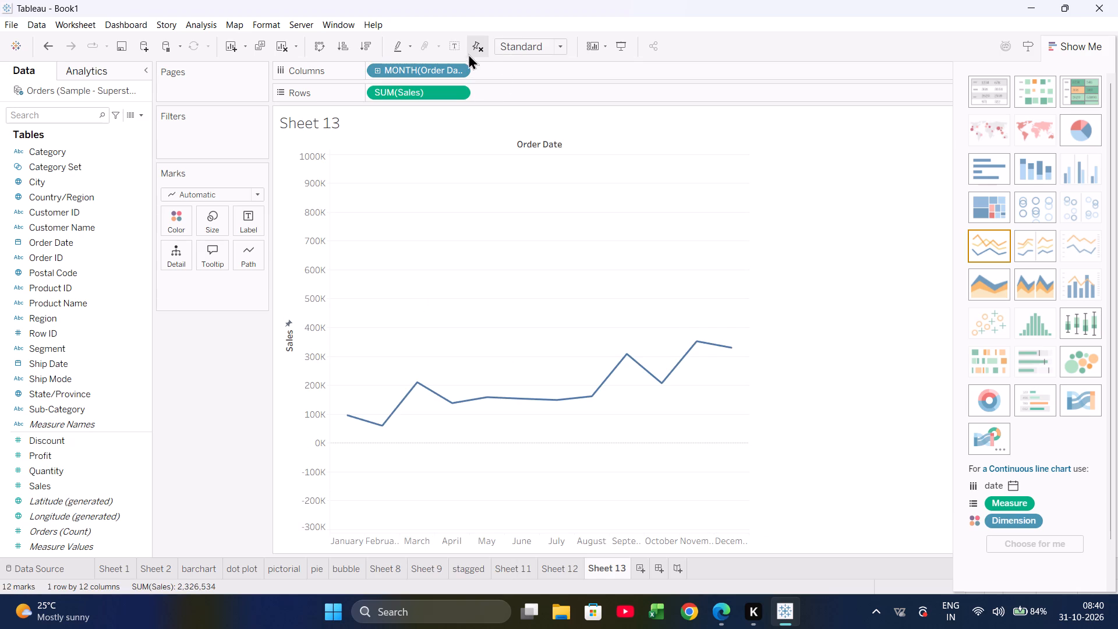
left_click(458, 67)
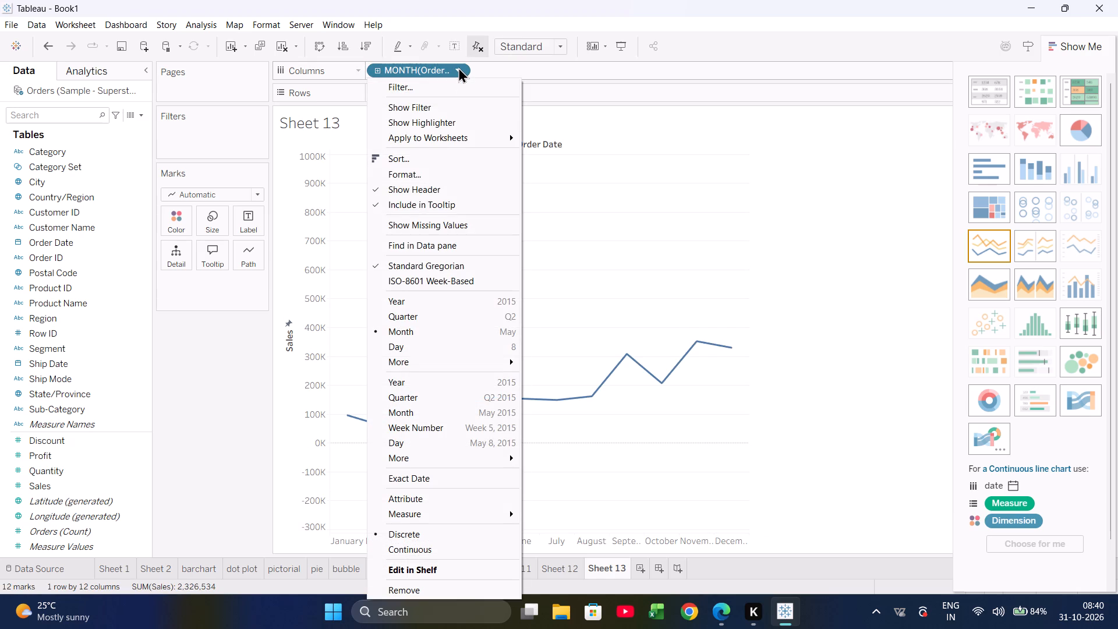
left_click(437, 312)
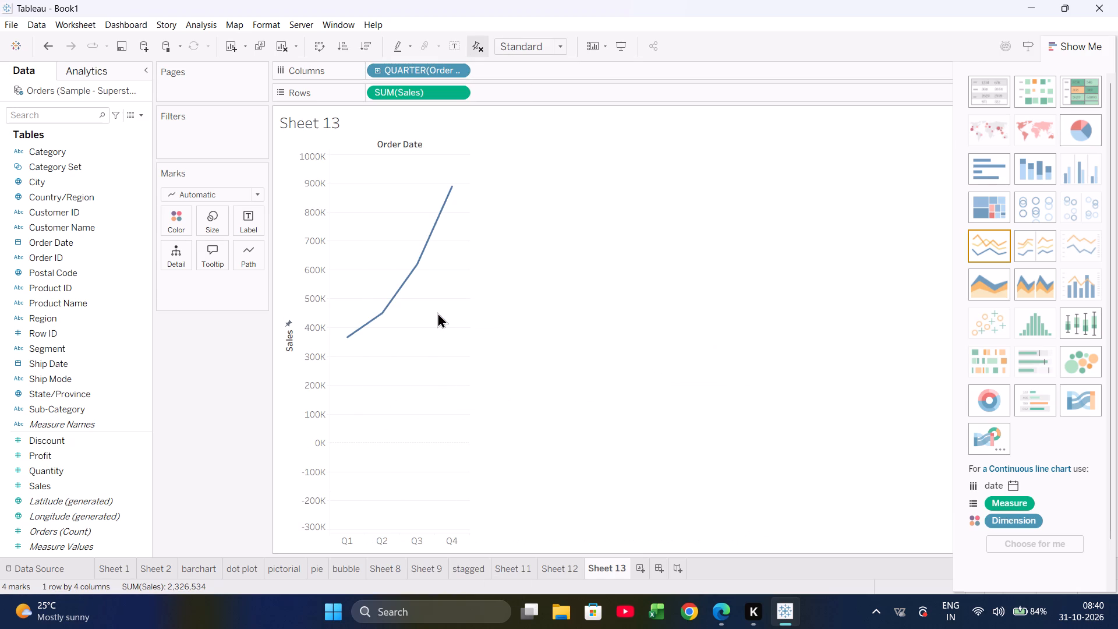
left_click(457, 68)
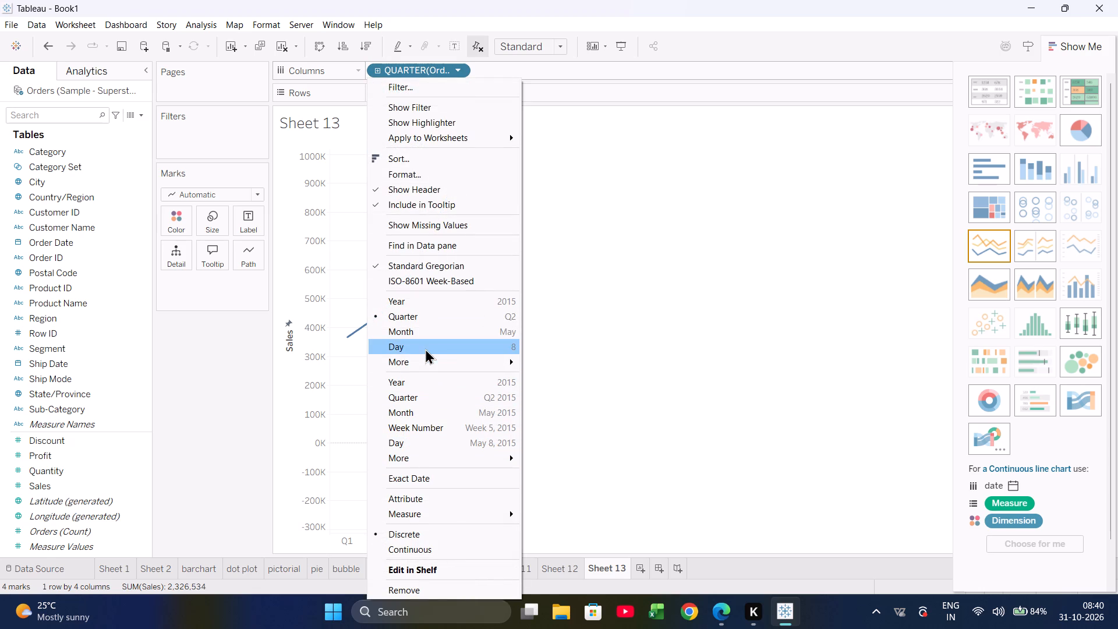
left_click(422, 334)
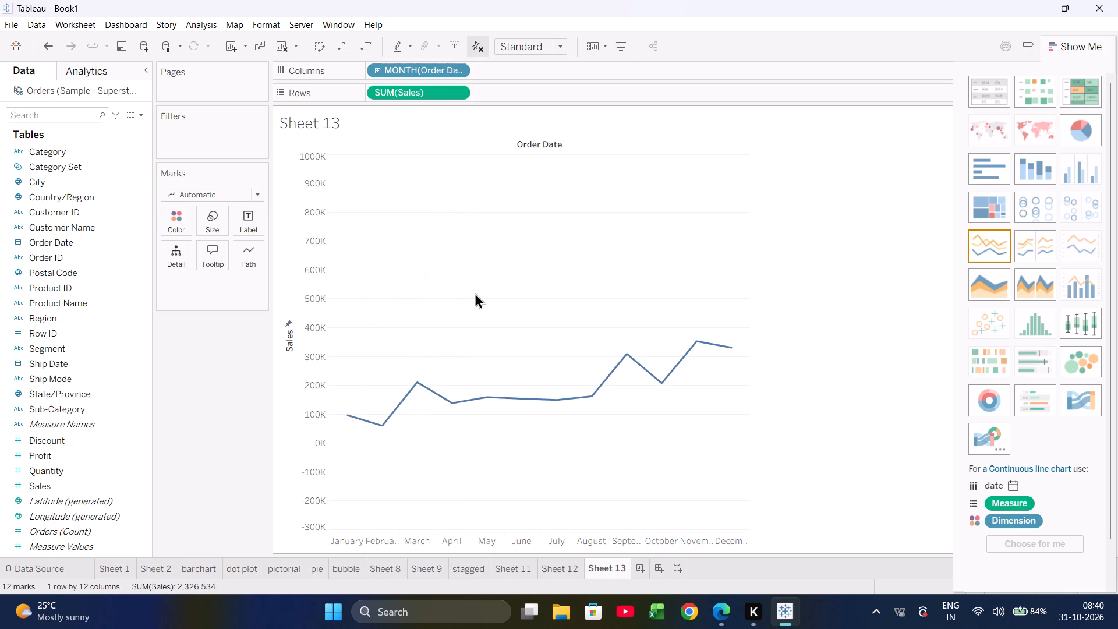
Assign Sales to Color in the Sheet 13 monthly line chart.
scroll(475, 292, "down", 1)
scroll(475, 292, "up", 2)
scroll(508, 351, "up", 1, "ctrl")
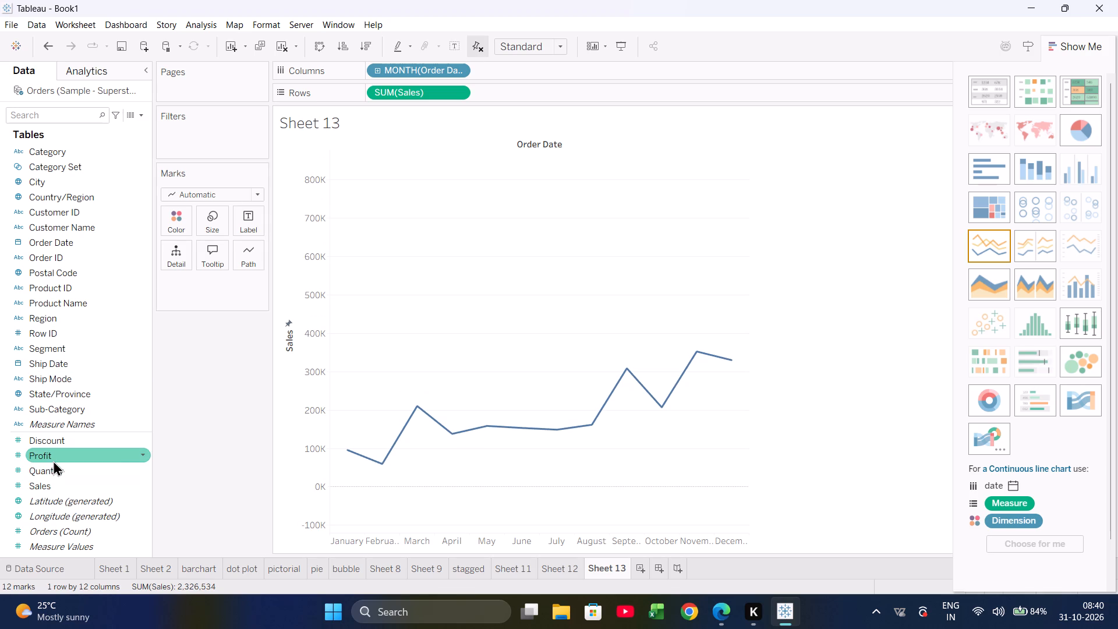
left_click_drag(56, 478, 91, 275)
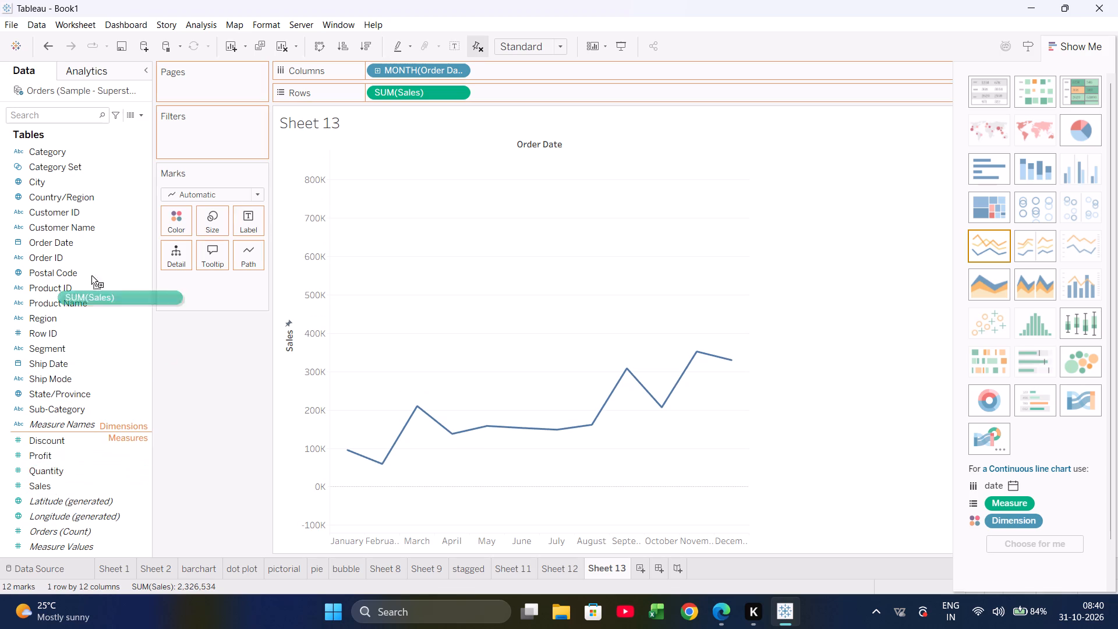
left_click_drag(91, 275, 162, 209)
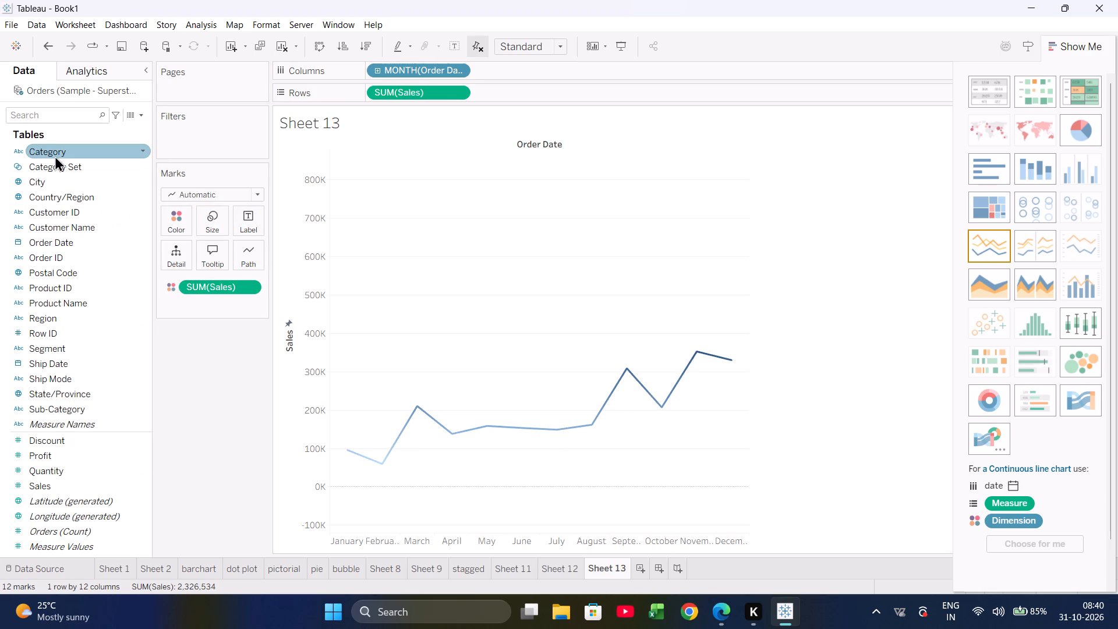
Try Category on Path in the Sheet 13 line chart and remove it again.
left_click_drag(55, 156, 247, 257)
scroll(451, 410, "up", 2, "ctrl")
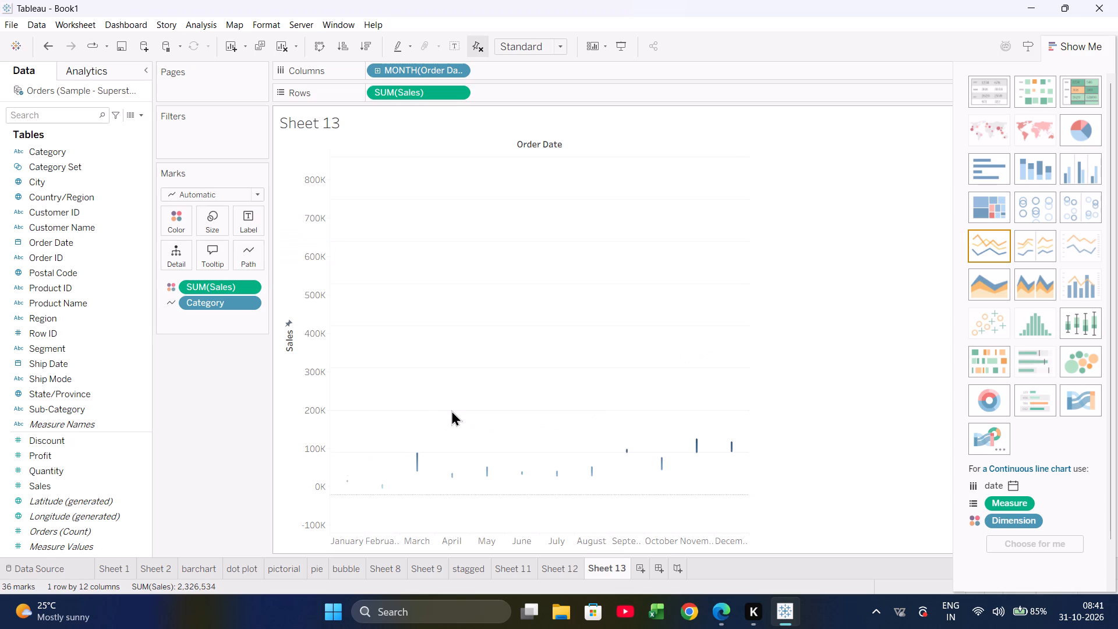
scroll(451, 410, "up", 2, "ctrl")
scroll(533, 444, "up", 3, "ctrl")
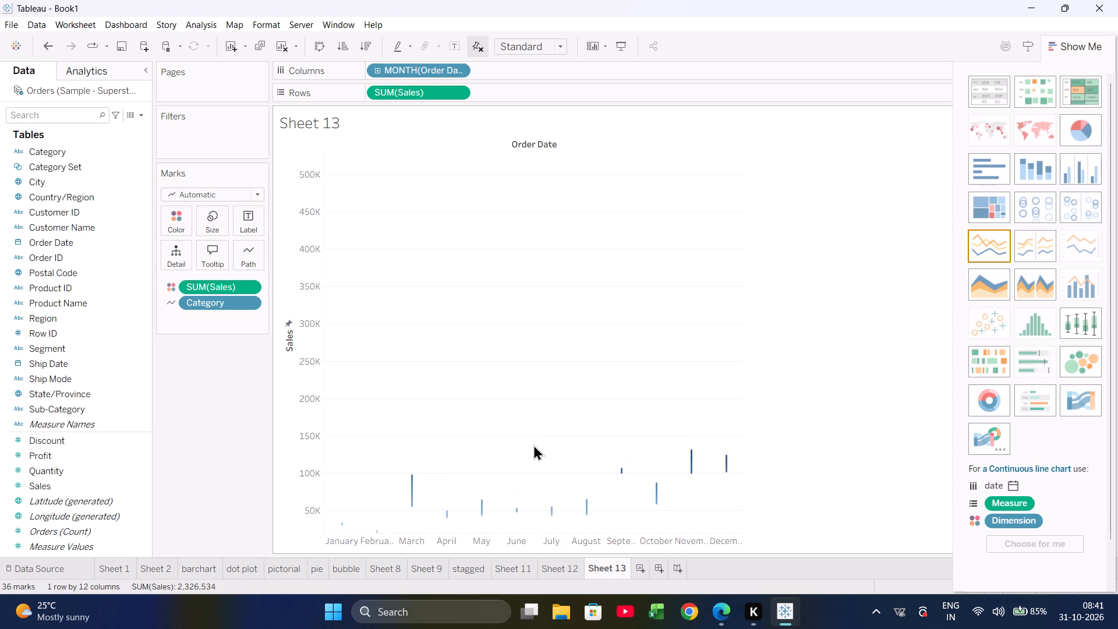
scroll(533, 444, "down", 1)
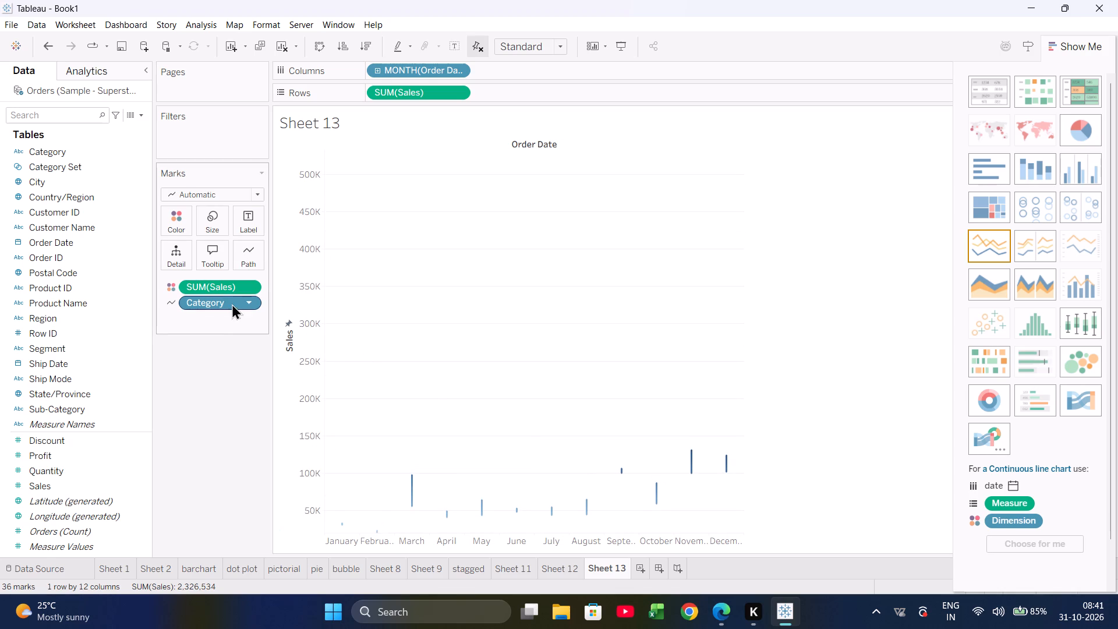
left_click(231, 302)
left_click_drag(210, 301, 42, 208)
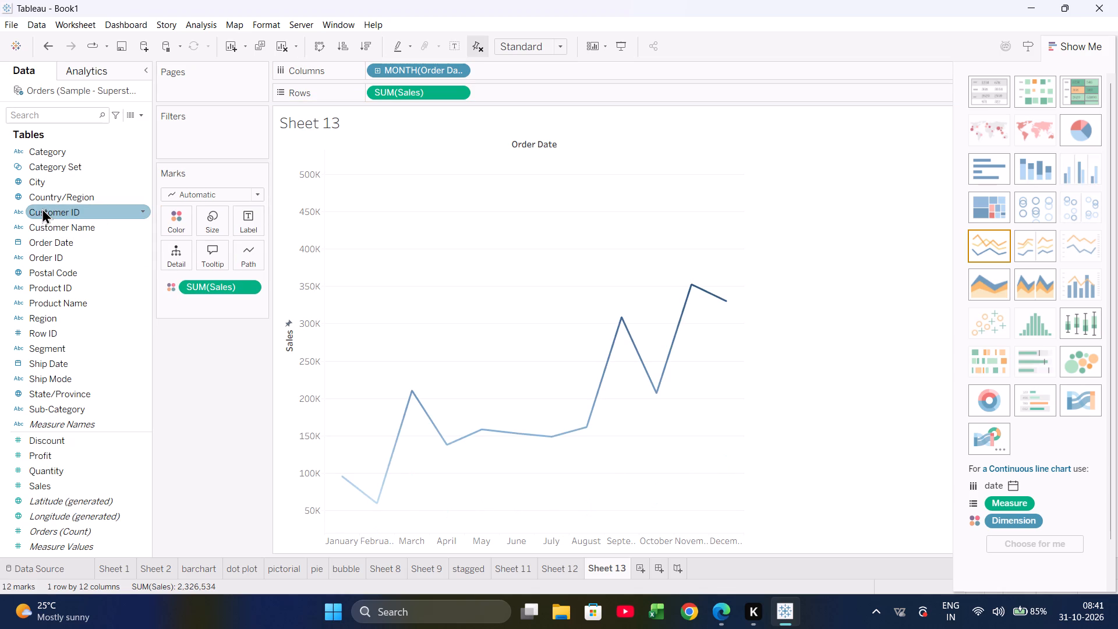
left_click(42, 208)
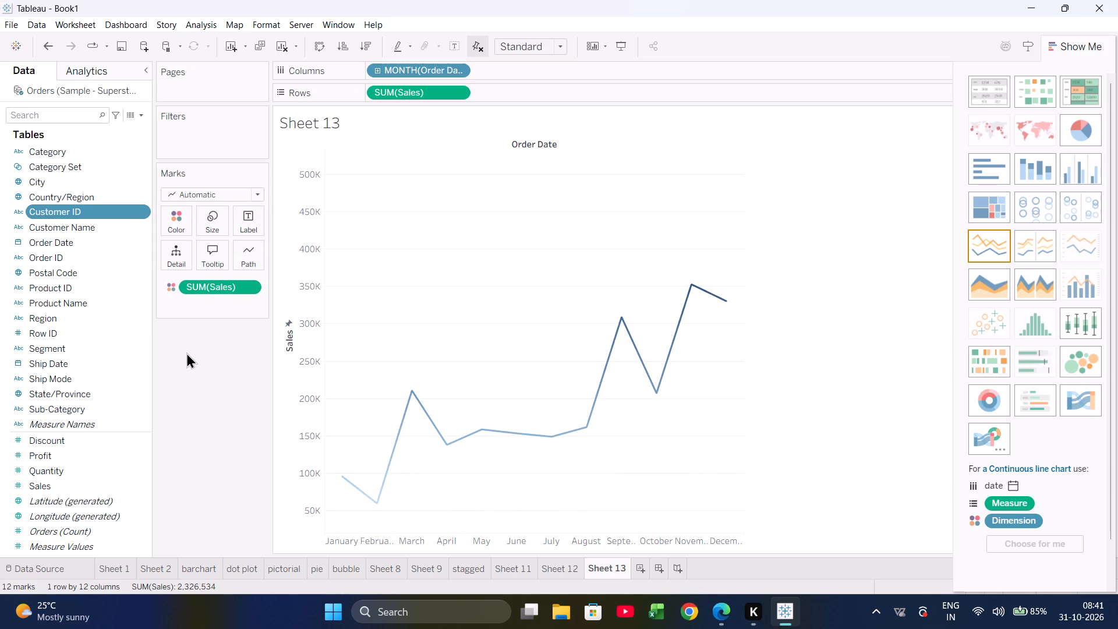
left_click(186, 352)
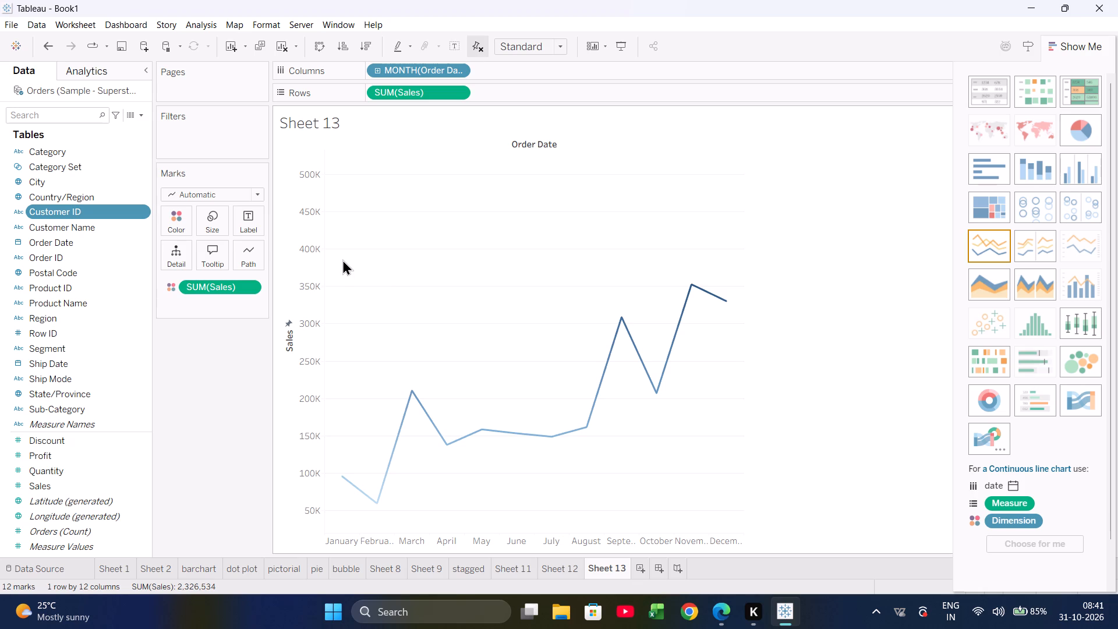
Create a new worksheet, Sheet 14, search the data fields for "pro" and place Profit on Columns.
left_click(643, 571)
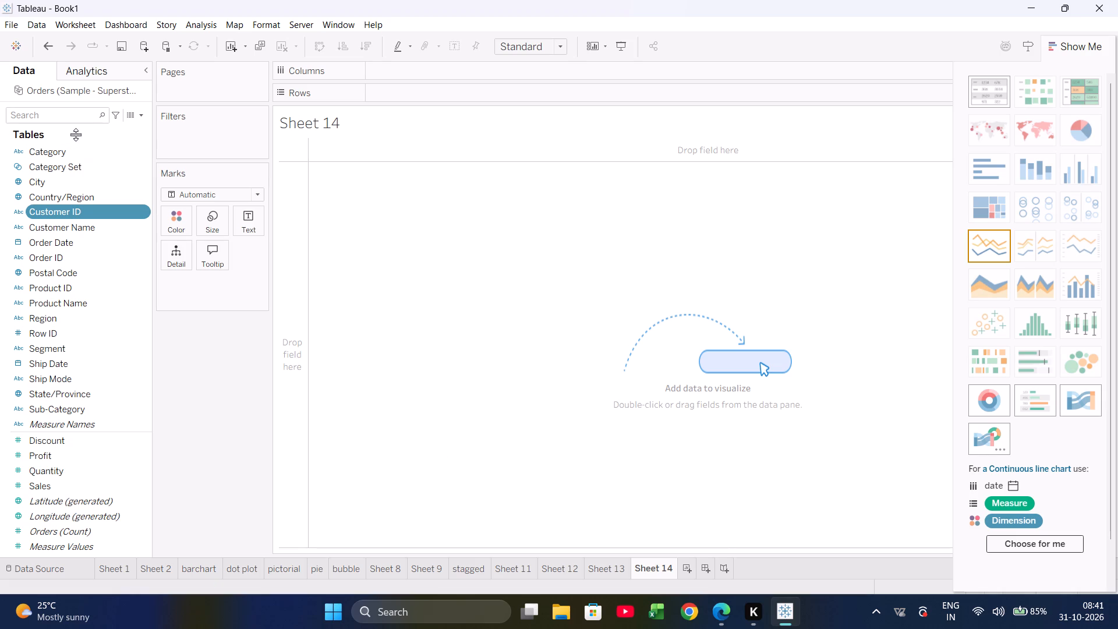
left_click(91, 121)
type("pro")
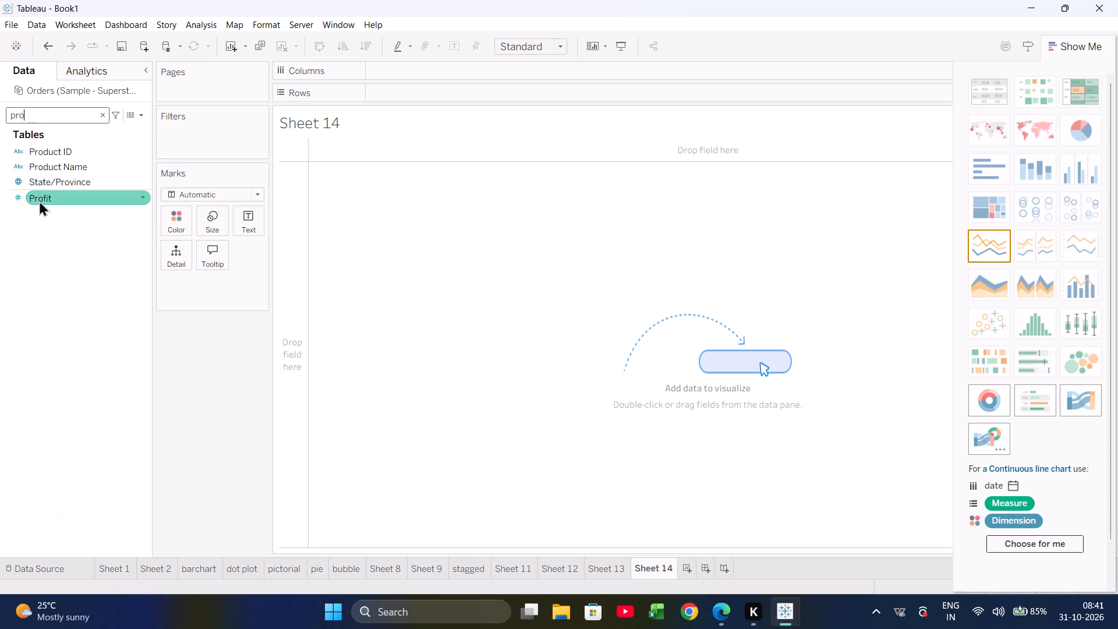
left_click_drag(36, 193, 384, 63)
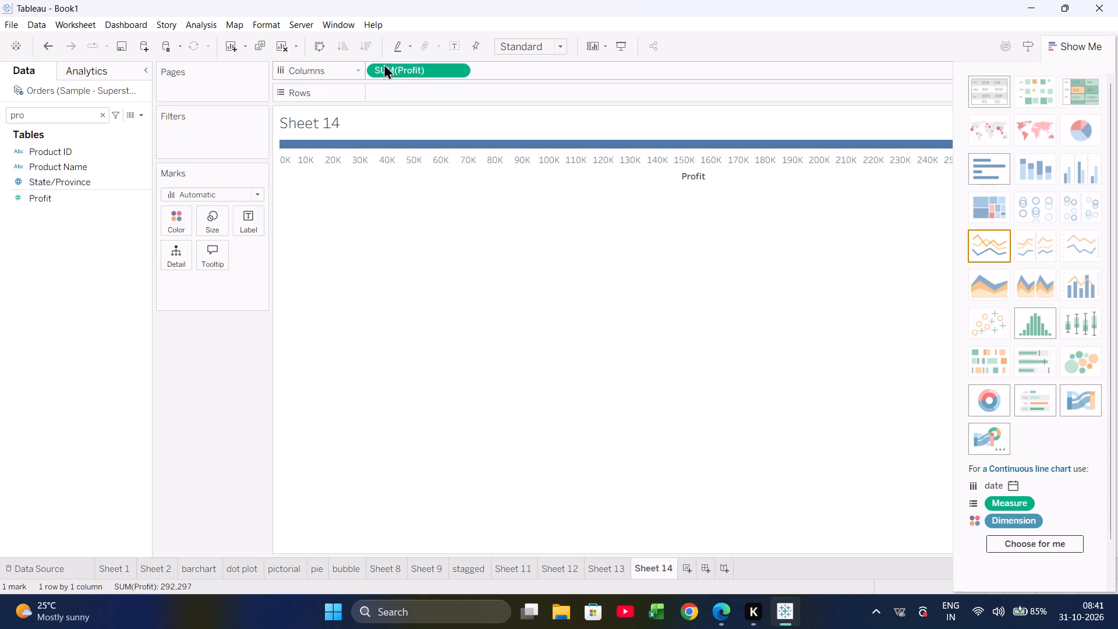
left_click(455, 69)
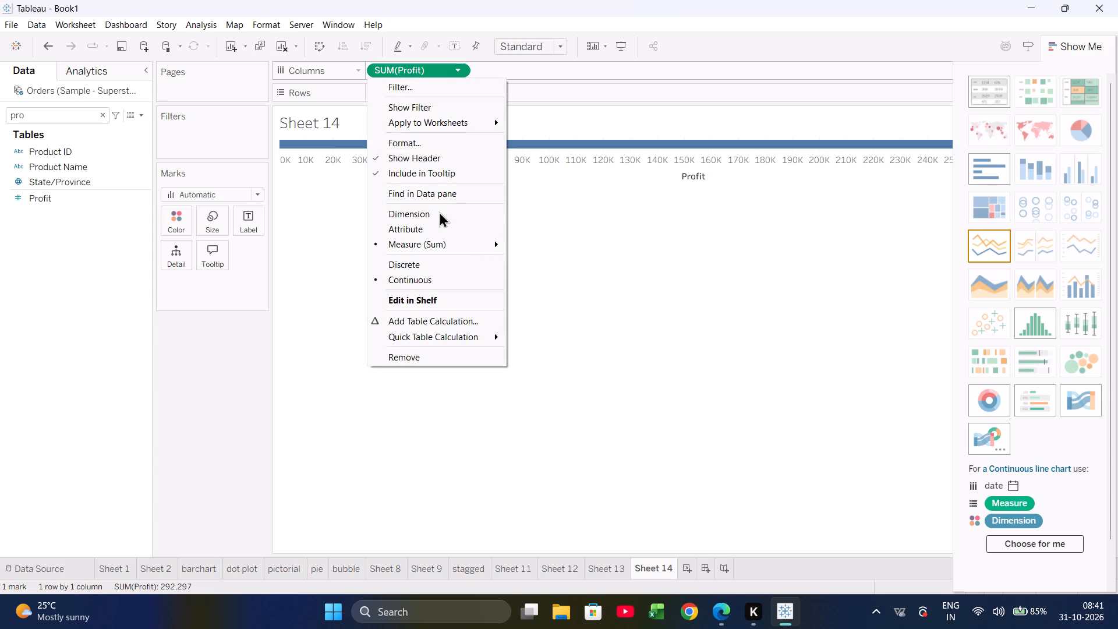
left_click(330, 264)
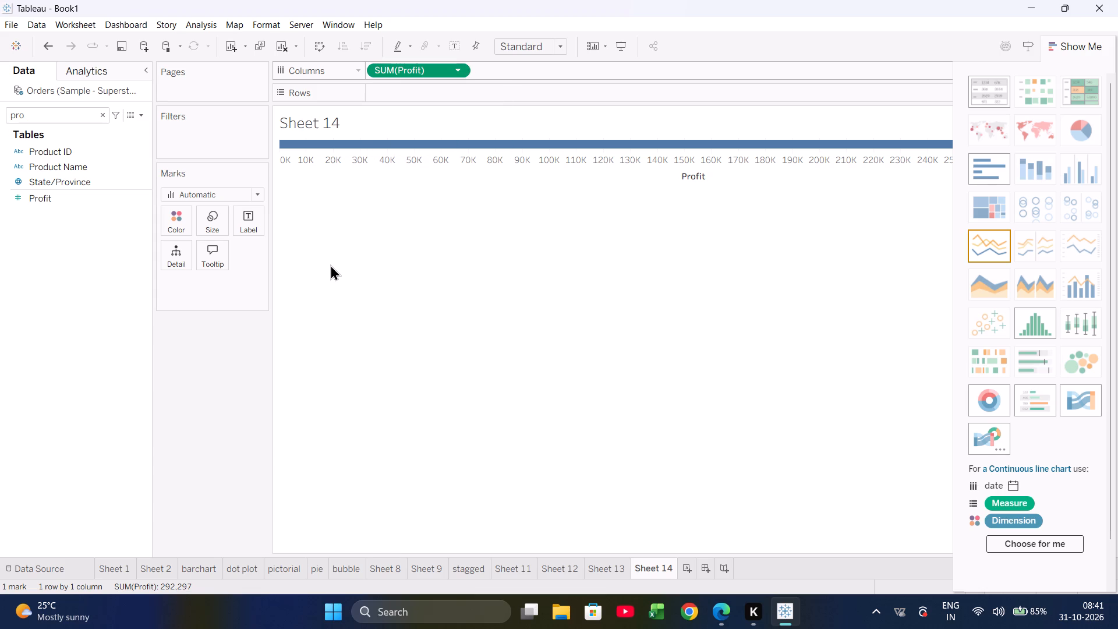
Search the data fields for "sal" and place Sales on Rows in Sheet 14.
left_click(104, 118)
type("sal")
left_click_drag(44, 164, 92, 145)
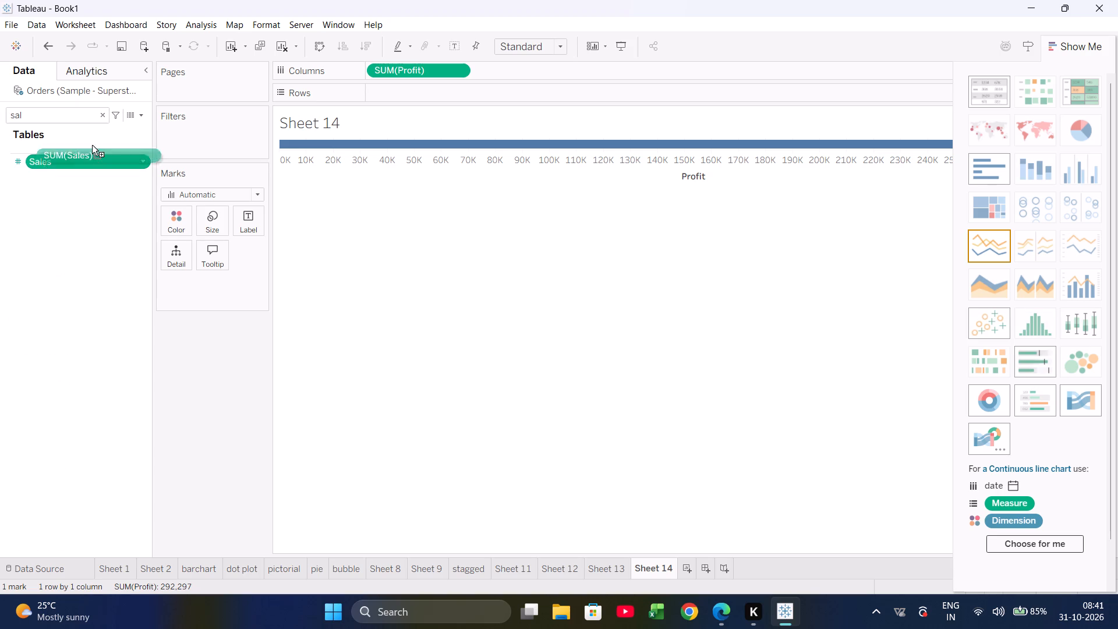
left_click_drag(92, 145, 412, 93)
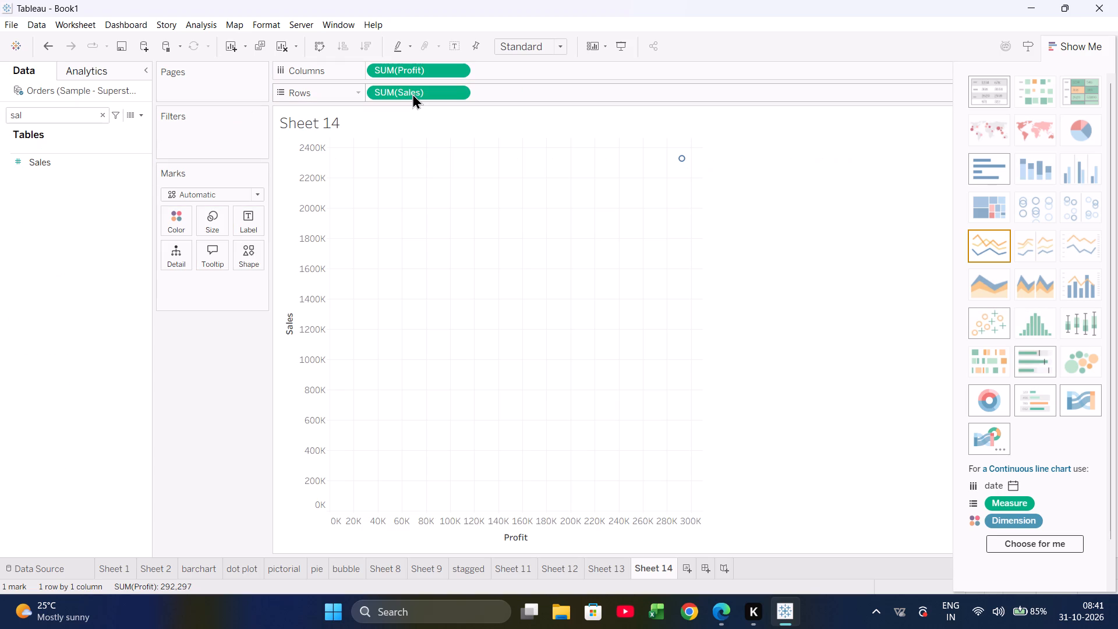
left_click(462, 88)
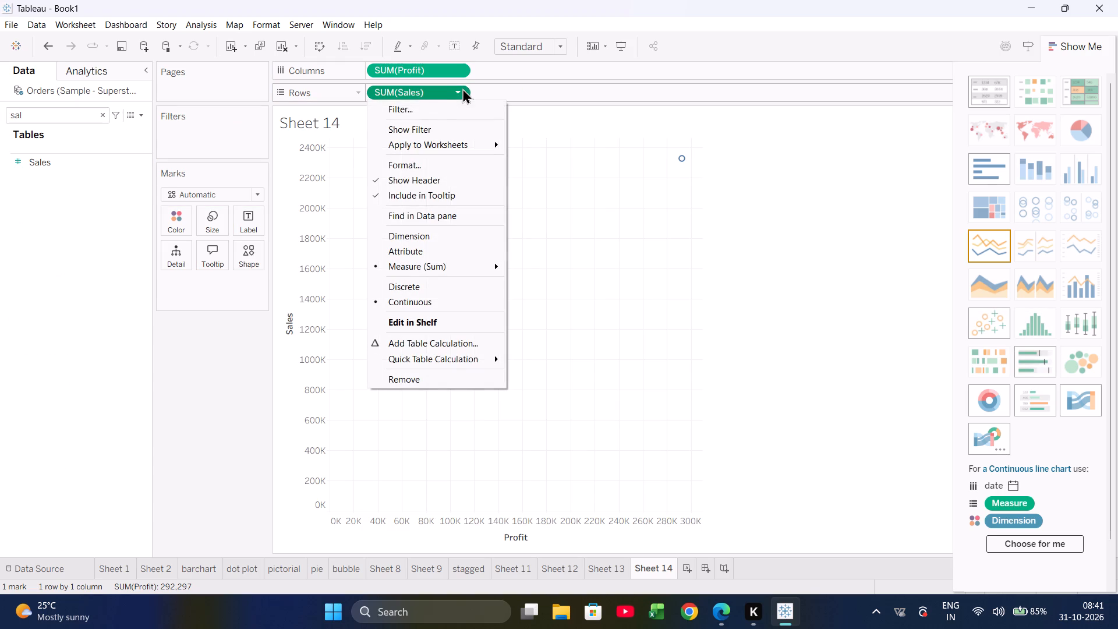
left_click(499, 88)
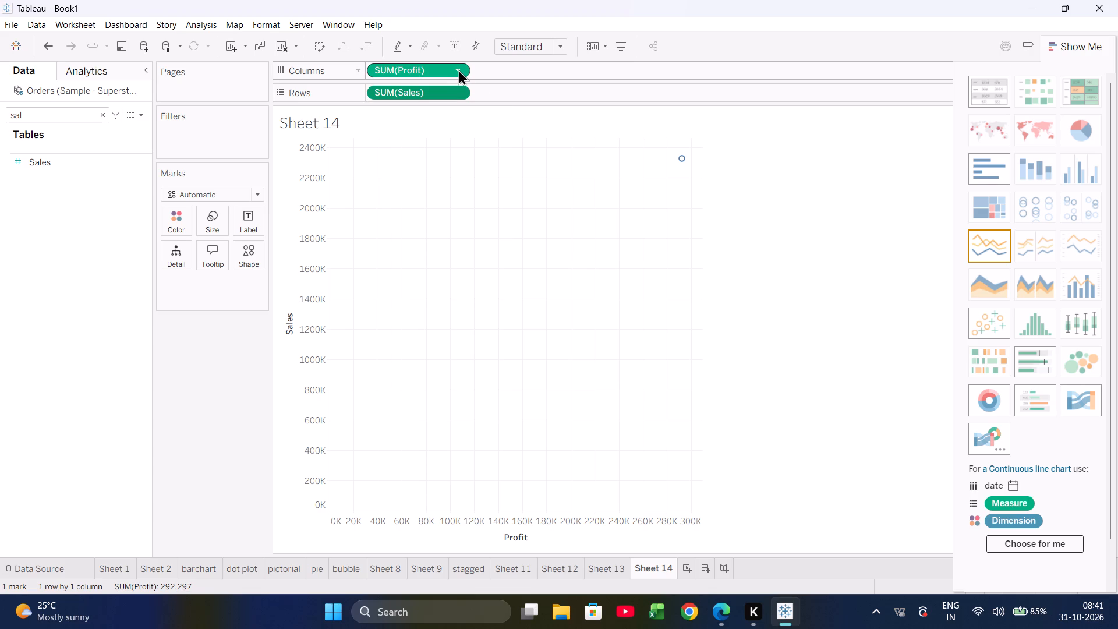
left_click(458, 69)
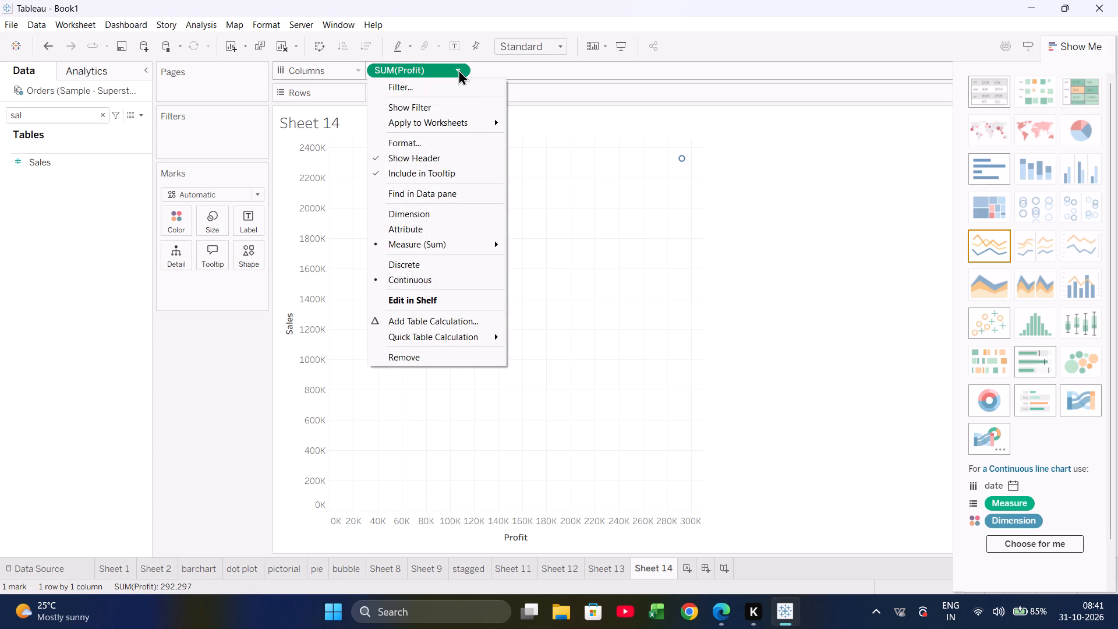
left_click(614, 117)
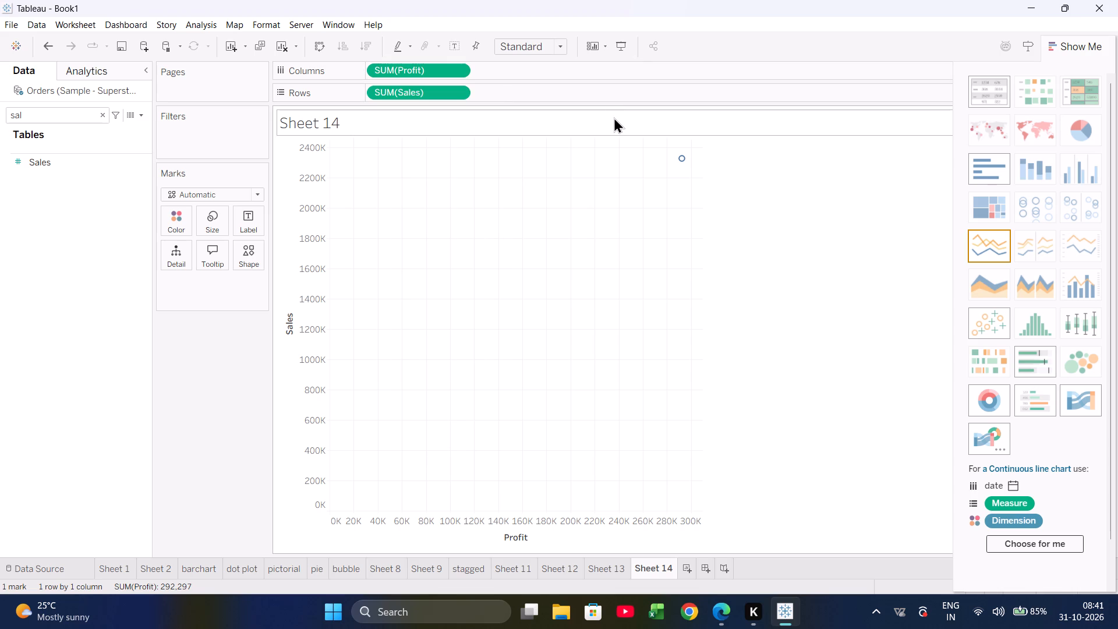
Replace the Sales expression on Rows with the Order Date field by editing it in the shelf.
left_click(418, 90)
triple_click(418, 90)
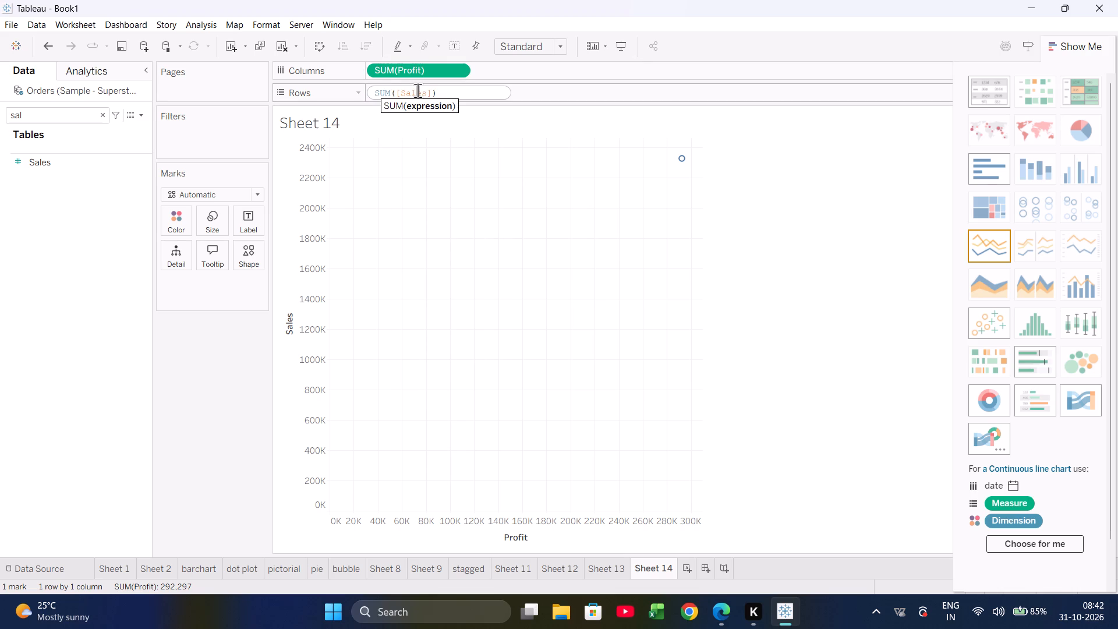
key("BackSpace")
key("BackSpace")
key("BackSpace")
key("BackSpace")
key("BackSpace")
key("BackSpace")
key("BackSpace")
key("BackSpace")
key("BackSpace")
key("BackSpace")
key("BackSpace")
key("BackSpace")
key("BackSpace")
key("BackSpace")
key("BackSpace")
key("BackSpace")
key("BackSpace")
key("BackSpace")
key("Right")
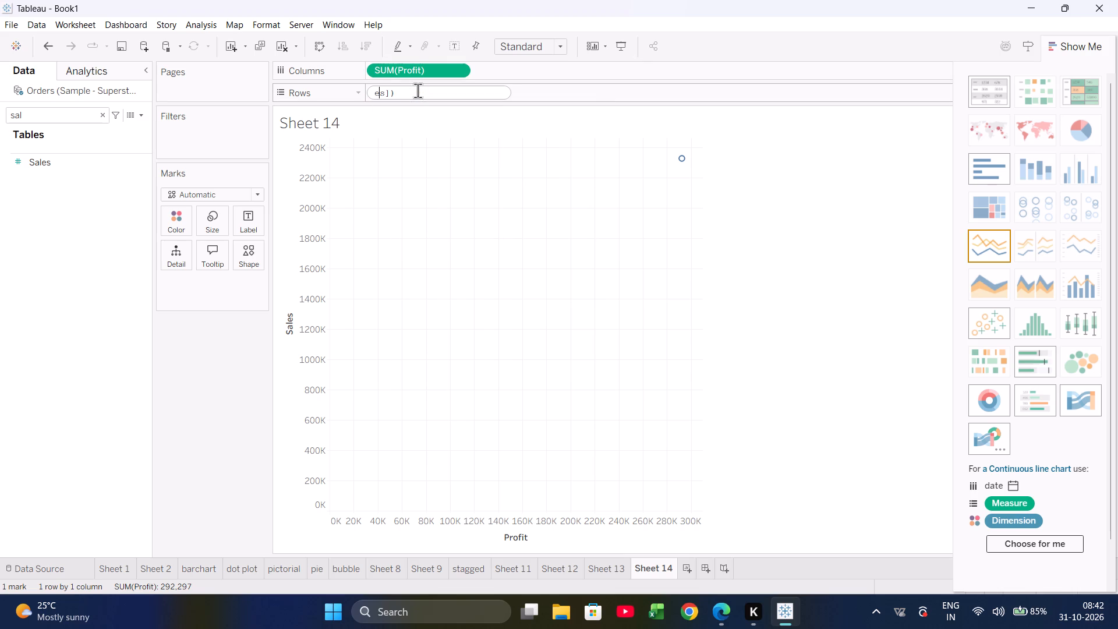
key("Right")
key("Right")
key("Right")
key("Right")
key("BackSpace")
key("BackSpace")
key("BackSpace")
key("BackSpace")
key("BackSpace")
key("BackSpace")
key("BackSpace")
key("BackSpace")
key("BackSpace")
key("BackSpace")
key("BackSpace")
key("BackSpace")
key("o")
type("der date")
left_click(381, 95)
key("r")
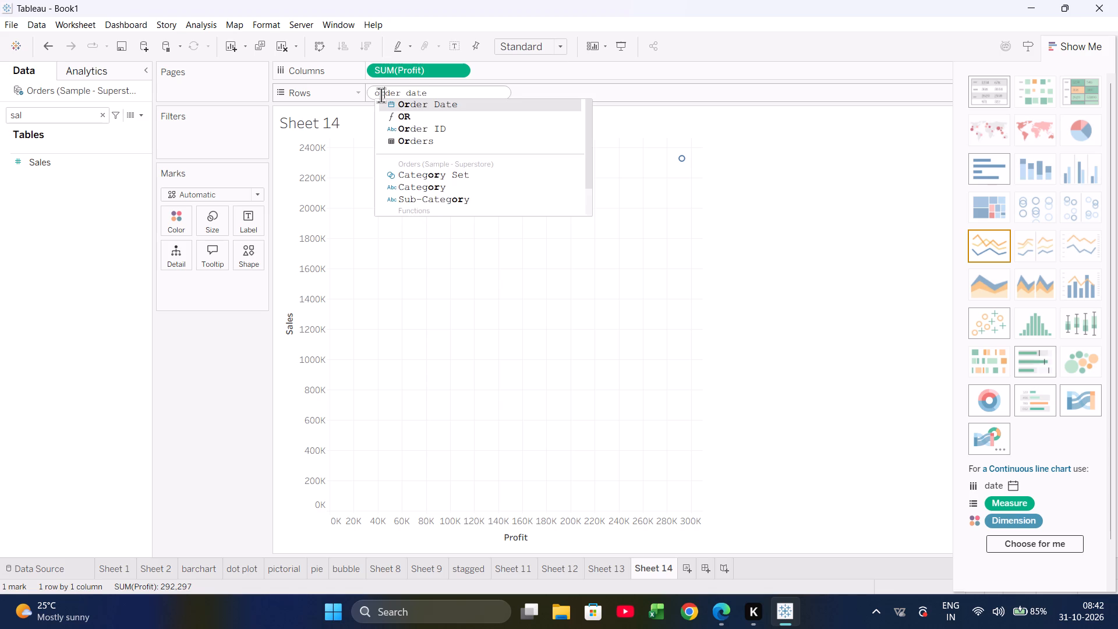
key("Return")
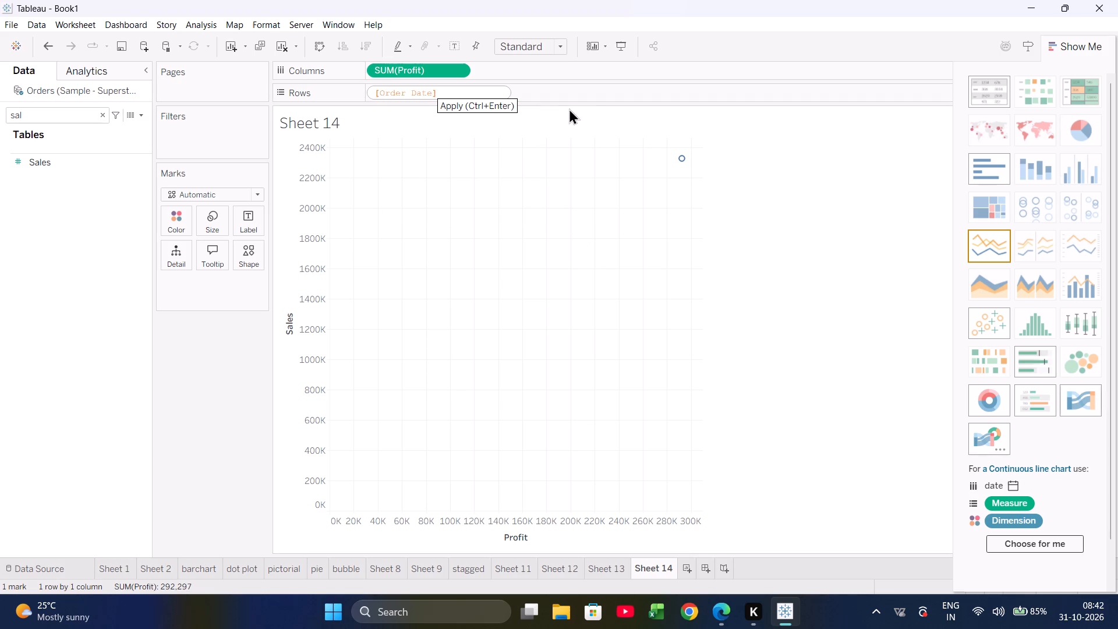
left_click(602, 94)
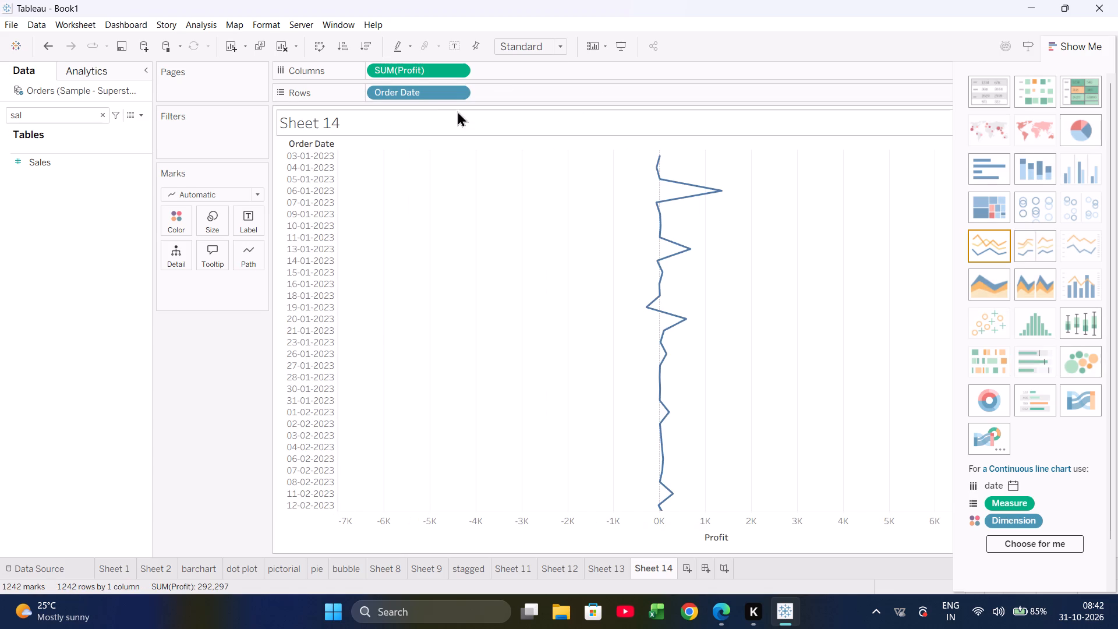
Group Order Date on Rows by continuous Quarter, the option that includes the year.
left_click(464, 91)
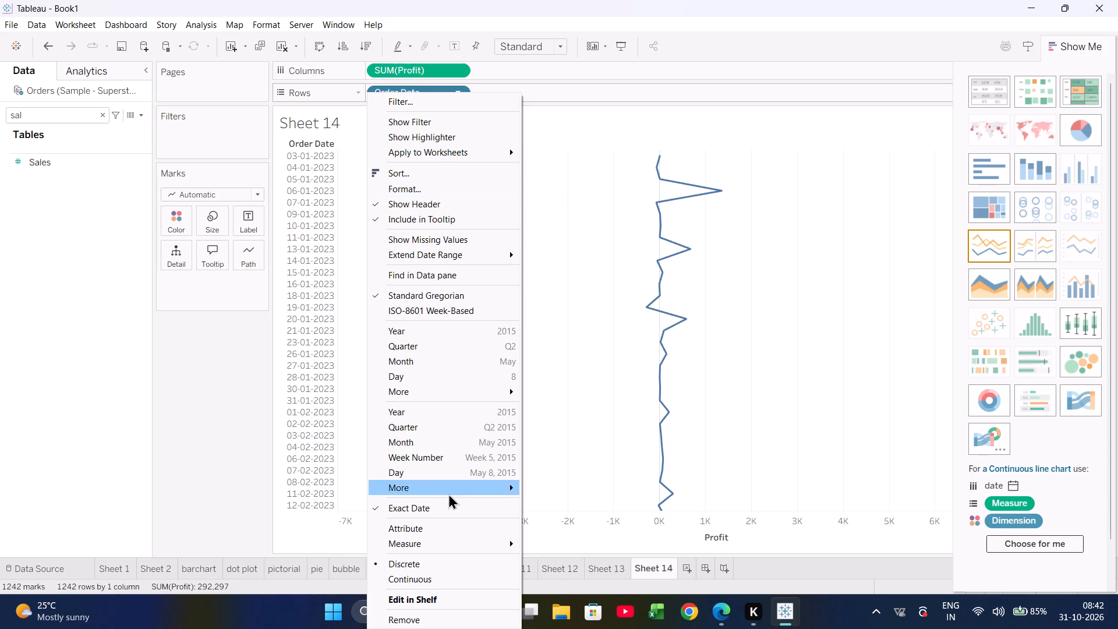
left_click(438, 426)
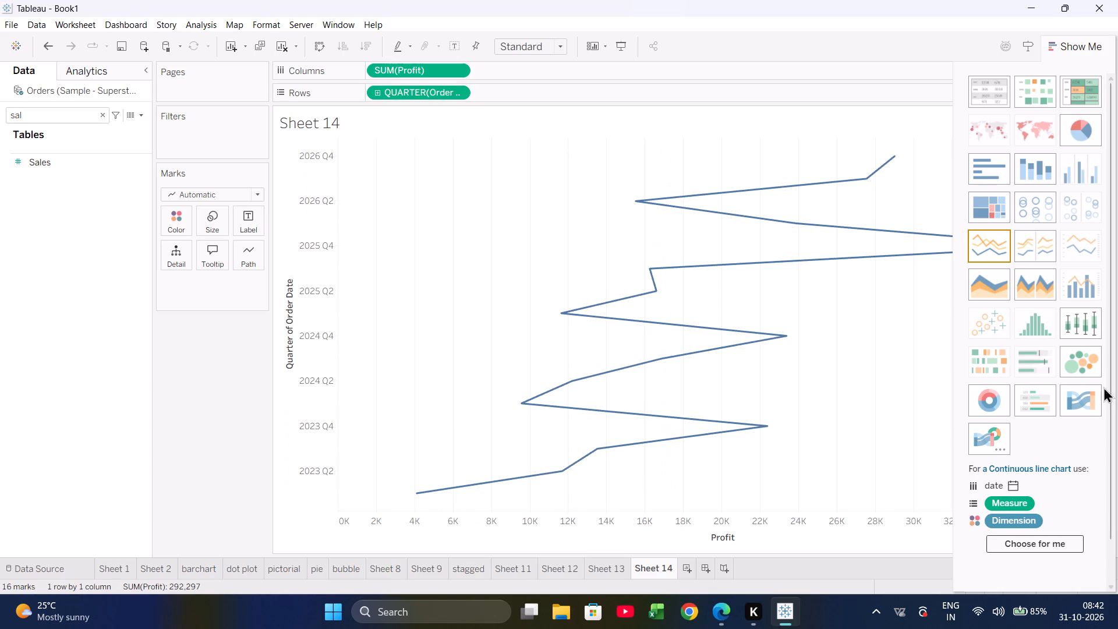
Convert the quarterly Profit chart on Sheet 14 to a continuous area chart.
left_click(1088, 246)
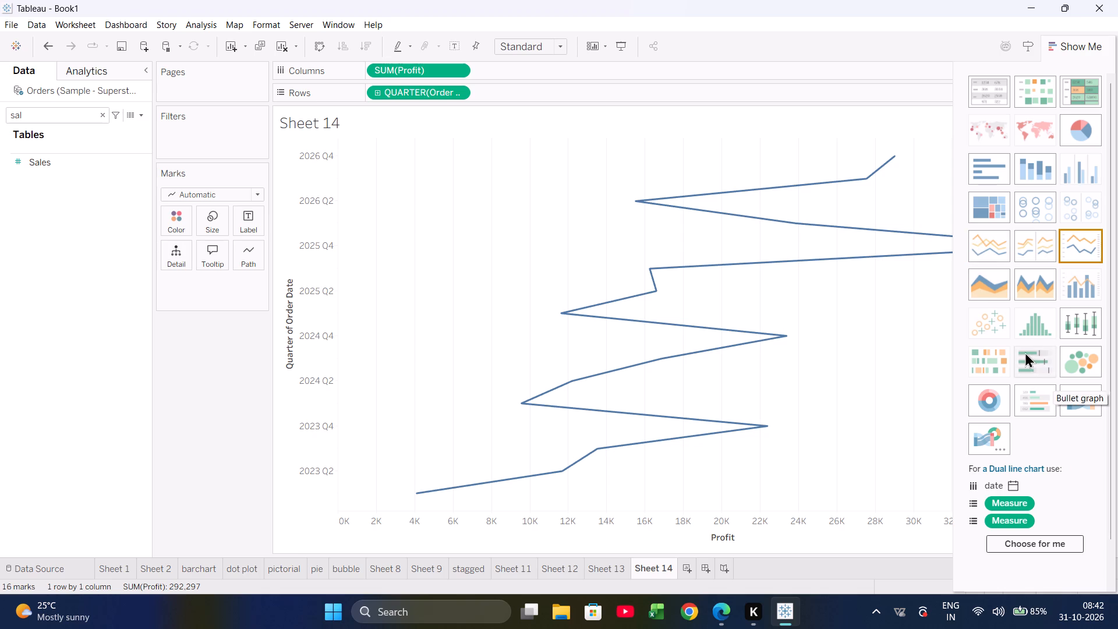
left_click(981, 290)
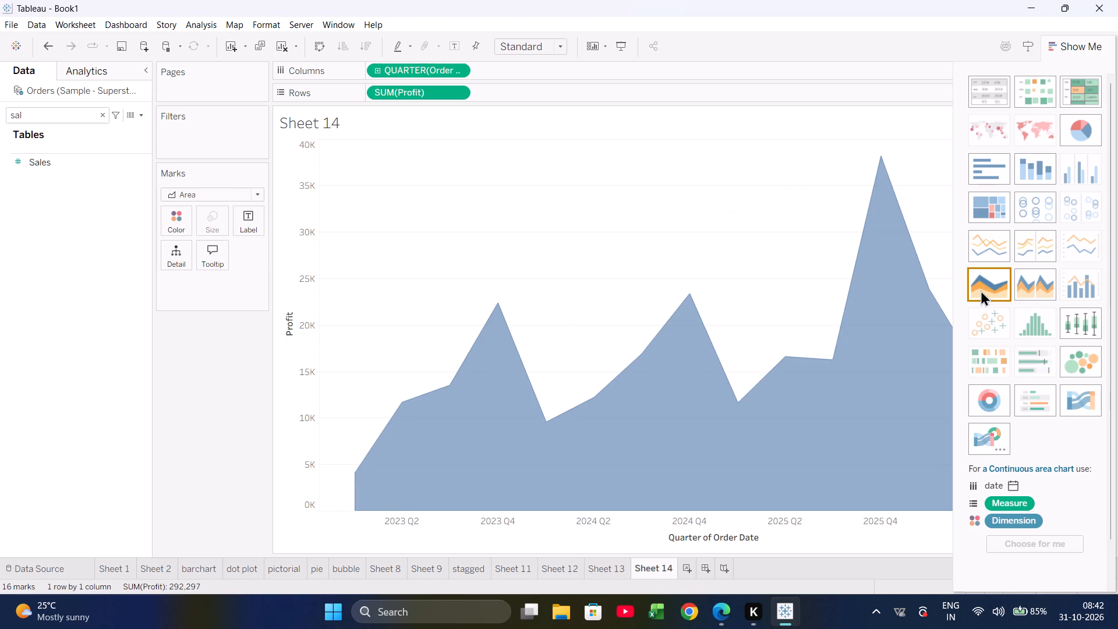
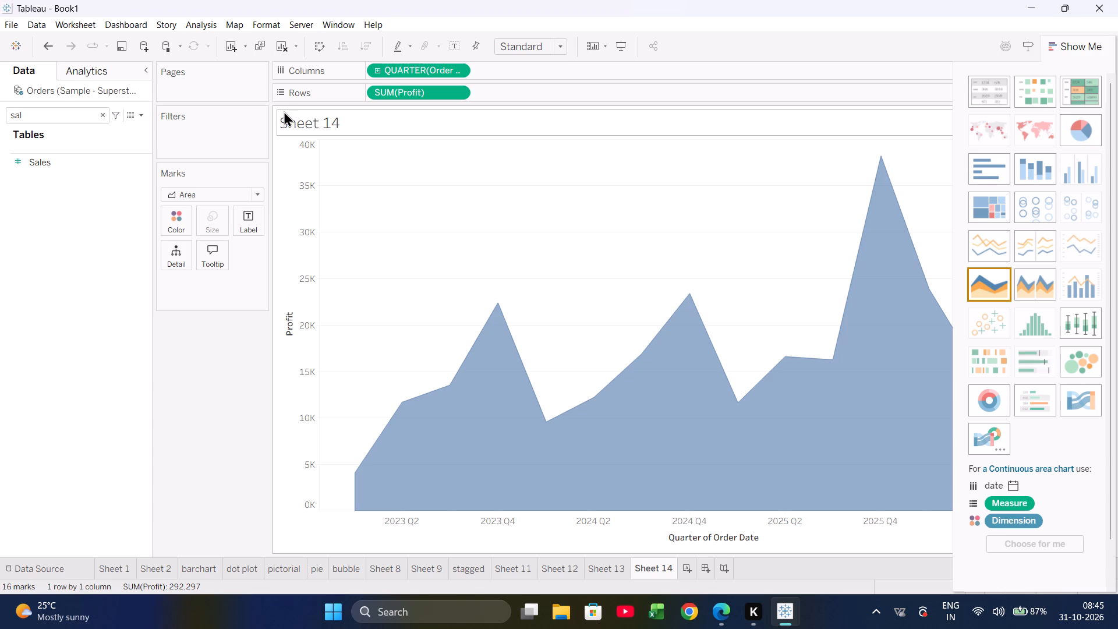
Replace the Sheet 14 chart title with "area chart".
double_click(344, 118)
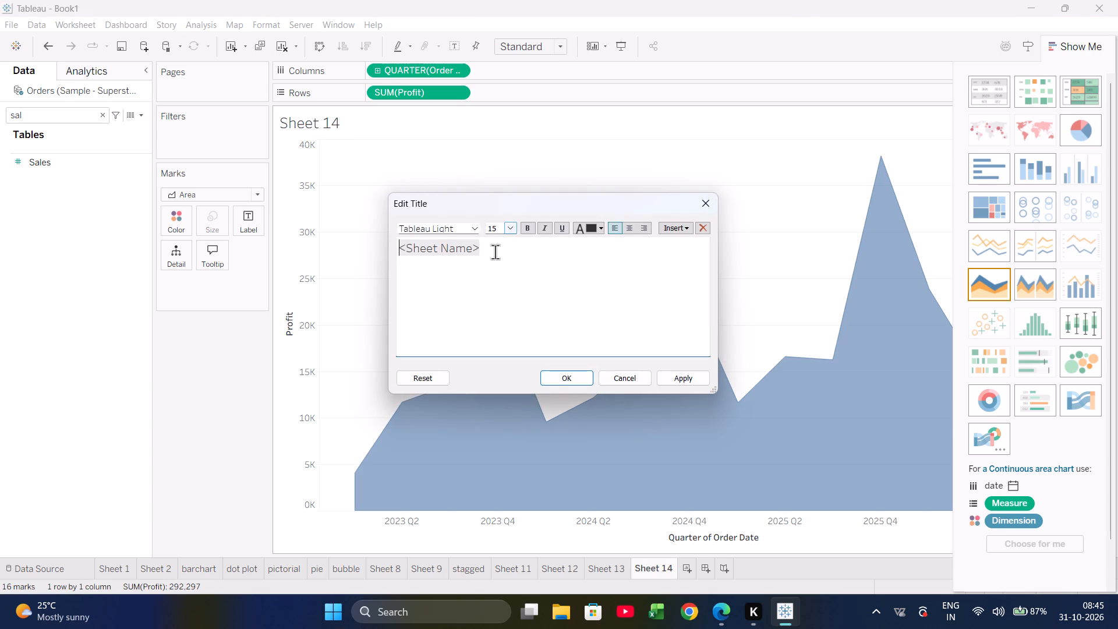
left_click_drag(494, 252, 388, 235)
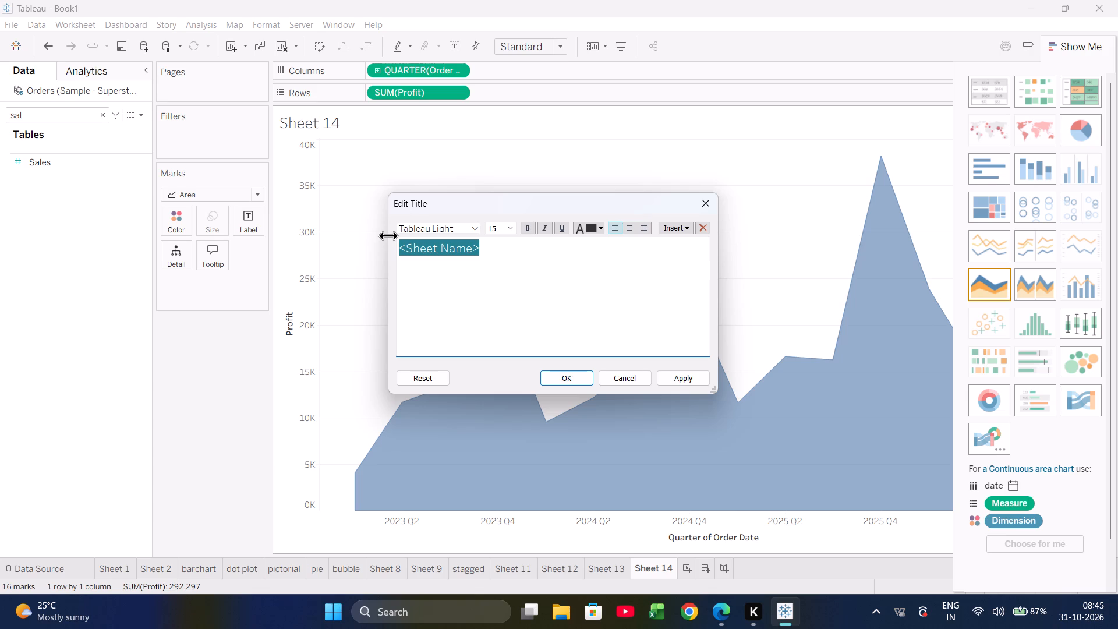
type("area chart")
key("Return")
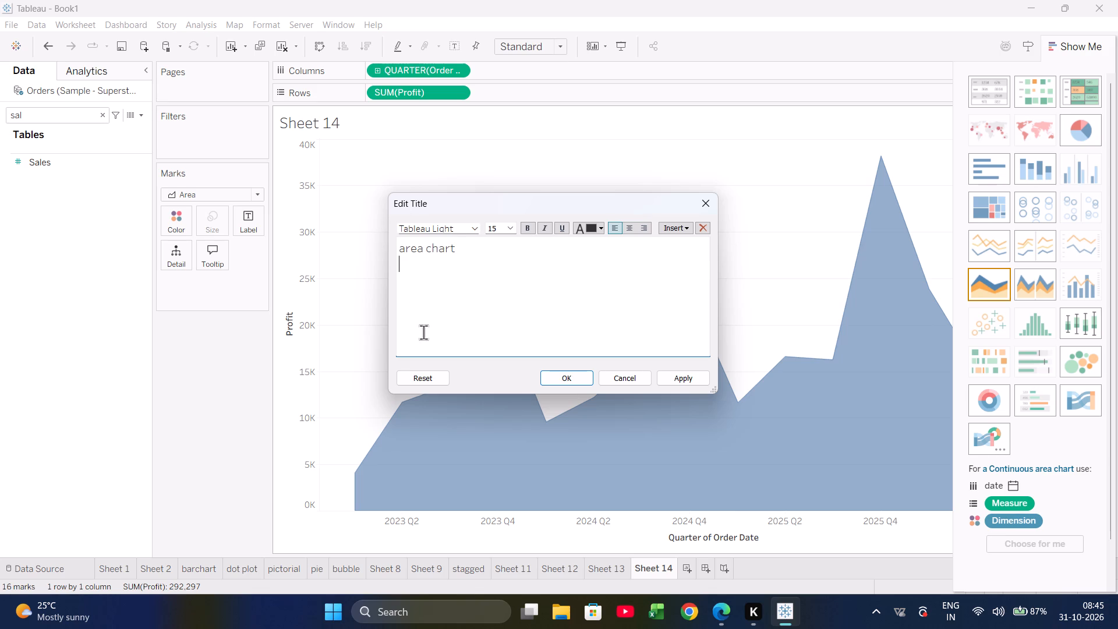
left_click(580, 374)
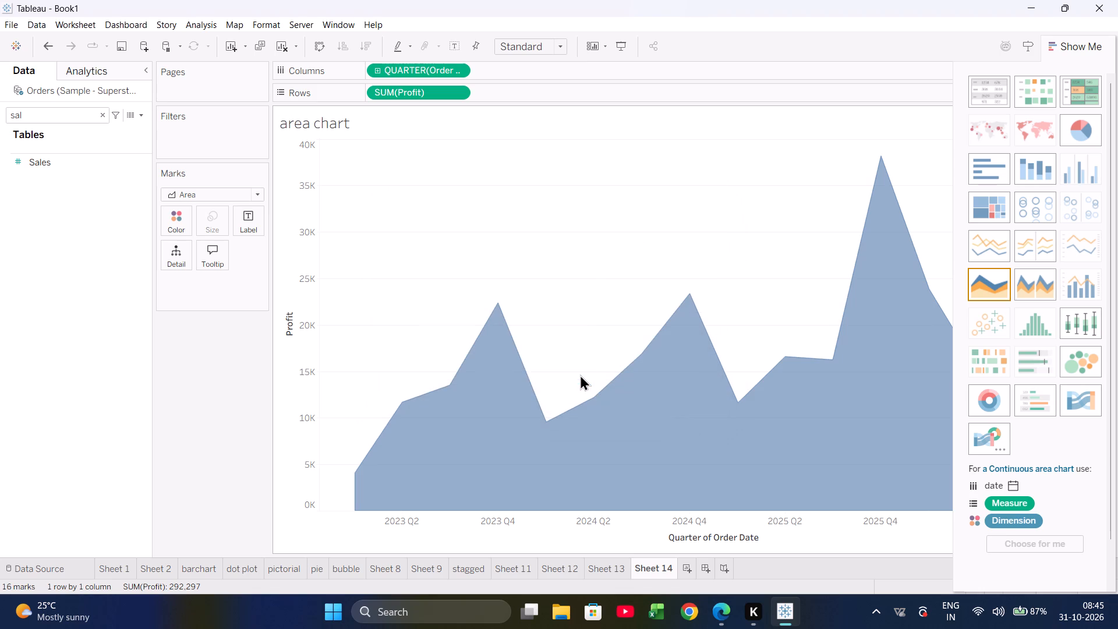
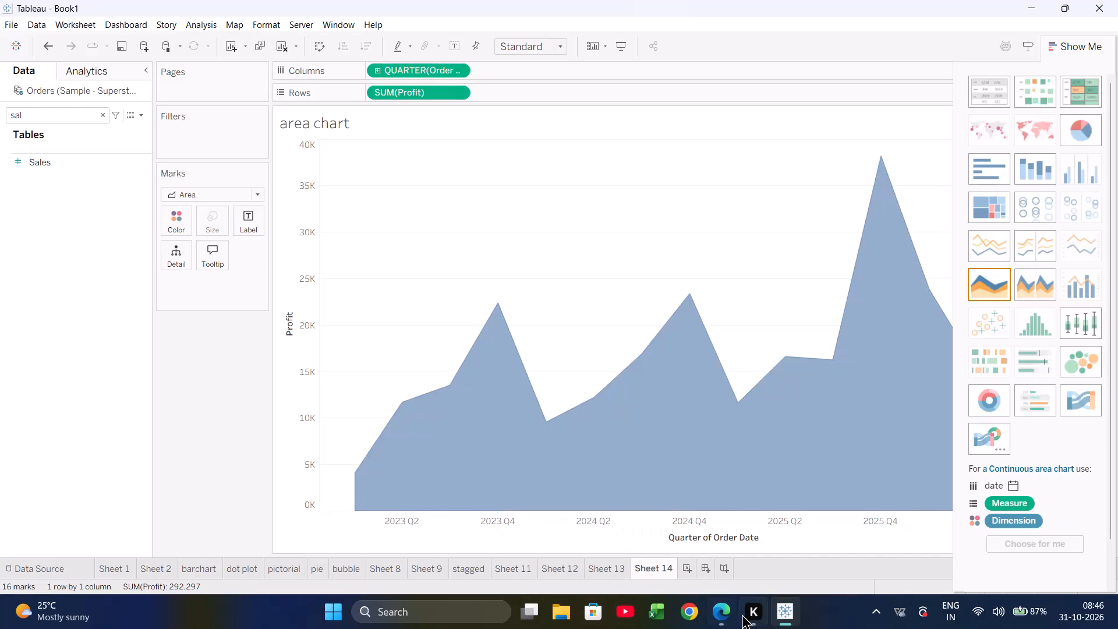
Switch to Edge, leave the Task 3 notes and open the Updated Task4 Notes document from the task 4 material in Classroom.
left_click(733, 615)
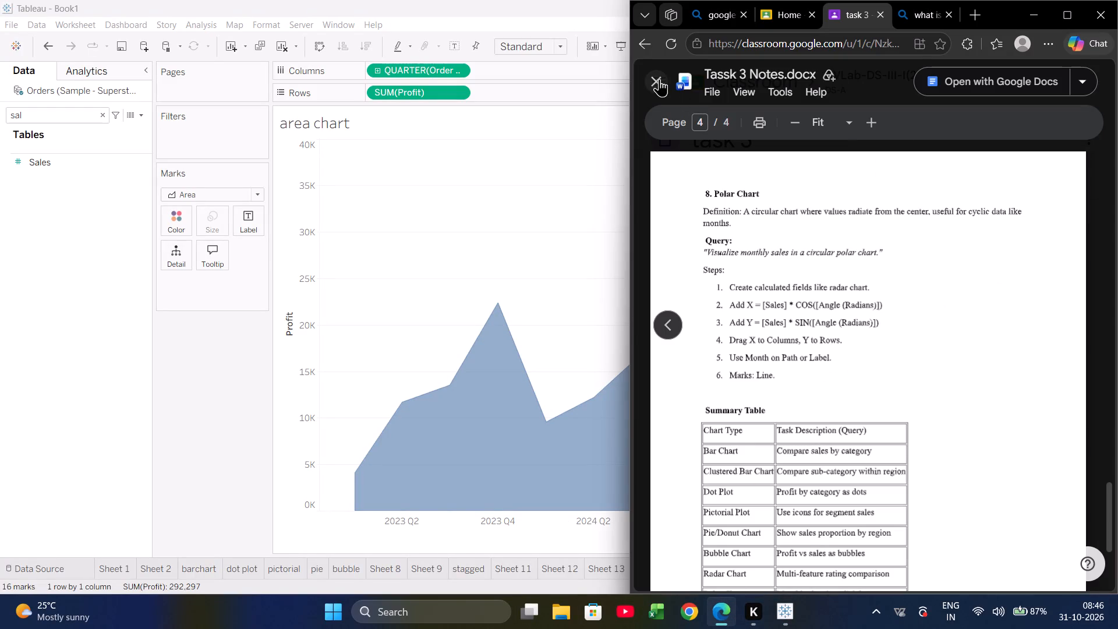
left_click(659, 79)
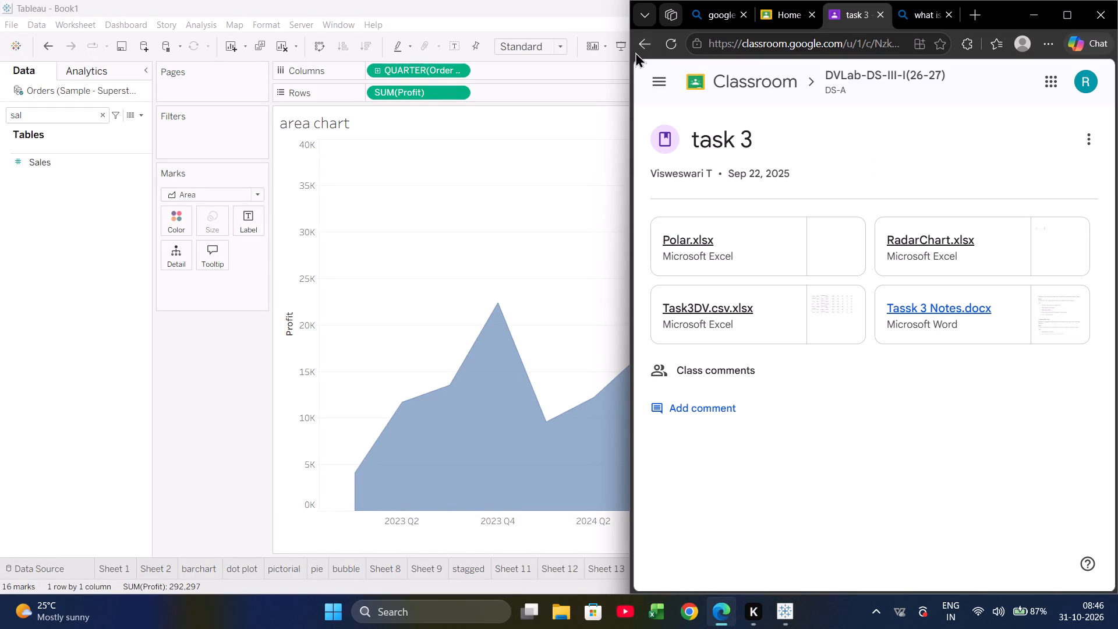
left_click(639, 41)
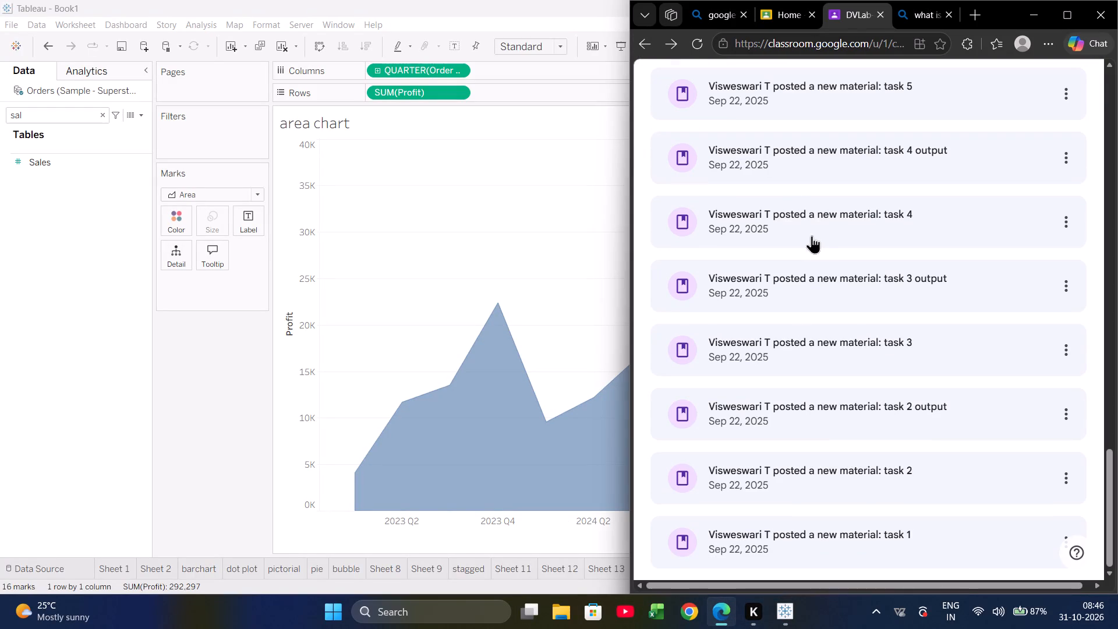
left_click(808, 210)
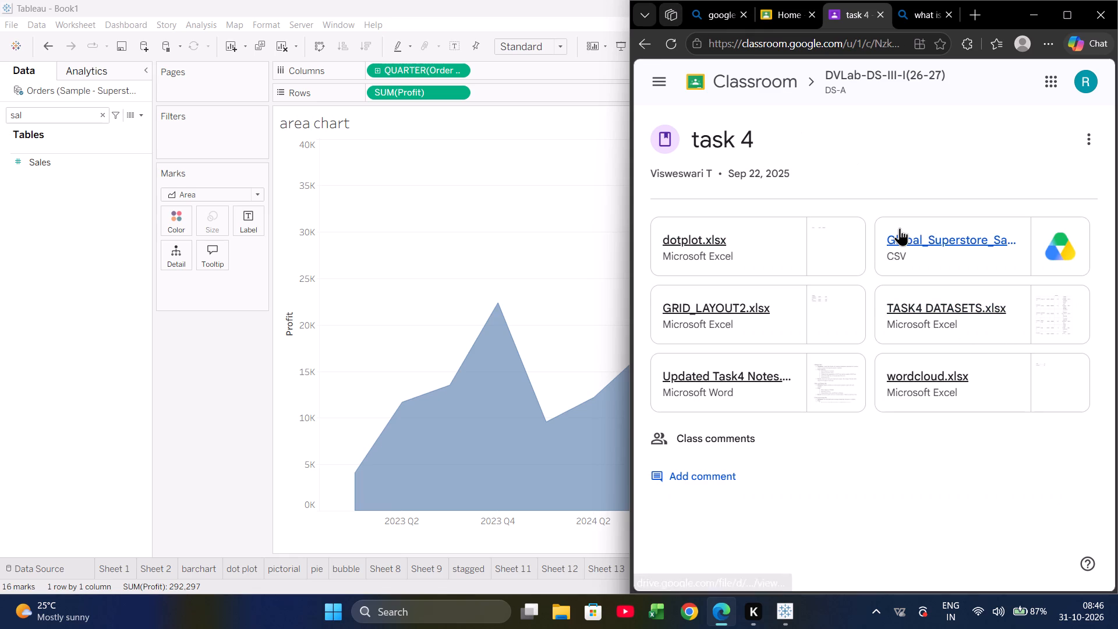
left_click(641, 41)
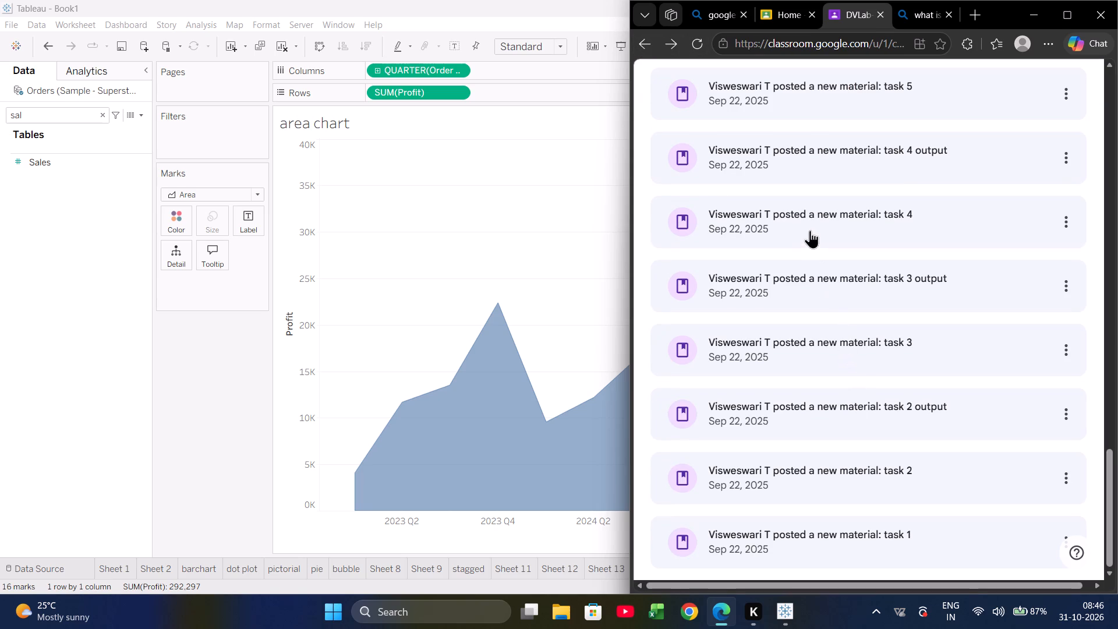
left_click(805, 213)
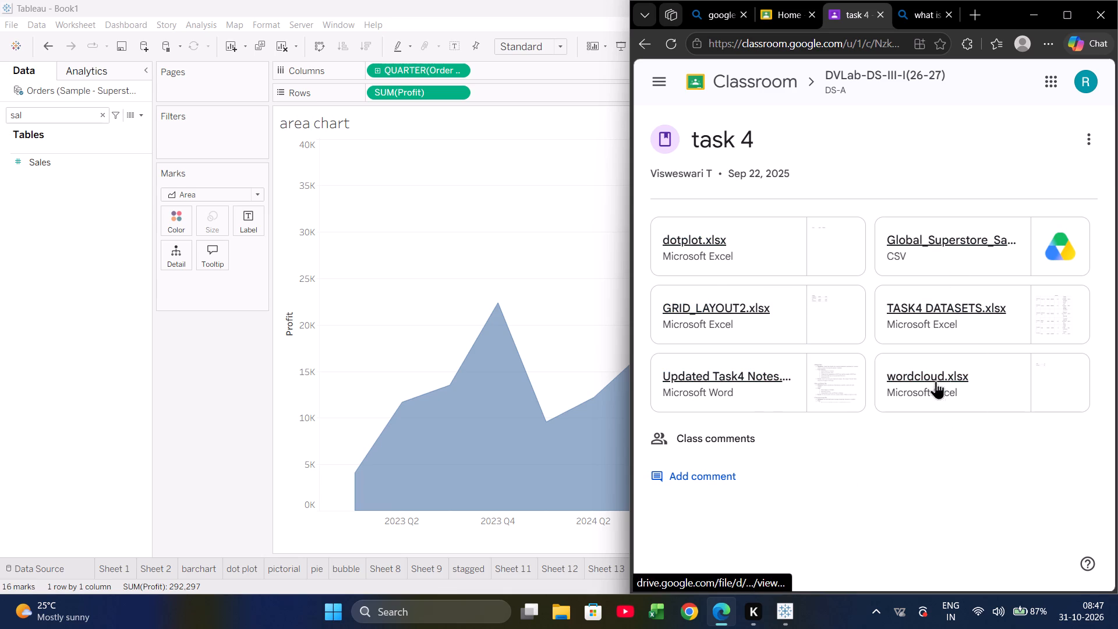
left_click(700, 376)
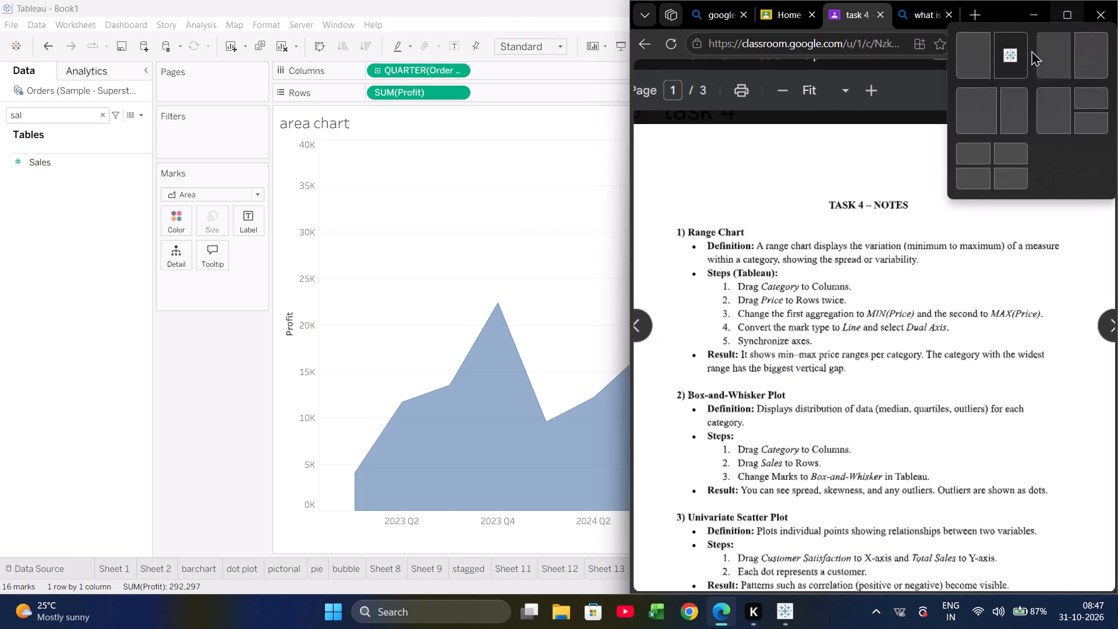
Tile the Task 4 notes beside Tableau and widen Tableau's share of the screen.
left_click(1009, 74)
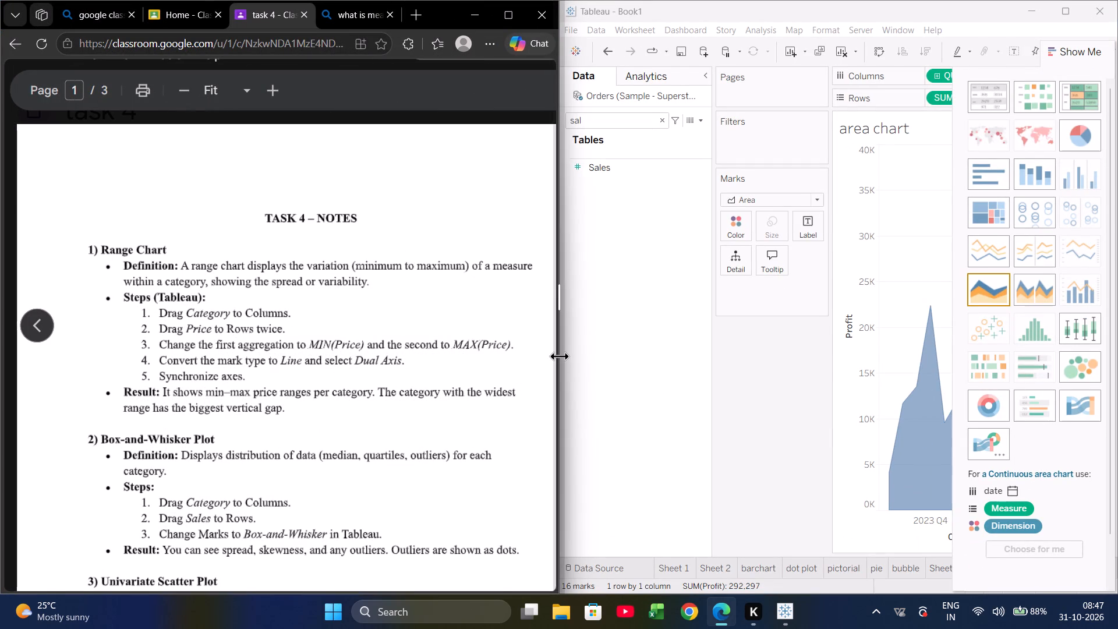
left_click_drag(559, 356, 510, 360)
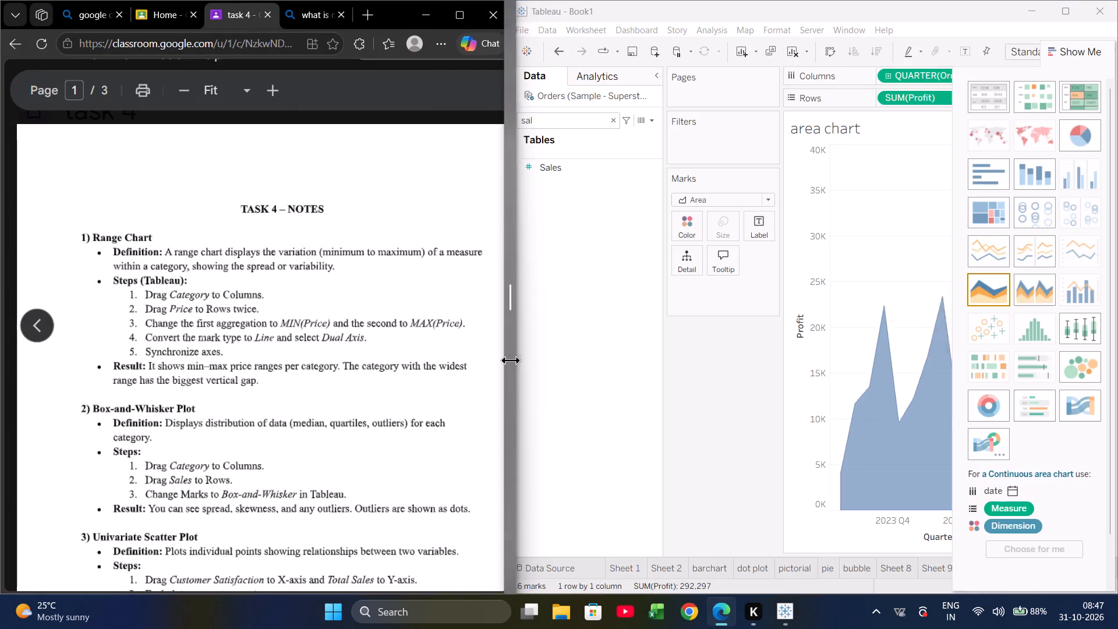
Hide Show Me in Tableau and add a new blank worksheet with the field search cleared.
left_click(1087, 52)
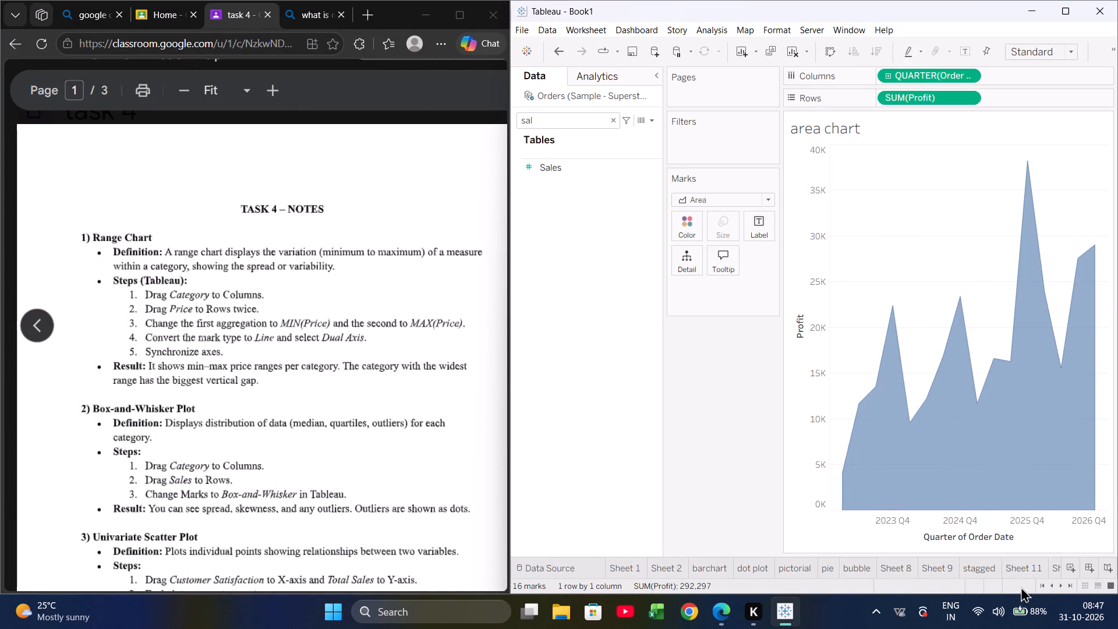
left_click(1064, 564)
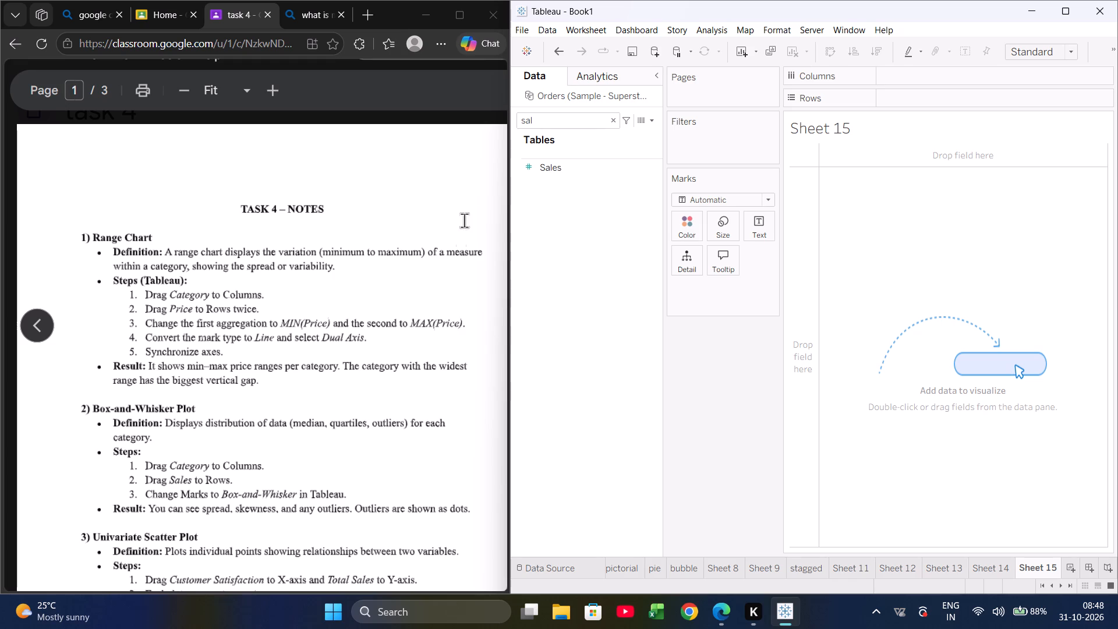
left_click(611, 125)
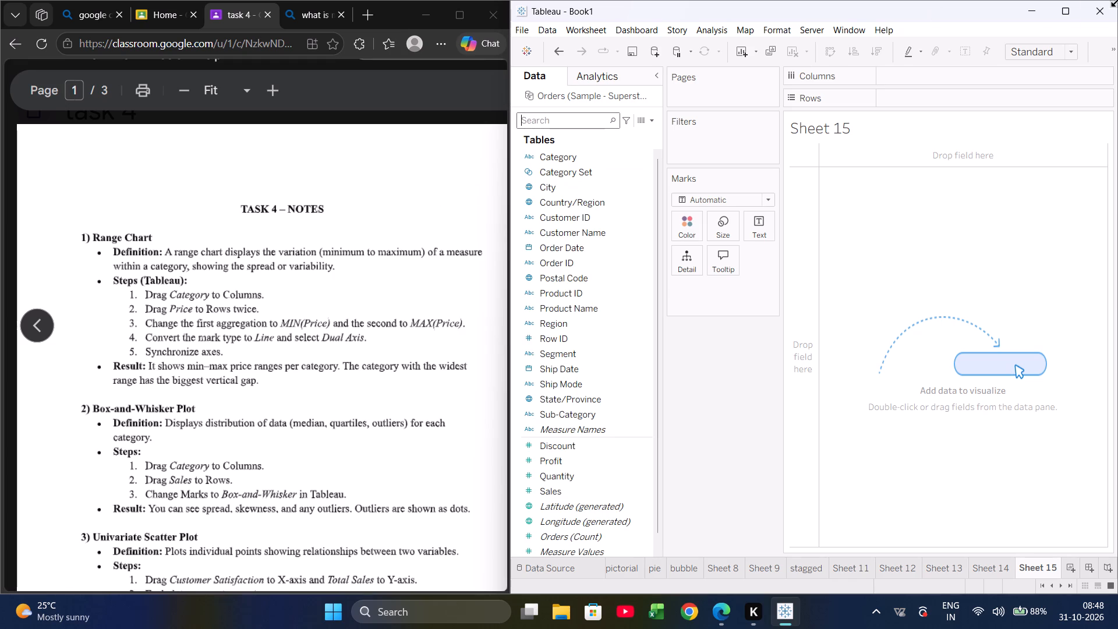
Rearrange the windows so Tableau takes the wider left area and the Task 4 notes fill the rest.
left_click_drag(919, 6, 420, 0)
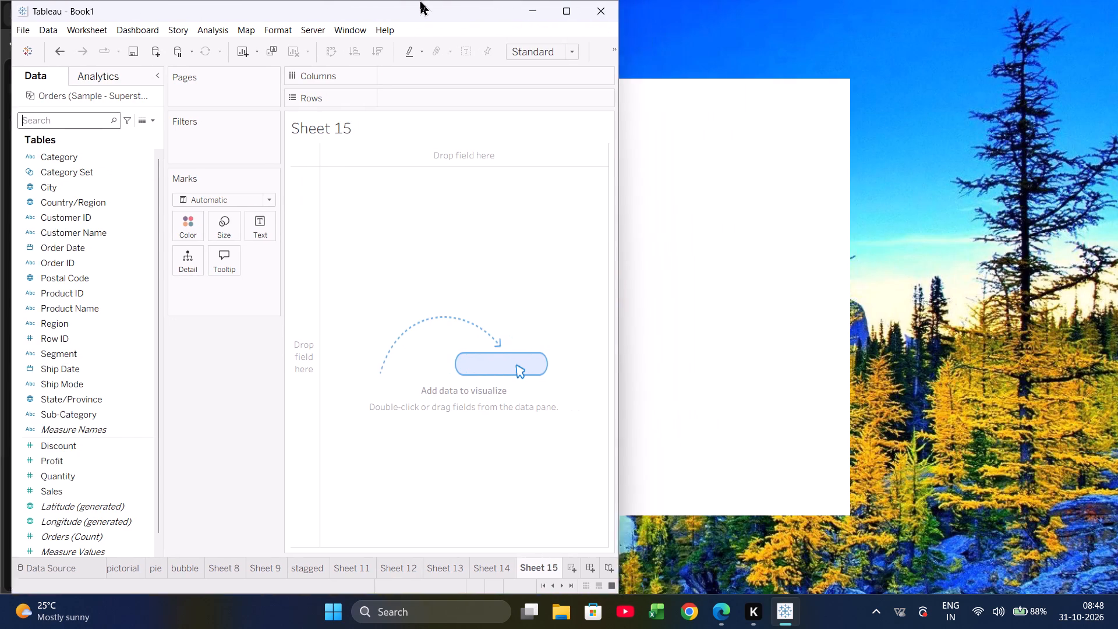
left_click_drag(420, 0, 353, 0)
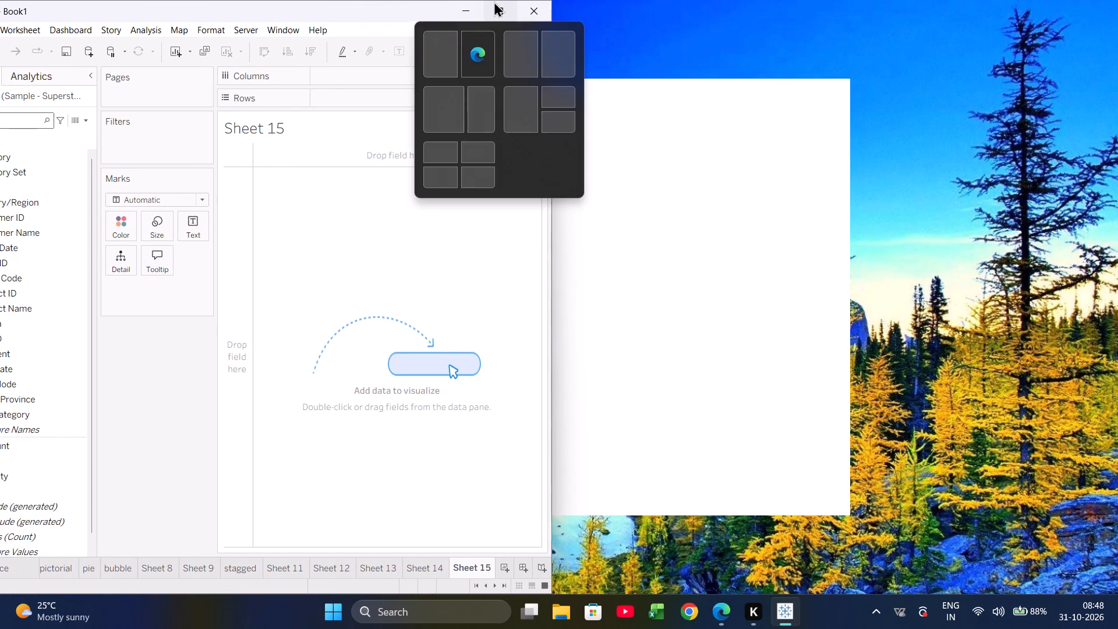
left_click(437, 106)
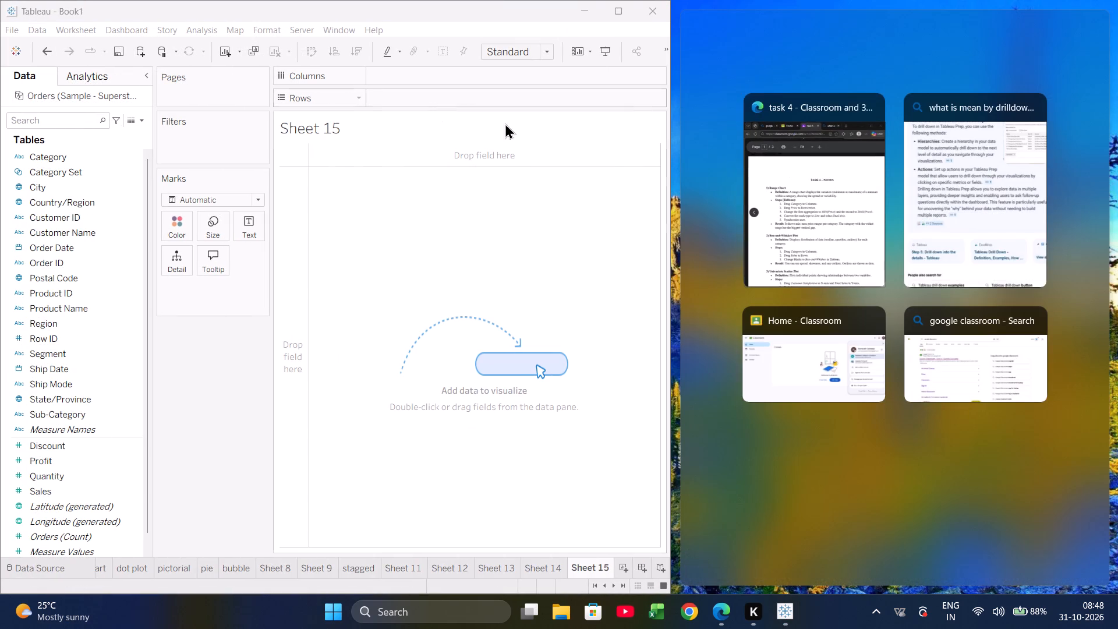
left_click(817, 245)
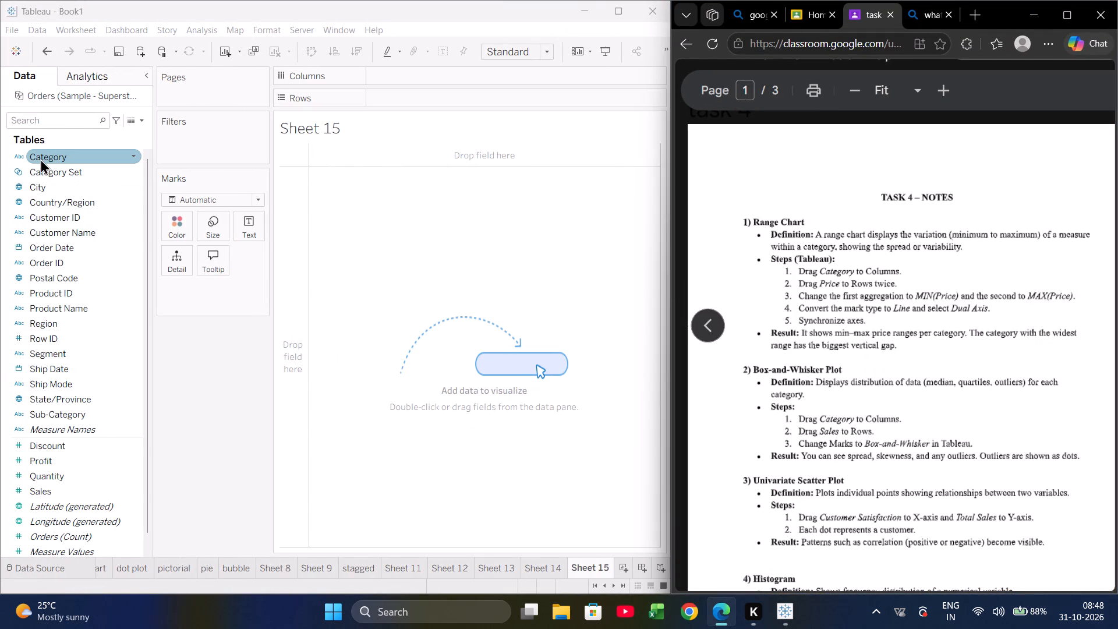
Place the Category field on Columns in Sheet 15.
left_click_drag(40, 158, 395, 79)
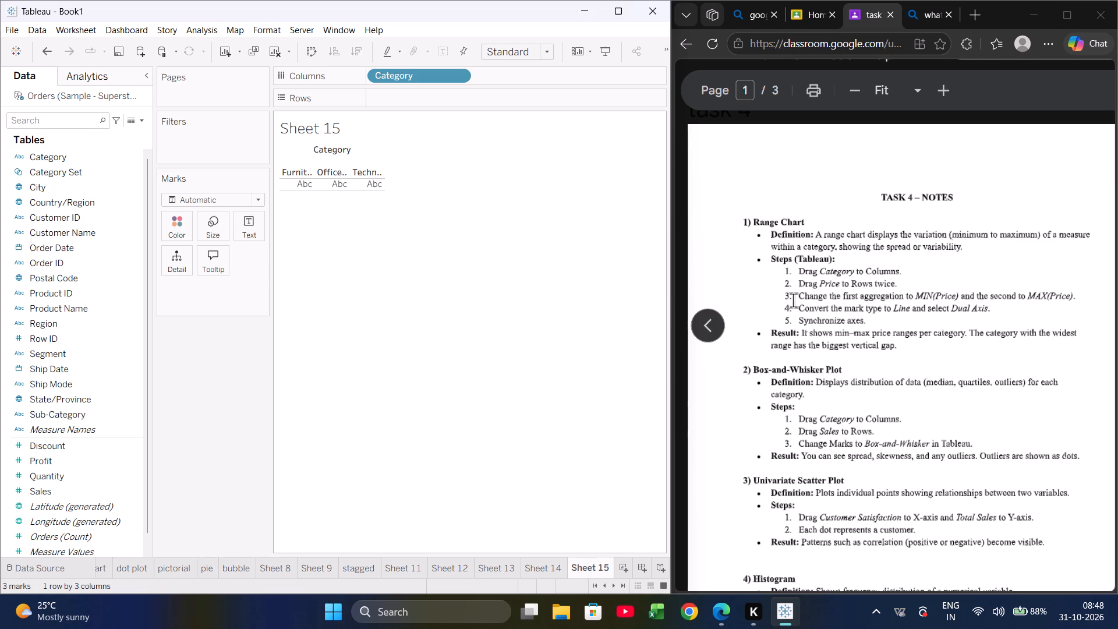
Search the Orders fields with "row", "pr" and "pri" for one matching the Price measure in the range chart notes.
left_click(33, 122)
type("row")
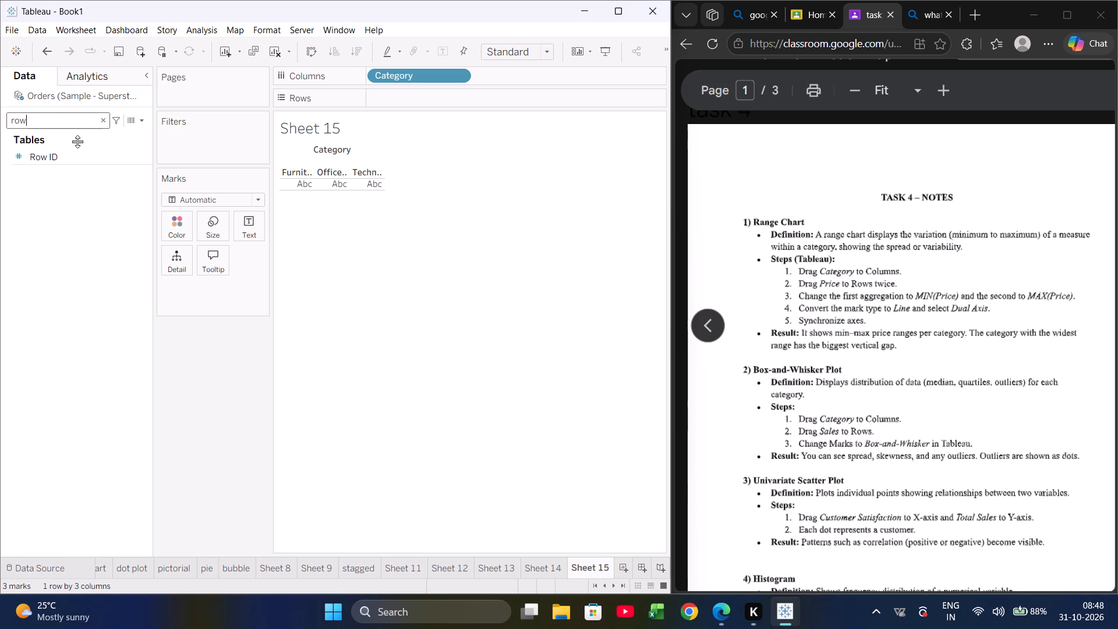
left_click(105, 119)
type("pr")
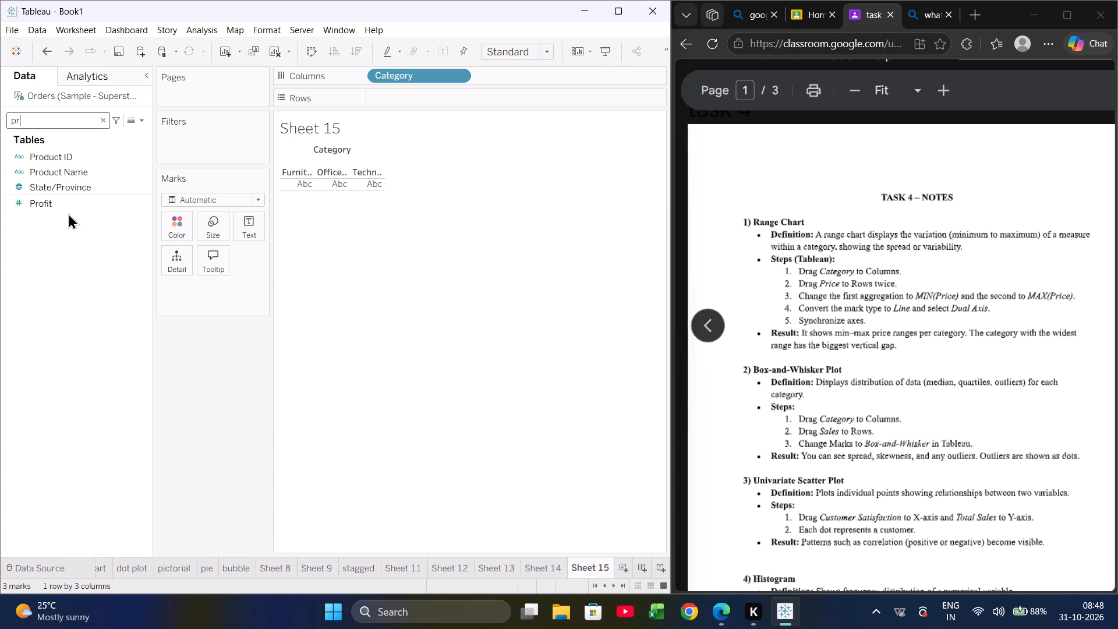
key("i")
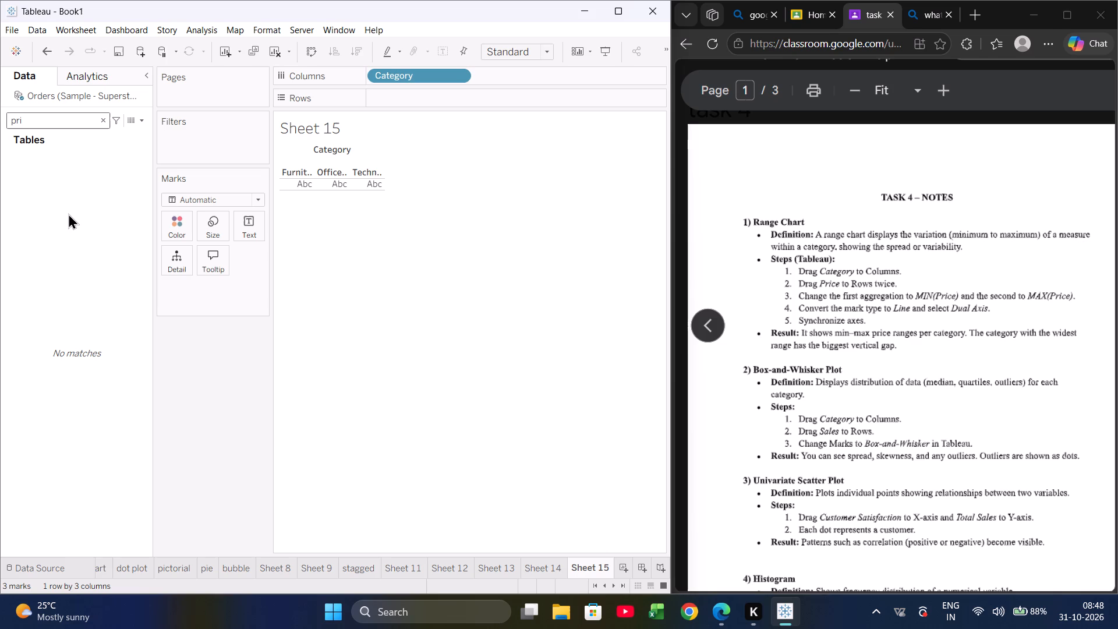
key("BackSpace")
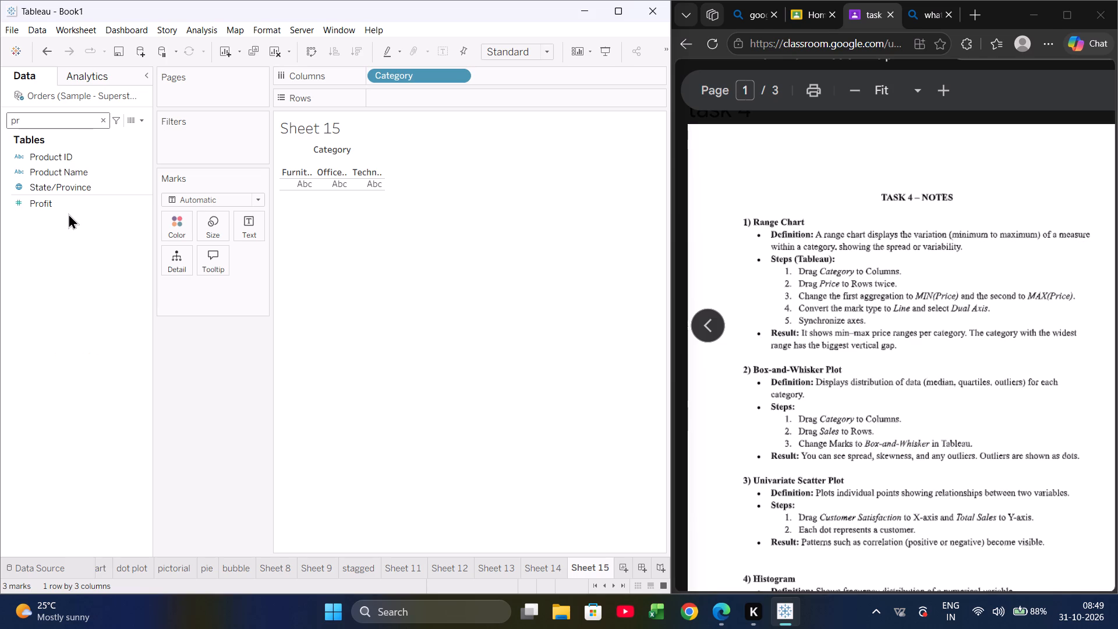
scroll(68, 213, "down", 2)
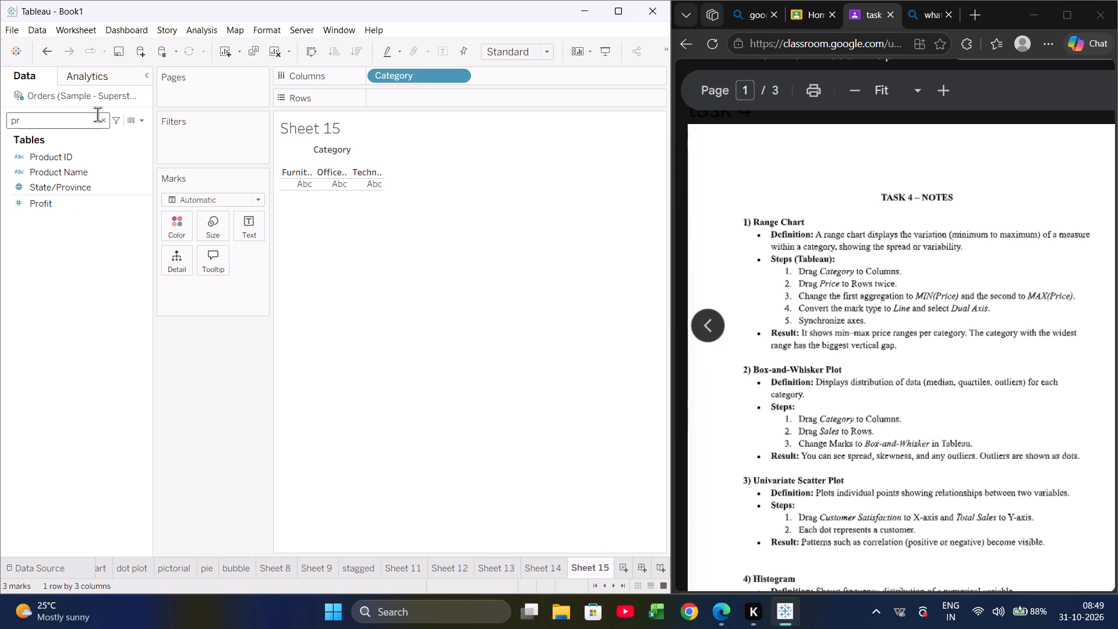
left_click(100, 118)
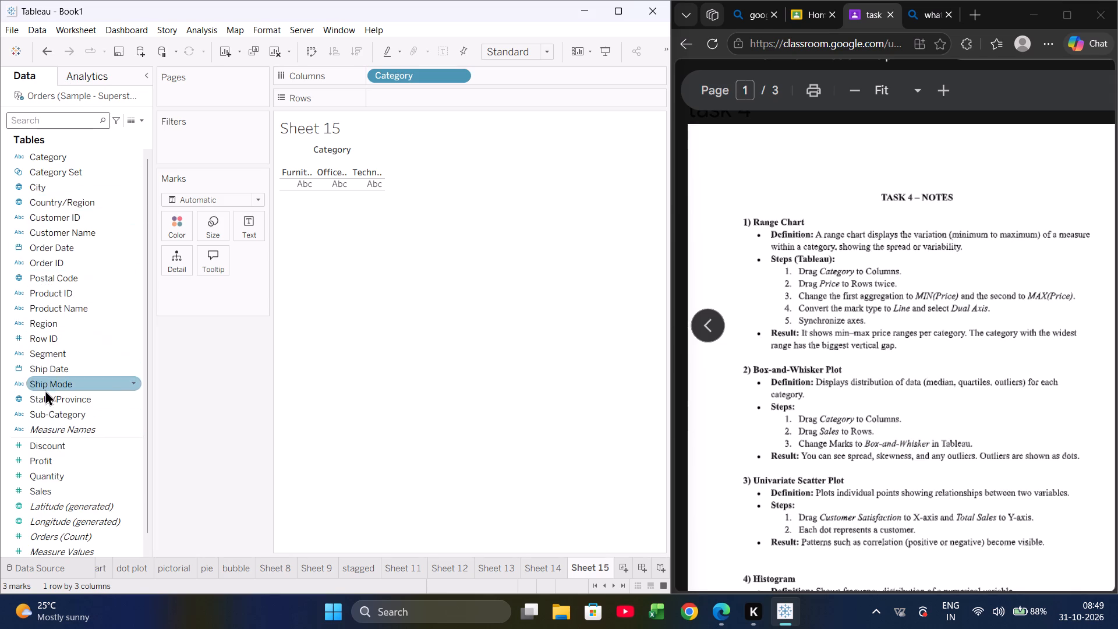
scroll(45, 390, "down", 1)
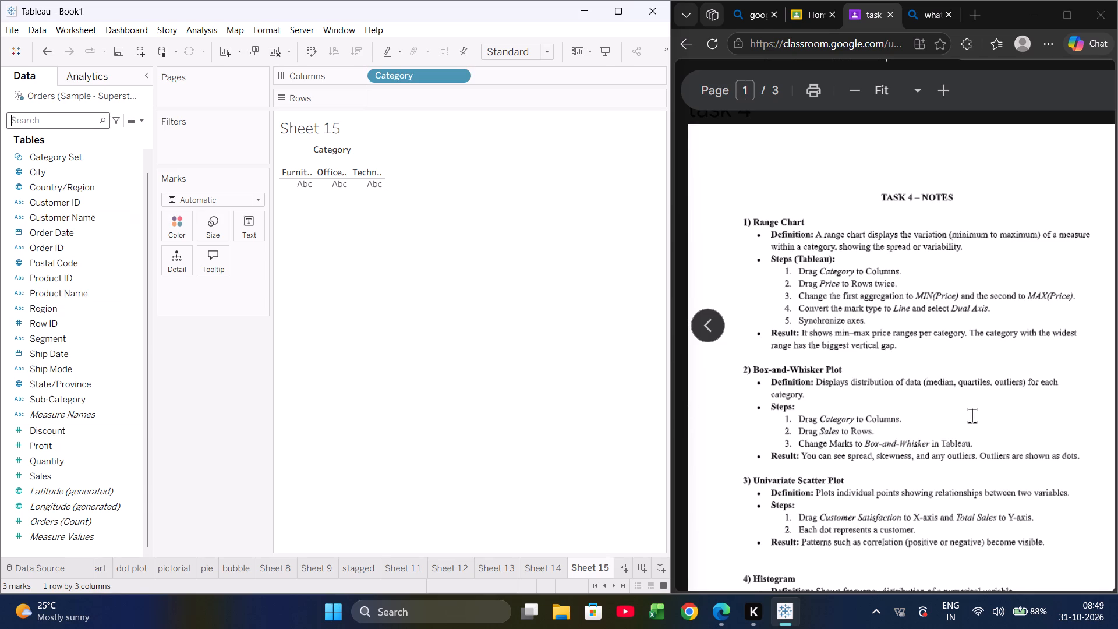
type("pr")
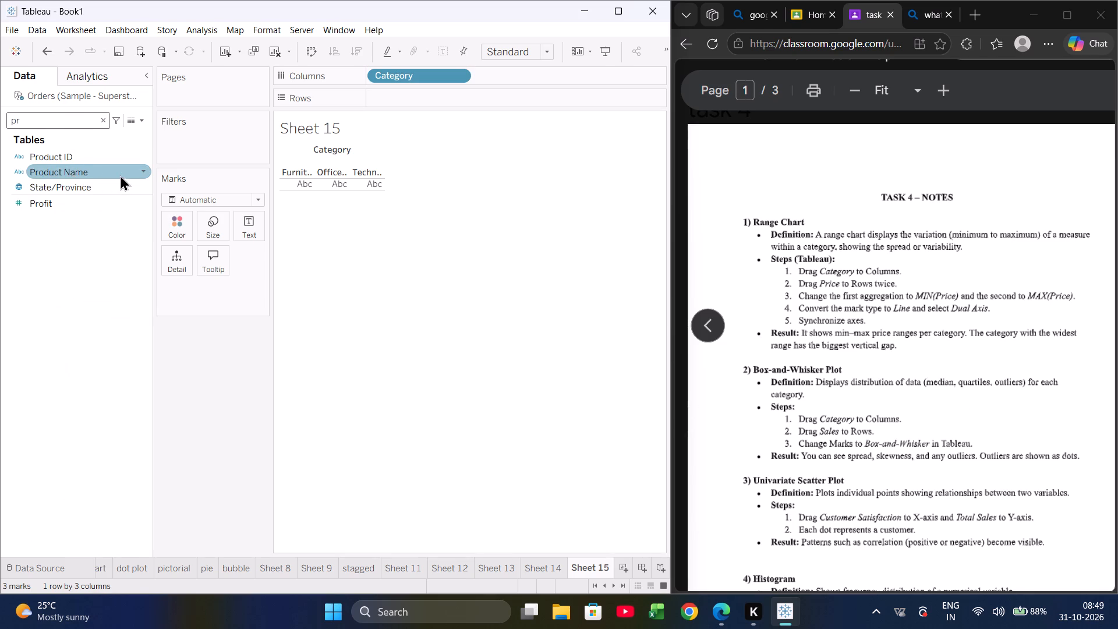
left_click(143, 153)
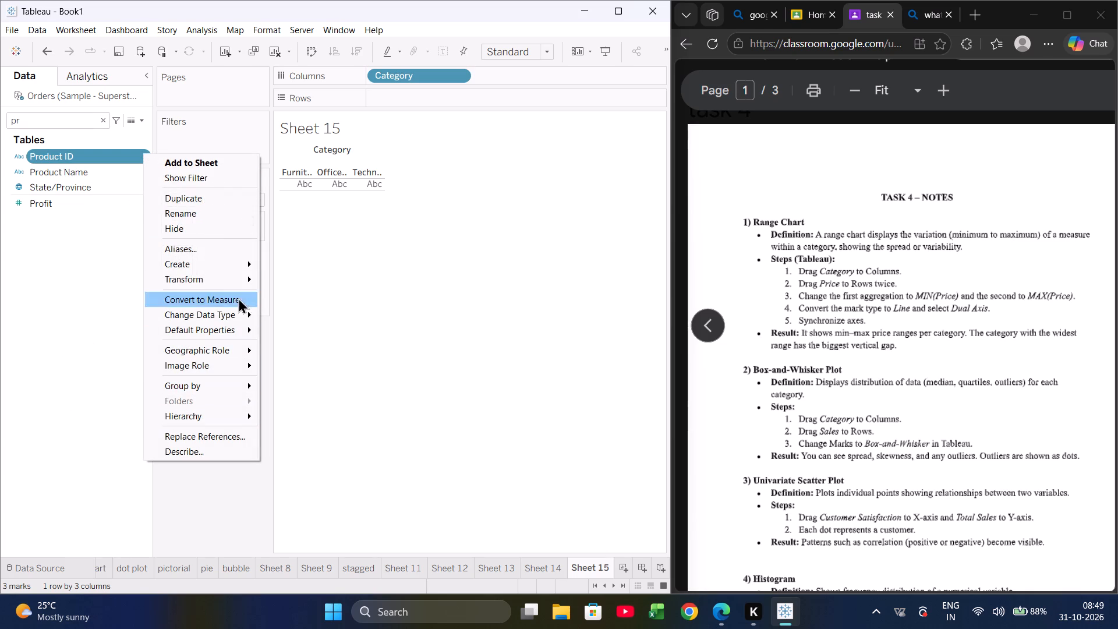
left_click(75, 377)
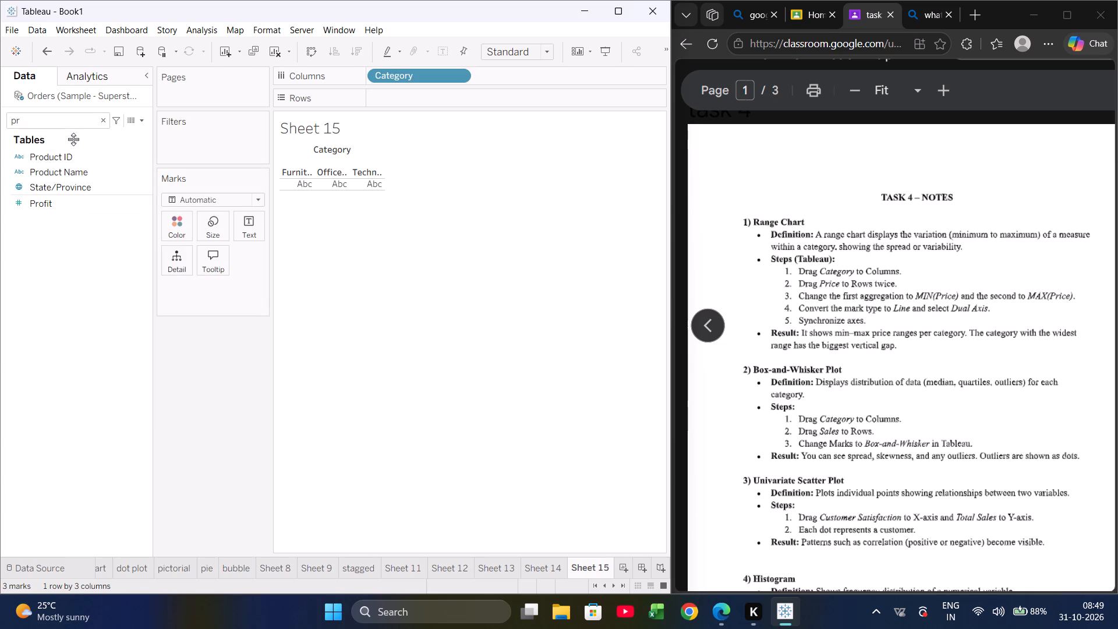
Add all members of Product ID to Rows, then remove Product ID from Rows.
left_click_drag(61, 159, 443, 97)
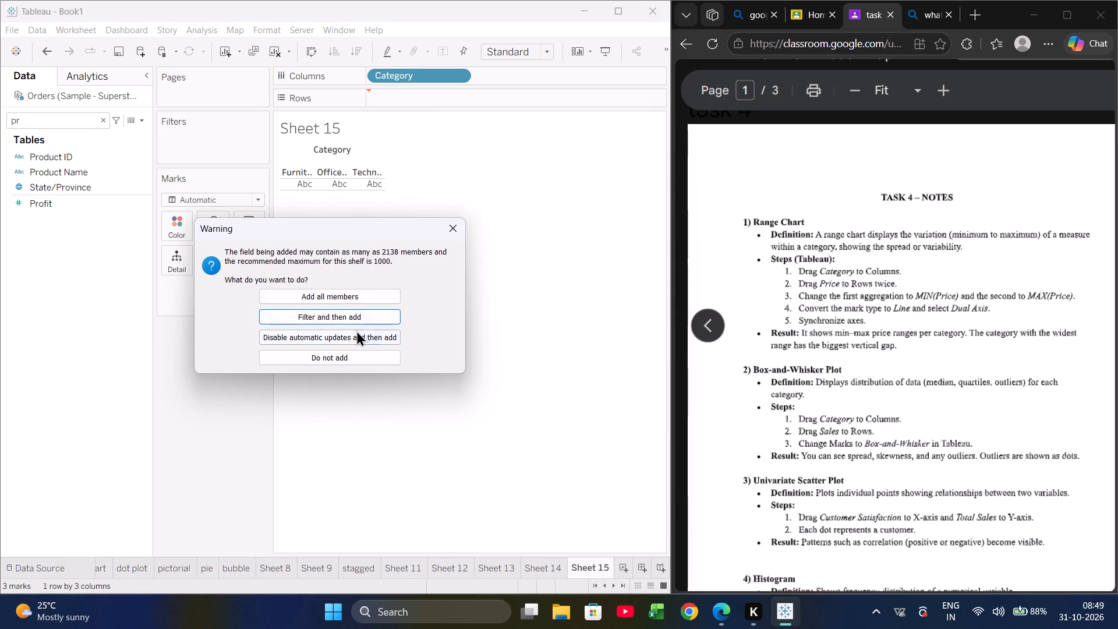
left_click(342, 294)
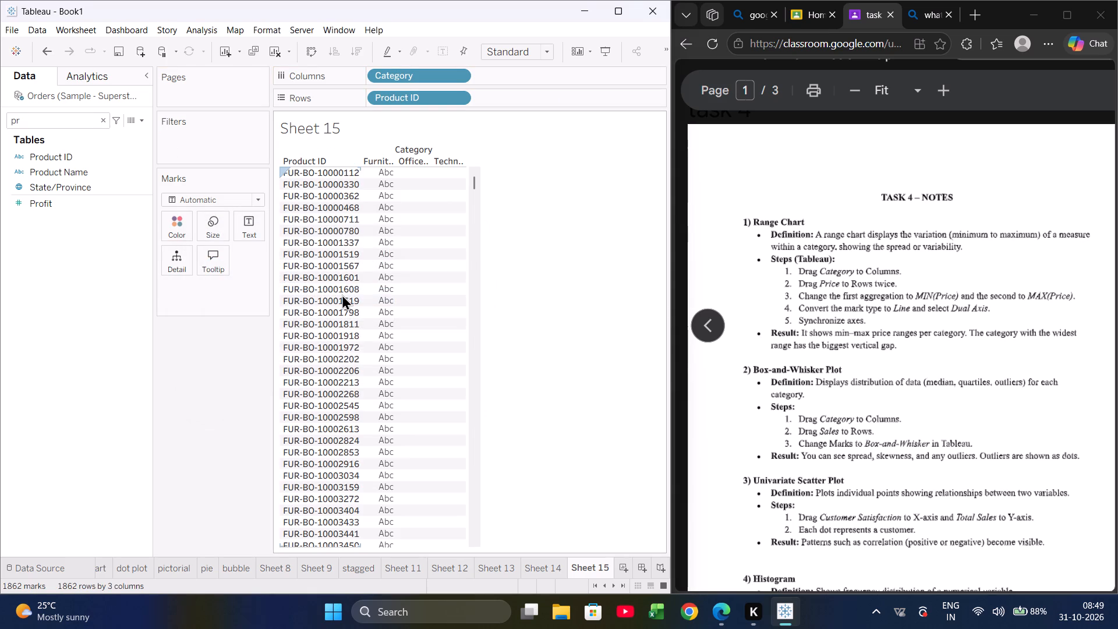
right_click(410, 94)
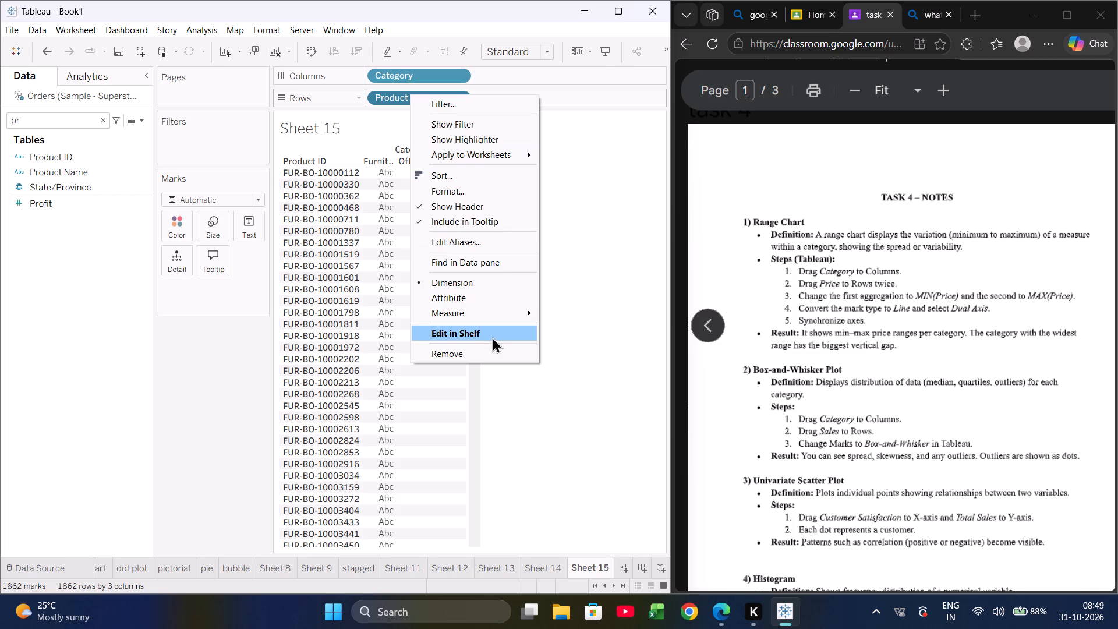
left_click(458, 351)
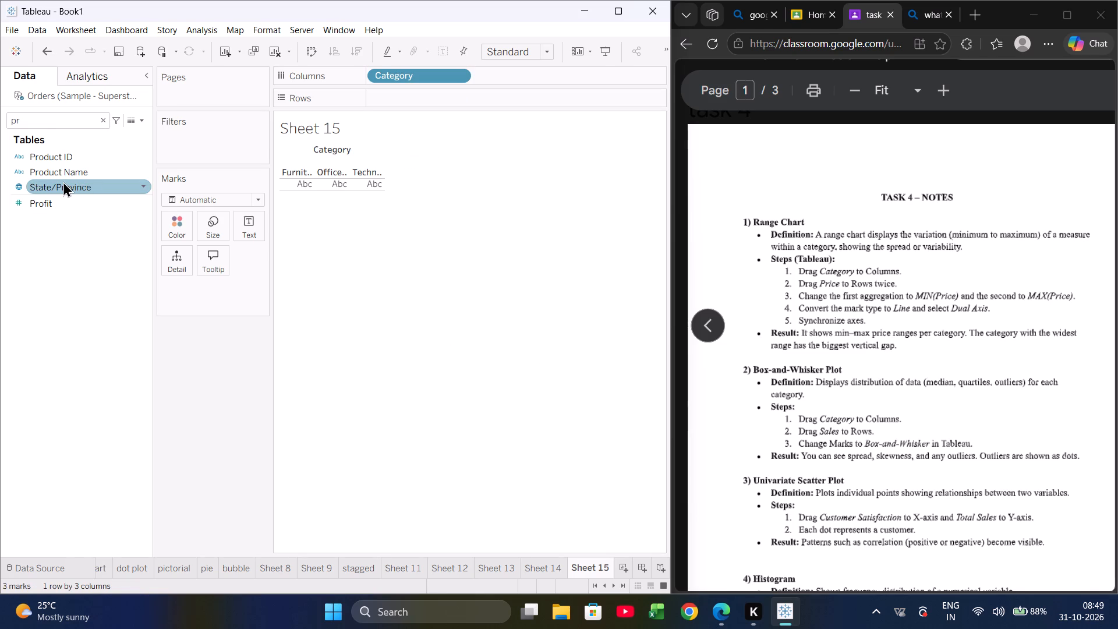
Search the fields for "sal" and place Sales on Rows twice, beside each other.
left_click(106, 118)
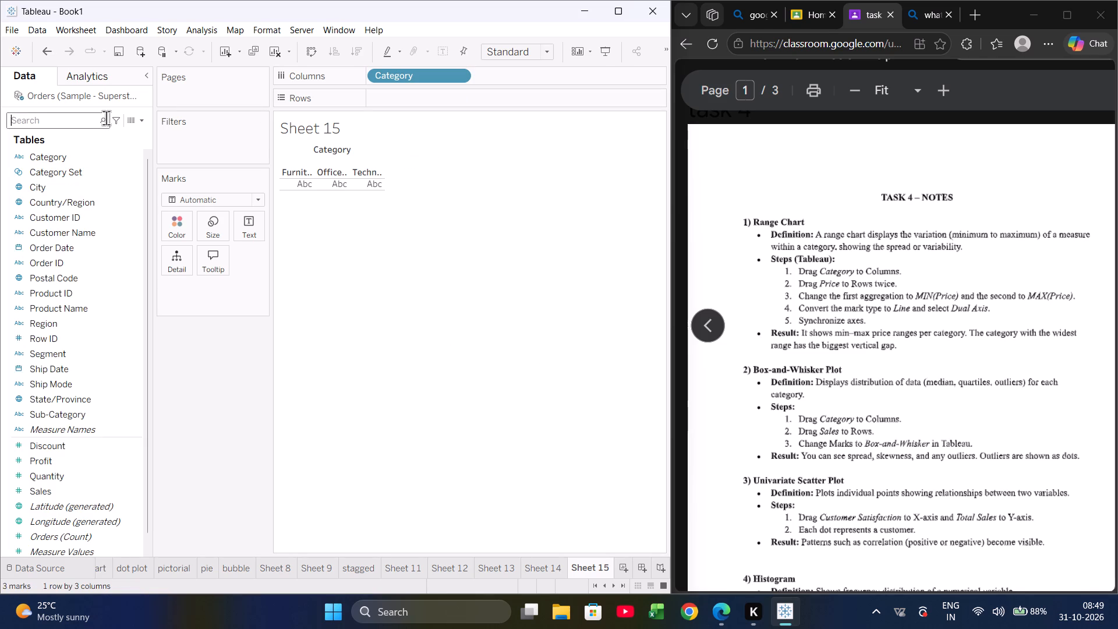
type("sal")
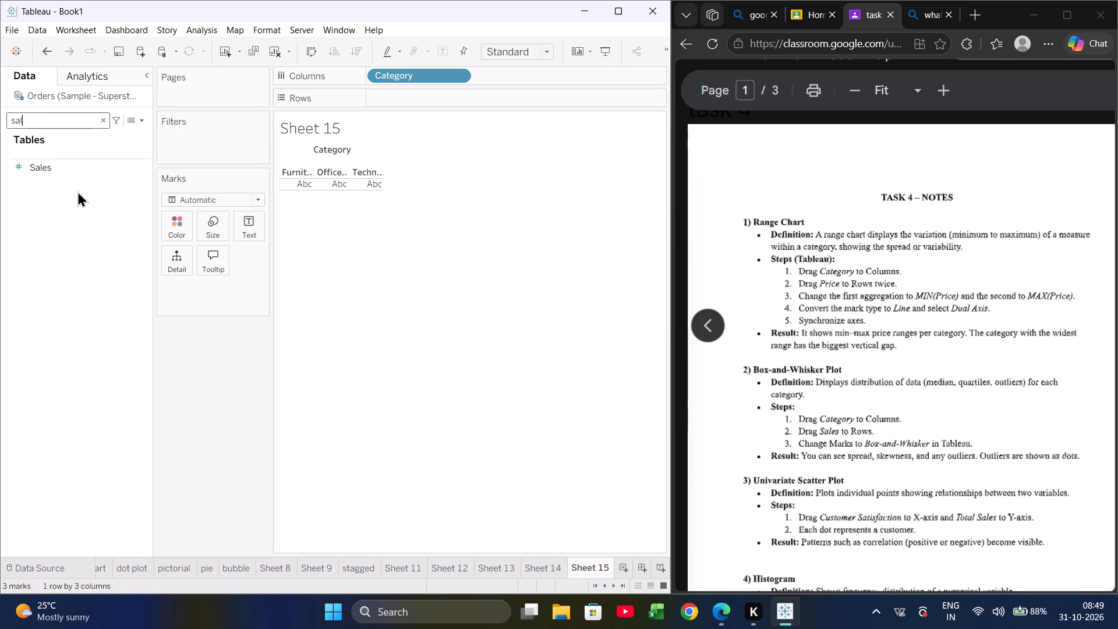
left_click_drag(74, 167, 431, 100)
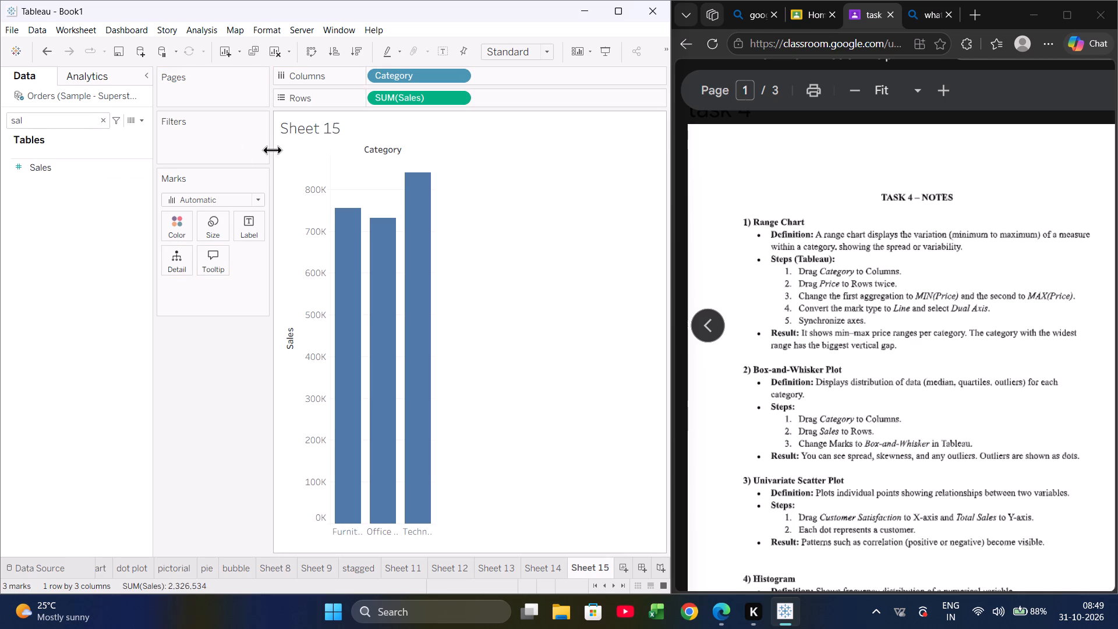
left_click(104, 172)
left_click_drag(104, 172, 546, 103)
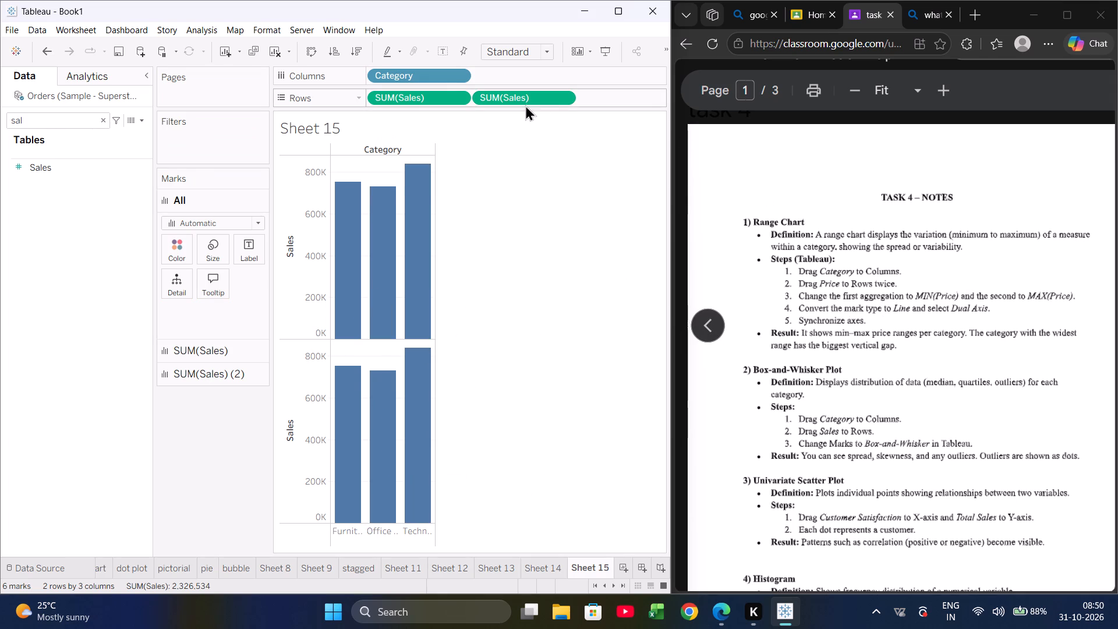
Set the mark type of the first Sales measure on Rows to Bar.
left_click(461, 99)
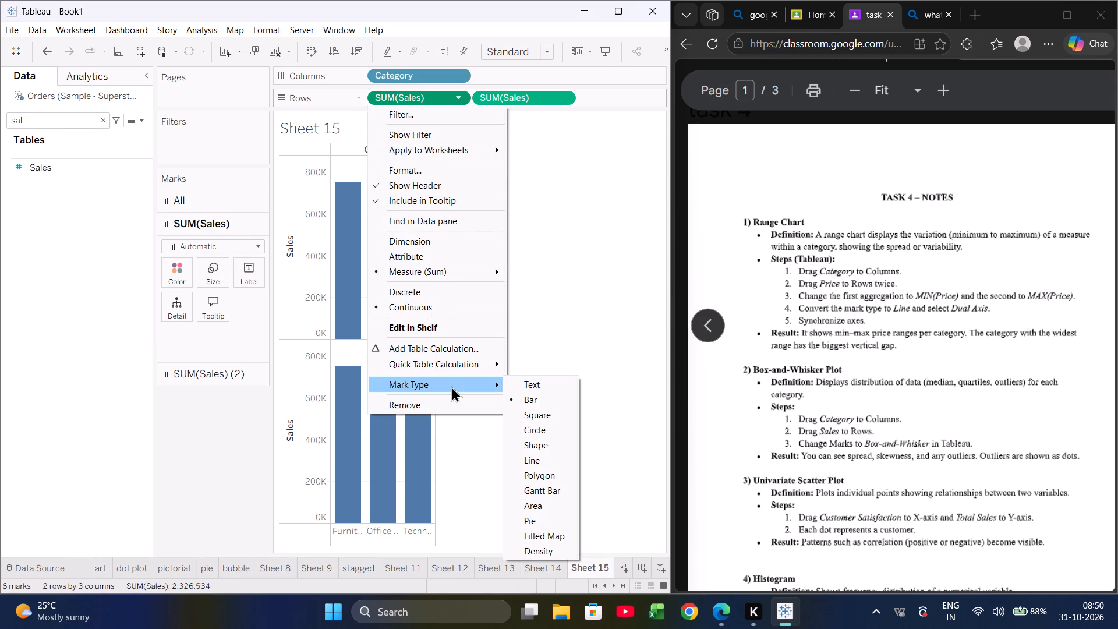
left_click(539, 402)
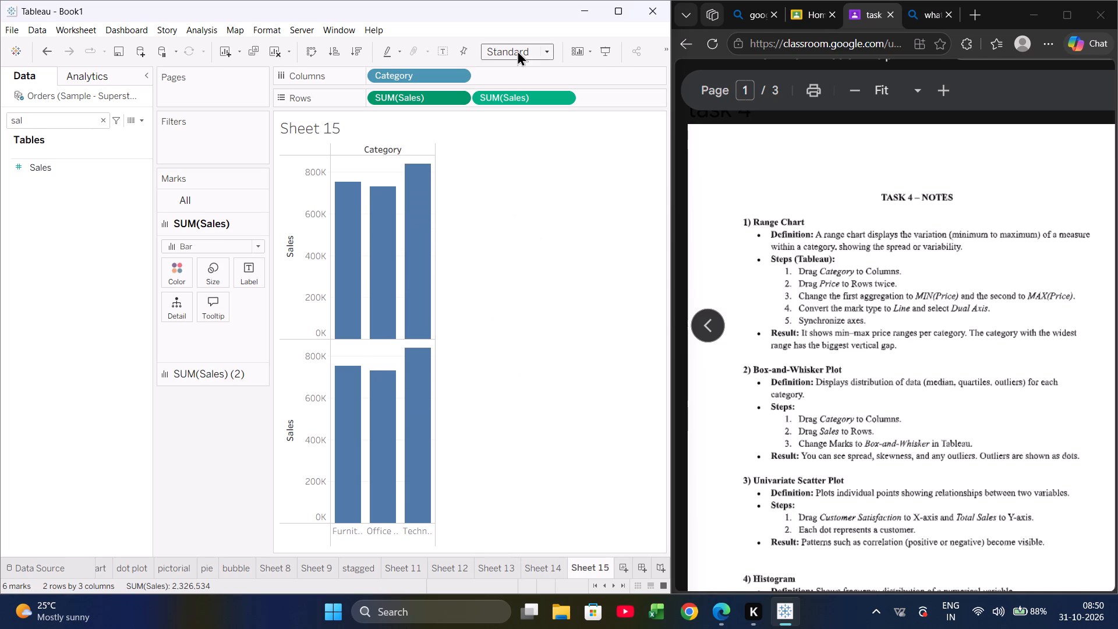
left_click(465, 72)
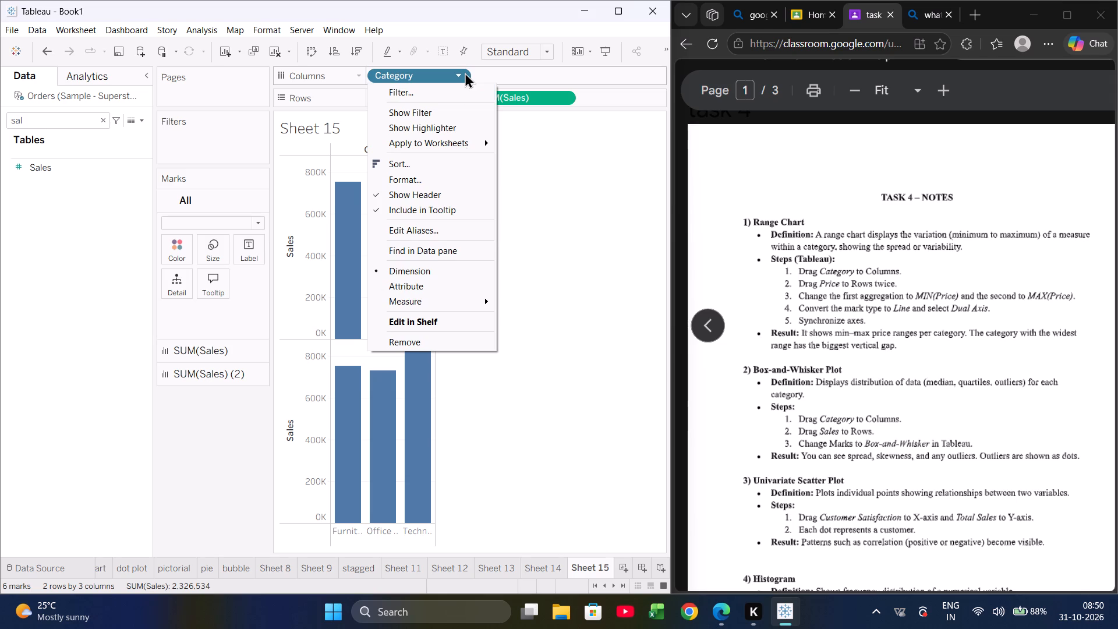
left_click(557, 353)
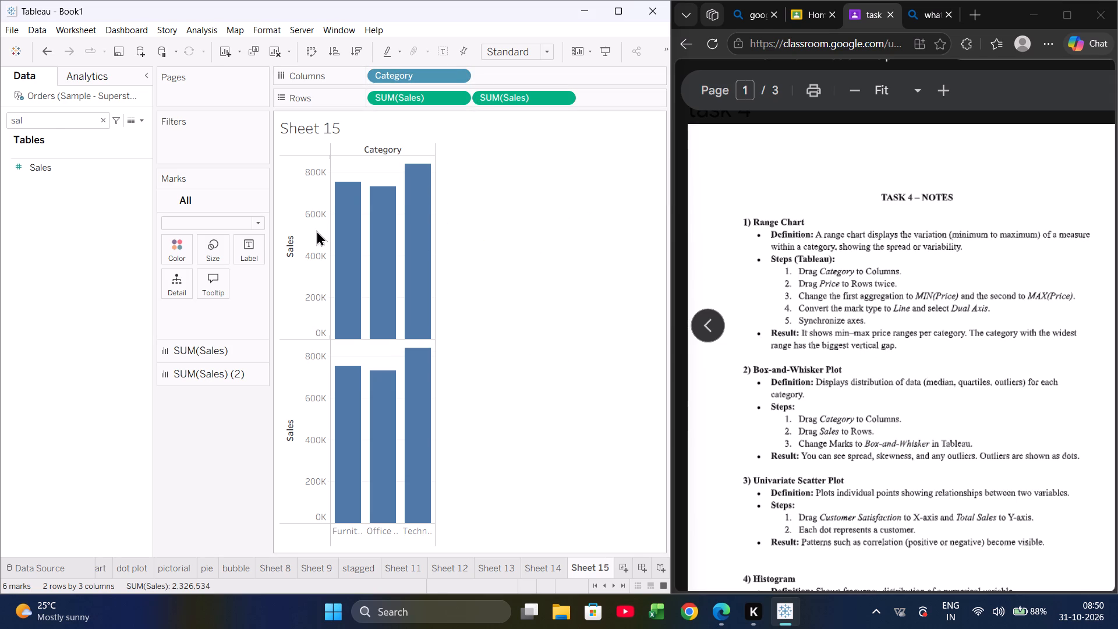
Clear the field search and remove both Sales measures from the Sheet 15 view, keeping Category on Columns.
left_click(100, 119)
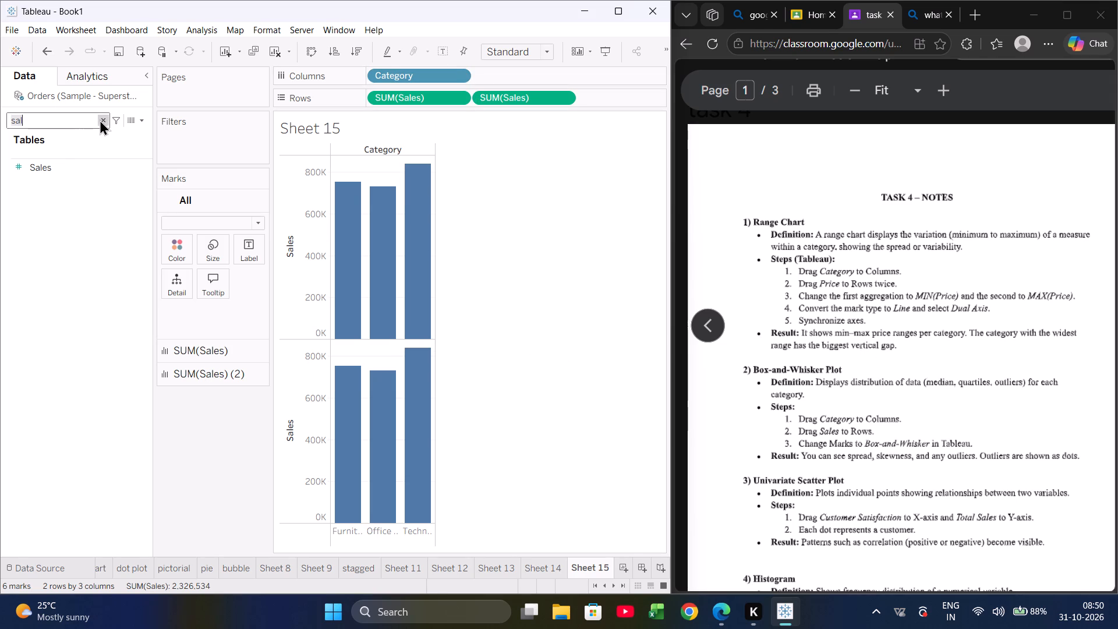
scroll(128, 384, "down", 1)
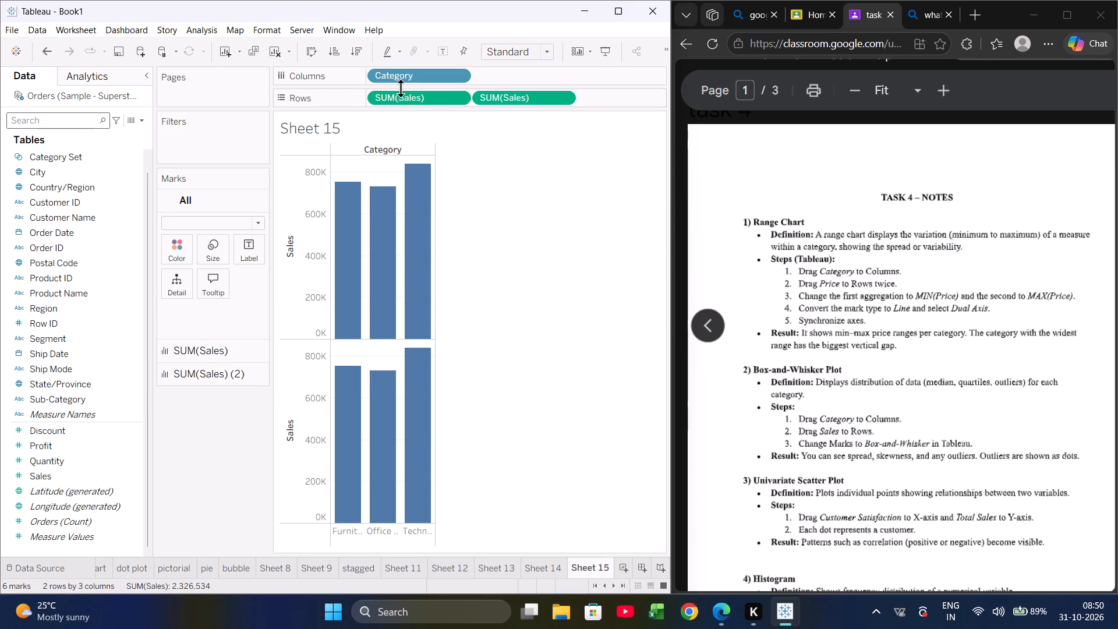
left_click_drag(404, 96, 95, 197)
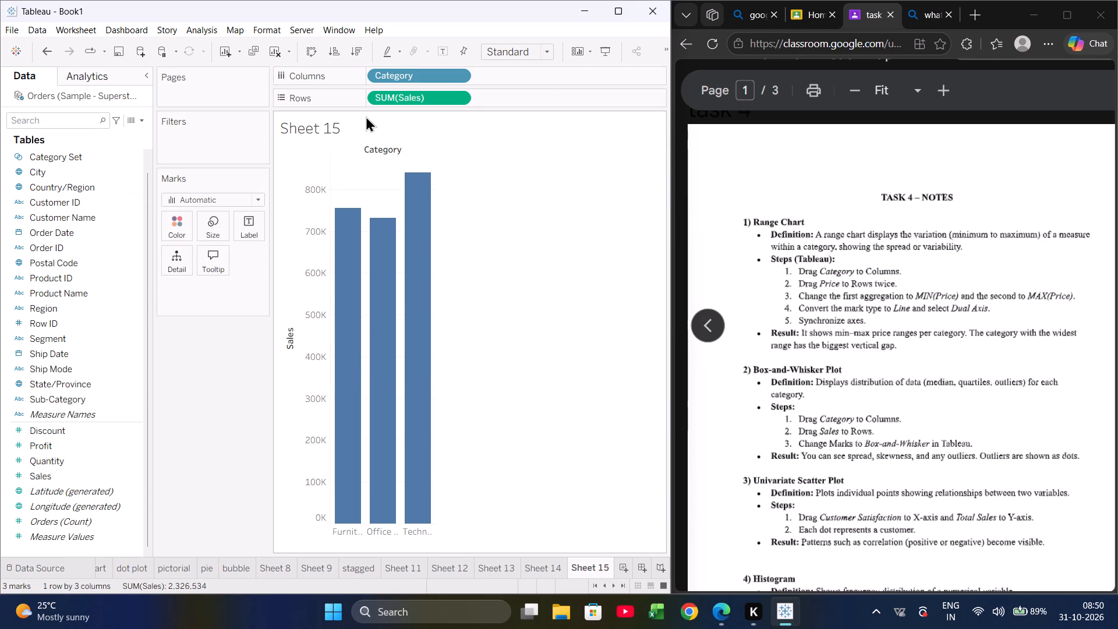
left_click_drag(382, 104, 242, 198)
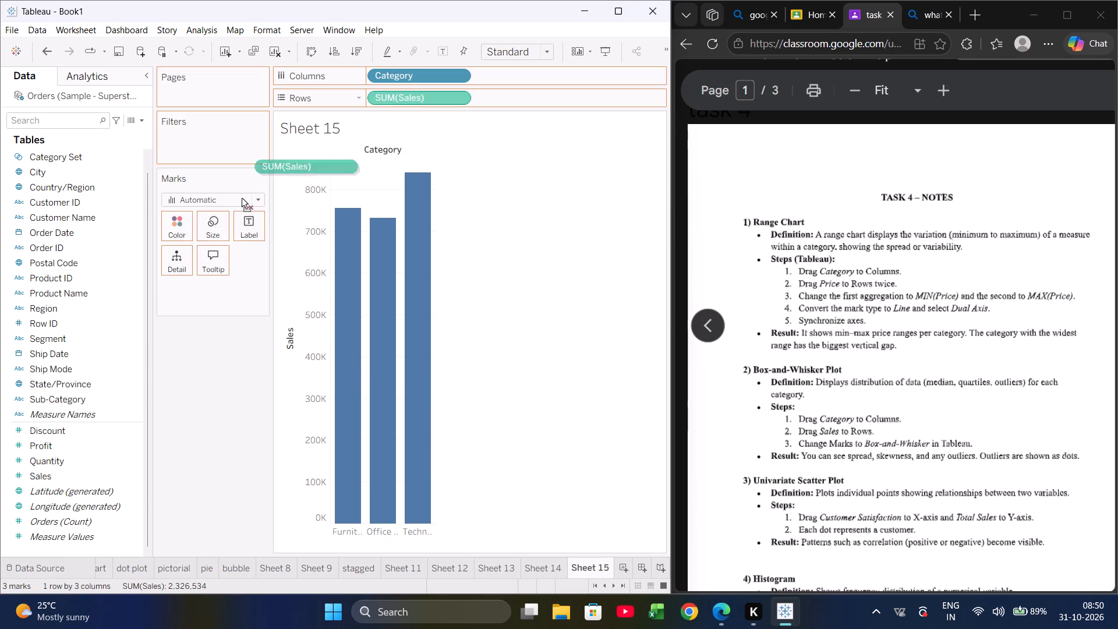
left_click_drag(242, 198, 186, 244)
left_click_drag(205, 288, 130, 303)
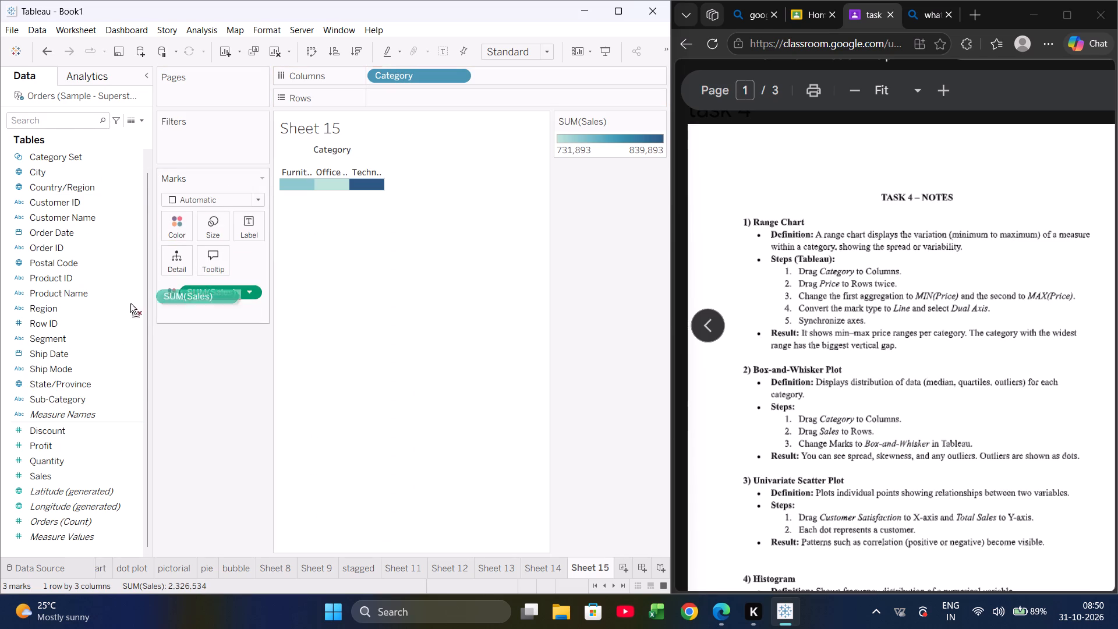
left_click_drag(130, 303, 49, 324)
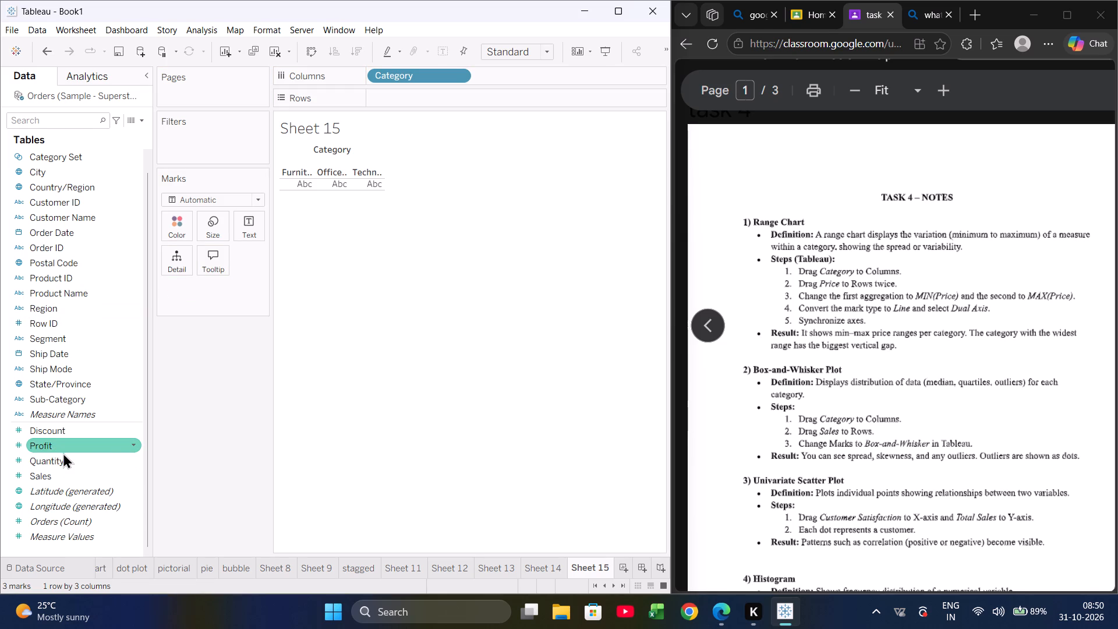
Place the Profit measure on Rows twice, side by side, in Sheet 15.
left_click_drag(63, 448, 352, 74)
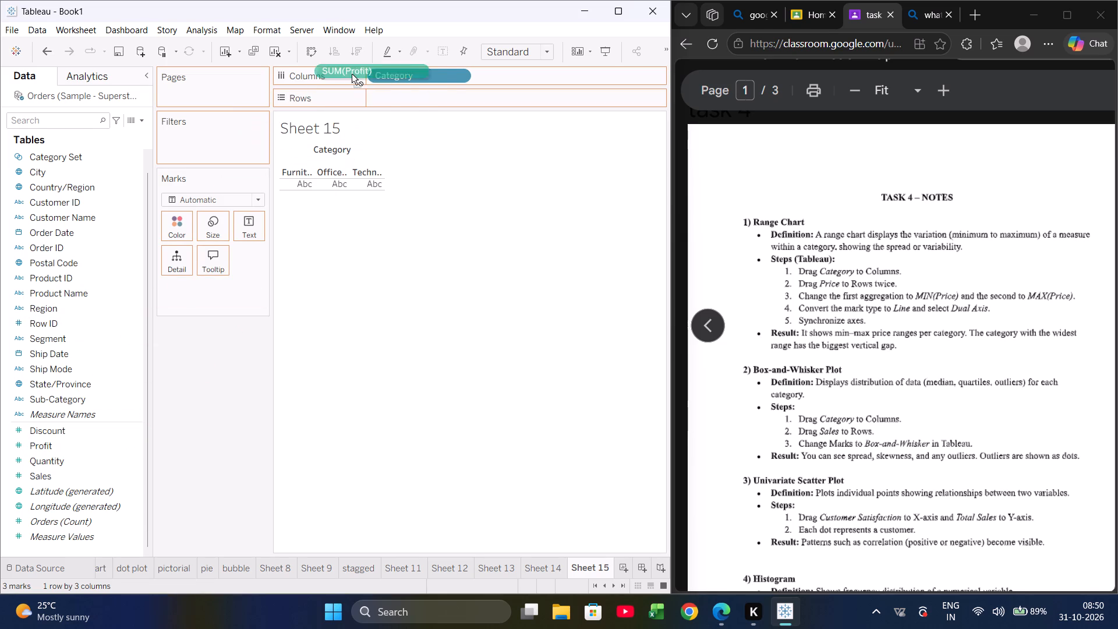
left_click_drag(352, 74, 398, 103)
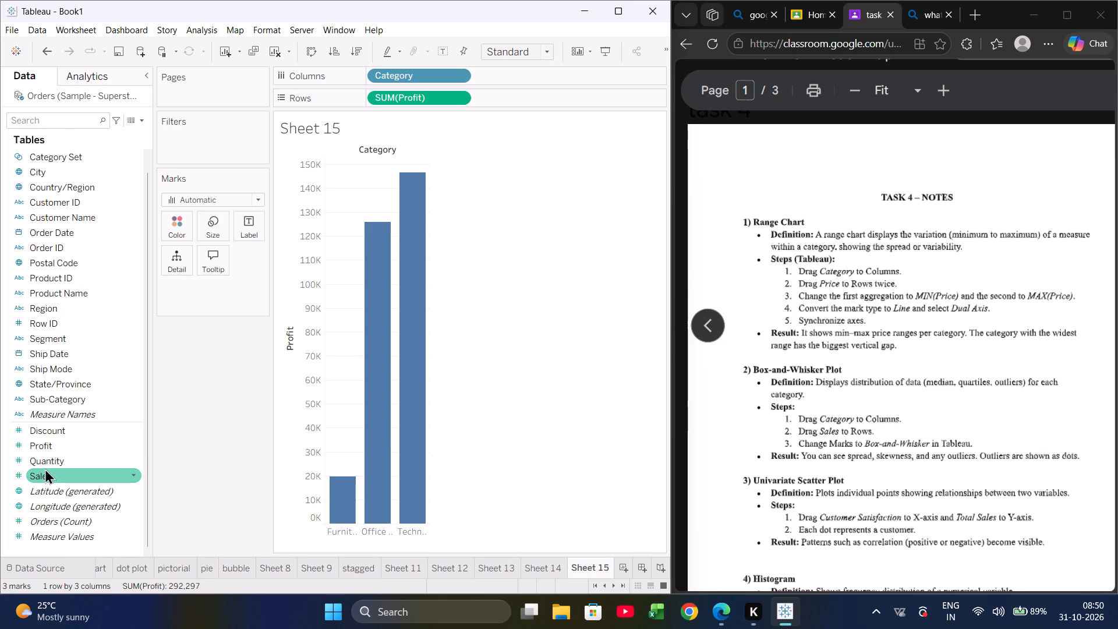
left_click(41, 451)
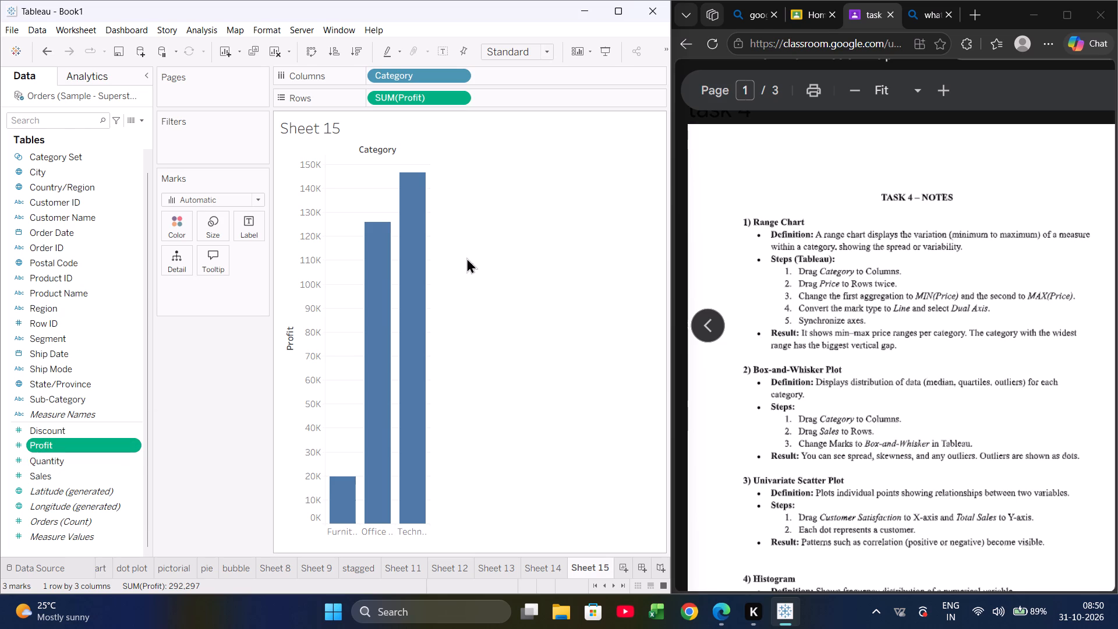
left_click_drag(118, 439, 188, 403)
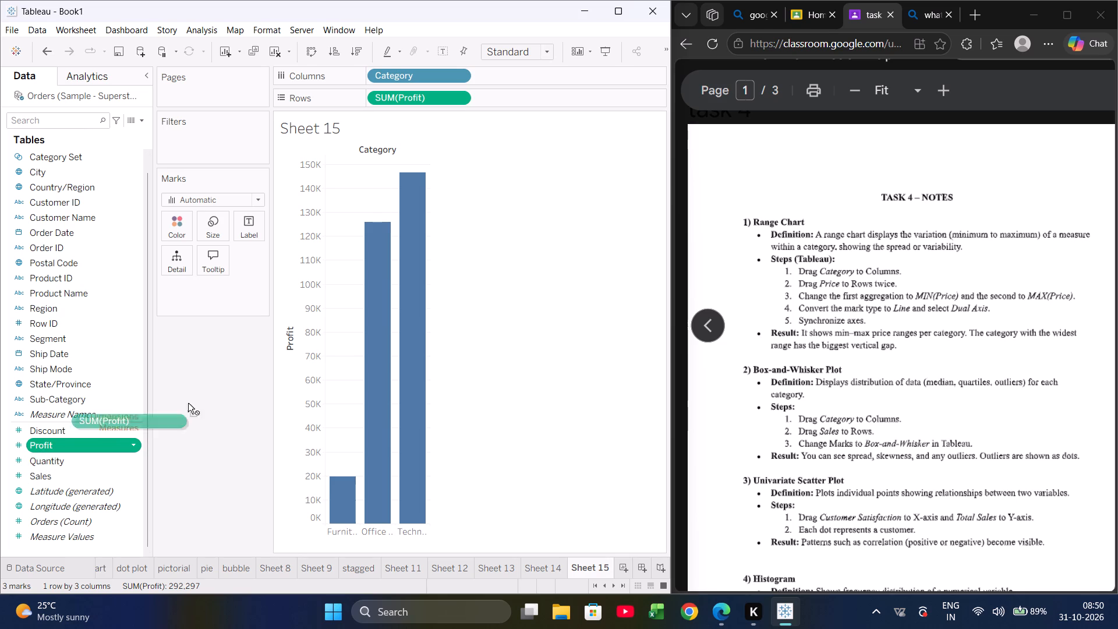
left_click_drag(188, 403, 579, 87)
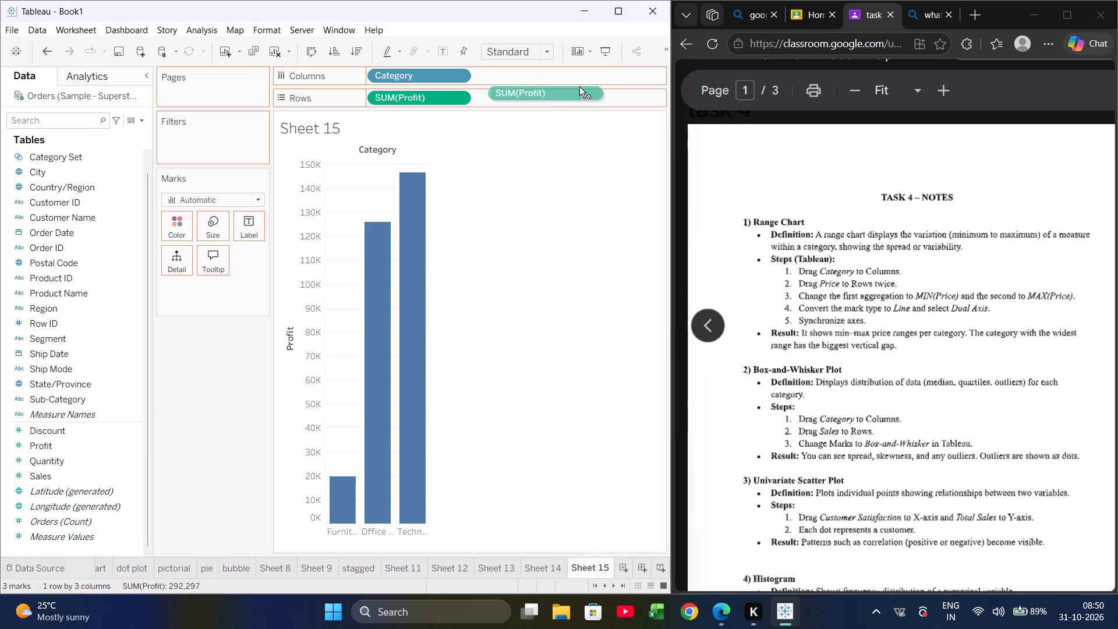
left_click_drag(579, 87, 579, 87)
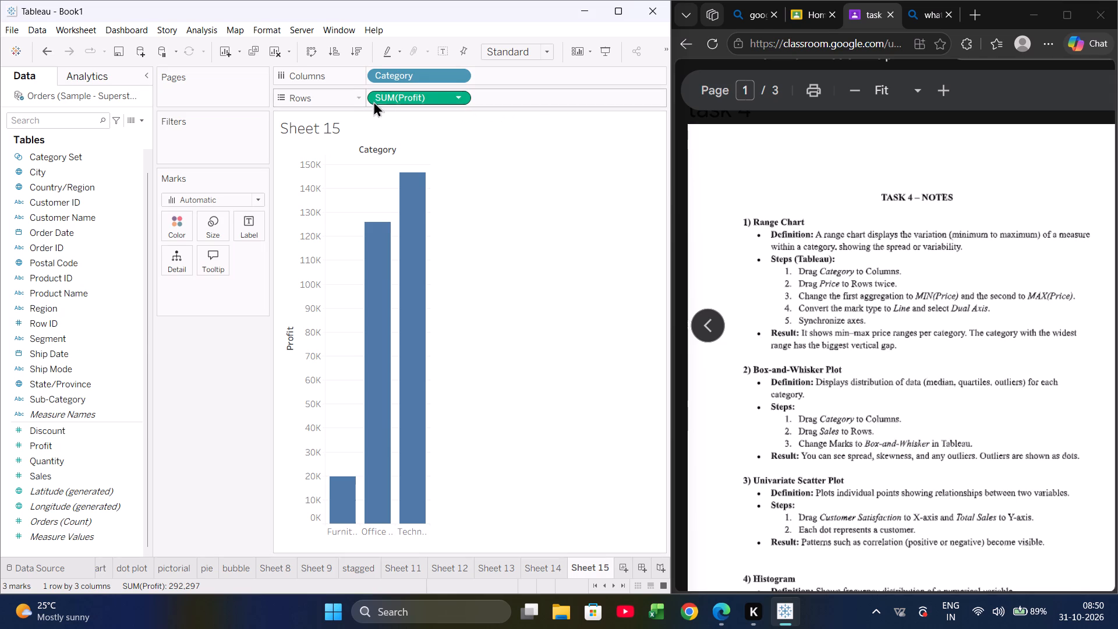
left_click(457, 96)
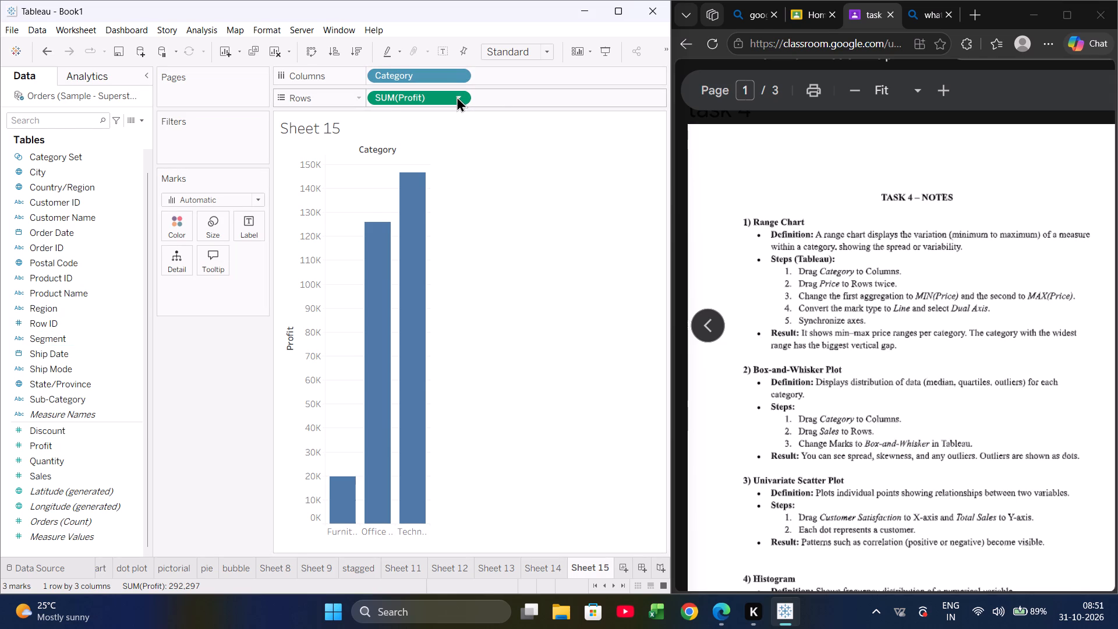
left_click_drag(38, 441, 571, 265)
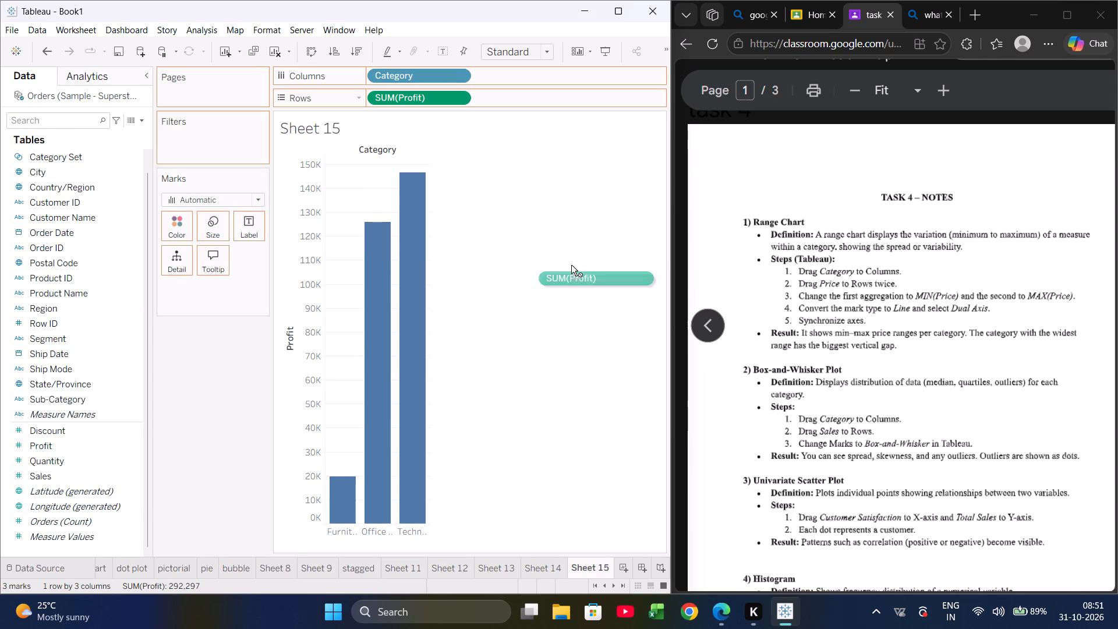
left_click_drag(571, 265, 505, 94)
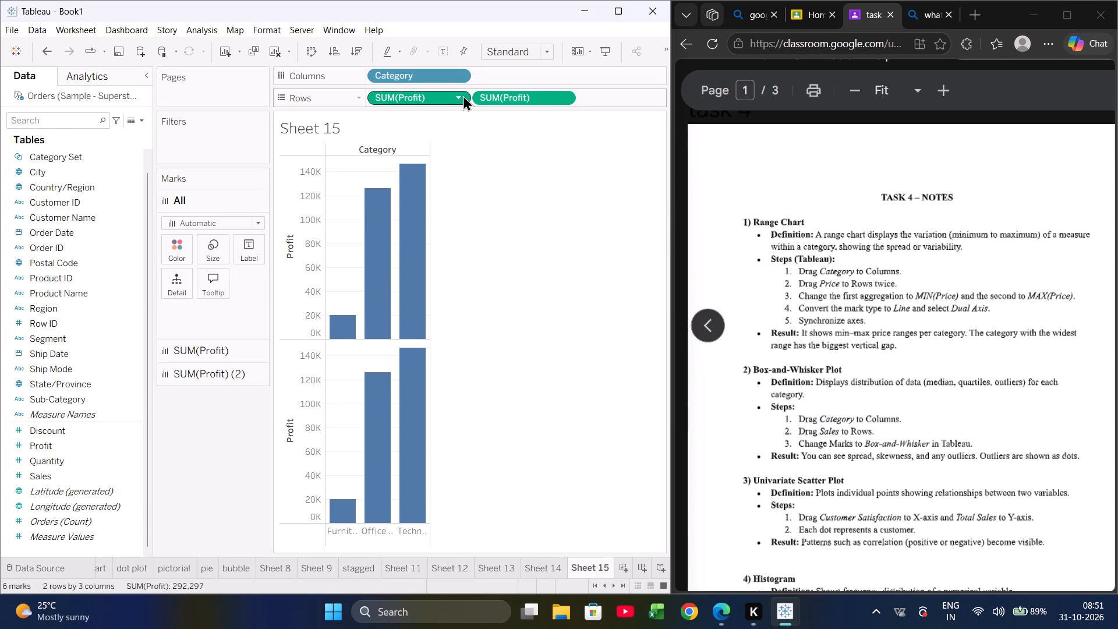
Show a filter for the first Profit measure on Rows.
left_click(463, 94)
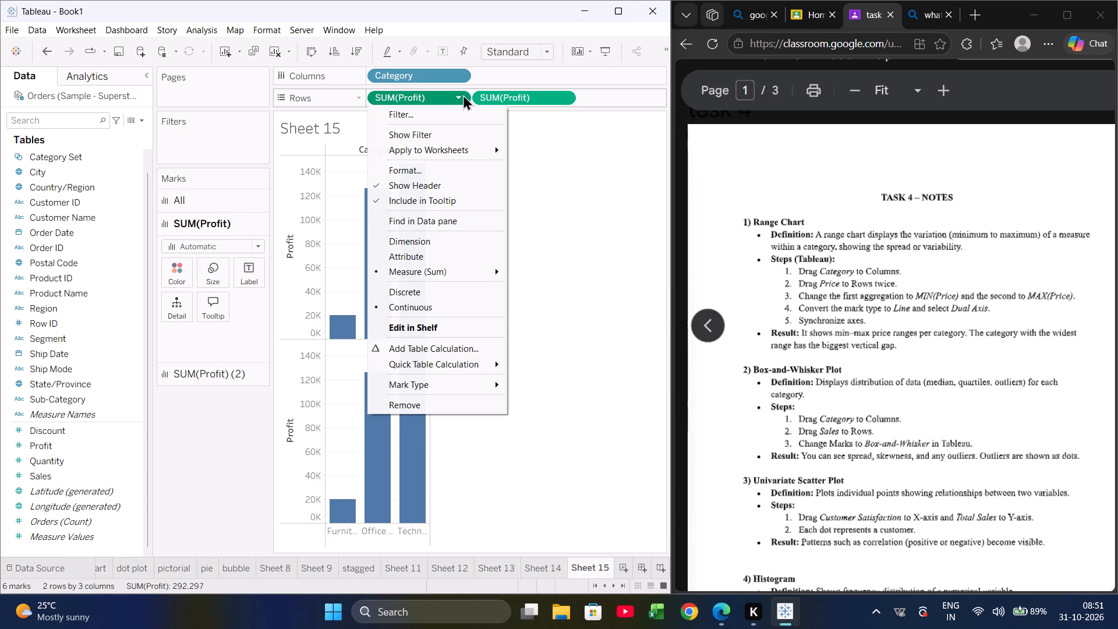
left_click(463, 94)
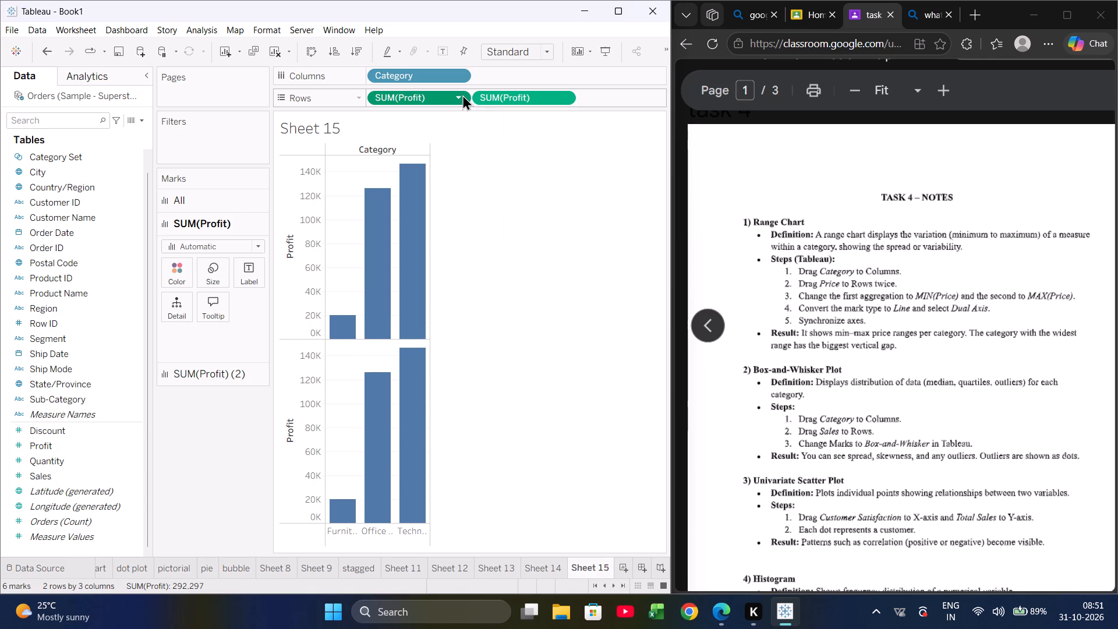
left_click(461, 101)
left_click(442, 136)
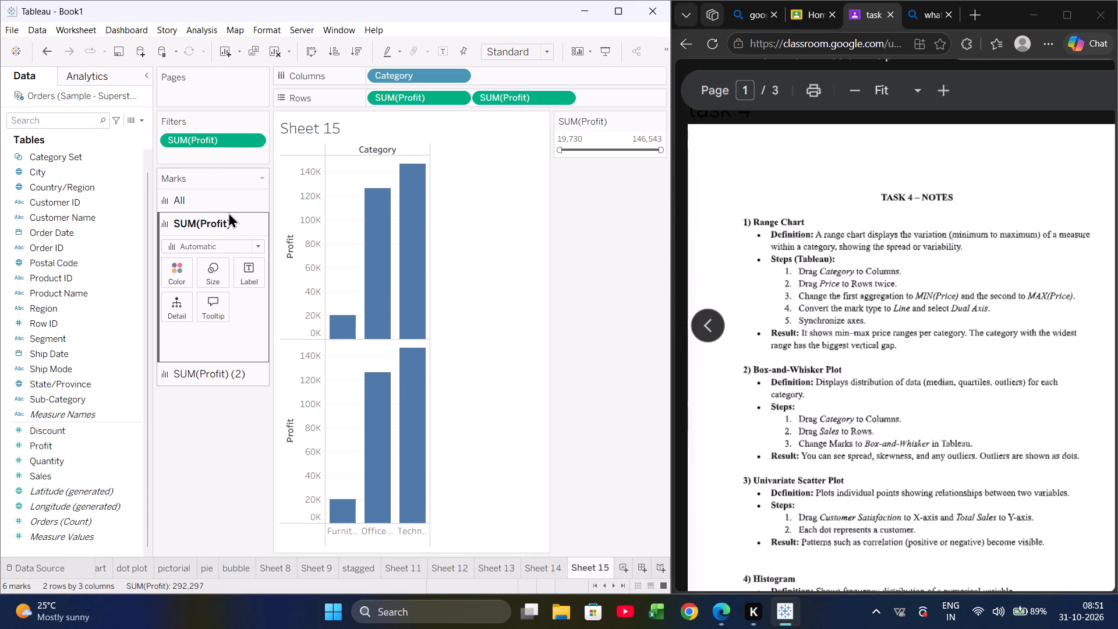
left_click(242, 369)
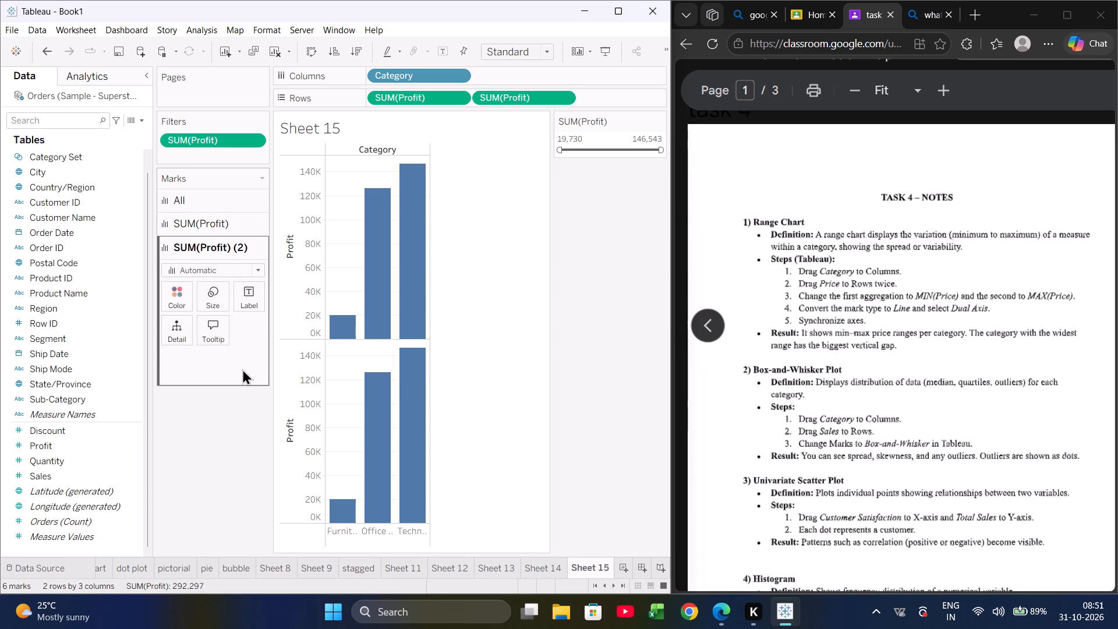
left_click(216, 225)
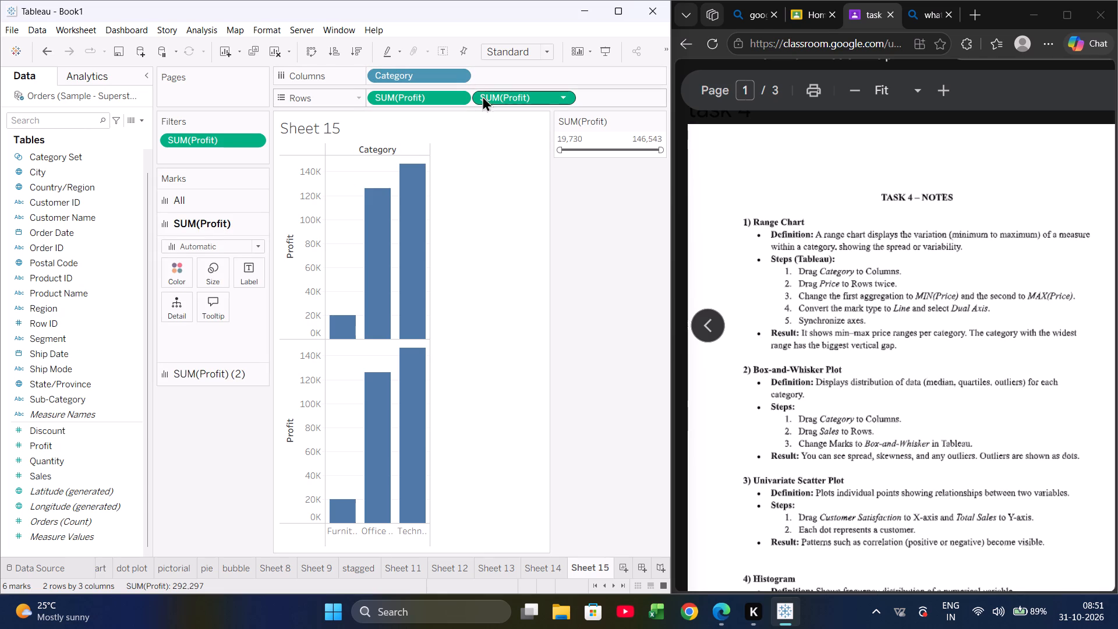
Remove the second Profit measure from Rows.
left_click_drag(494, 91, 39, 430)
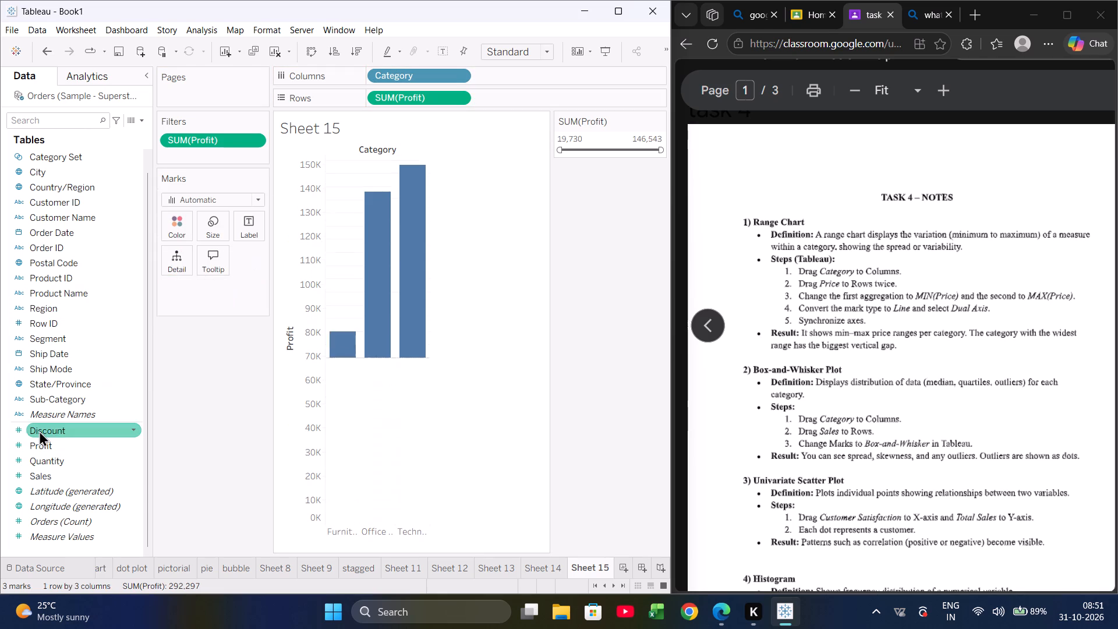
Edit the Profit filter as a range of values, setting its maximum to 36,250.
left_click(228, 137)
left_click(252, 143)
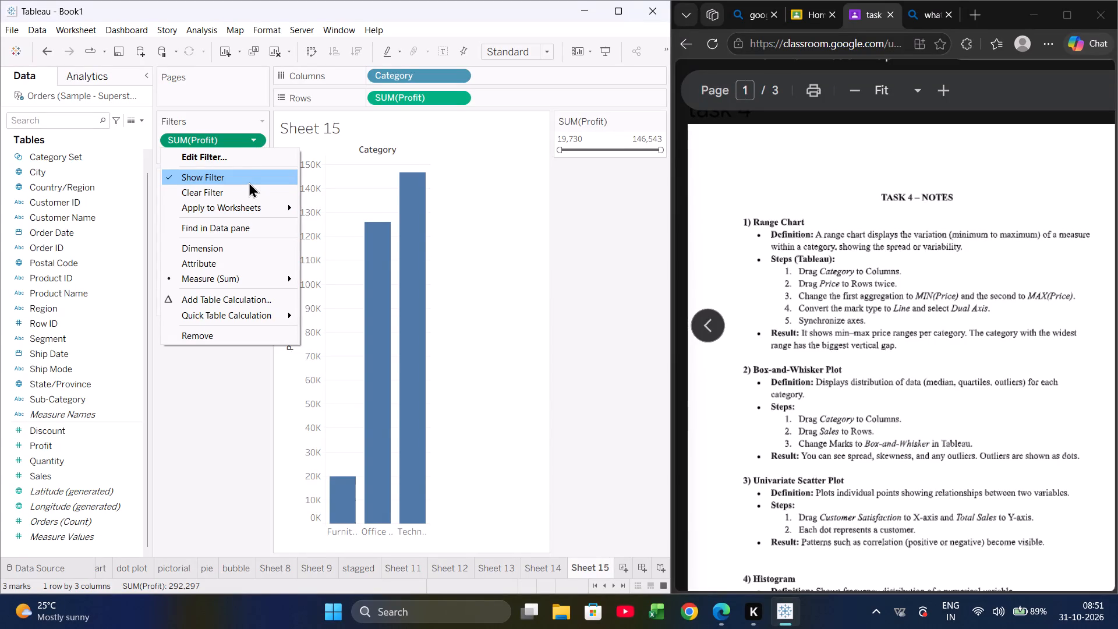
left_click(243, 163)
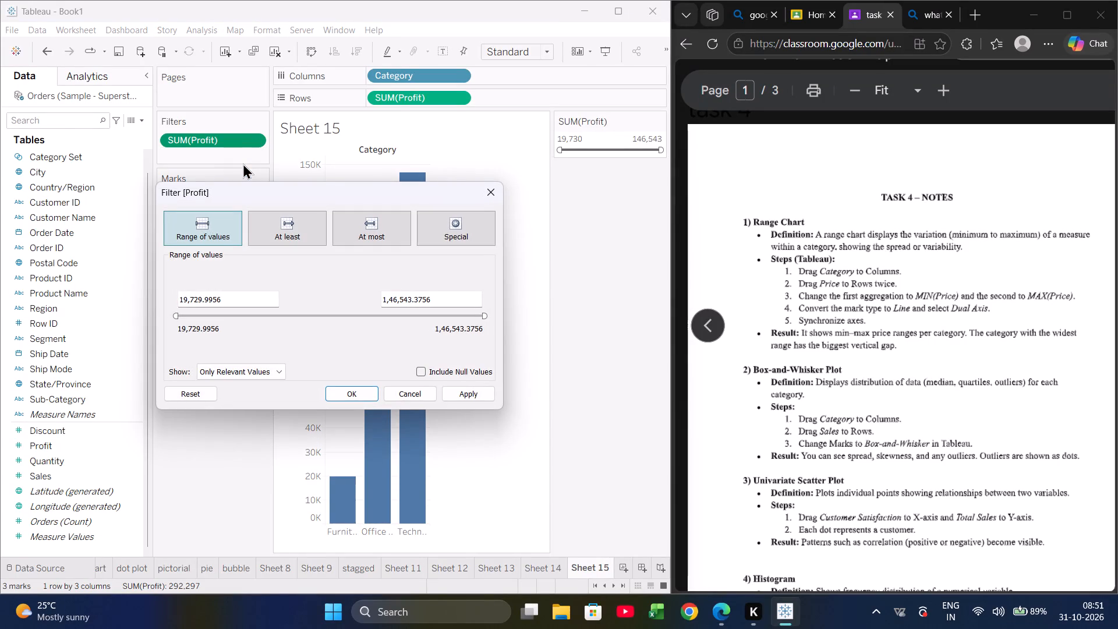
left_click(220, 221)
left_click(240, 287)
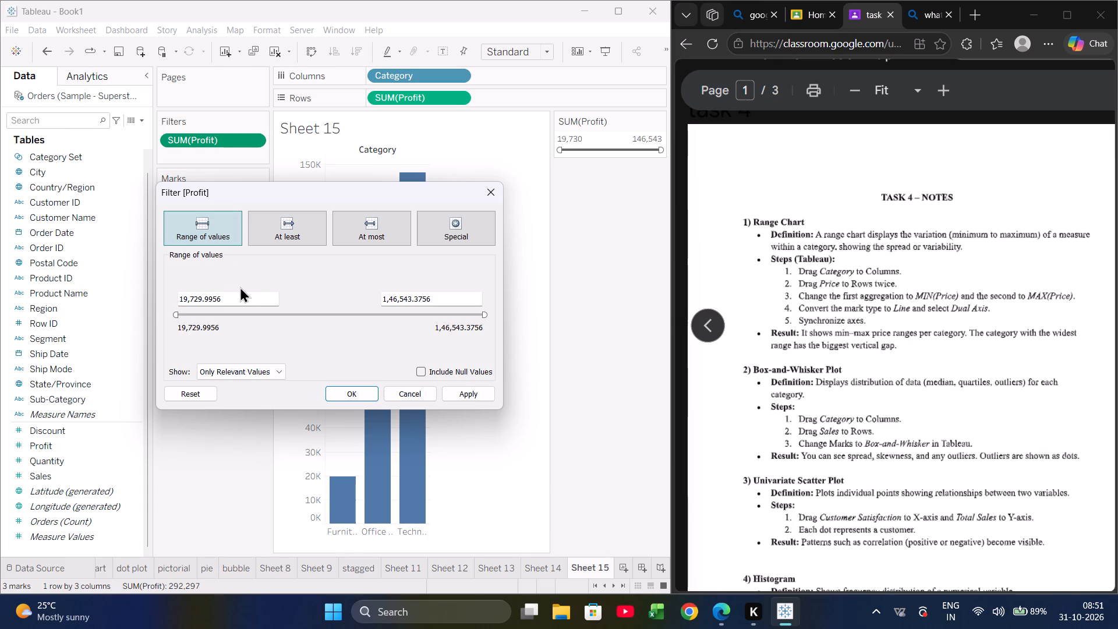
left_click(219, 310)
left_click_drag(486, 315, 268, 309)
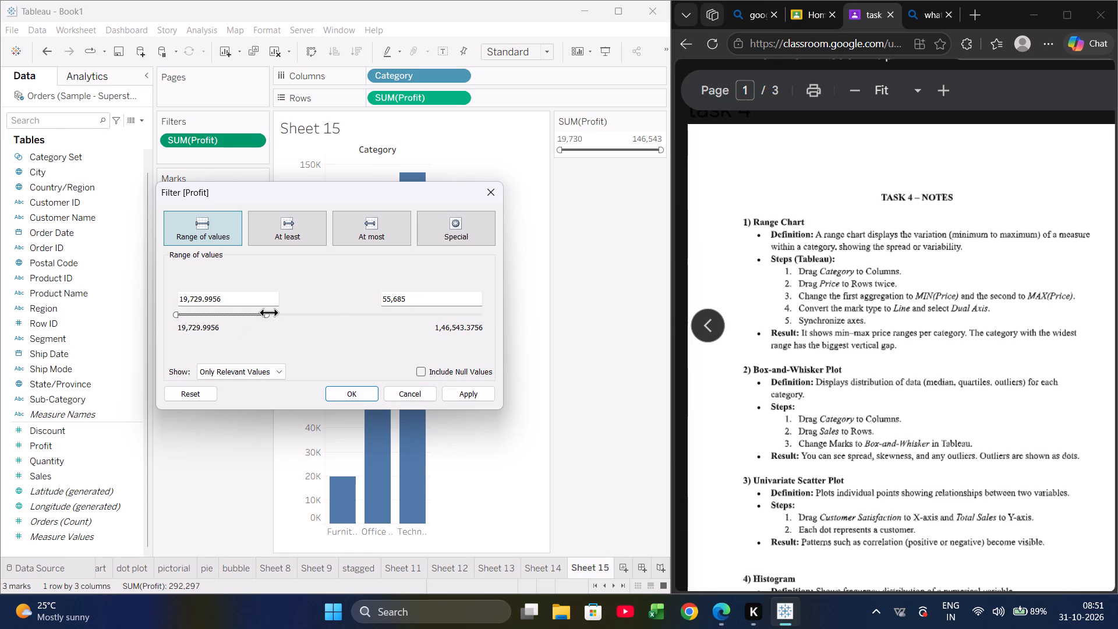
left_click_drag(269, 312, 151, 303)
left_click_drag(178, 316, 218, 319)
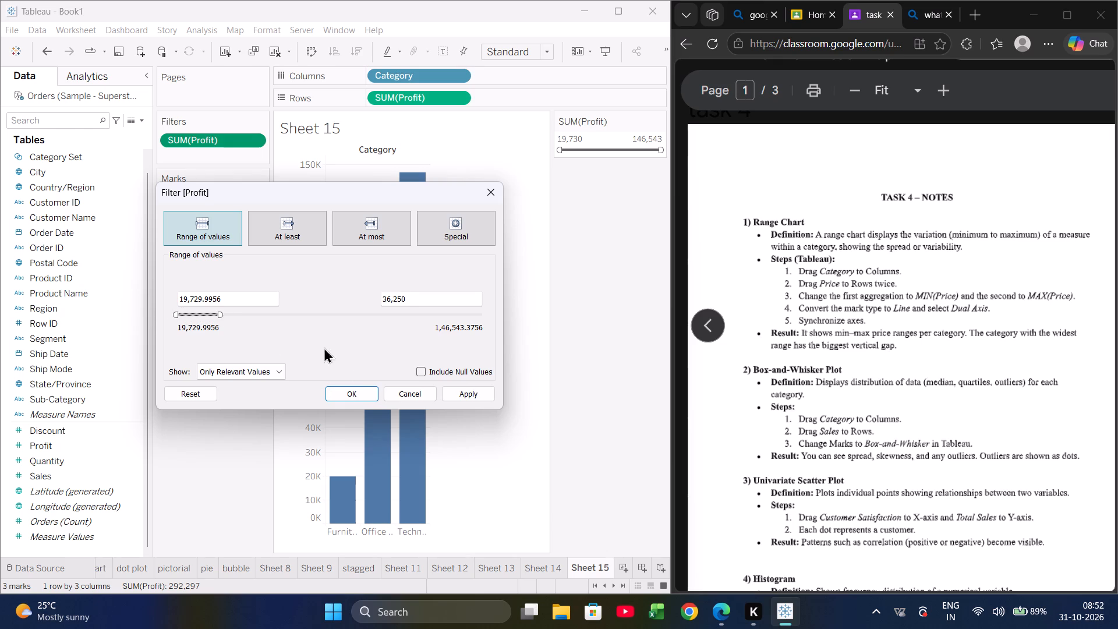
left_click(357, 391)
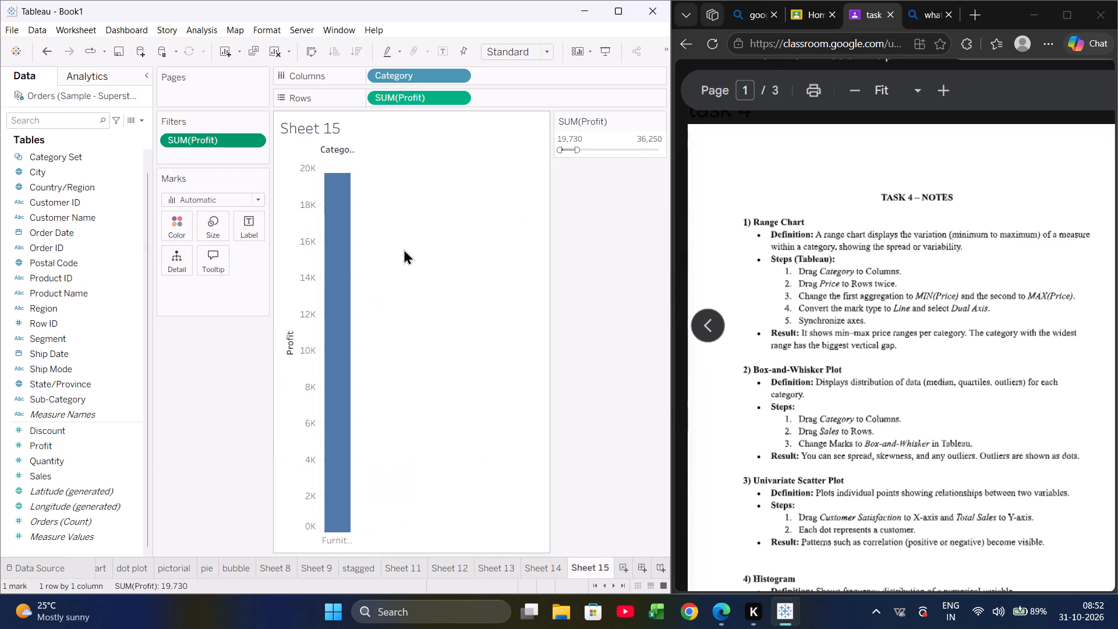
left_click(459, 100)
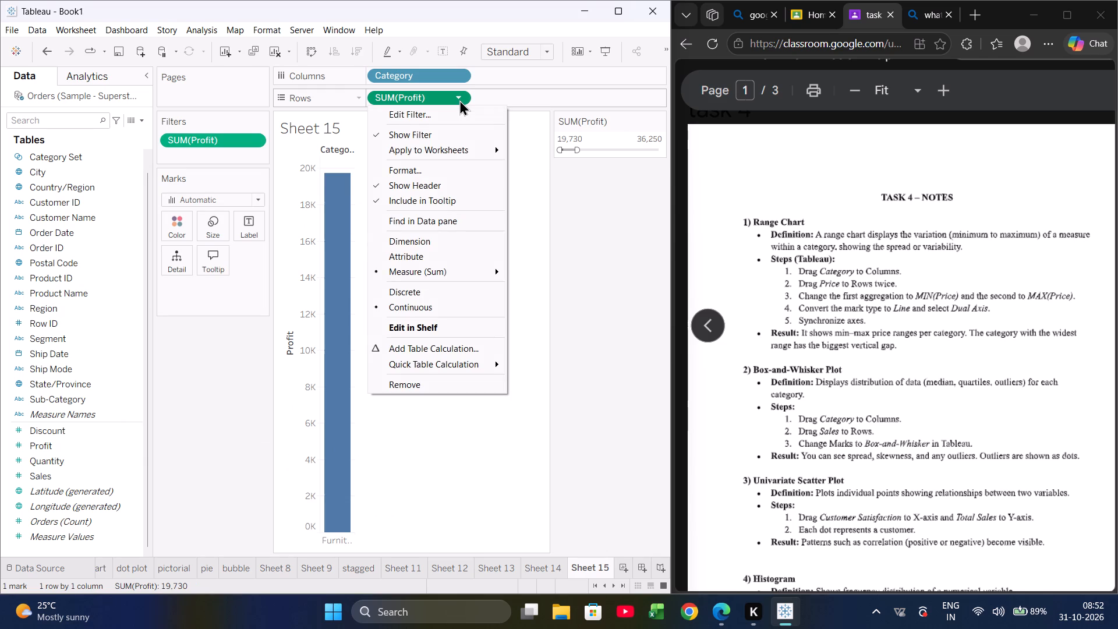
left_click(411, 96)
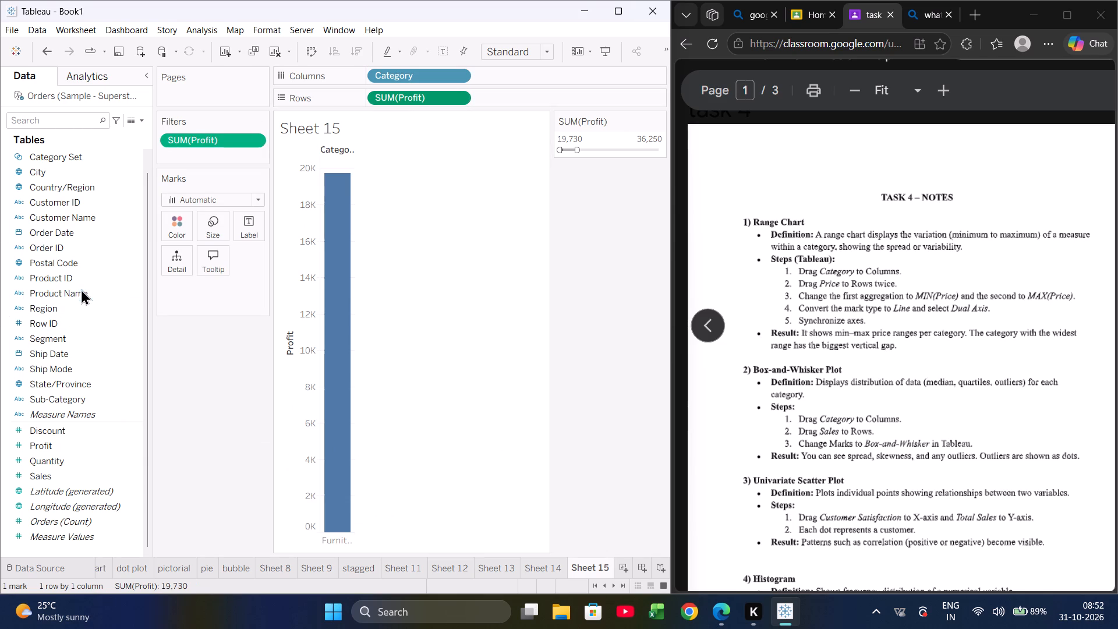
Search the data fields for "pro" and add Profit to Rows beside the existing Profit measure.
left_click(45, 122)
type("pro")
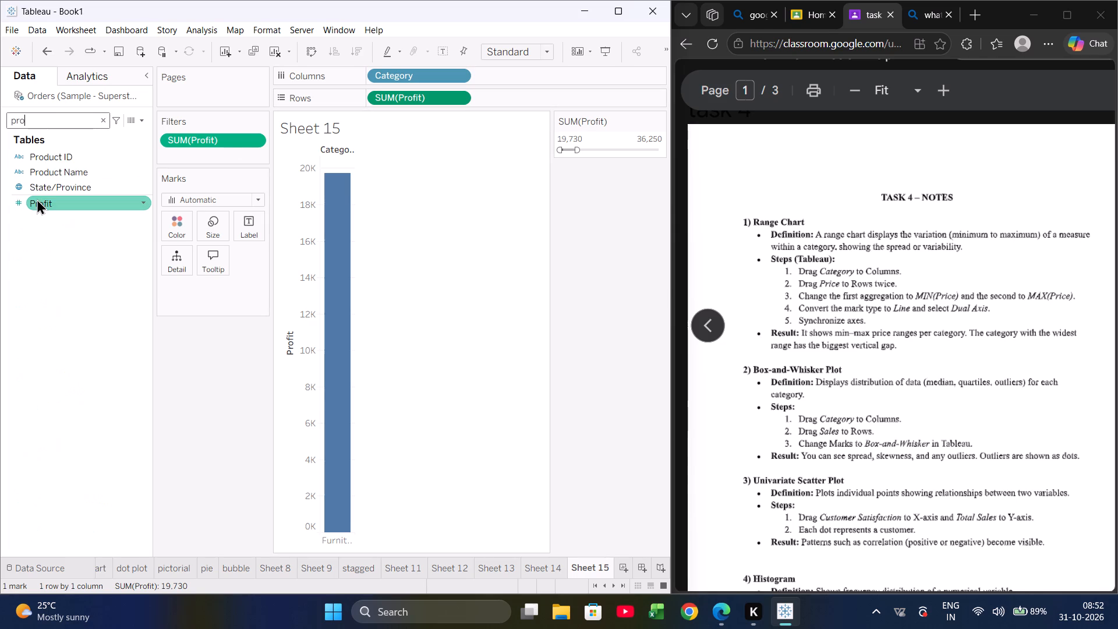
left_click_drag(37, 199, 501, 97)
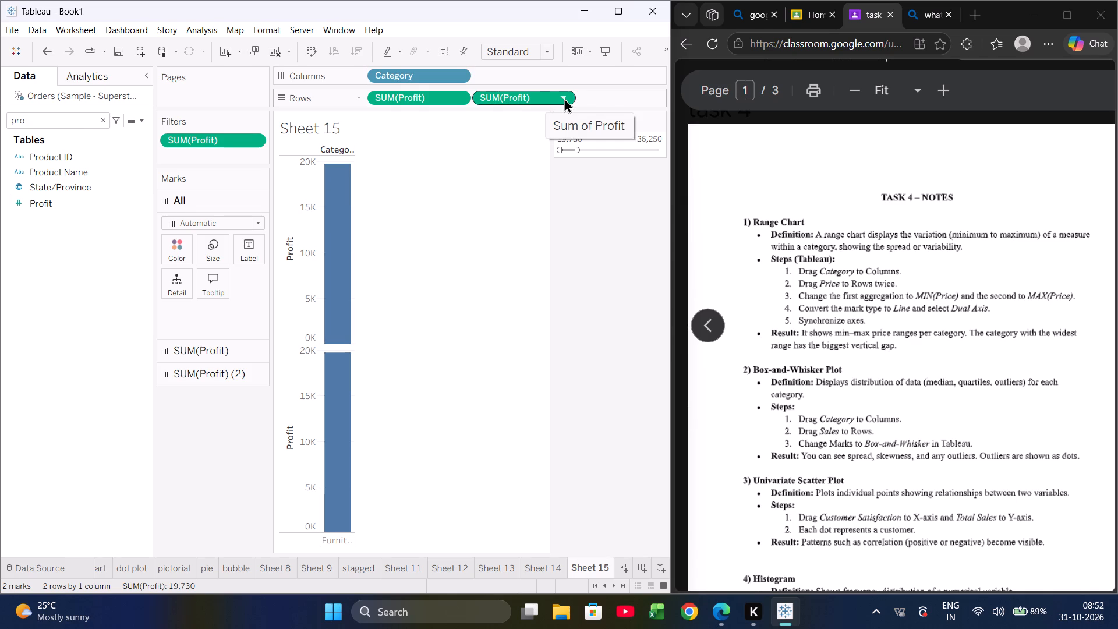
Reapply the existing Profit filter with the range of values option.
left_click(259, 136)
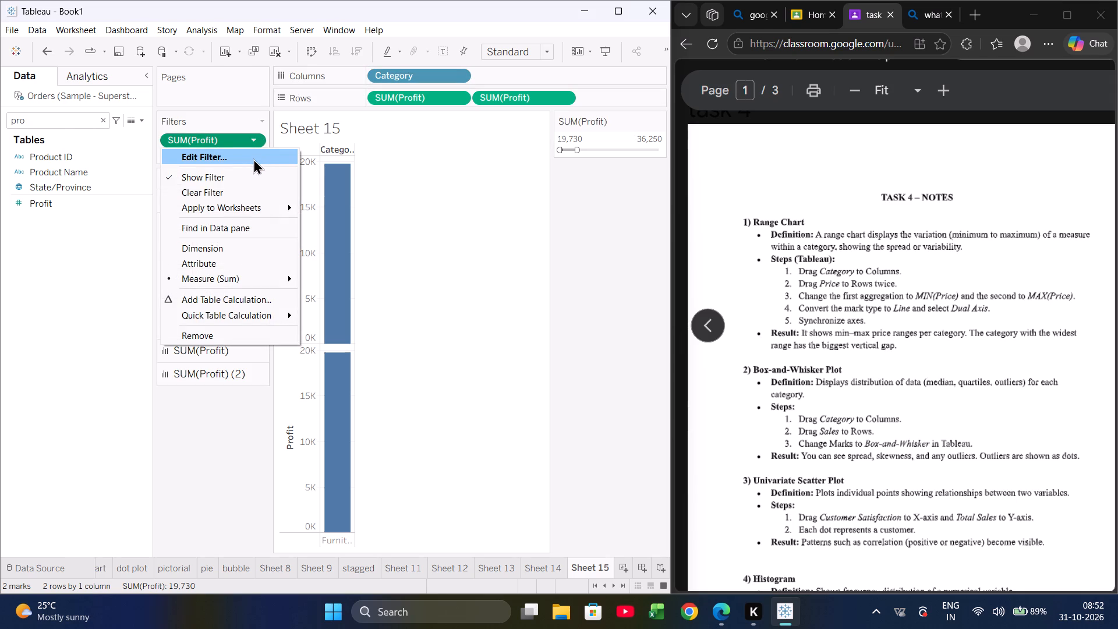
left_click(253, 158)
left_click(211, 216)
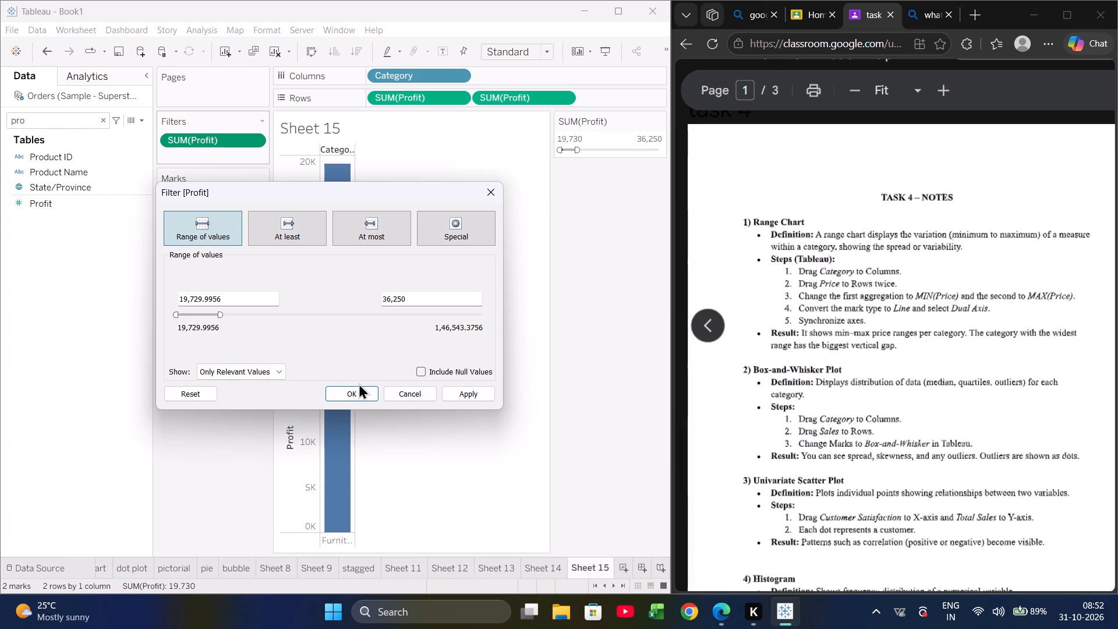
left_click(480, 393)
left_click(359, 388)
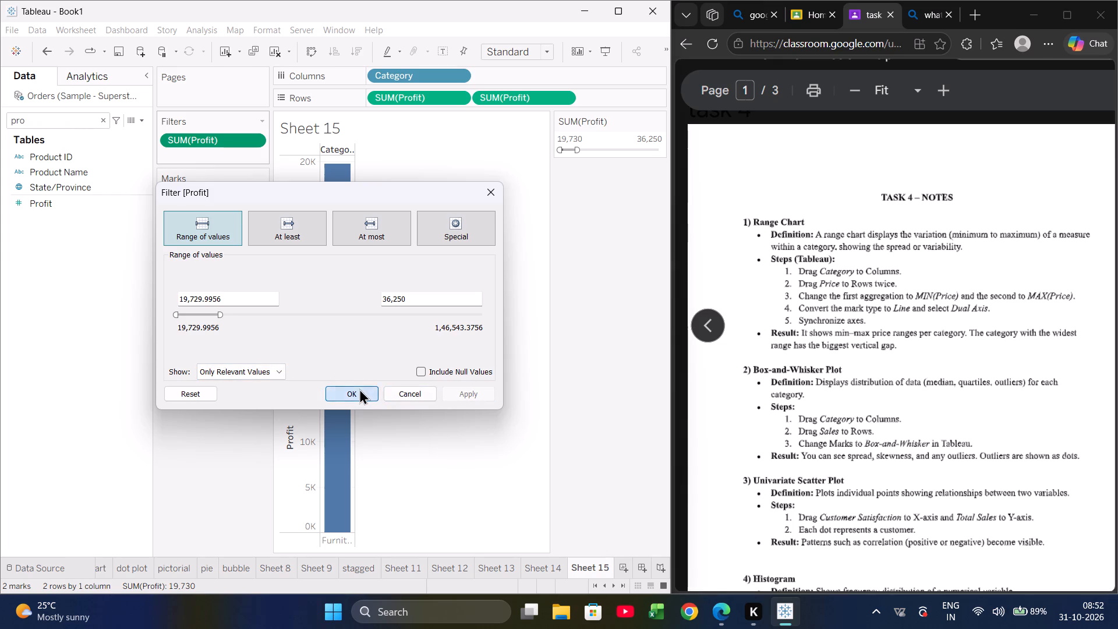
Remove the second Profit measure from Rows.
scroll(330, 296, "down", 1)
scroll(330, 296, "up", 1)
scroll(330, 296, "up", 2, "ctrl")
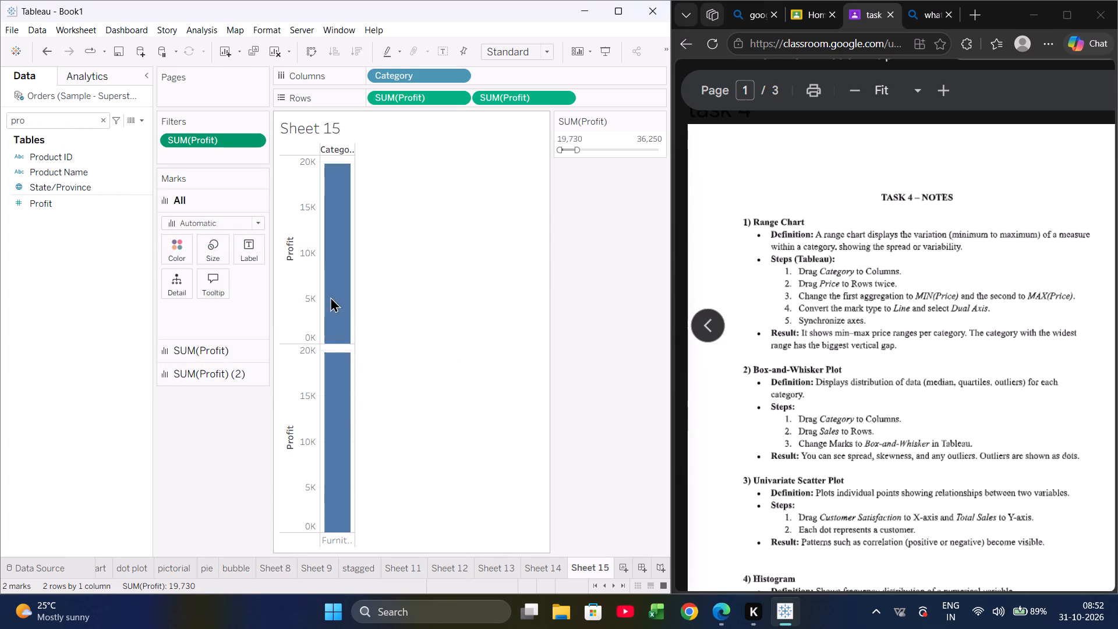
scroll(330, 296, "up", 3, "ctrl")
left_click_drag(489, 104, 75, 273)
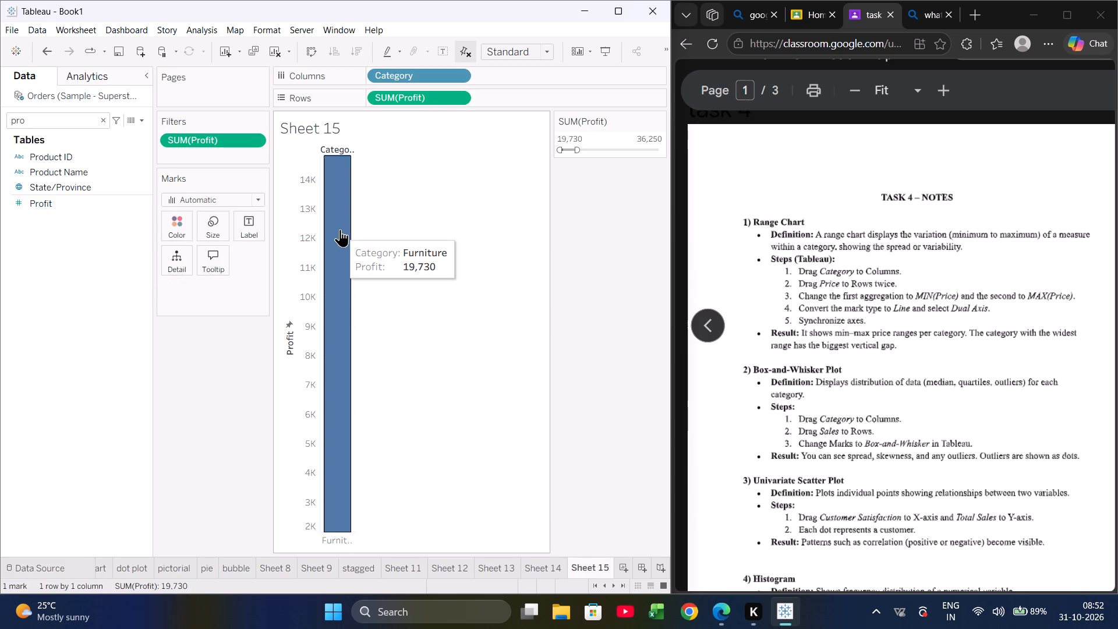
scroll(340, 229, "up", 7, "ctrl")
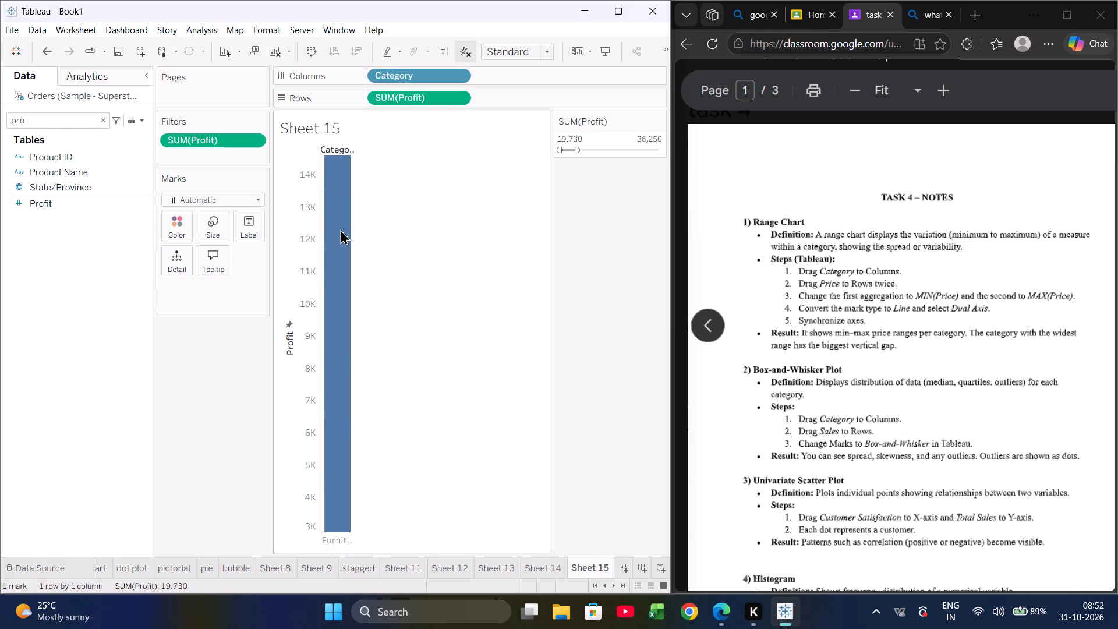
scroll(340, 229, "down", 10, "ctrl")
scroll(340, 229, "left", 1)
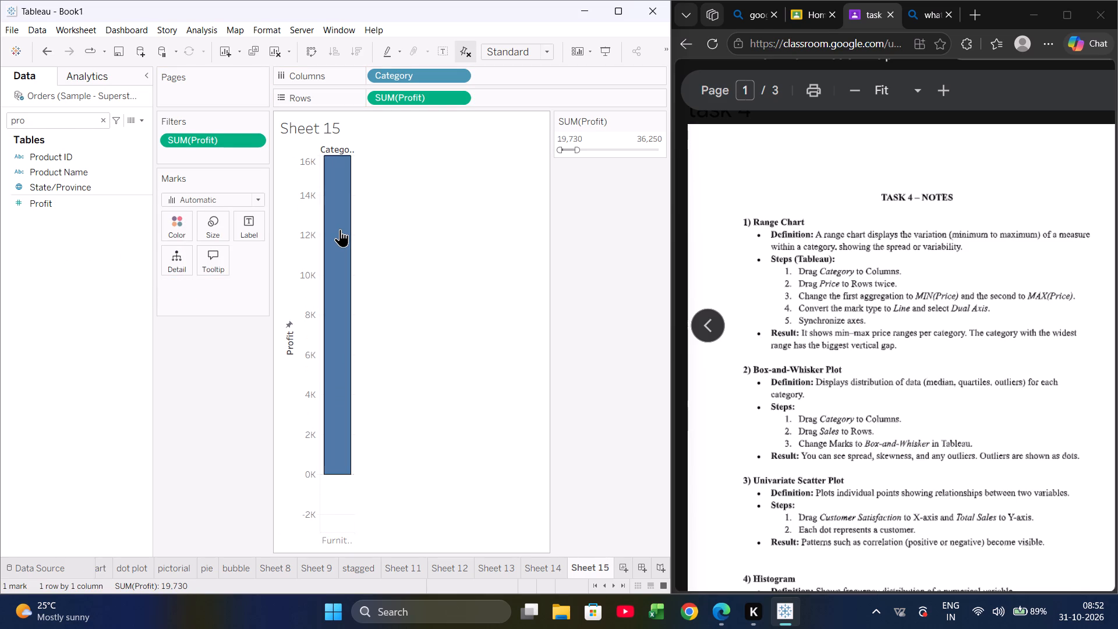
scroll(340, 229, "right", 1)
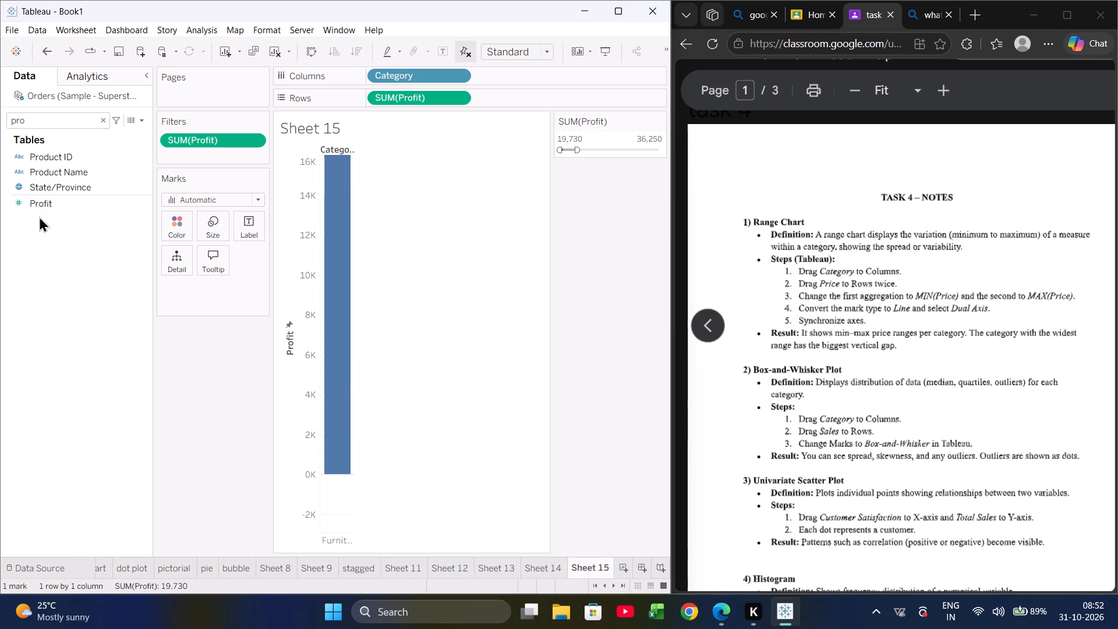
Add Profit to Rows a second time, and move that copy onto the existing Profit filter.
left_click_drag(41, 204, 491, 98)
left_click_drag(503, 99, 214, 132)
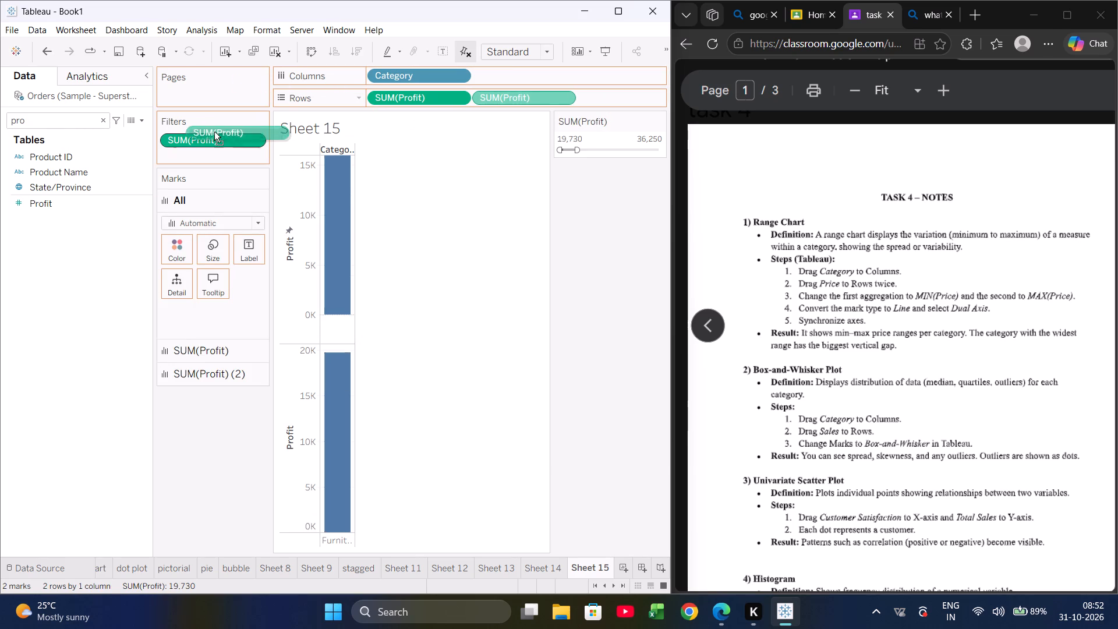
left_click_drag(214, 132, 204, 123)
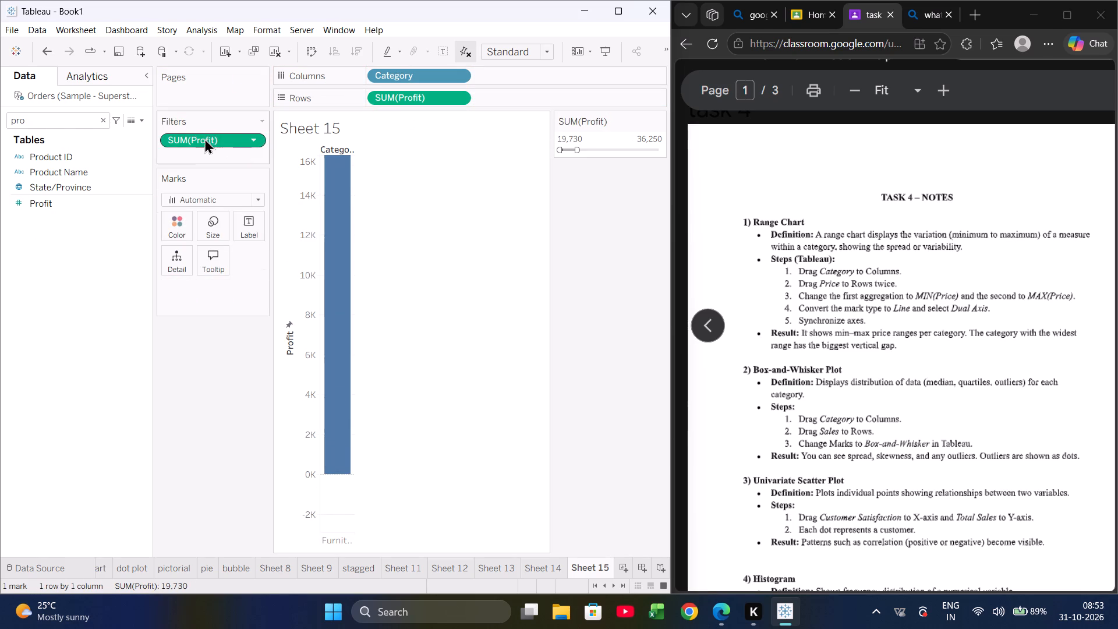
Remove the SUM(Profit) filter from Sheet 15.
left_click_drag(201, 135, 515, 87)
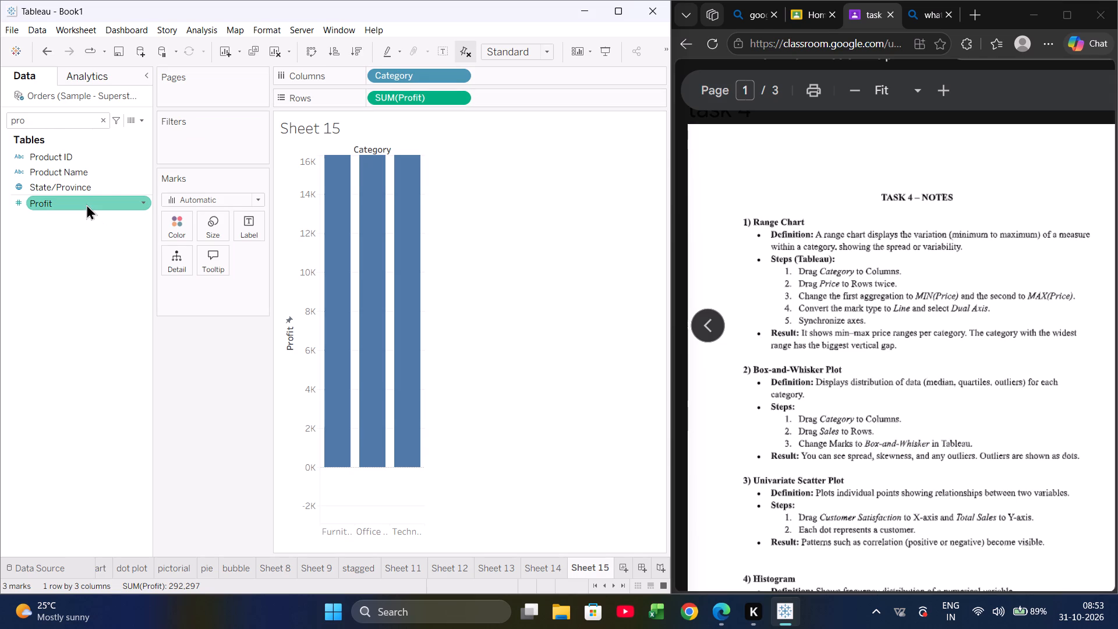
Add a second Profit measure to Rows and move it to Filters as a Maximum filter with its full range of values.
left_click_drag(86, 204, 523, 104)
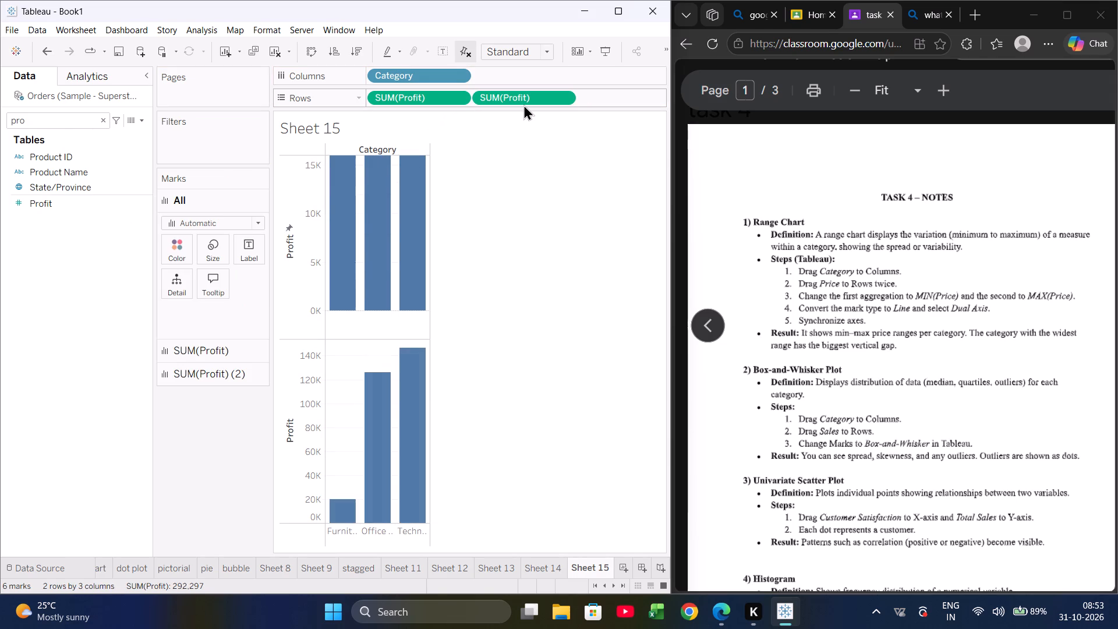
left_click_drag(511, 94, 167, 176)
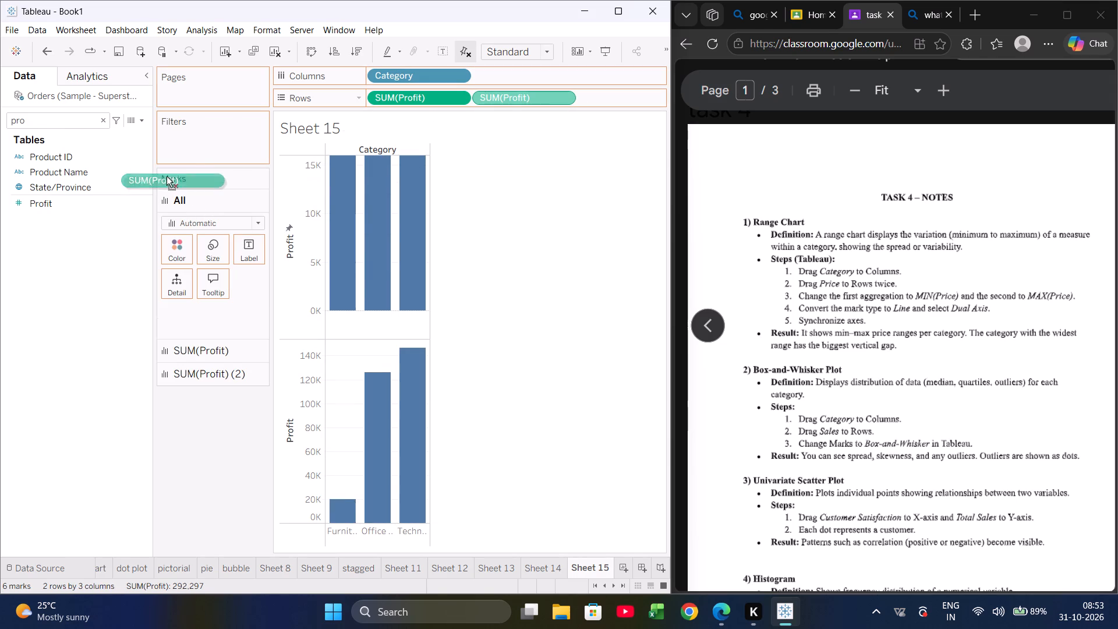
left_click_drag(167, 176, 196, 149)
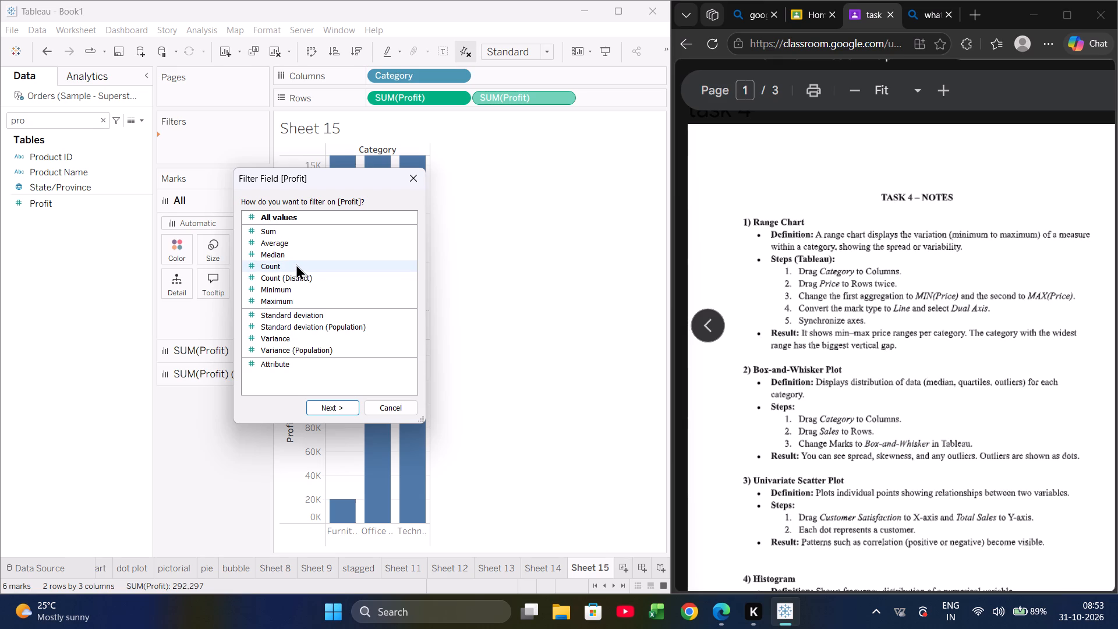
left_click(289, 299)
left_click(353, 408)
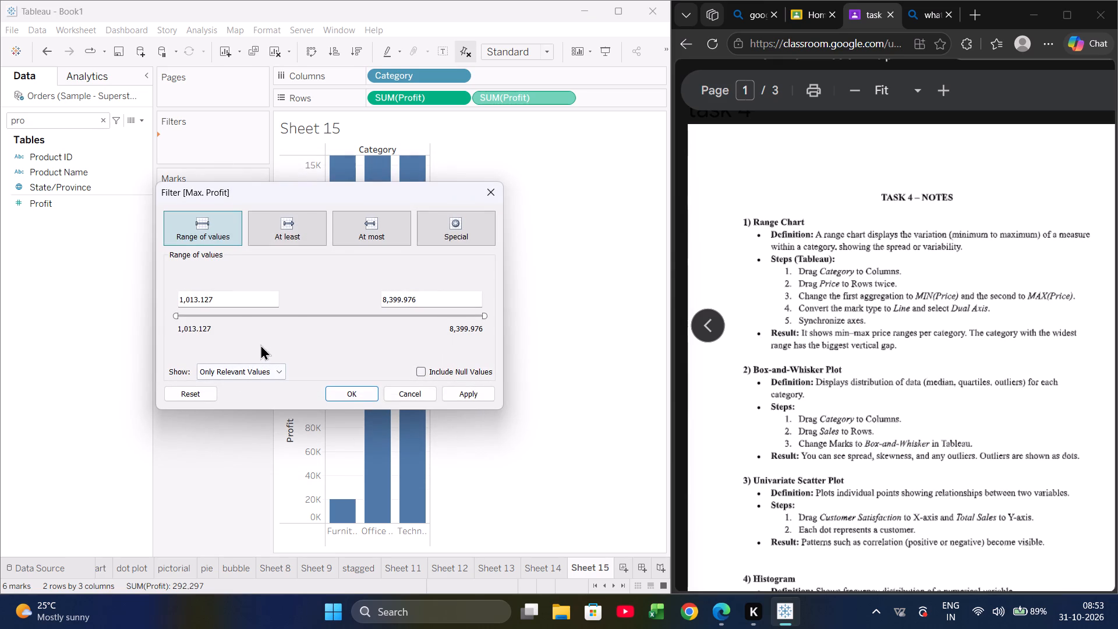
left_click(361, 394)
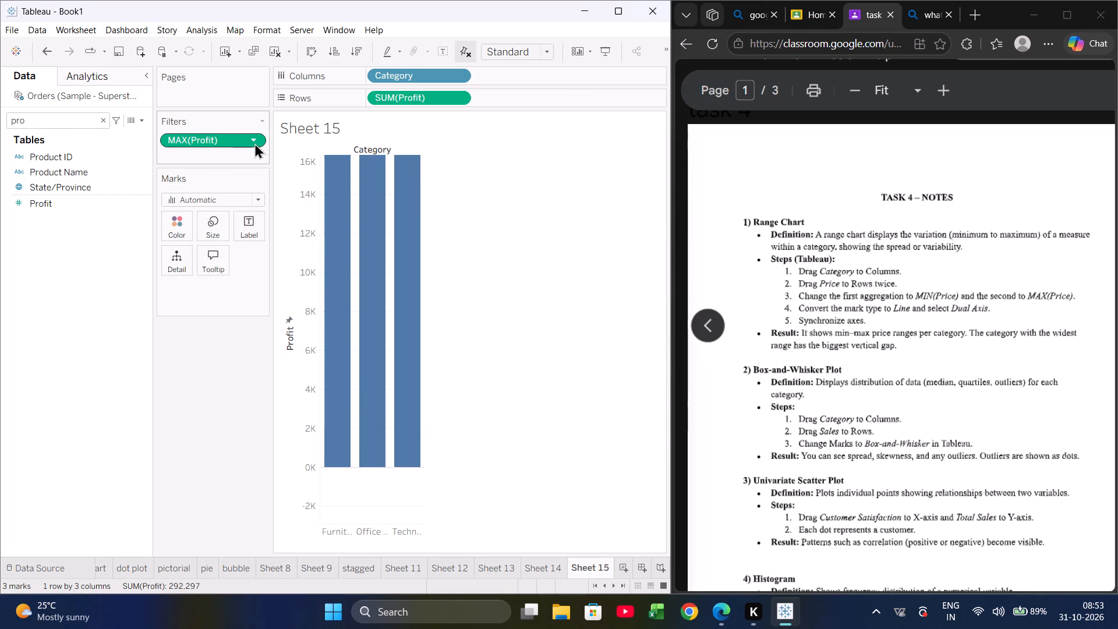
Move the remaining Profit measure from Rows to Filters as a Minimum filter with its full range of values.
left_click_drag(431, 93, 408, 94)
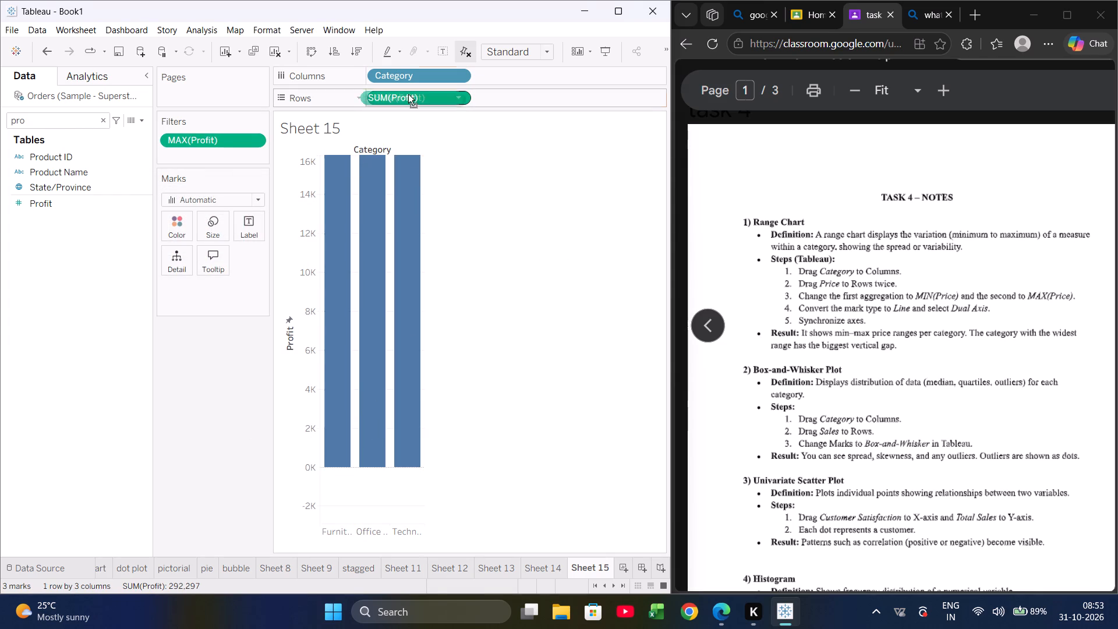
left_click_drag(408, 94, 226, 136)
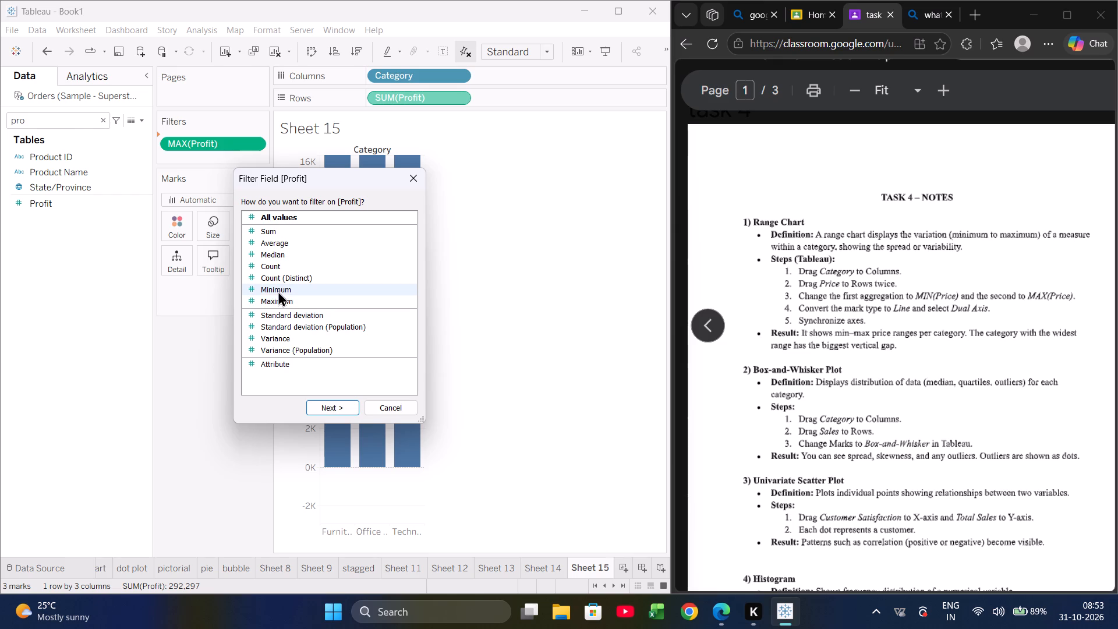
left_click(278, 291)
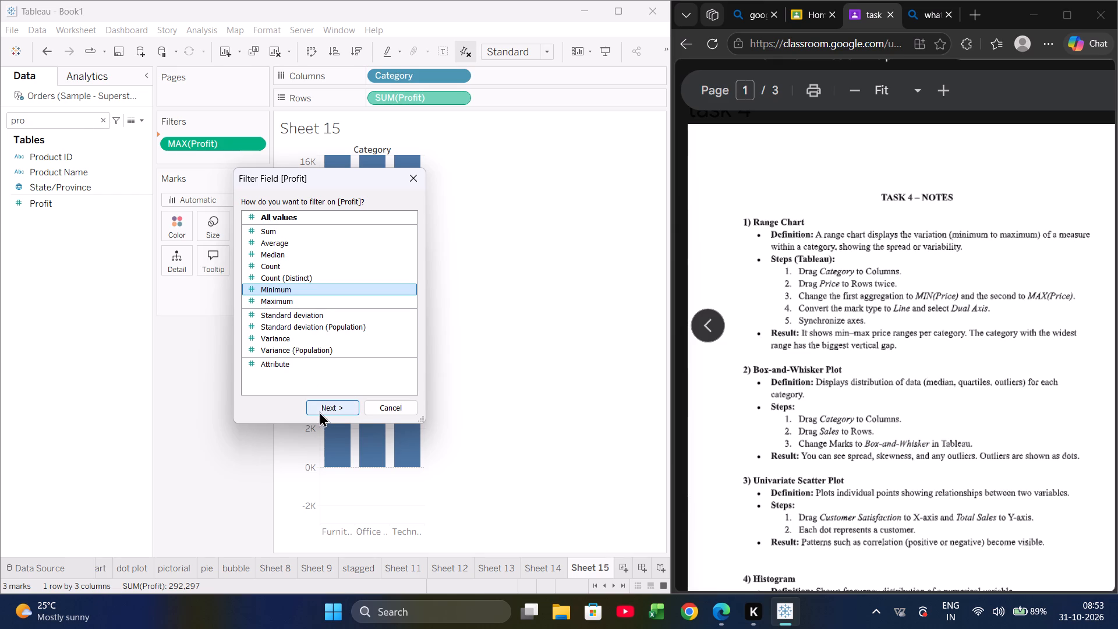
left_click(319, 411)
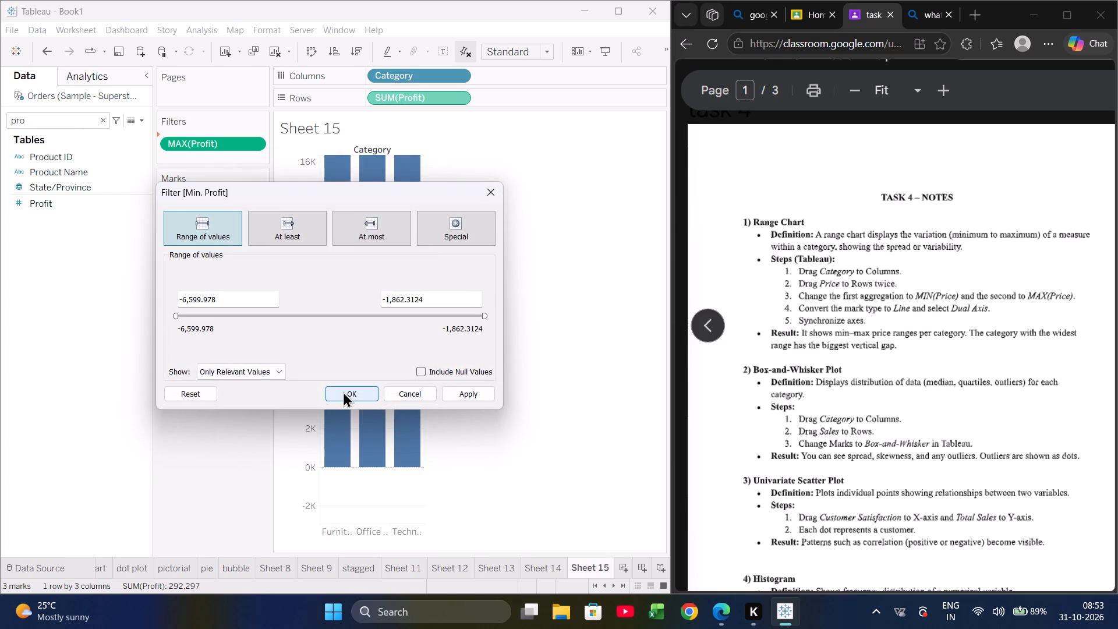
left_click(343, 391)
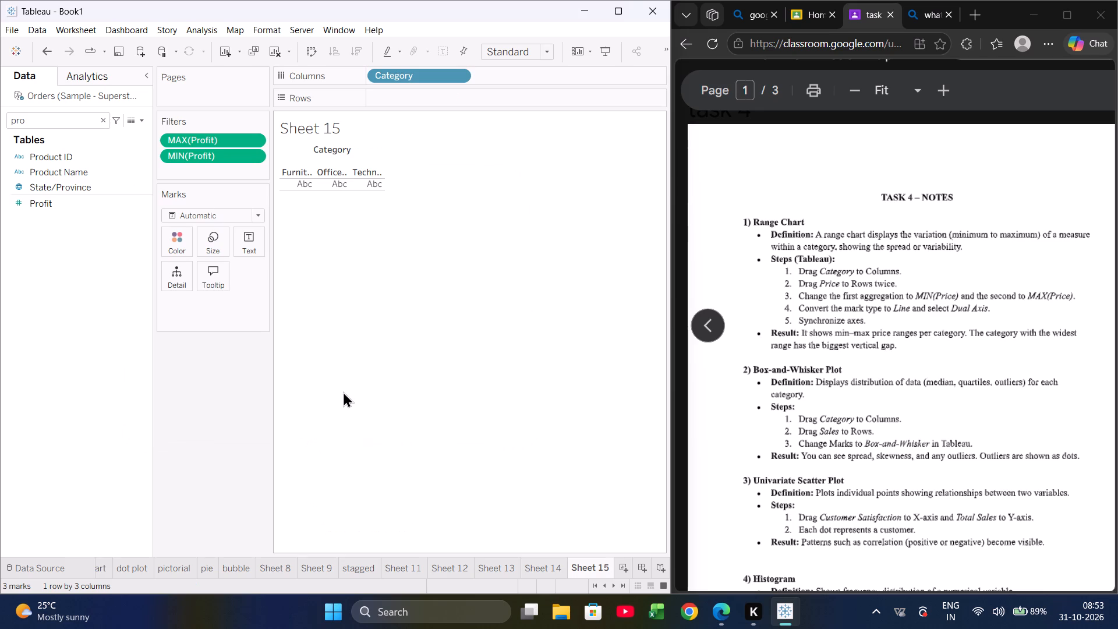
Place the Profit measure on the empty Rows shelf.
left_click_drag(47, 197, 427, 93)
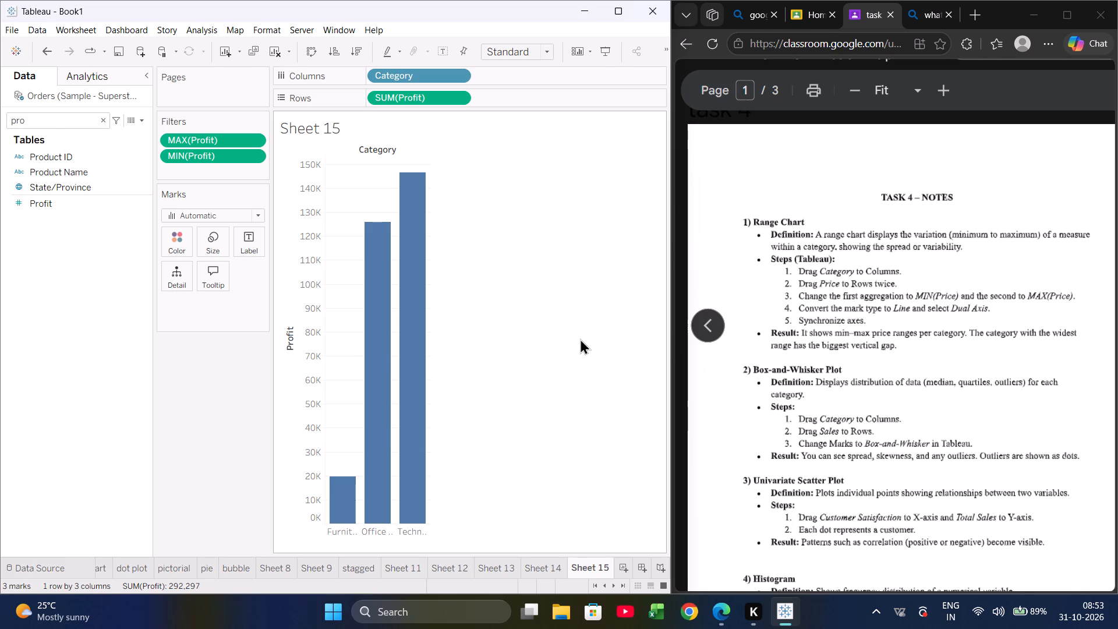
Change the mark type of the Profit by Category chart to Line.
left_click(258, 215)
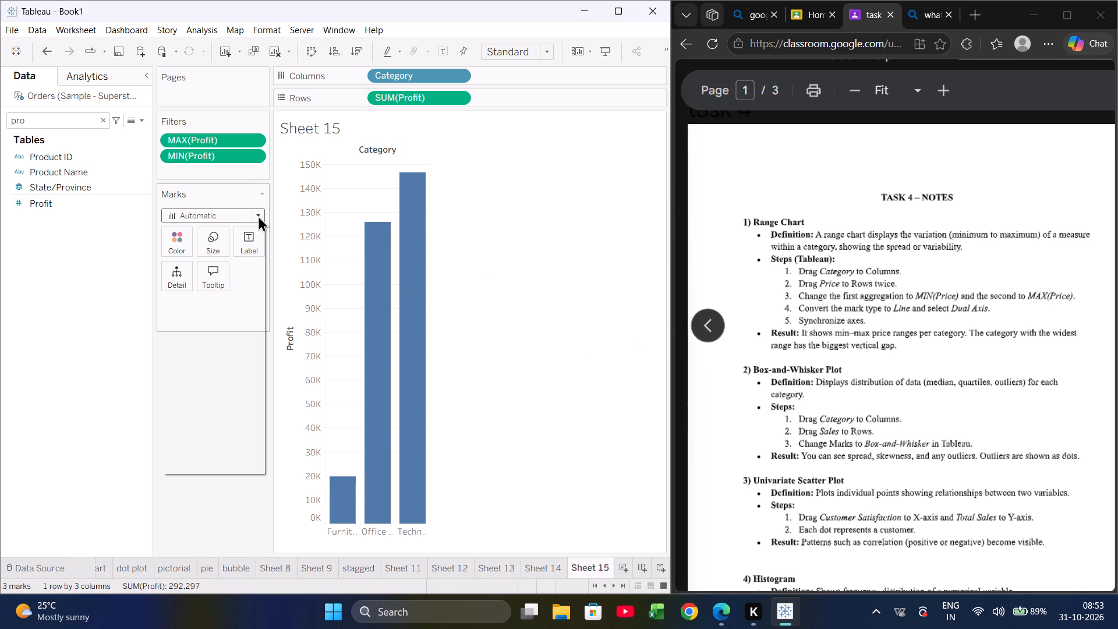
left_click(203, 253)
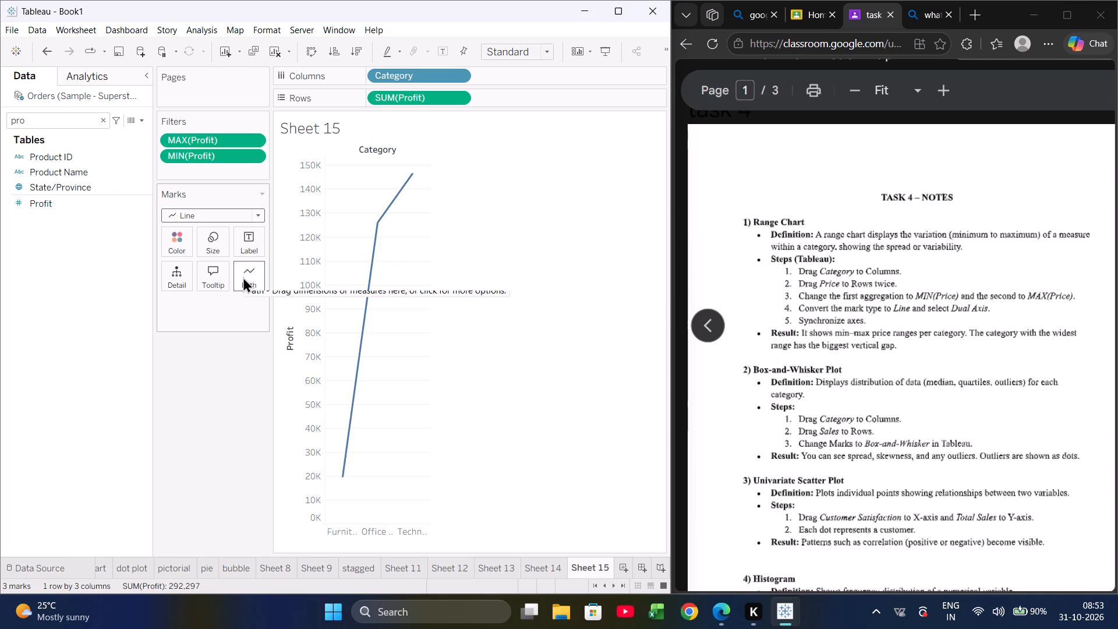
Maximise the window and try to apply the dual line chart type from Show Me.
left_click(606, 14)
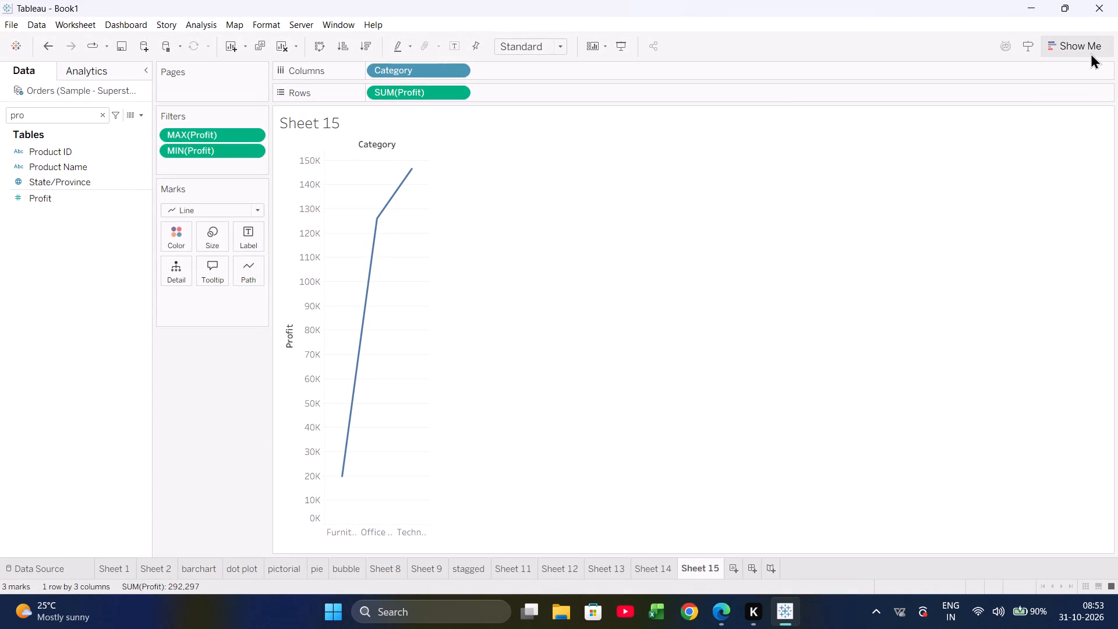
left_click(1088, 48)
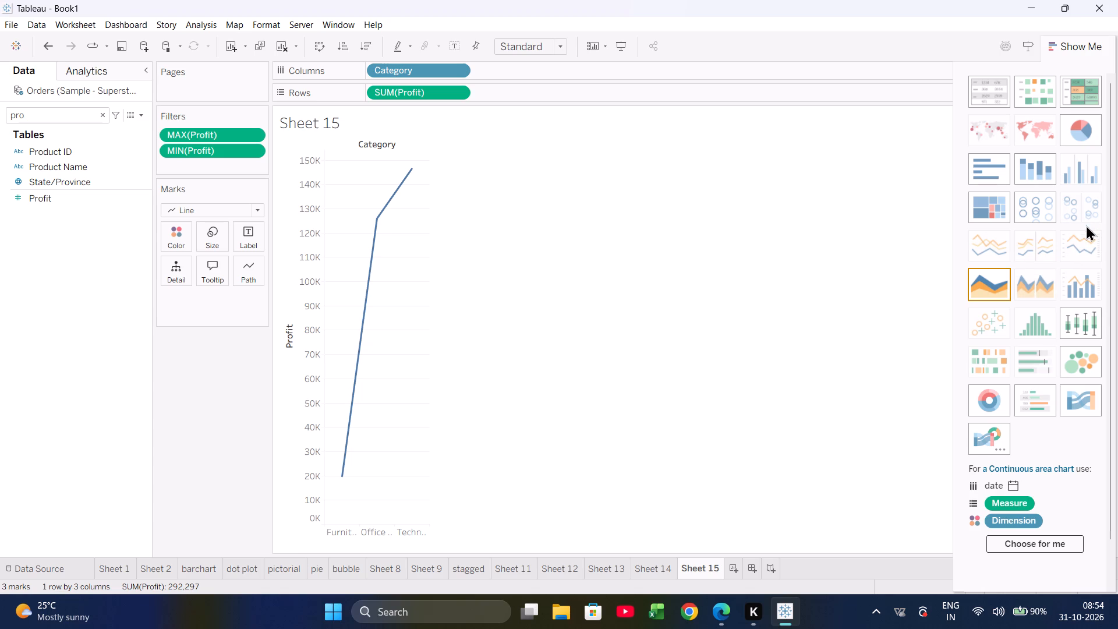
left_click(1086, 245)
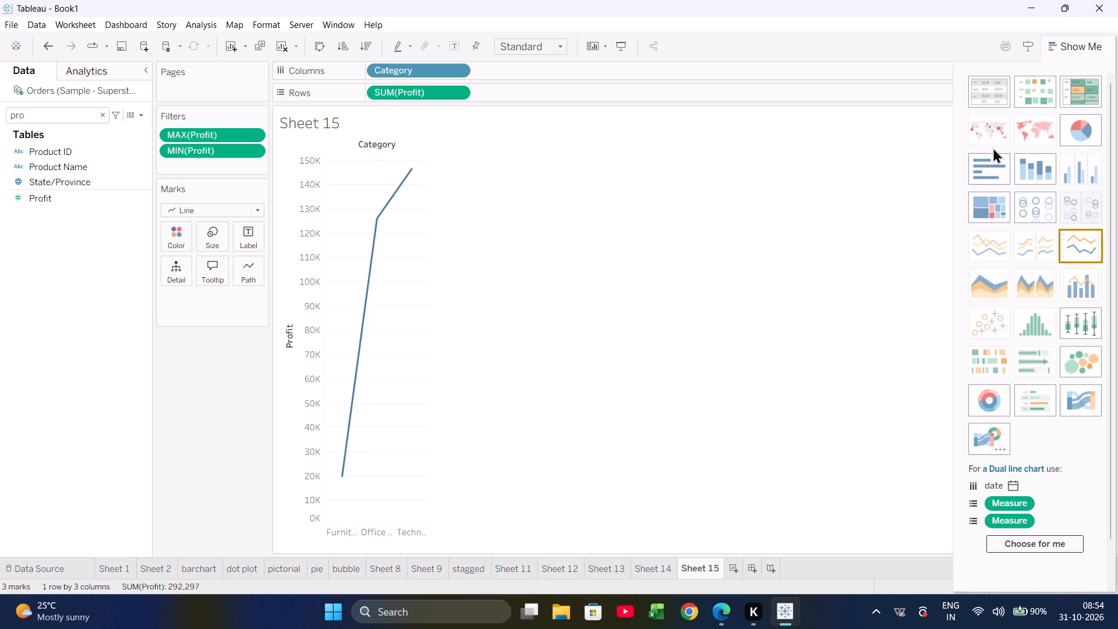
Move Category from Columns to the Rows shelf, ahead of the Profit measure.
left_click_drag(436, 61, 489, 83)
left_click_drag(489, 83, 515, 84)
left_click_drag(447, 66, 515, 105)
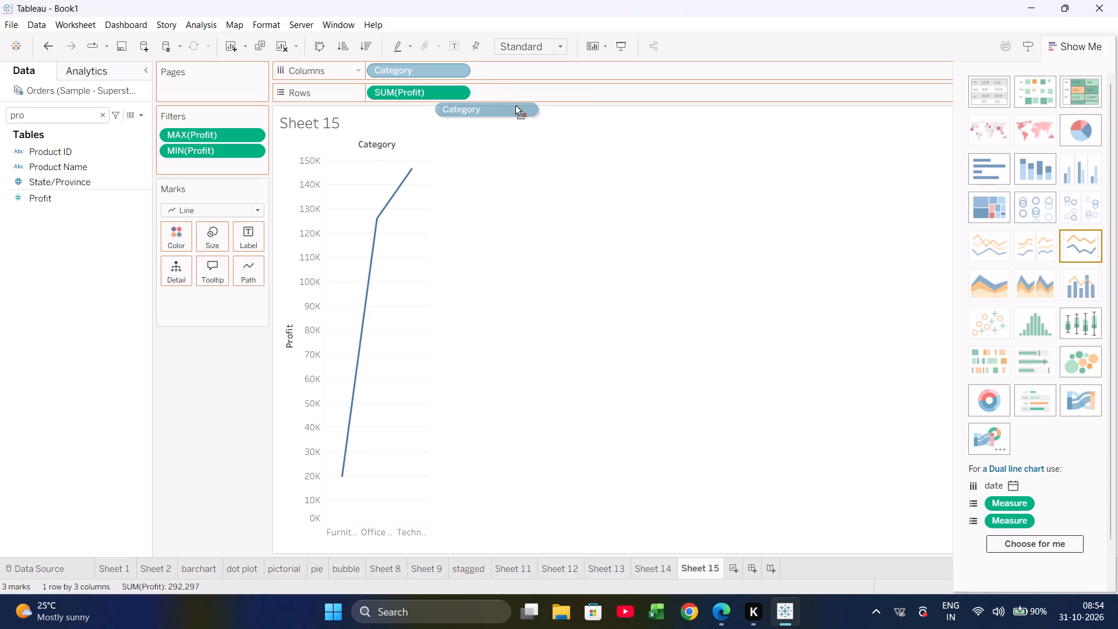
left_click_drag(515, 105, 572, 89)
left_click(435, 89)
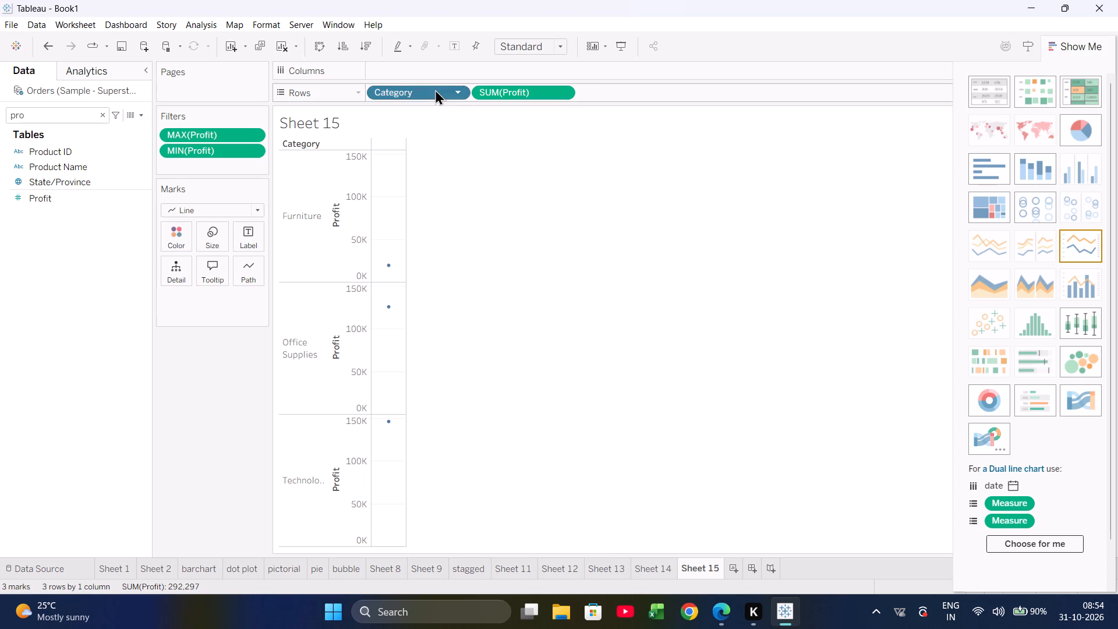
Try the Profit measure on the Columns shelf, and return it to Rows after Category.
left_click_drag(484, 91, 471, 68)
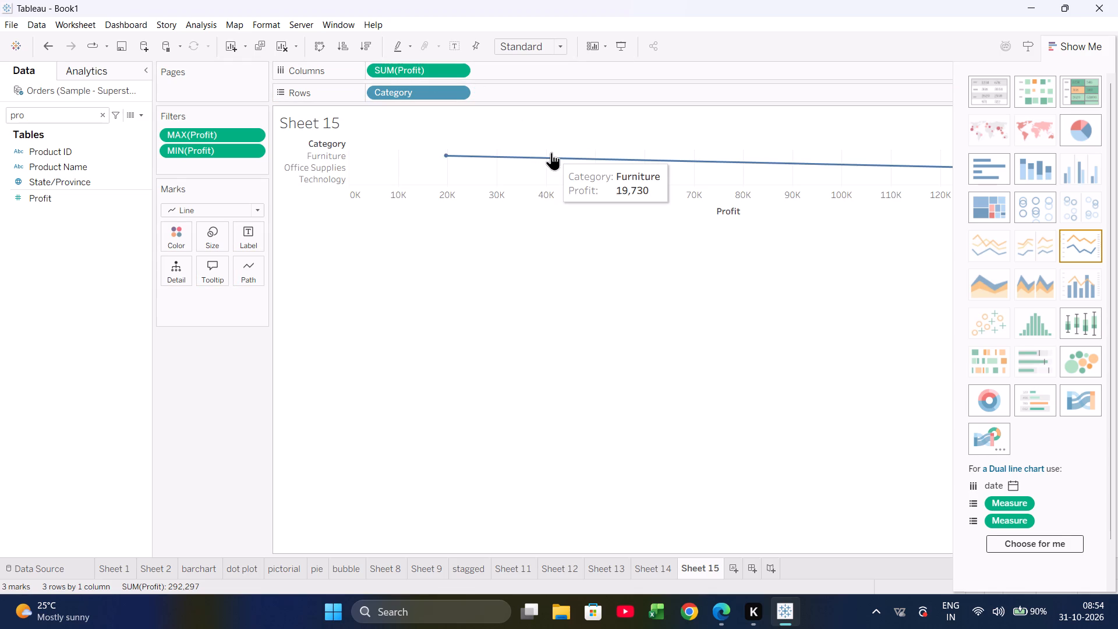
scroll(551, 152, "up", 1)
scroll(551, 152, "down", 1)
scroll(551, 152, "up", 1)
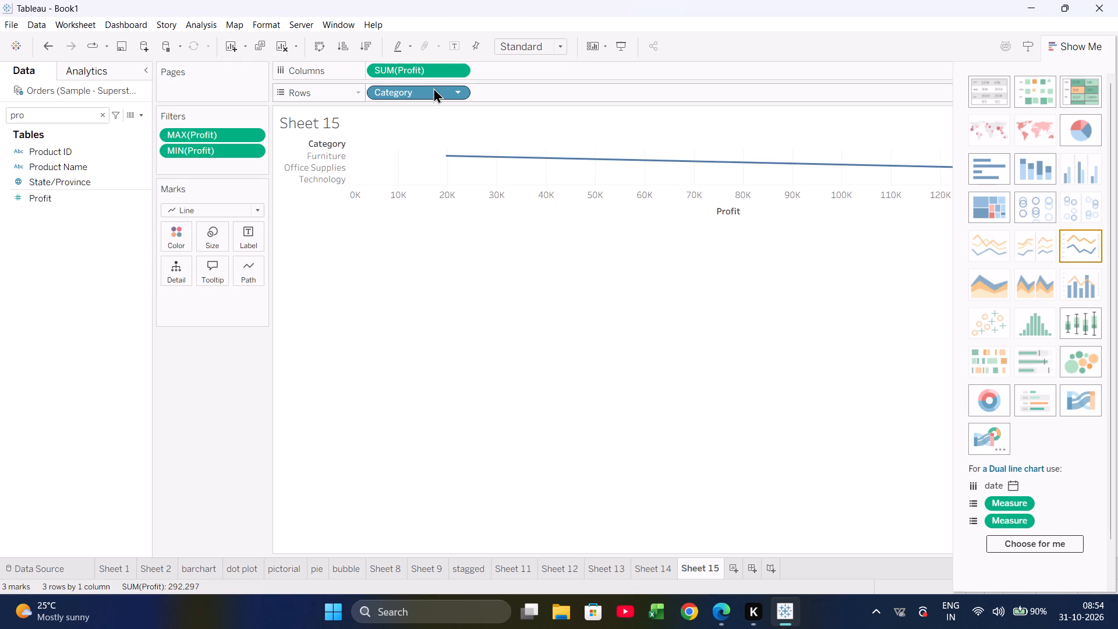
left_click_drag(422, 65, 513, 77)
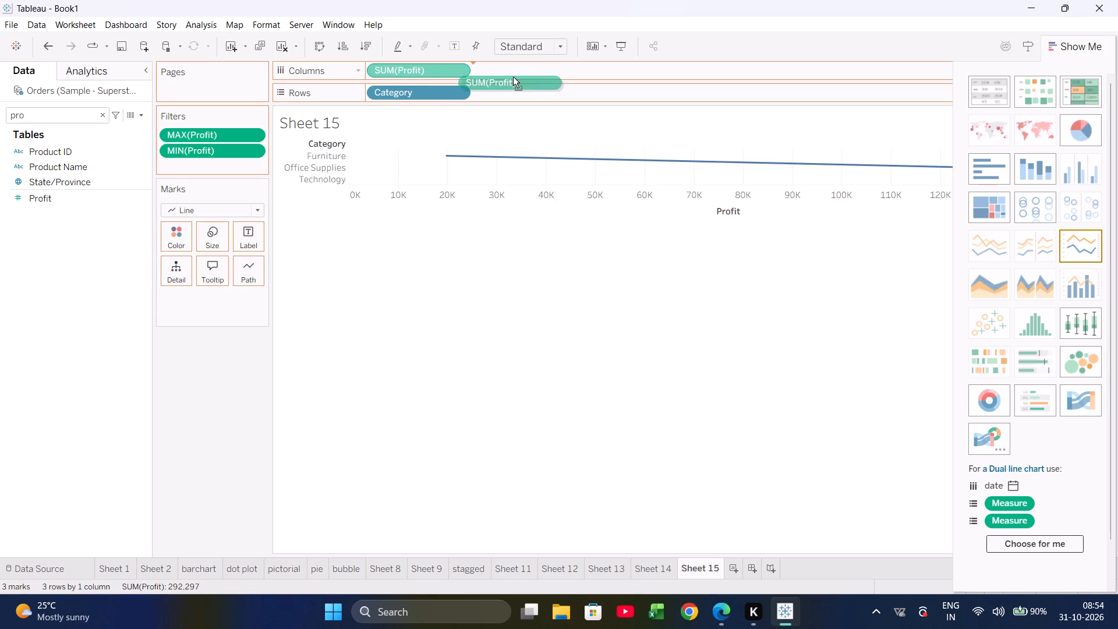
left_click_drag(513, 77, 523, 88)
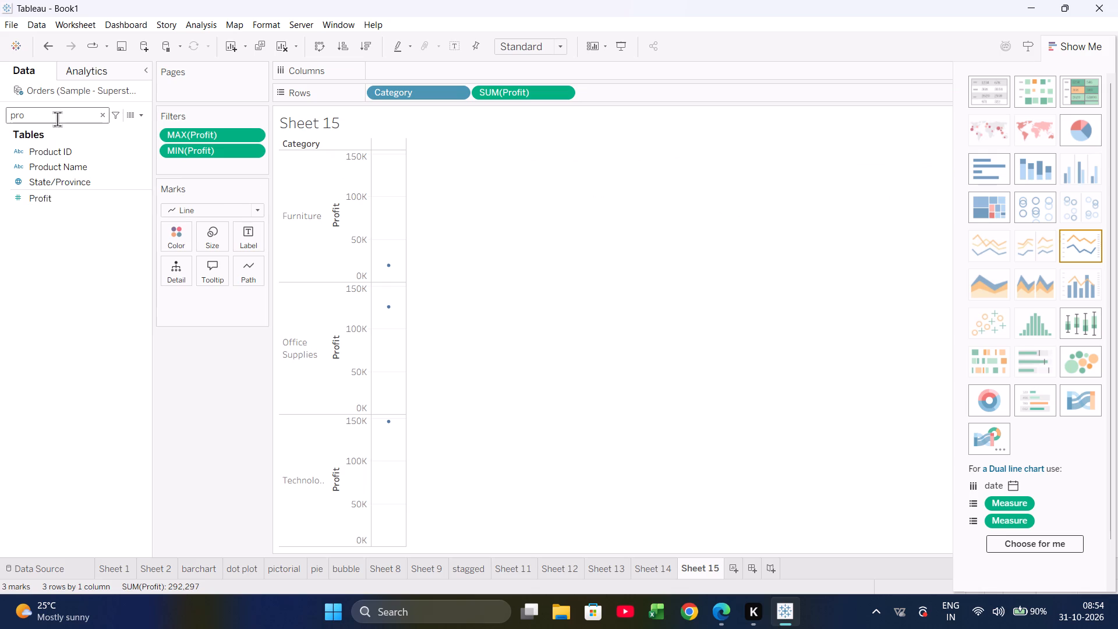
Clear the field search and add Category to the Columns shelf.
left_click(99, 118)
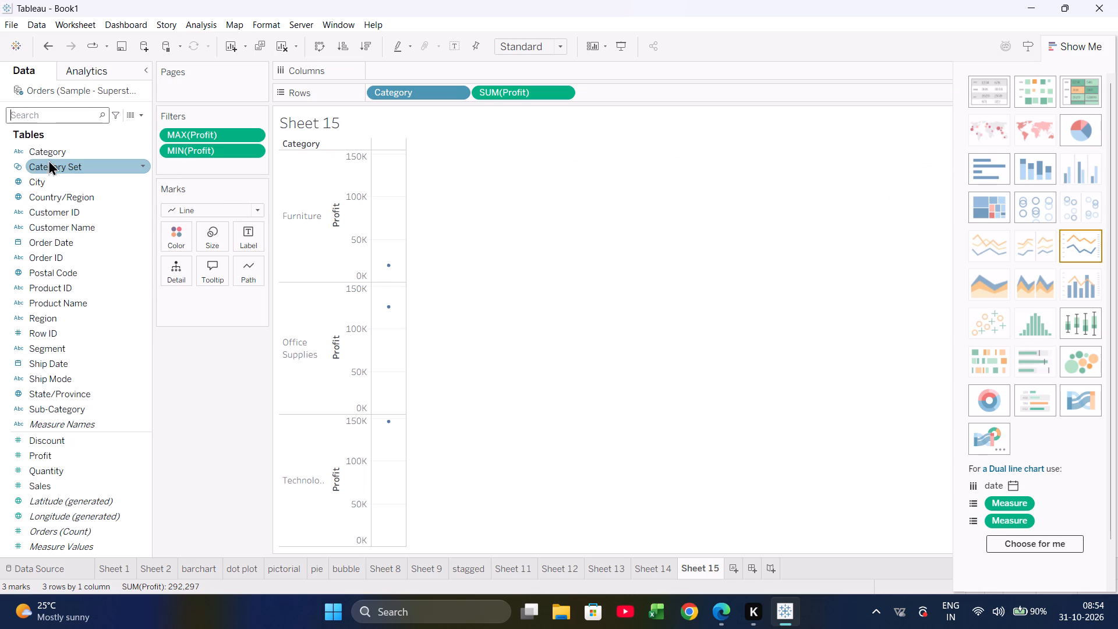
left_click_drag(48, 155, 412, 78)
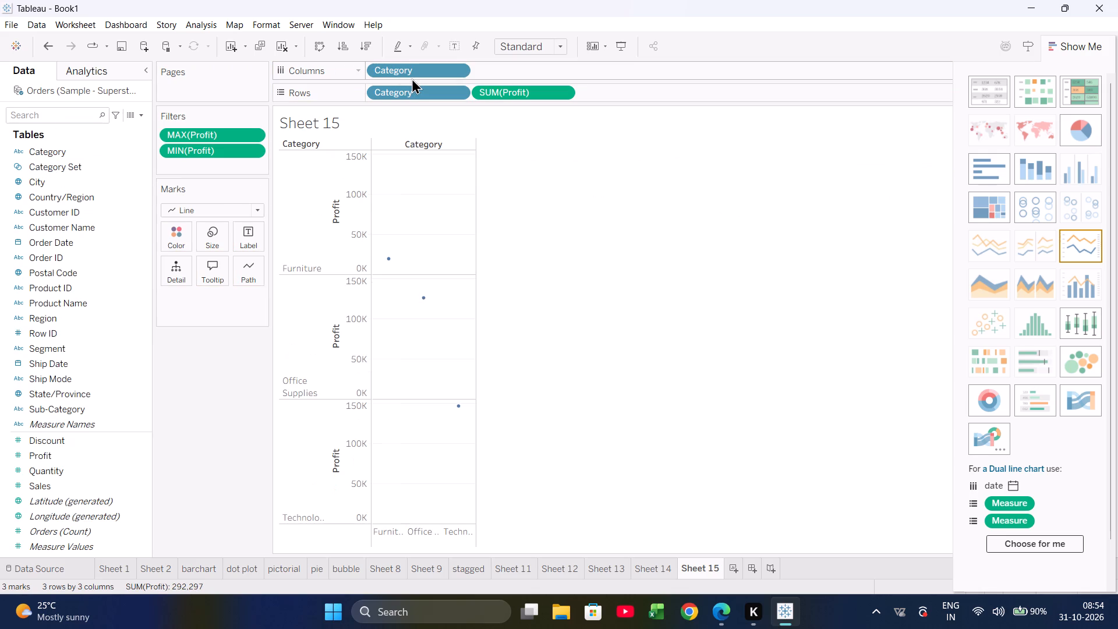
scroll(420, 311, "up", 4, "ctrl")
scroll(420, 311, "up", 1)
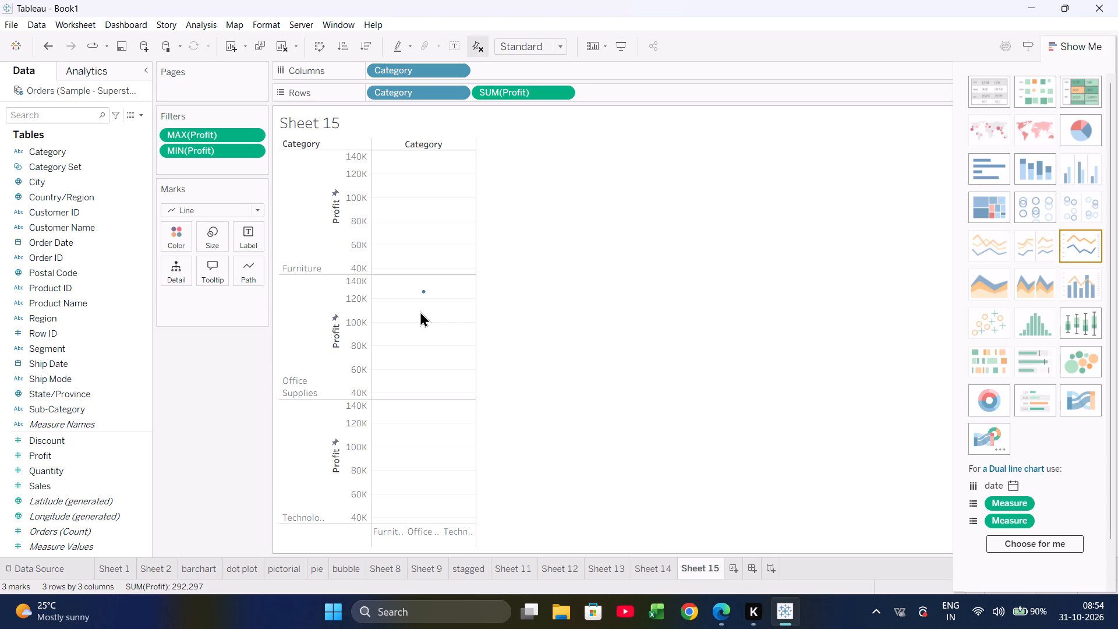
scroll(420, 311, "up", 1)
Restore the window beside the class notes and add a new worksheet after Sheet 15.
left_click(1068, 16)
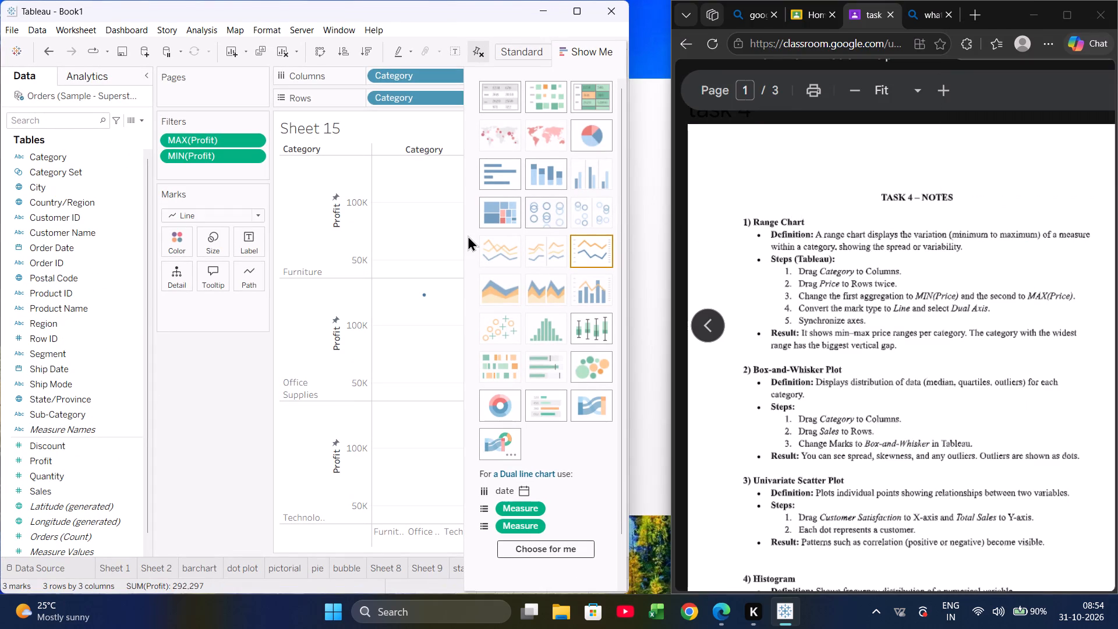
scroll(436, 566, "left", 2)
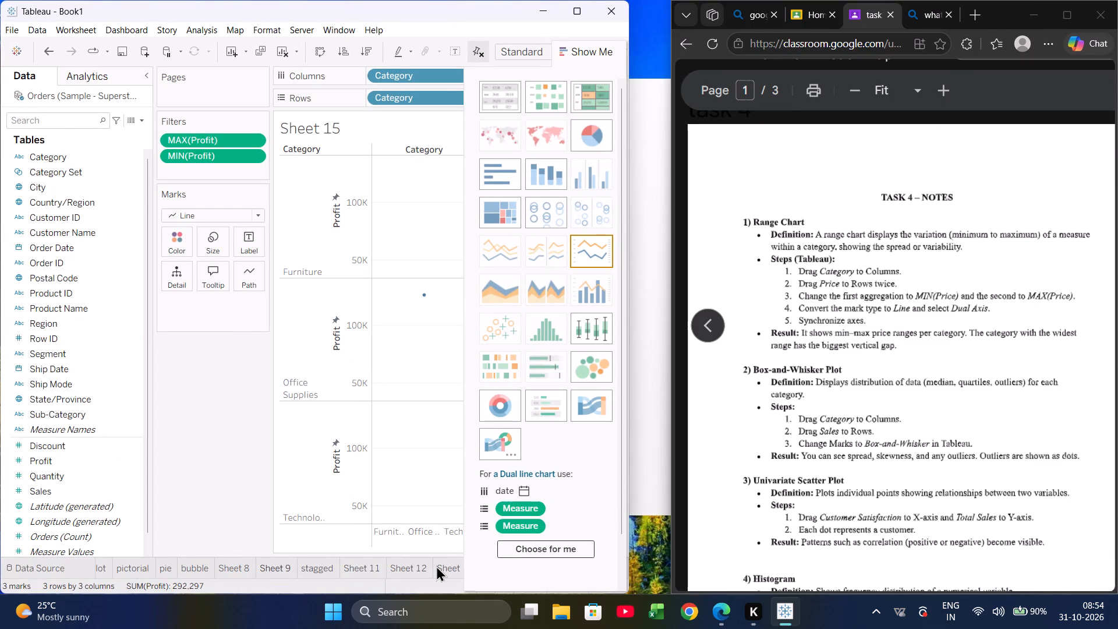
scroll(436, 566, "left", 1)
left_click(598, 54)
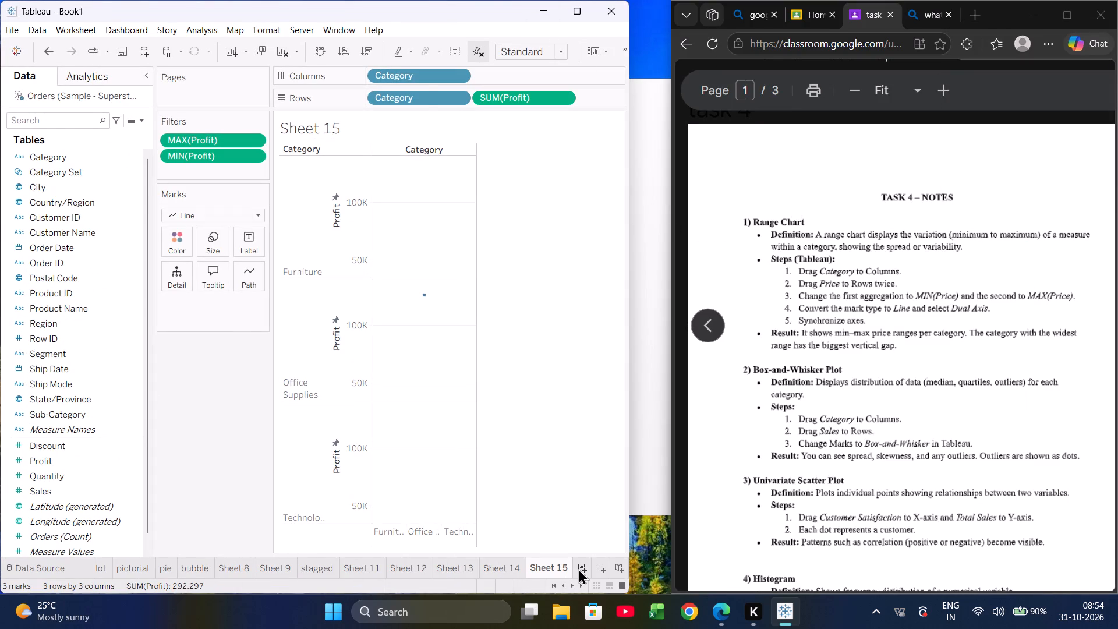
left_click(578, 568)
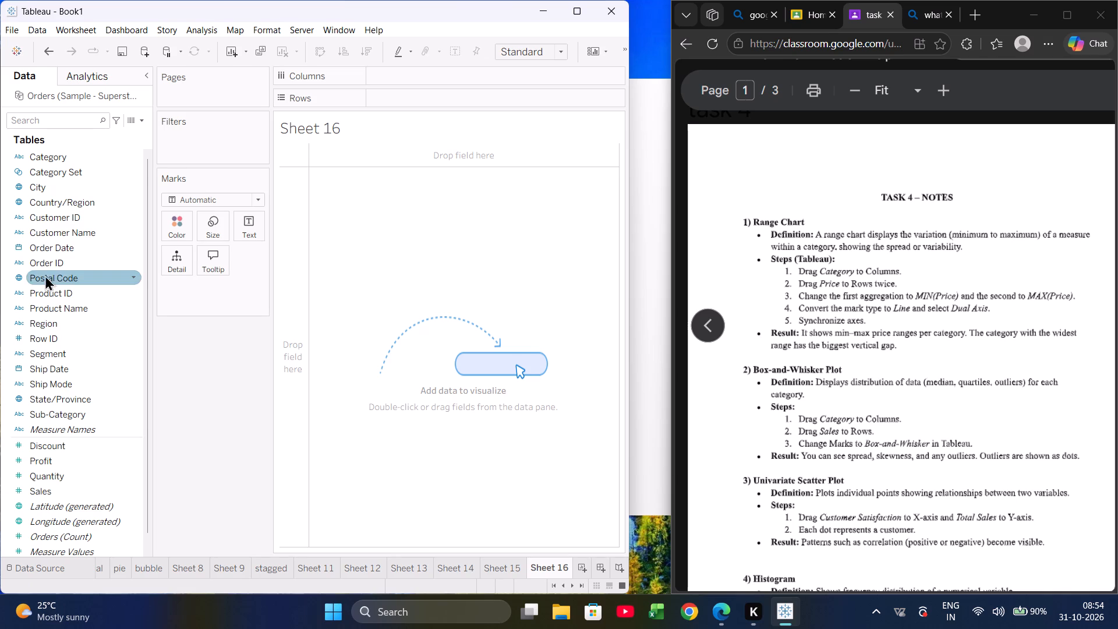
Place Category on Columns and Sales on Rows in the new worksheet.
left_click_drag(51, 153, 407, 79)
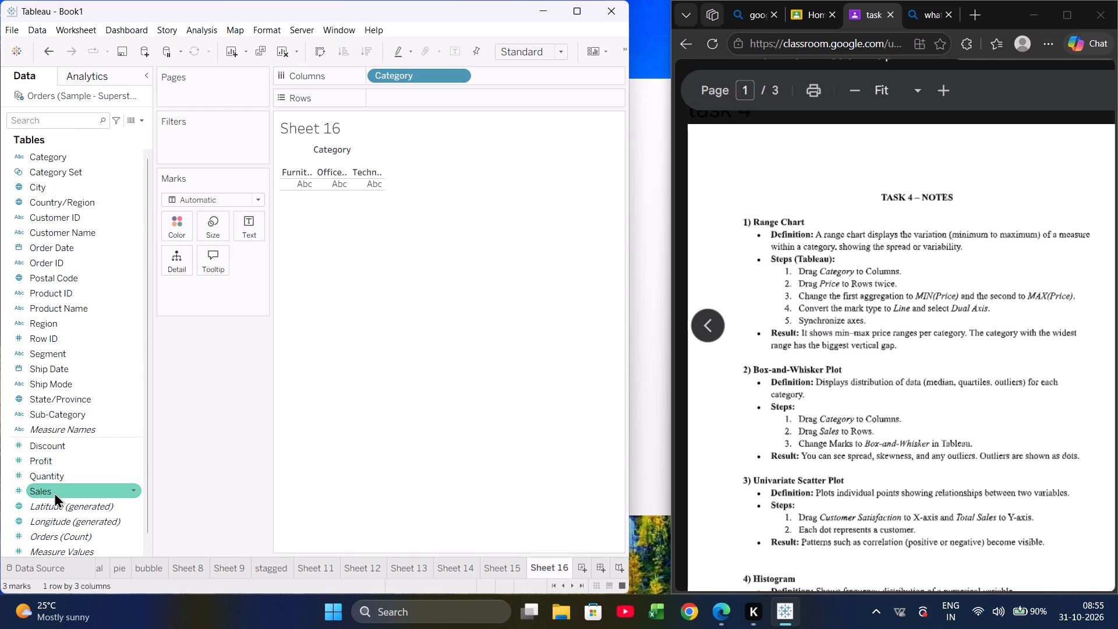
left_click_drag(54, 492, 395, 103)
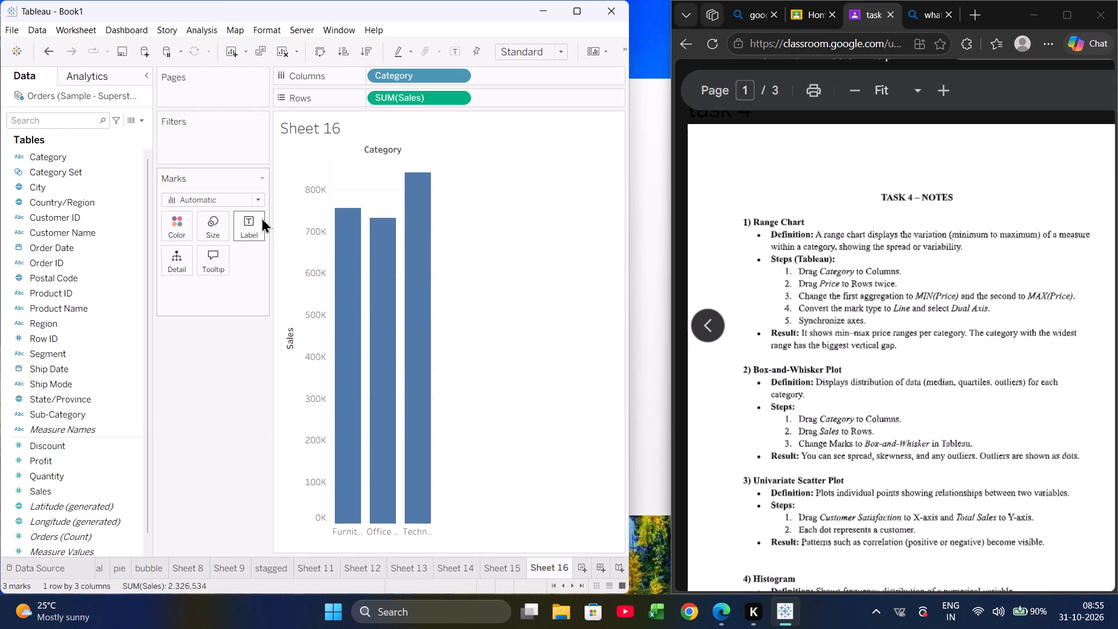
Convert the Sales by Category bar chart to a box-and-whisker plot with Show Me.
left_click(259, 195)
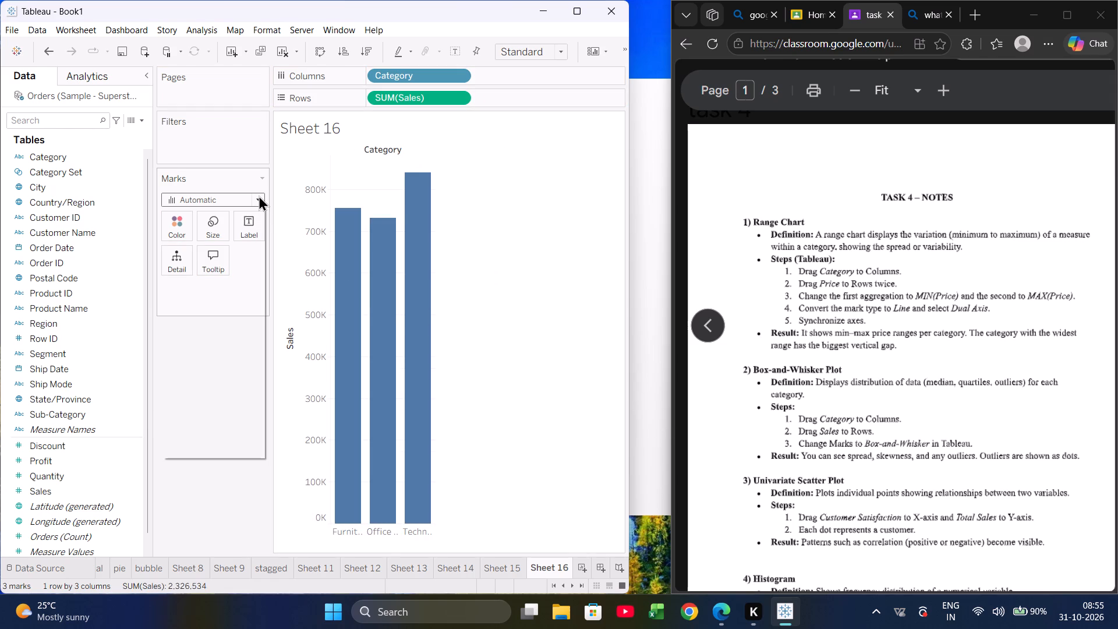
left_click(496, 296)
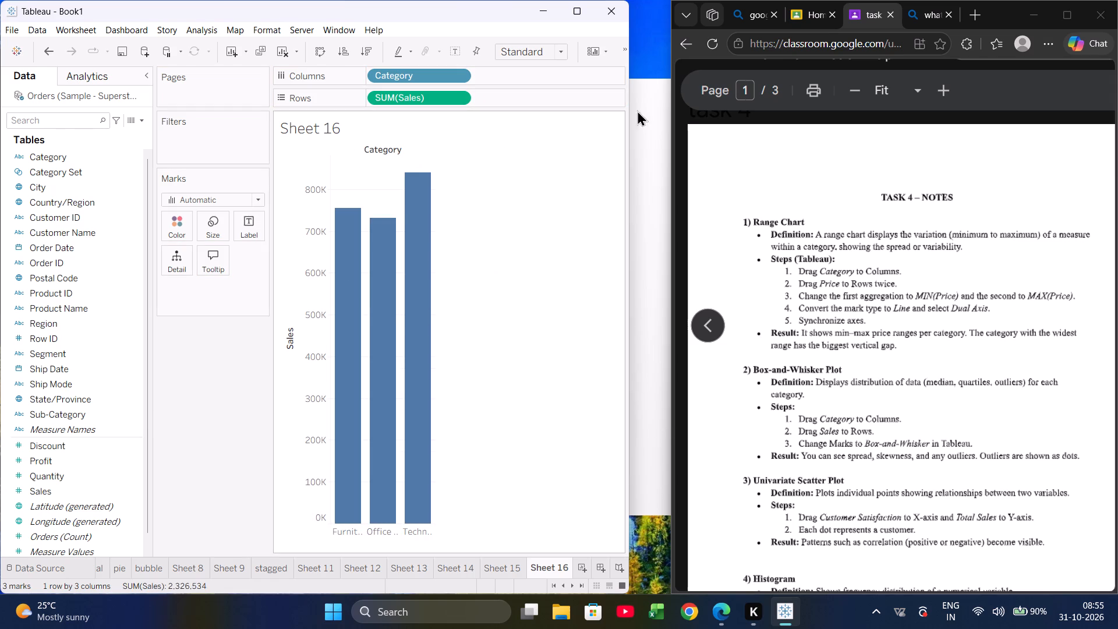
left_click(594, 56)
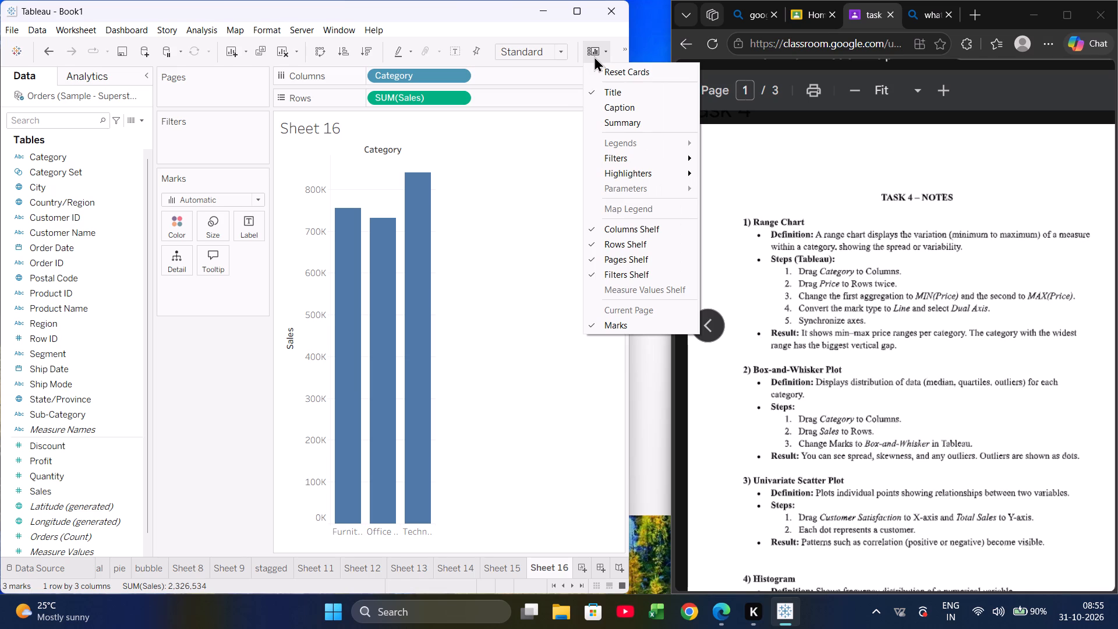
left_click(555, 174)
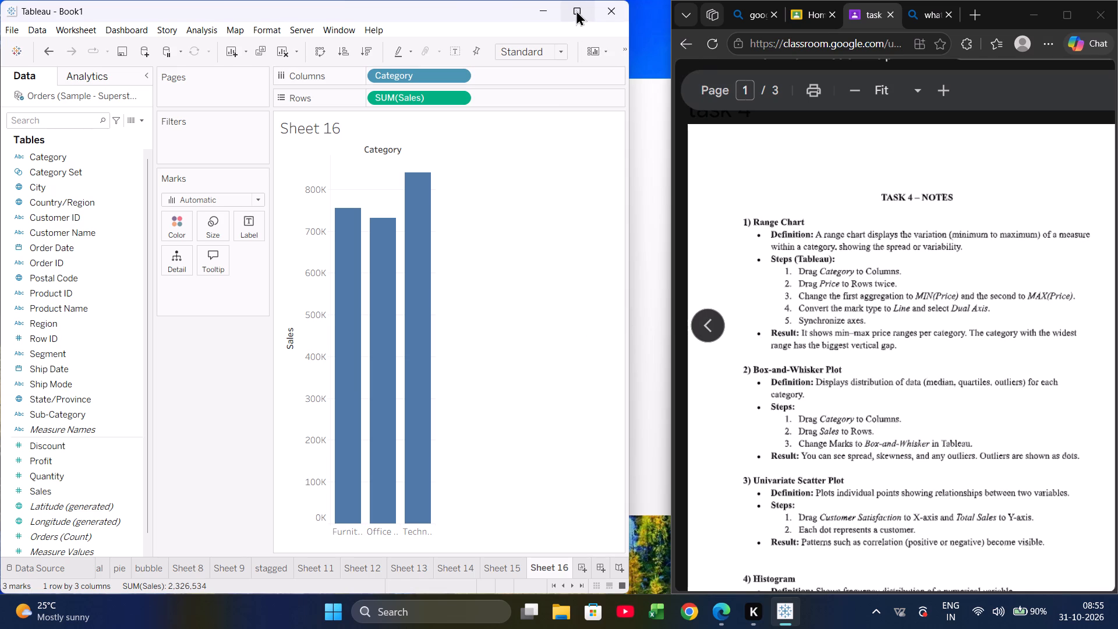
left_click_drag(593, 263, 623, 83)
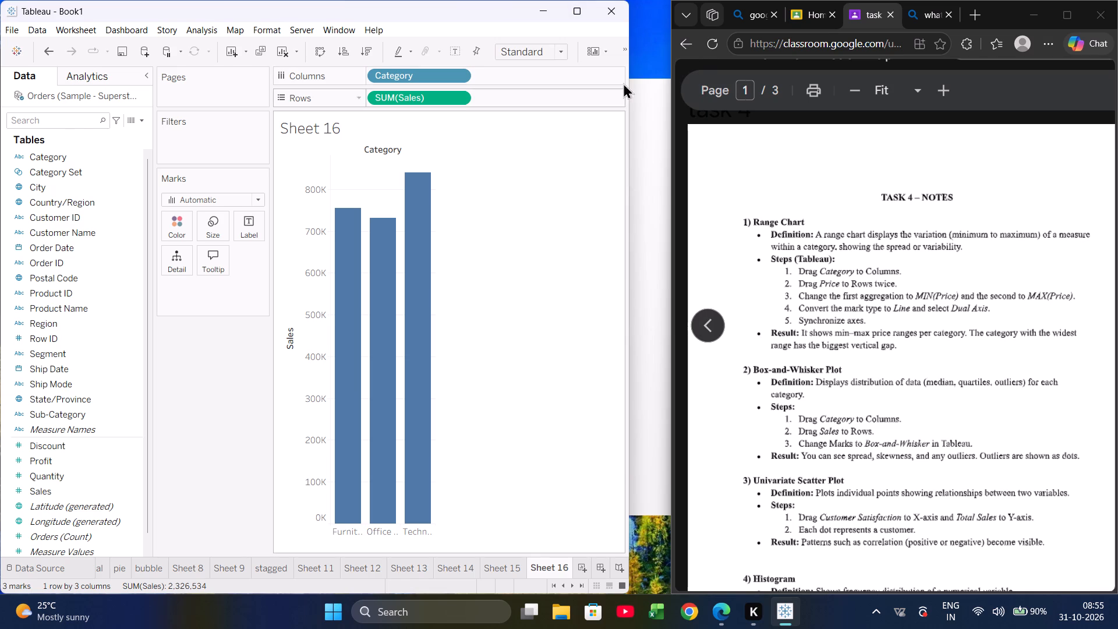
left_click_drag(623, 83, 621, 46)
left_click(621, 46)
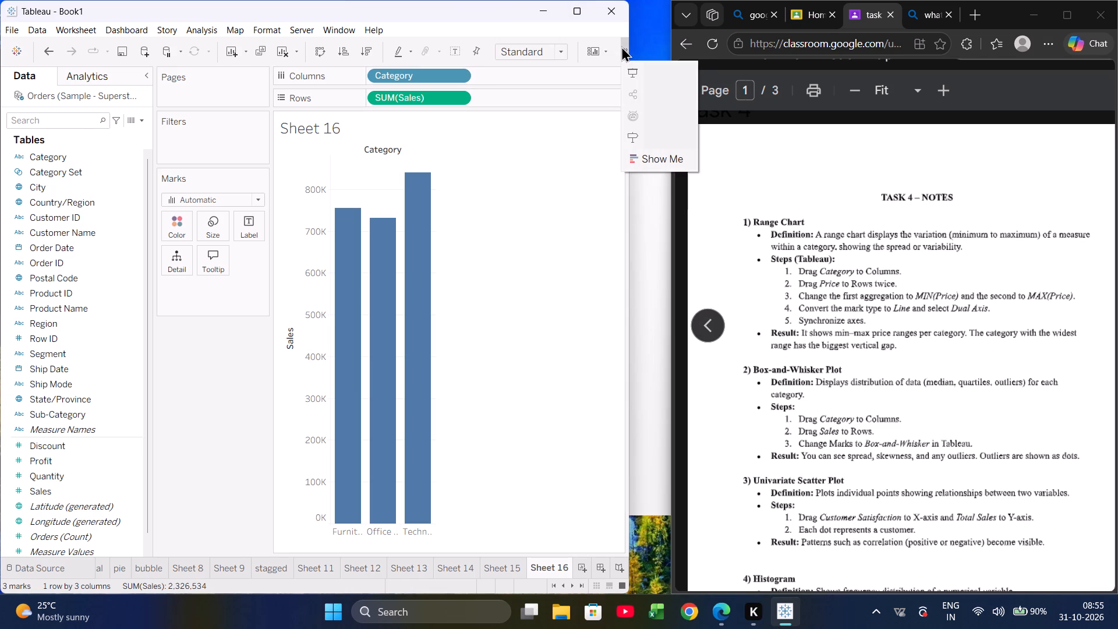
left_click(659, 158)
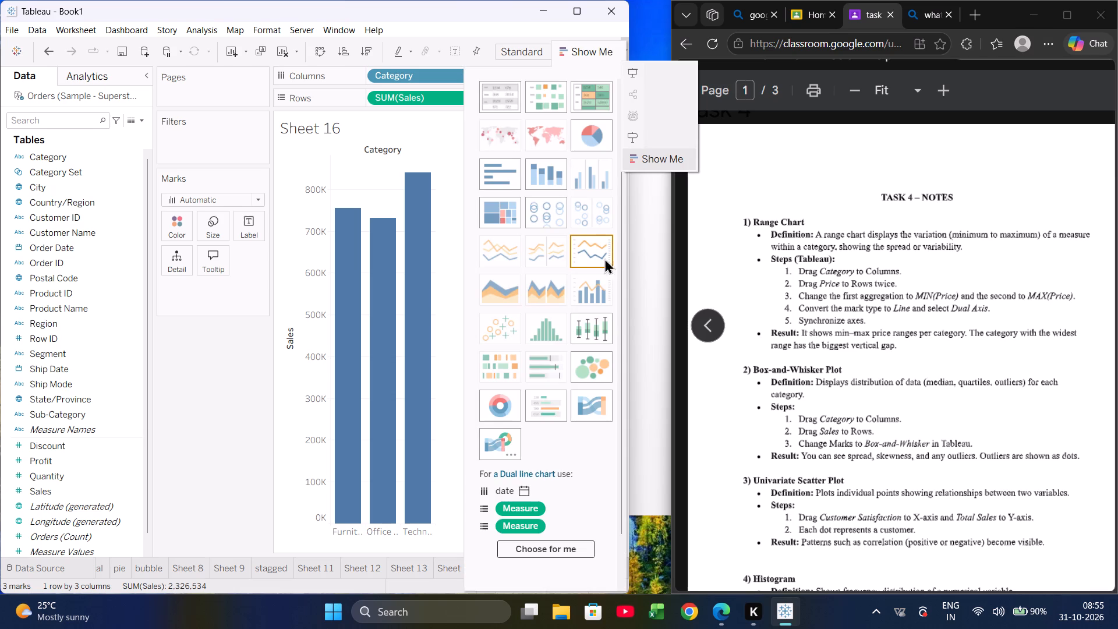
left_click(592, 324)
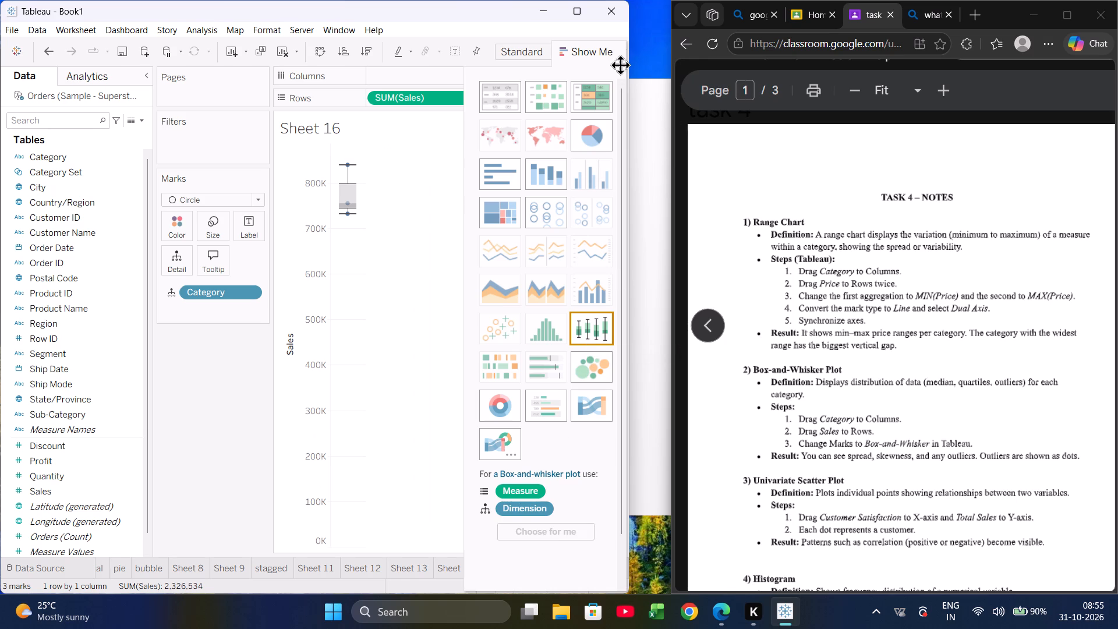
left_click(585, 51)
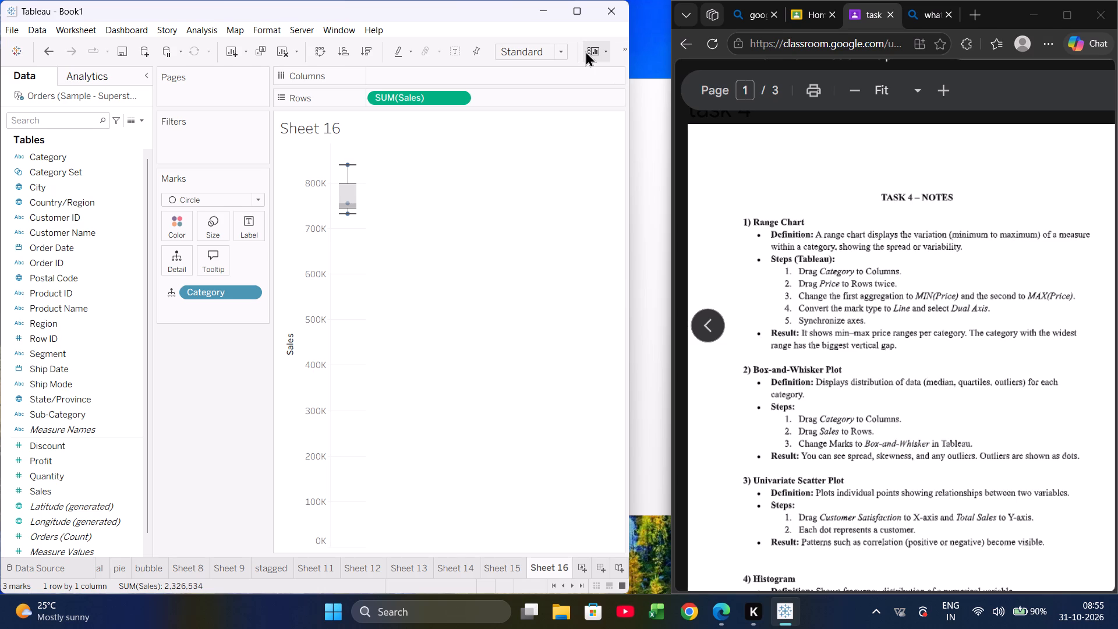
Read the Task 4 notes on the univariate scatter plot, histogram and word cloud steps.
scroll(914, 331, "down", 1)
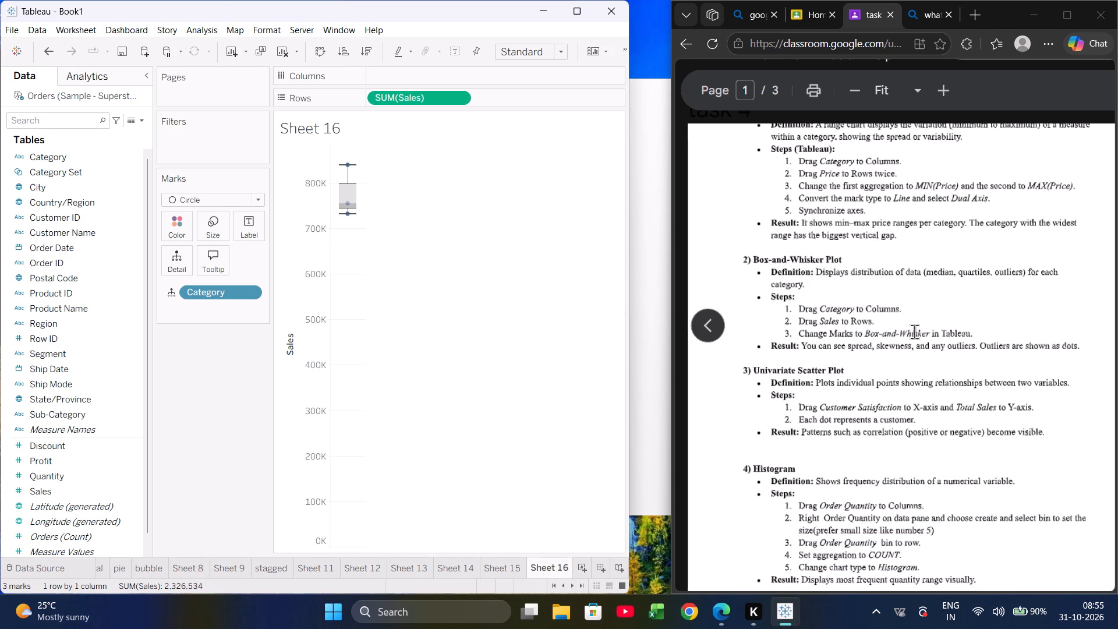
scroll(914, 331, "down", 3)
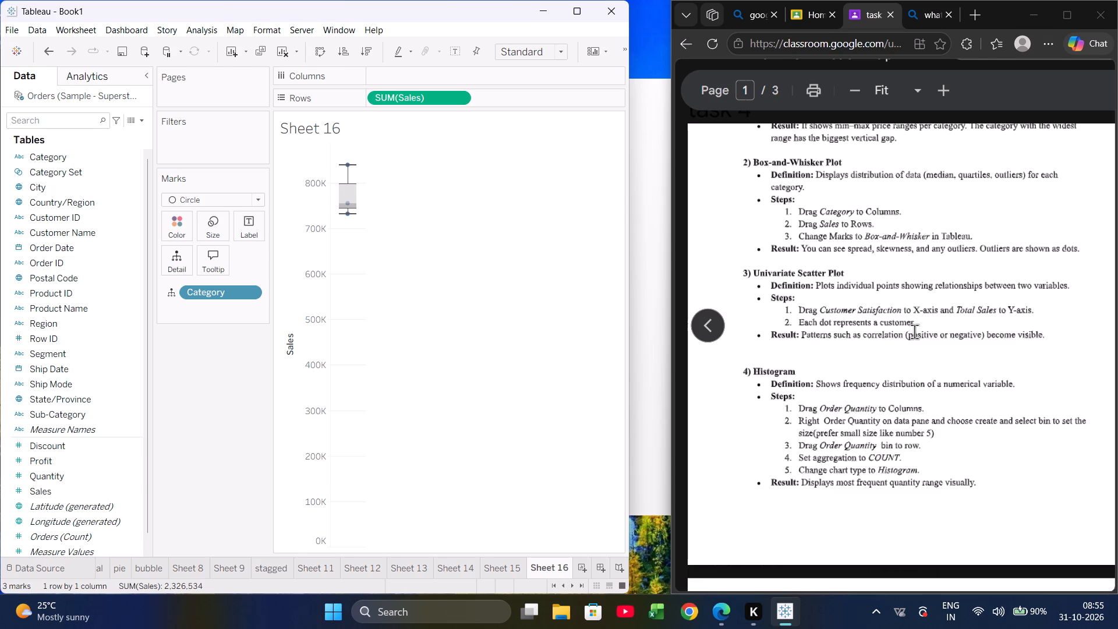
scroll(914, 331, "down", 1)
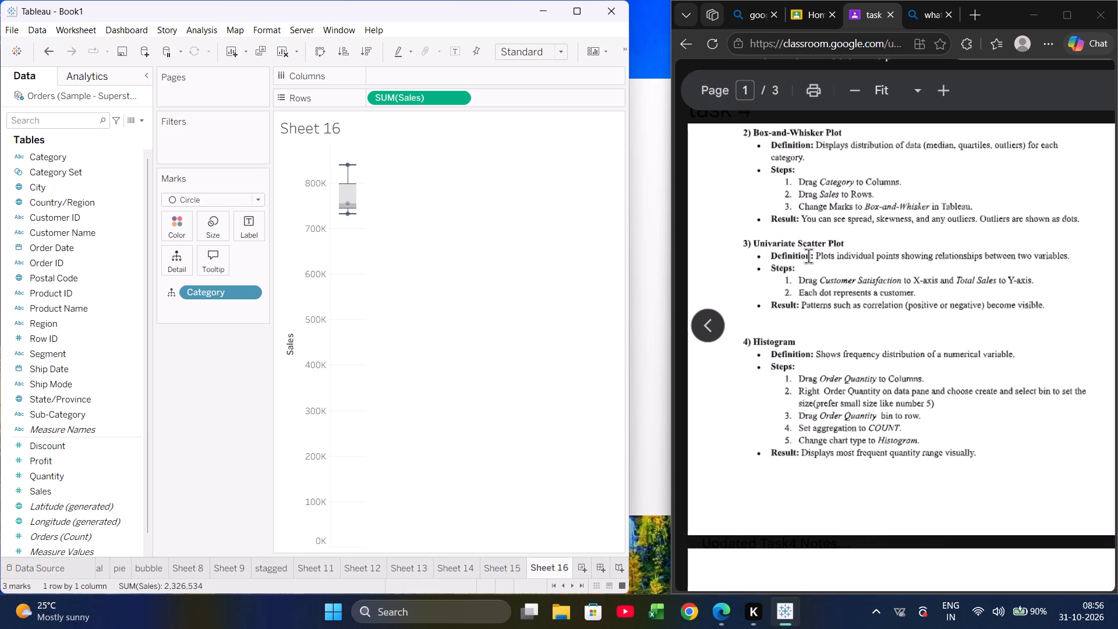
scroll(816, 220, "down", 2)
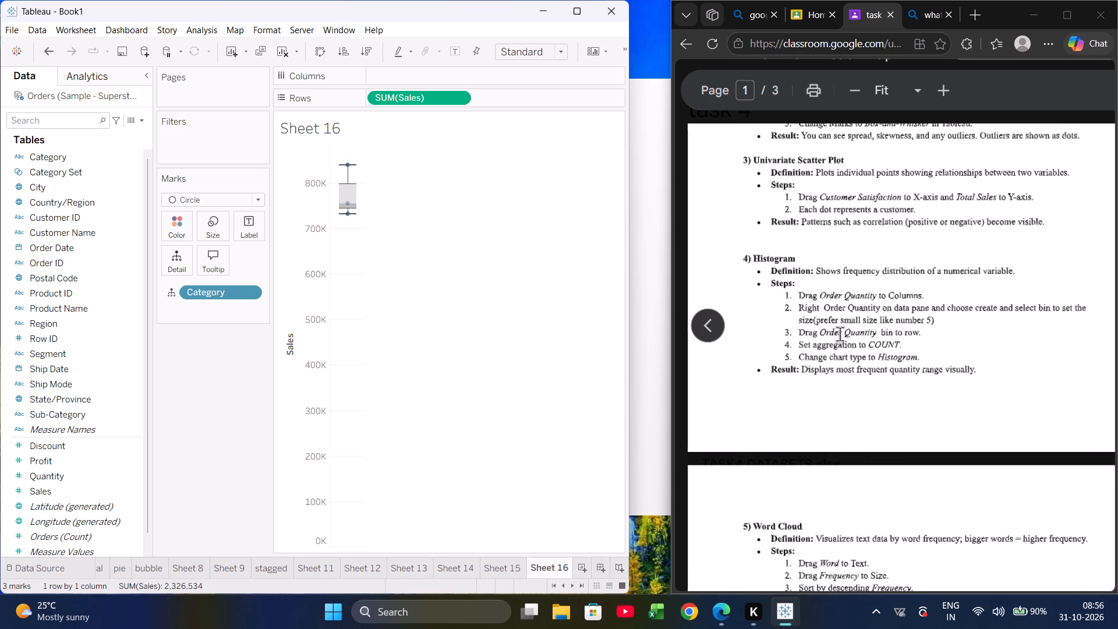
scroll(840, 334, "down", 1)
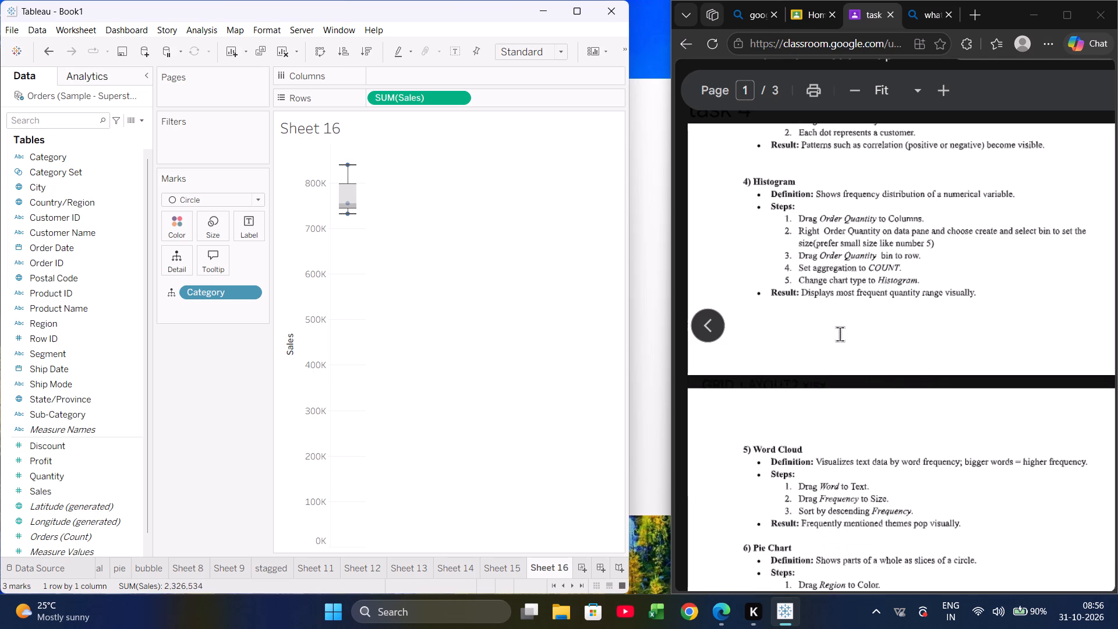
scroll(840, 334, "down", 1)
left_click_drag(813, 199, 1034, 188)
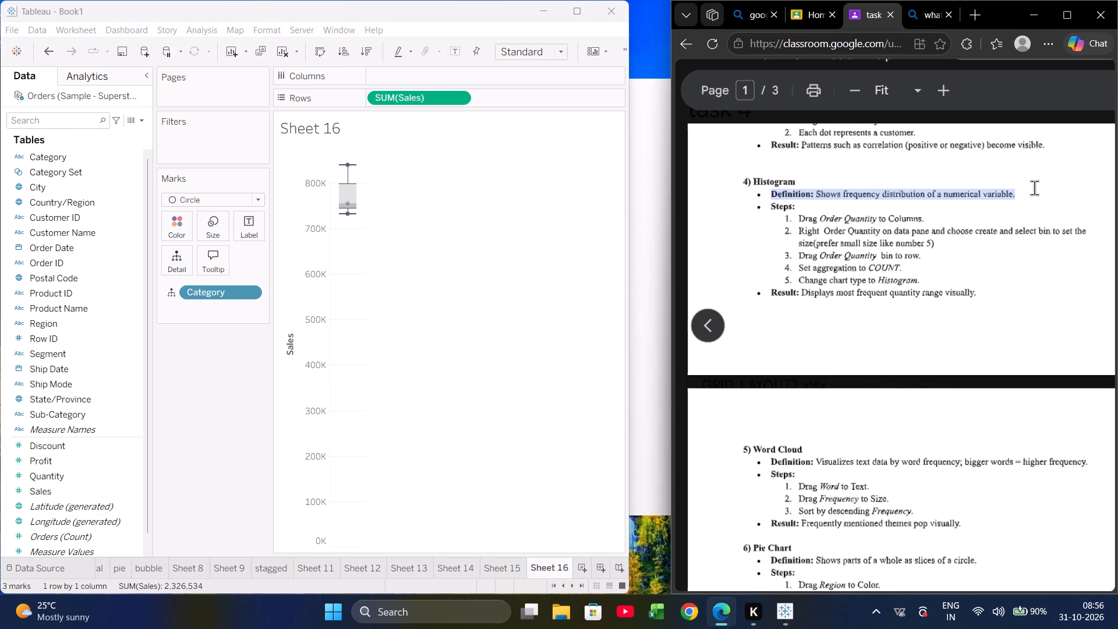
left_click(1036, 209)
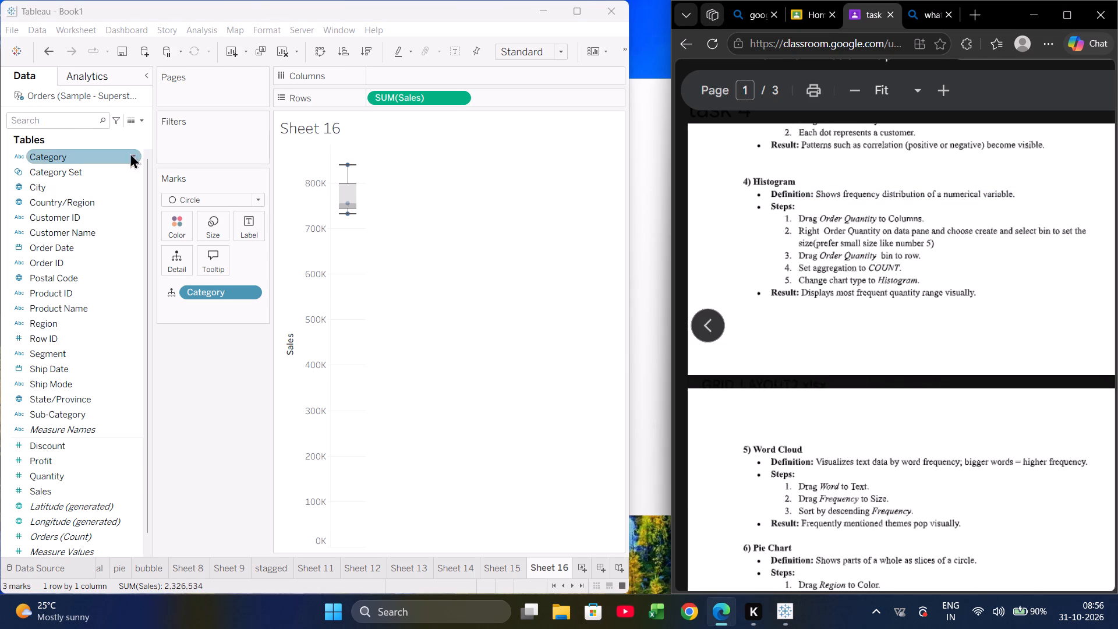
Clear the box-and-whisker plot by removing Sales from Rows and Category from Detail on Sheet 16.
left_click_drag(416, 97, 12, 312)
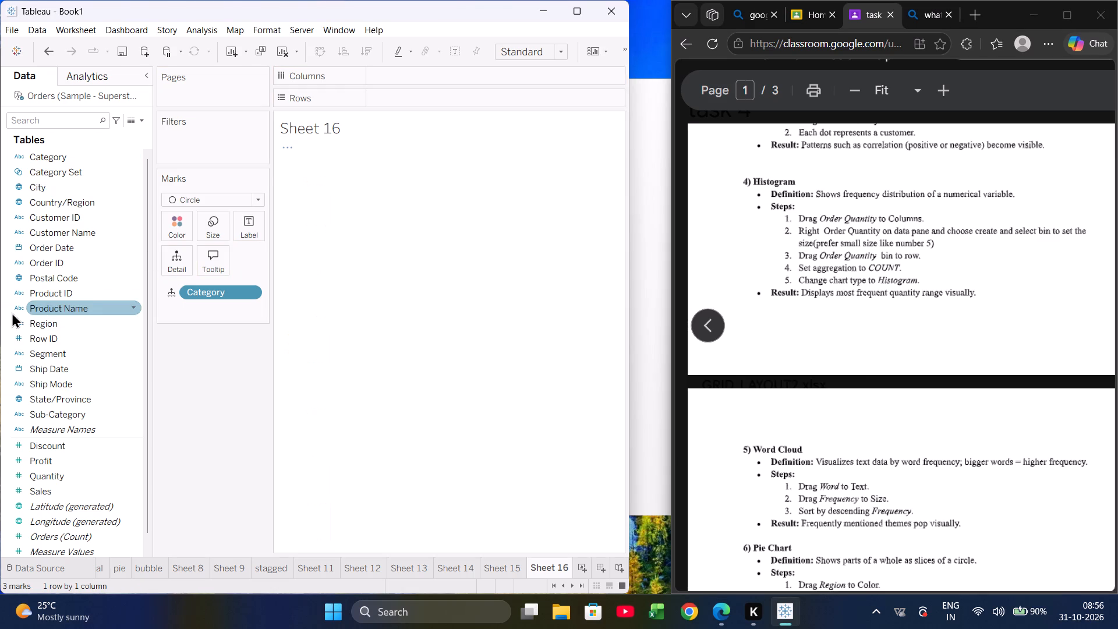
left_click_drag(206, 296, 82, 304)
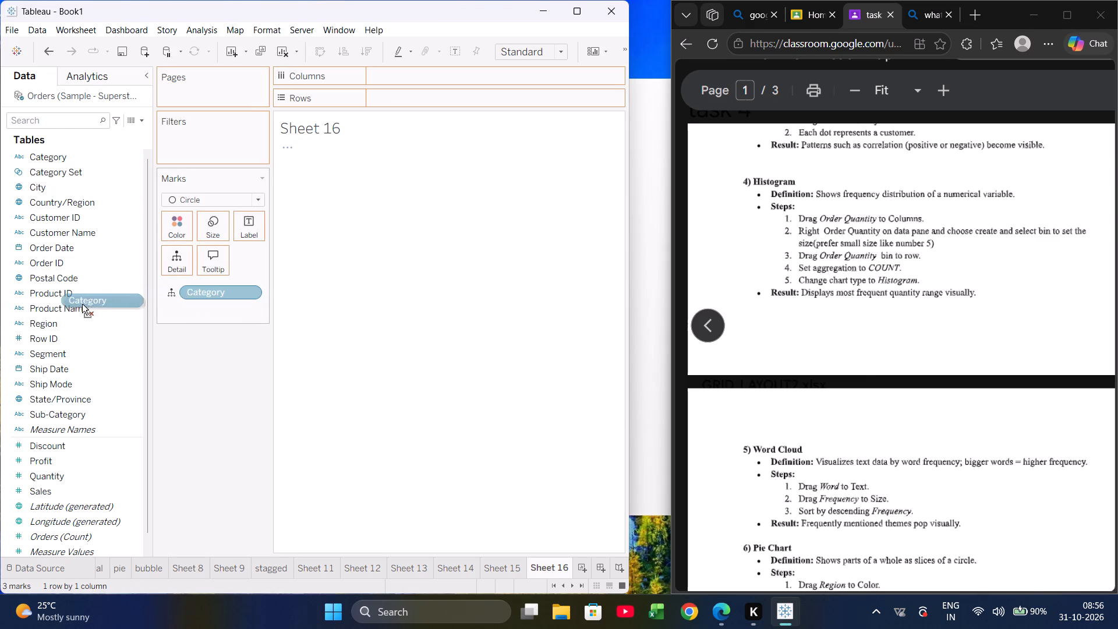
Finish taking Category off Sheet 16 and place Quantity on Columns.
left_click_drag(82, 304, 66, 304)
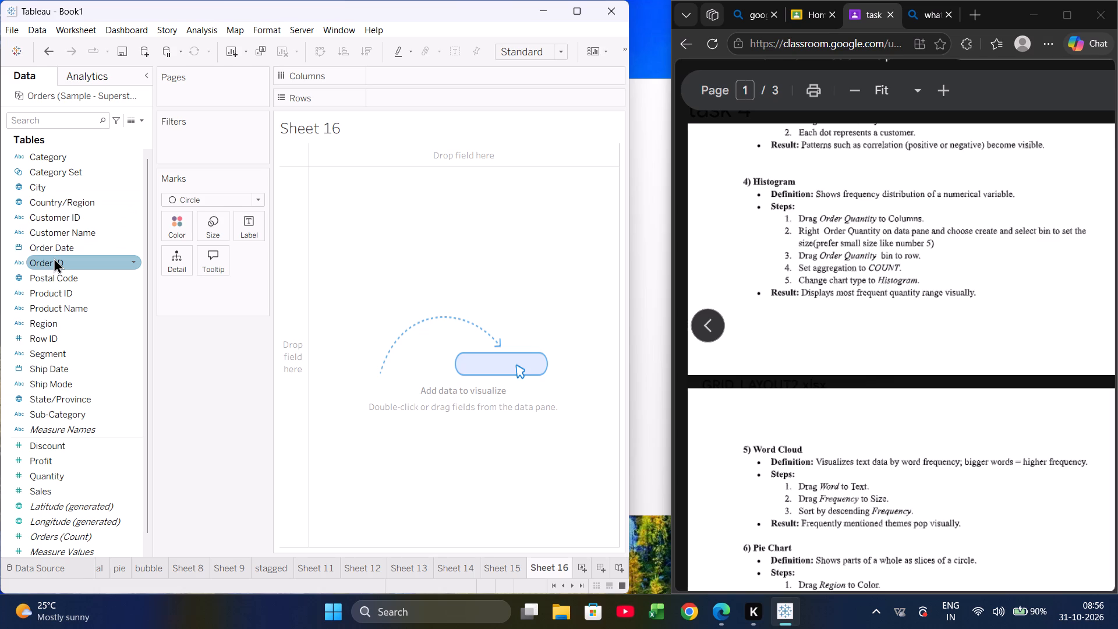
left_click(48, 476)
left_click_drag(48, 476, 418, 70)
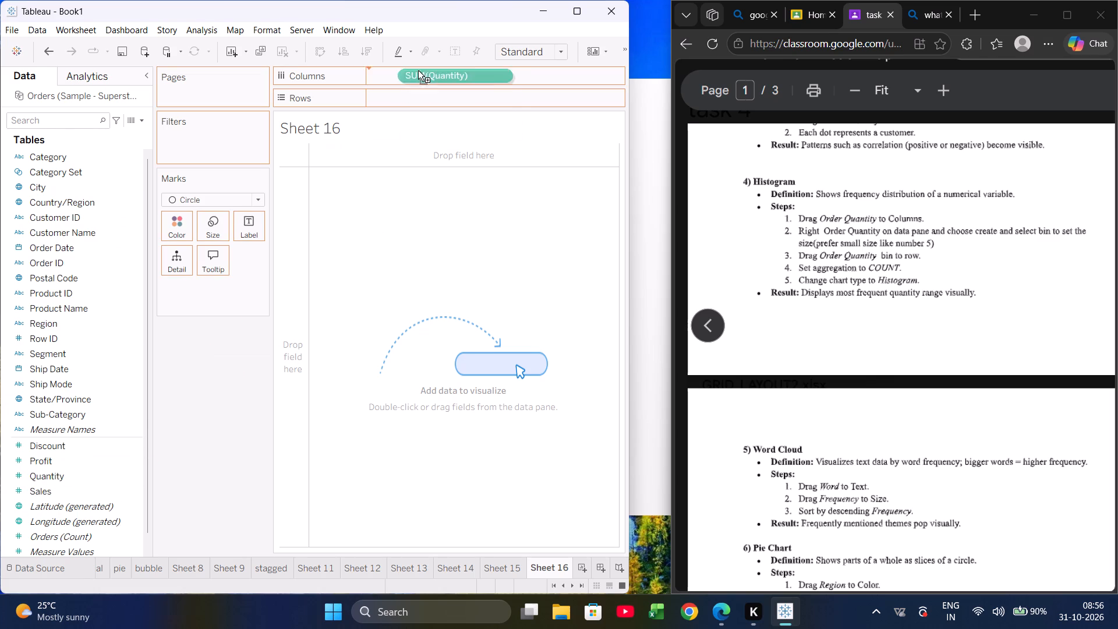
left_click_drag(418, 70, 420, 72)
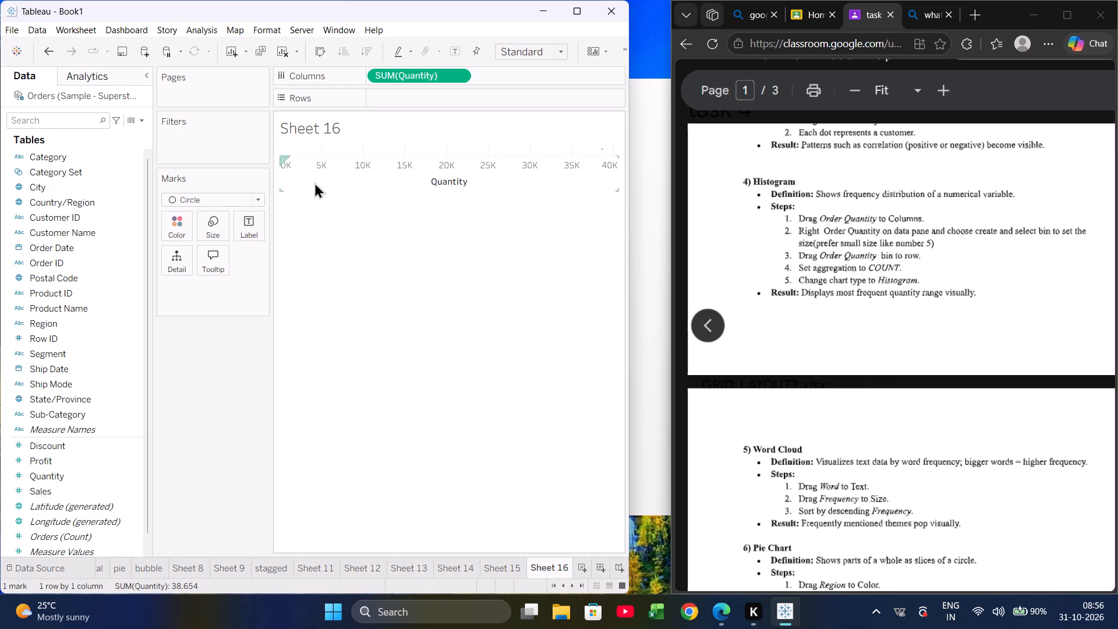
Create the Quantity (bin) field from Quantity with a bin size of 5.
left_click(131, 473)
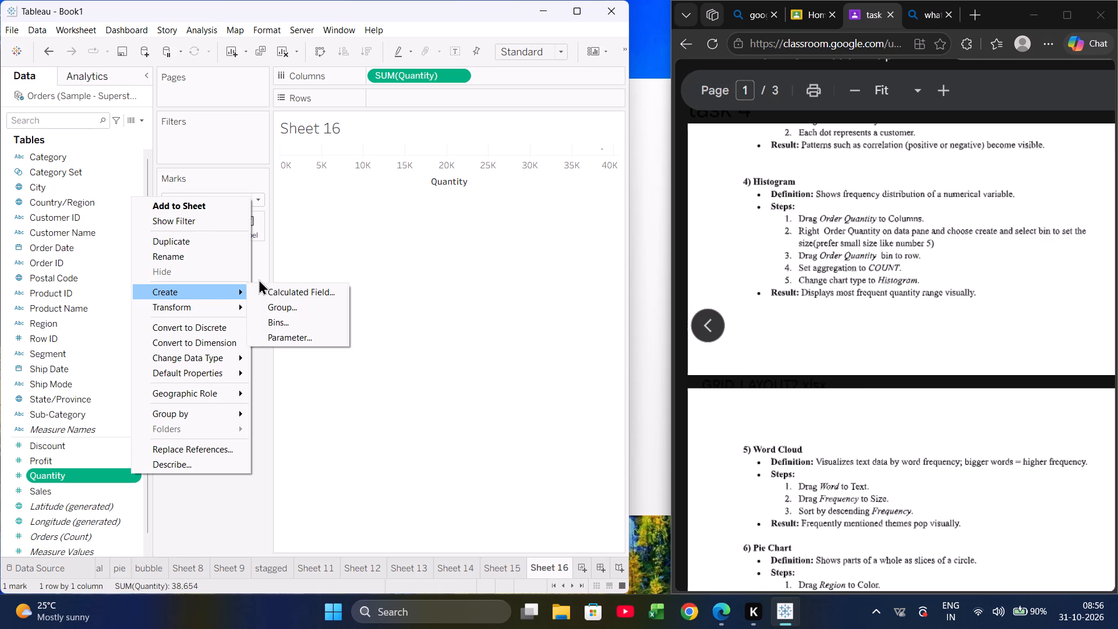
left_click(275, 320)
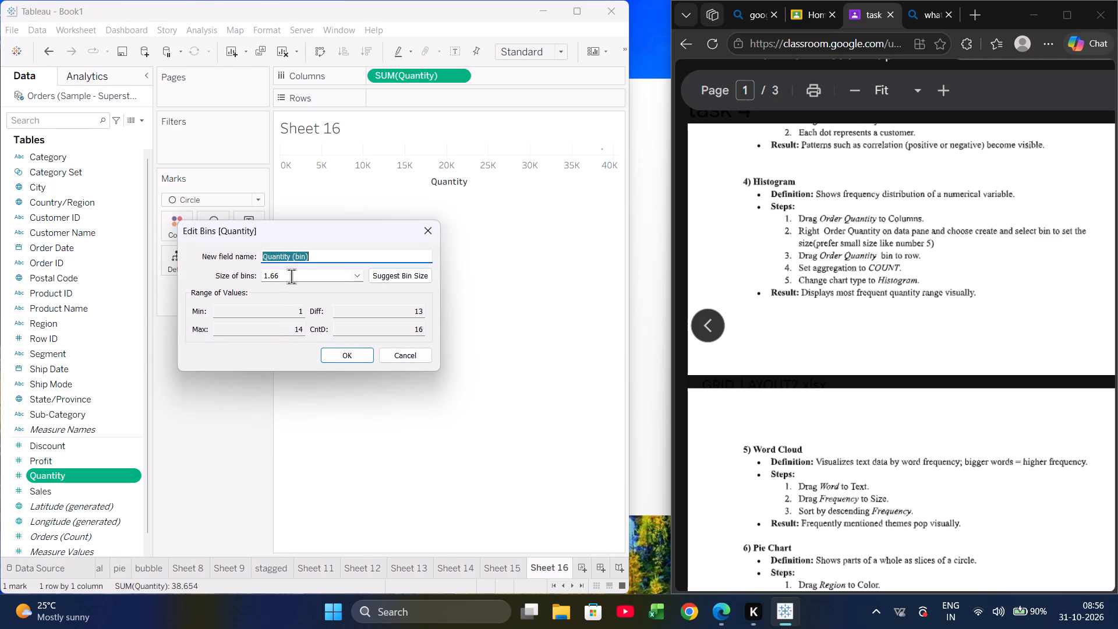
left_click(291, 276)
key("BackSpace")
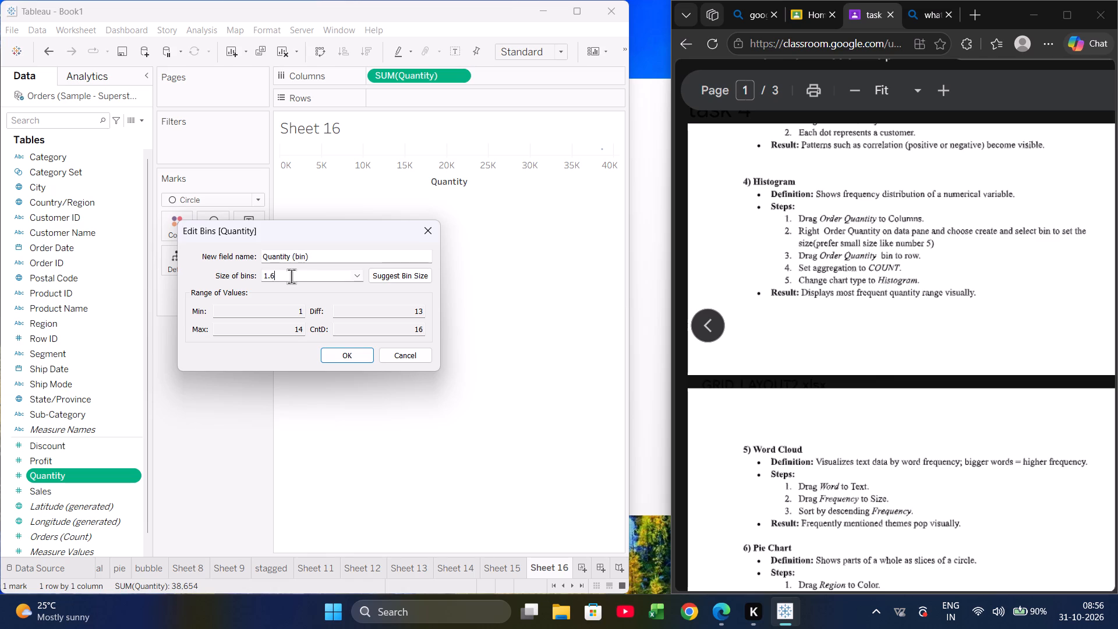
key("BackSpace")
key("BackSpace")
key("BackSpace")
key("BackSpace")
key("5")
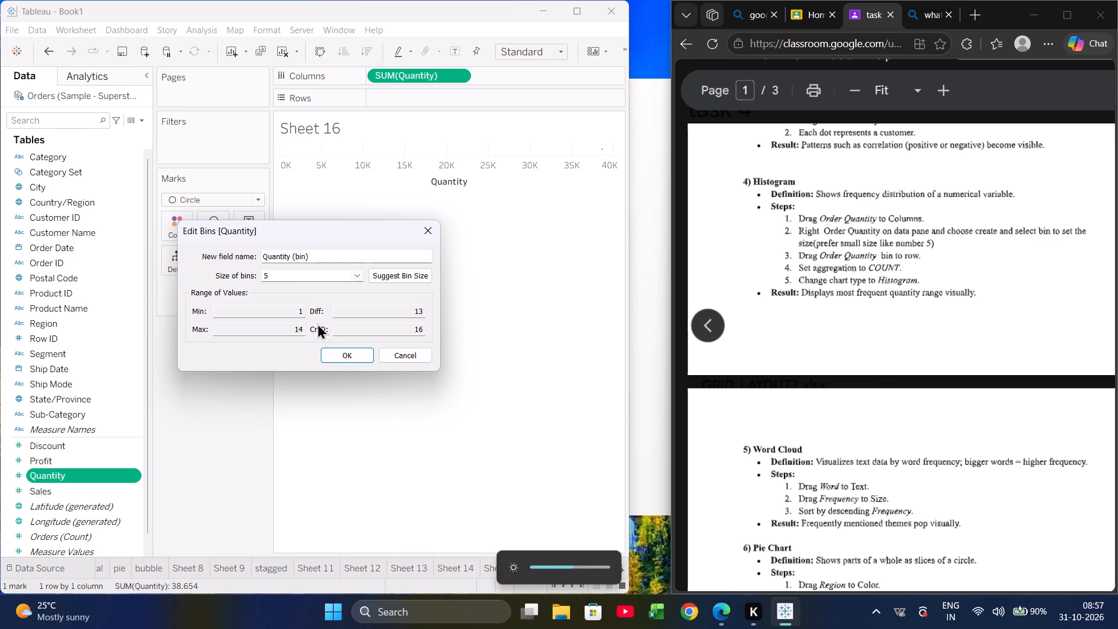
left_click(340, 354)
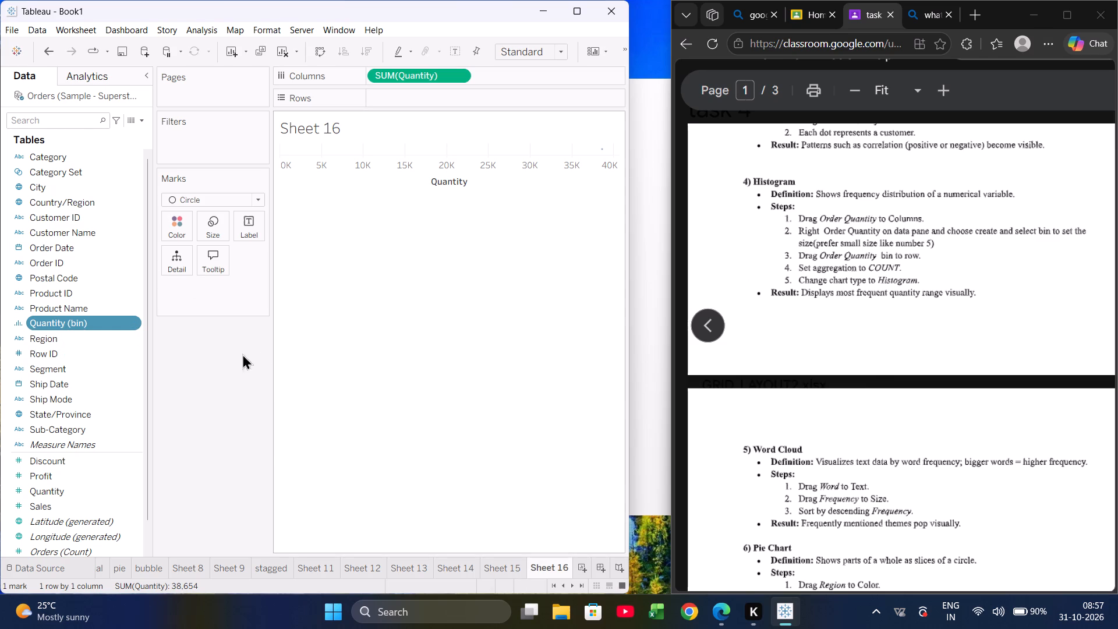
Place Quantity (bin) on Rows in Sheet 16.
left_click_drag(91, 319, 426, 91)
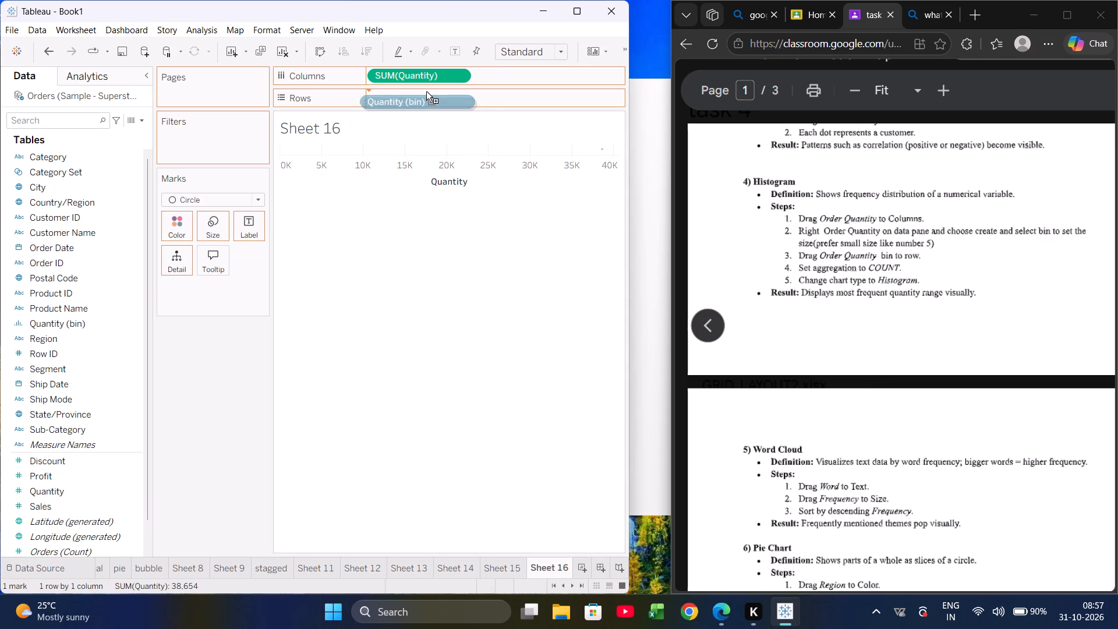
left_click_drag(426, 91, 440, 100)
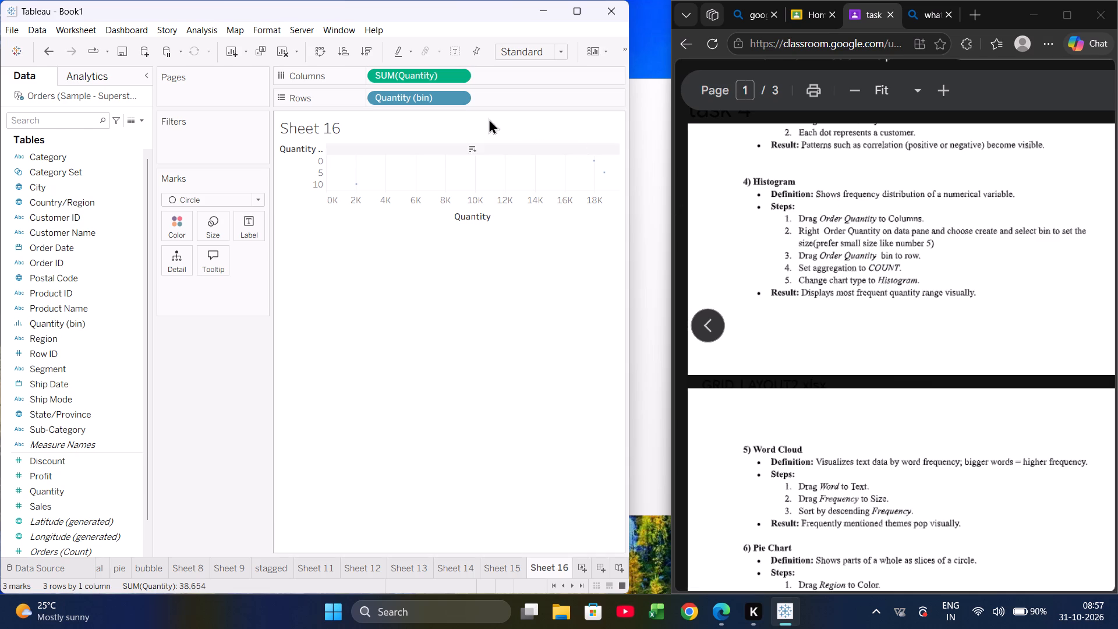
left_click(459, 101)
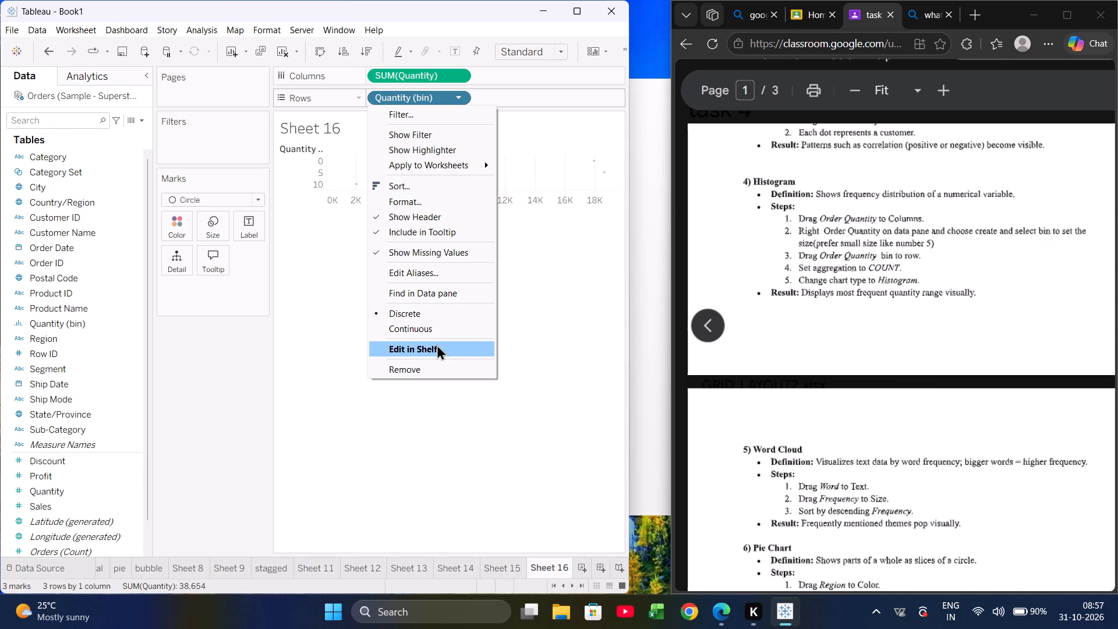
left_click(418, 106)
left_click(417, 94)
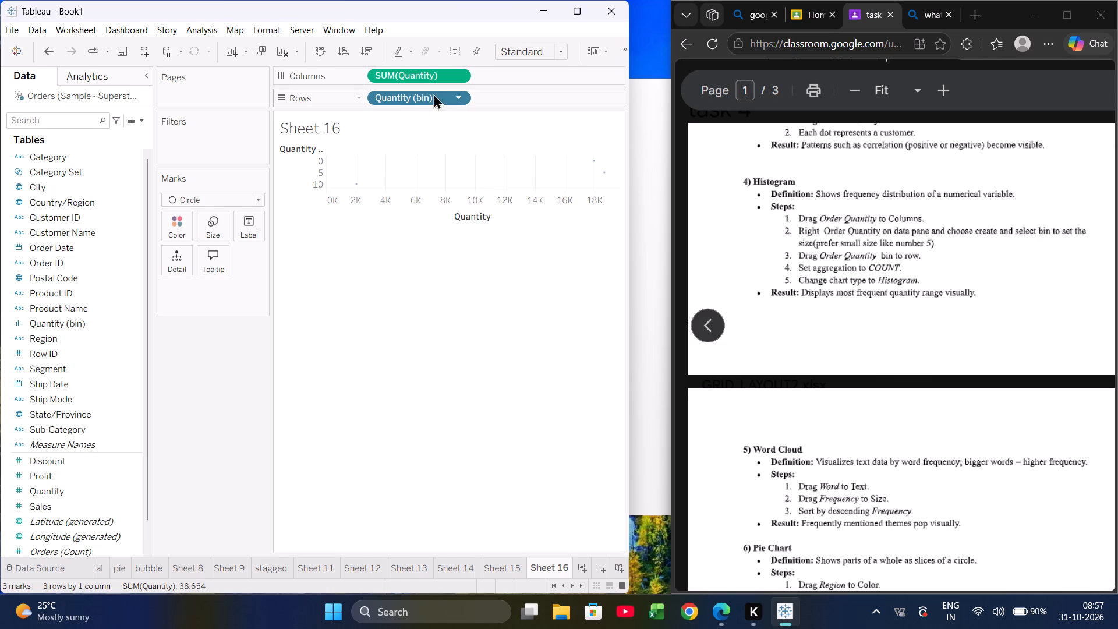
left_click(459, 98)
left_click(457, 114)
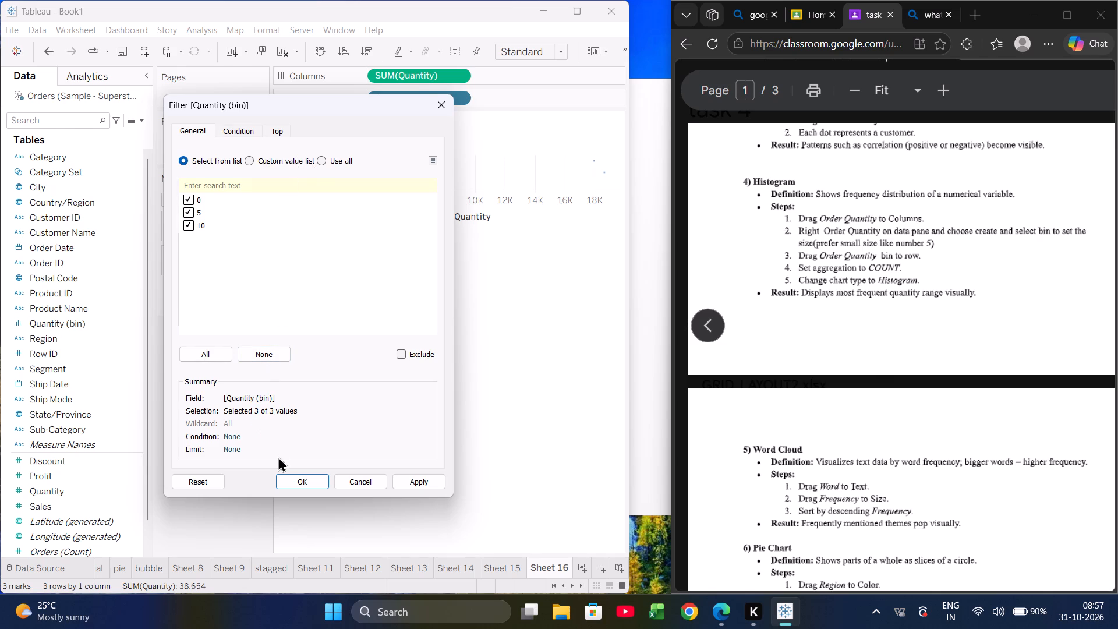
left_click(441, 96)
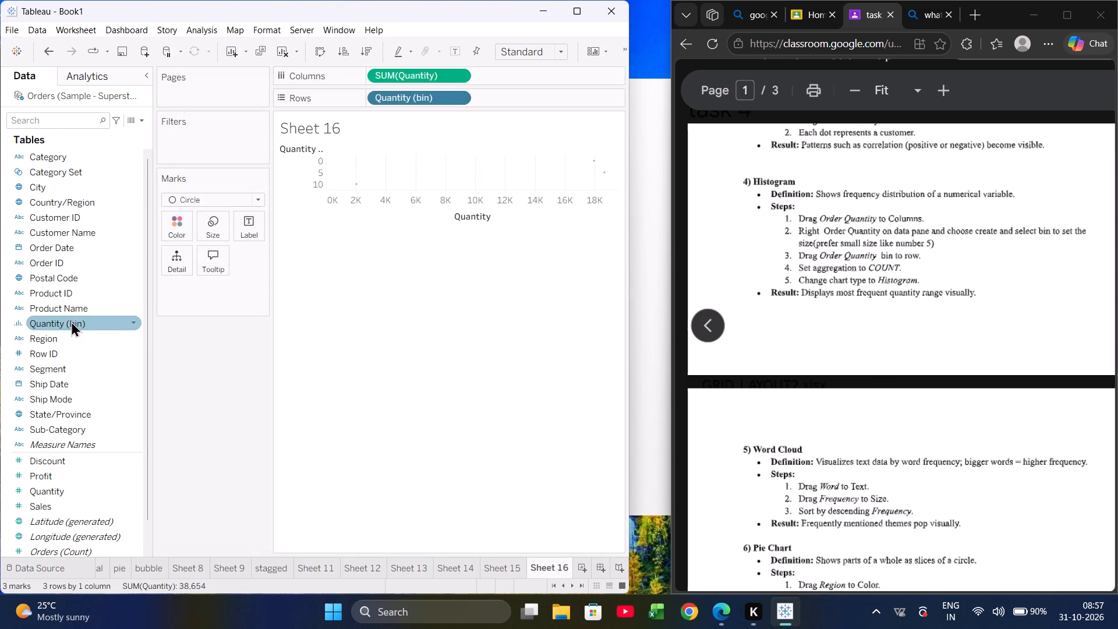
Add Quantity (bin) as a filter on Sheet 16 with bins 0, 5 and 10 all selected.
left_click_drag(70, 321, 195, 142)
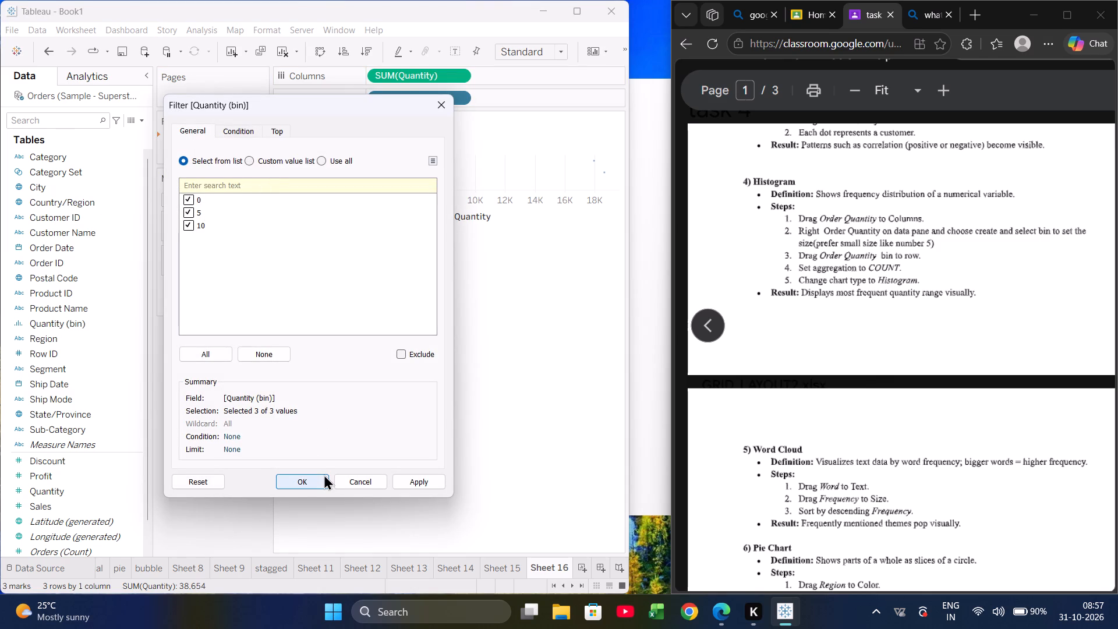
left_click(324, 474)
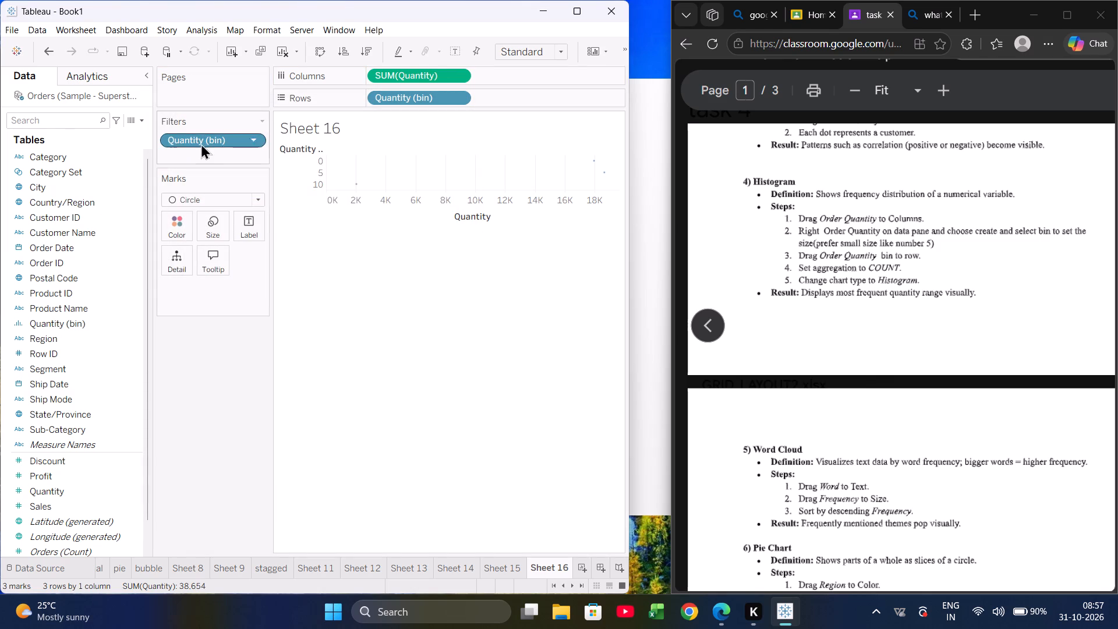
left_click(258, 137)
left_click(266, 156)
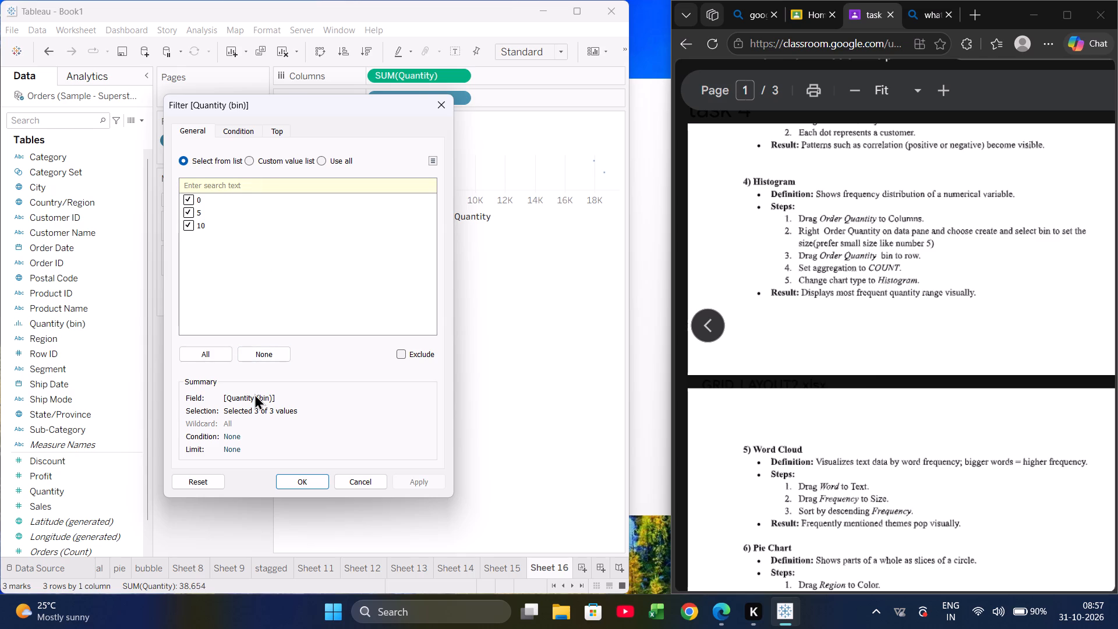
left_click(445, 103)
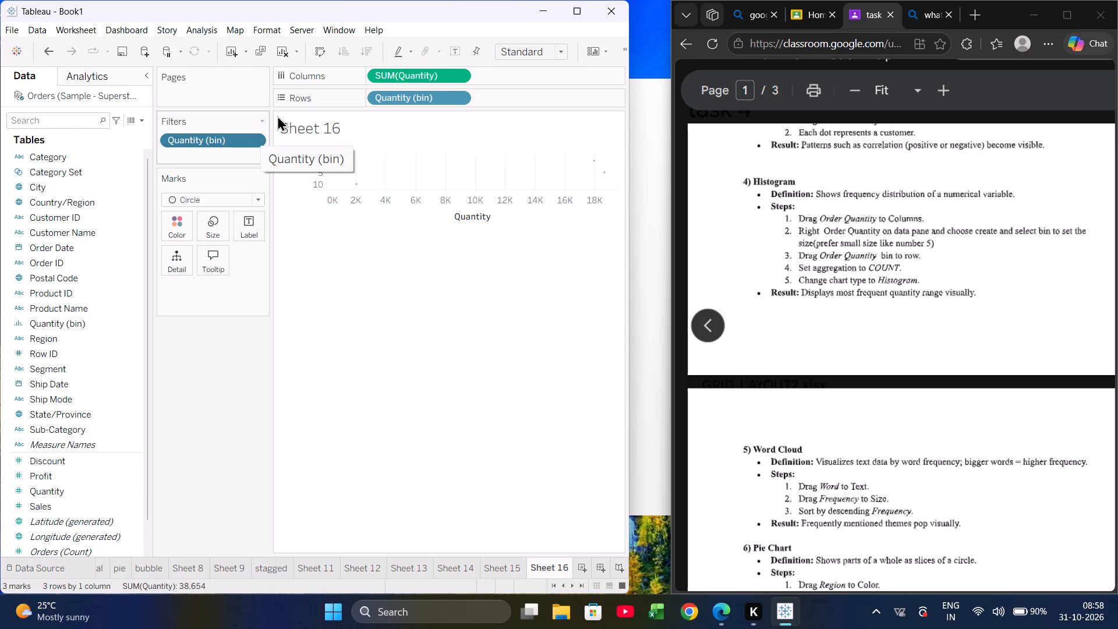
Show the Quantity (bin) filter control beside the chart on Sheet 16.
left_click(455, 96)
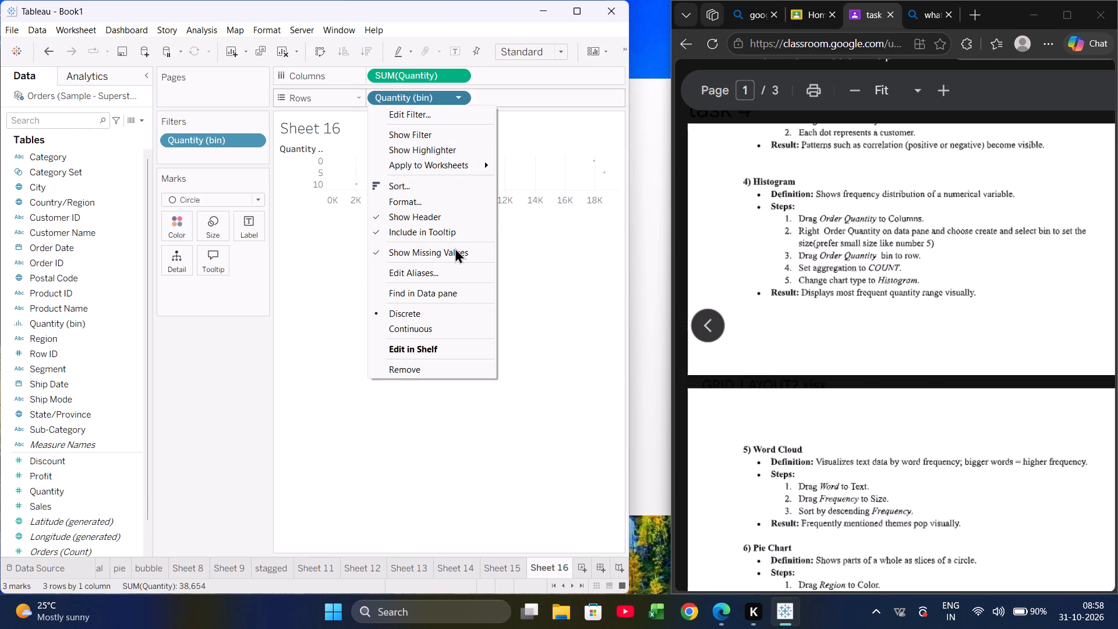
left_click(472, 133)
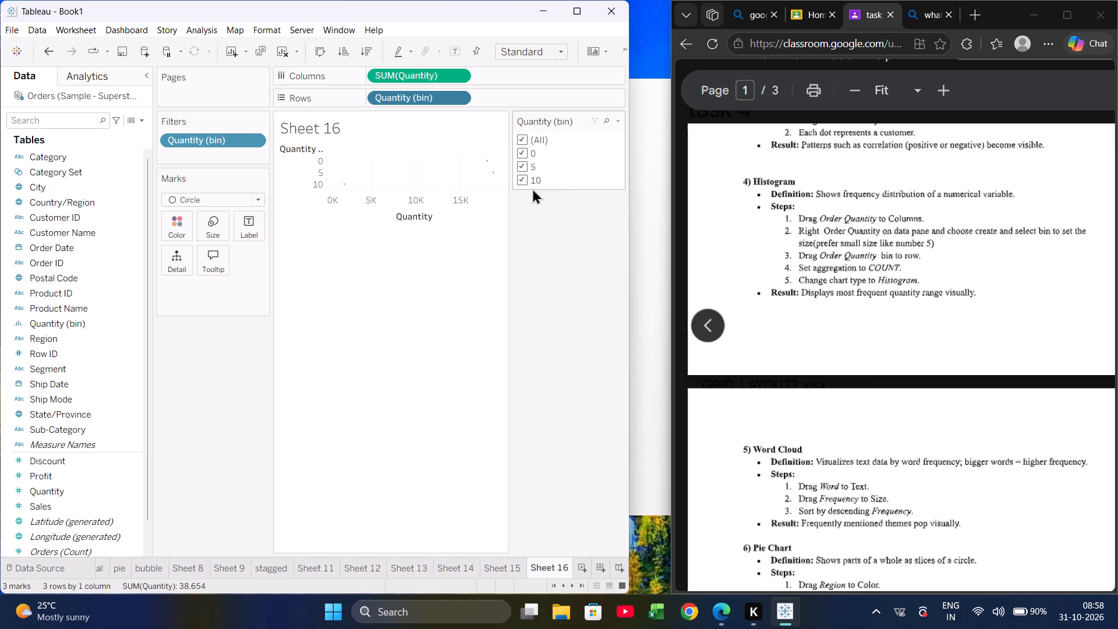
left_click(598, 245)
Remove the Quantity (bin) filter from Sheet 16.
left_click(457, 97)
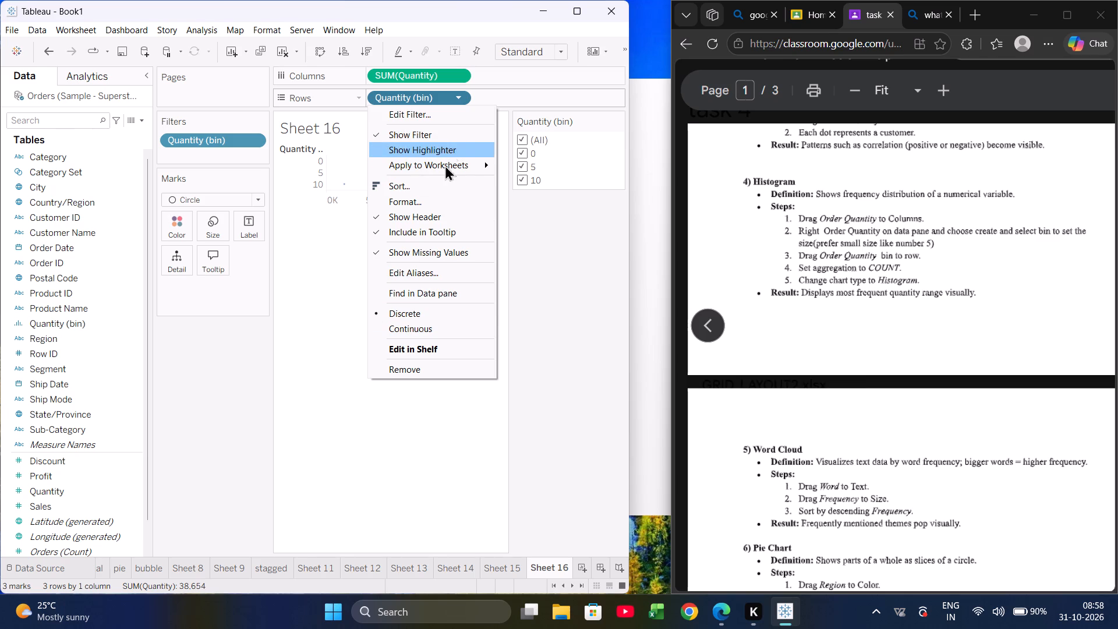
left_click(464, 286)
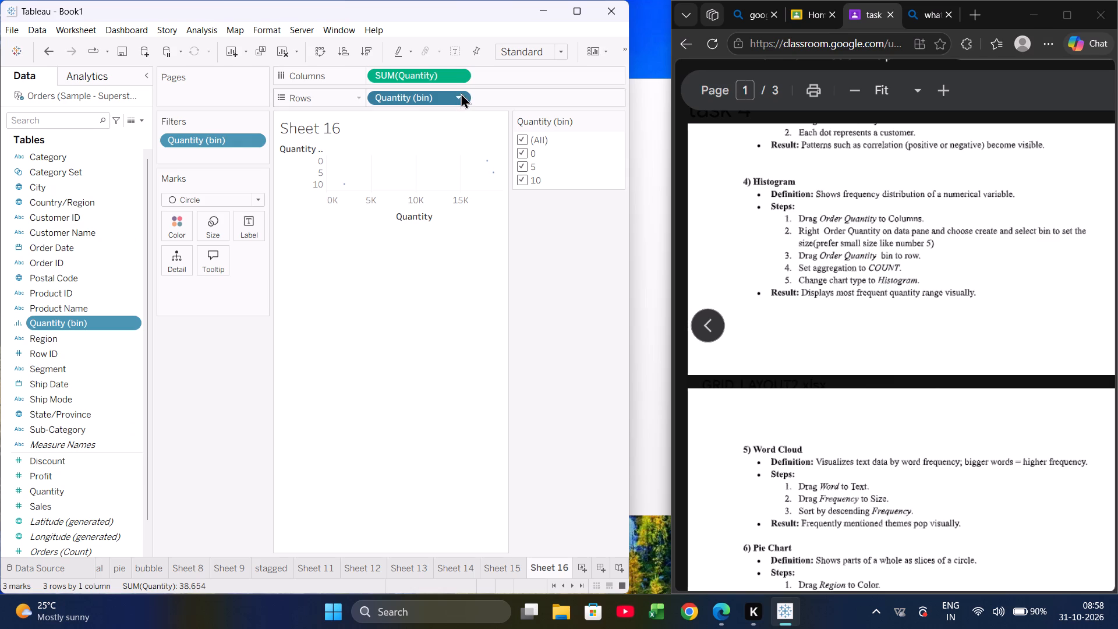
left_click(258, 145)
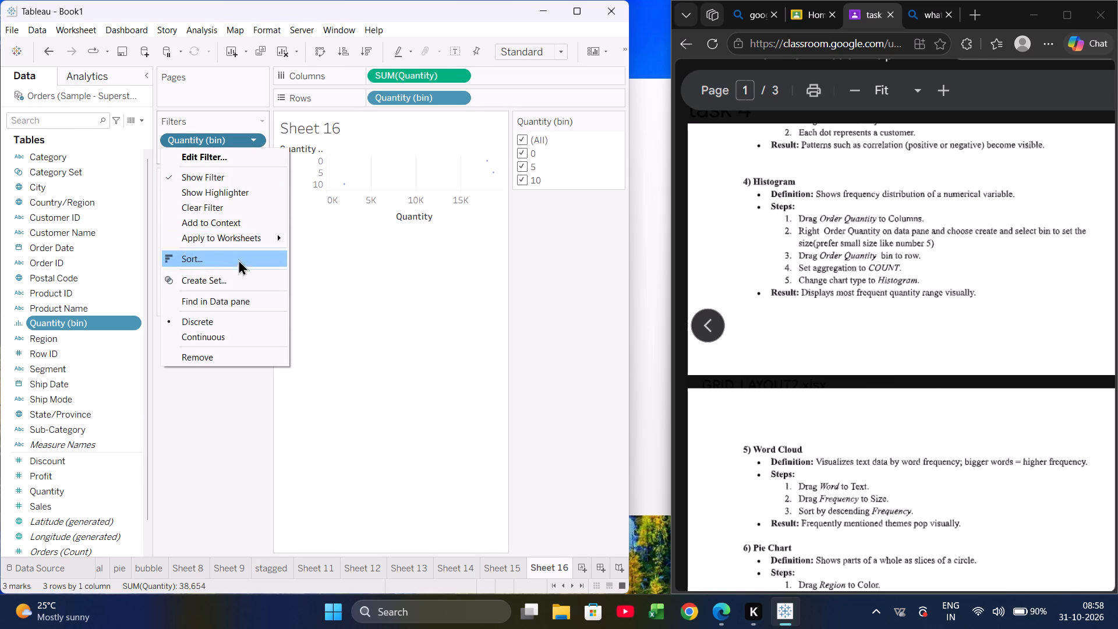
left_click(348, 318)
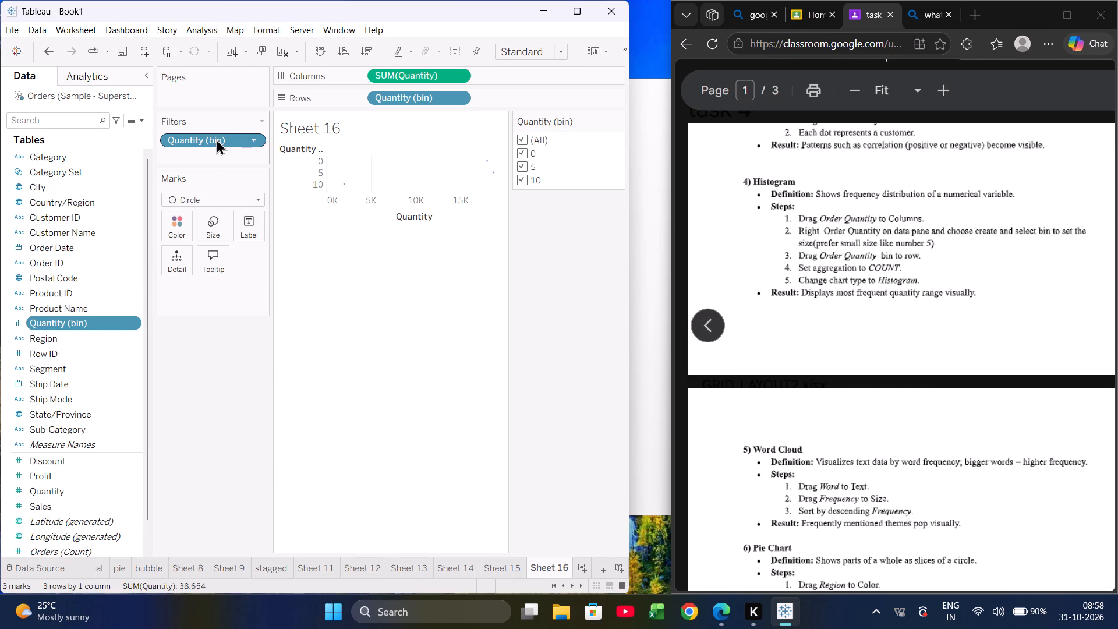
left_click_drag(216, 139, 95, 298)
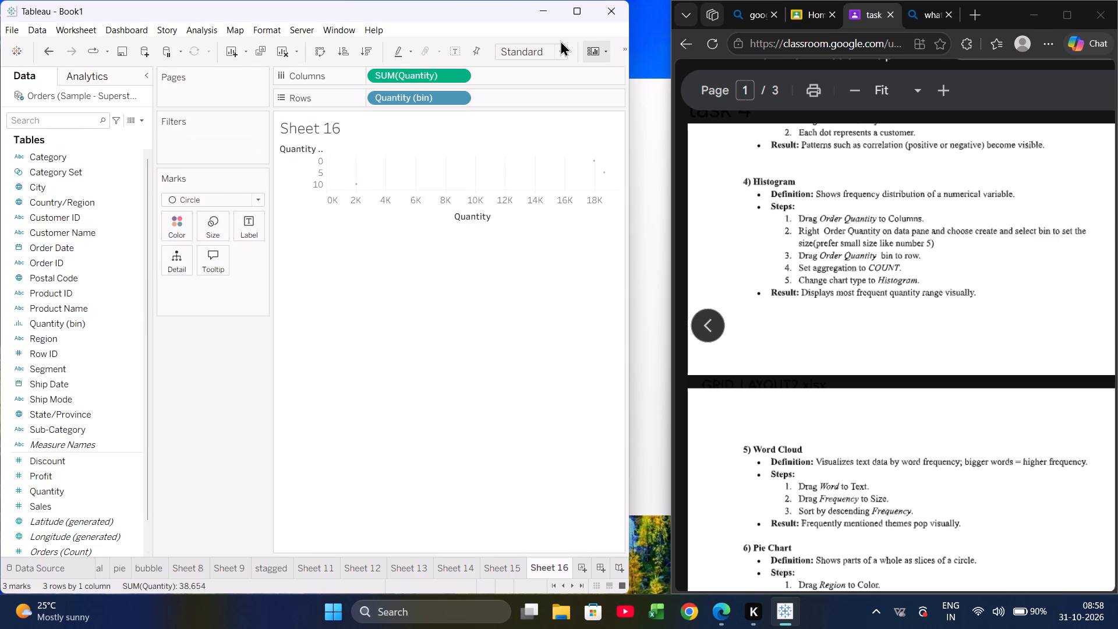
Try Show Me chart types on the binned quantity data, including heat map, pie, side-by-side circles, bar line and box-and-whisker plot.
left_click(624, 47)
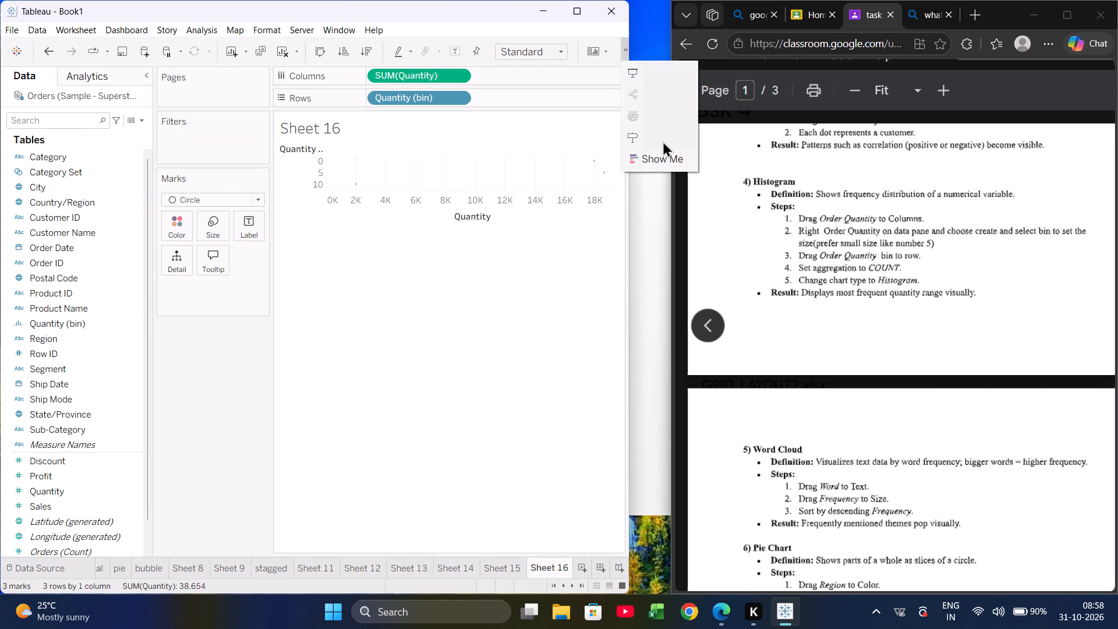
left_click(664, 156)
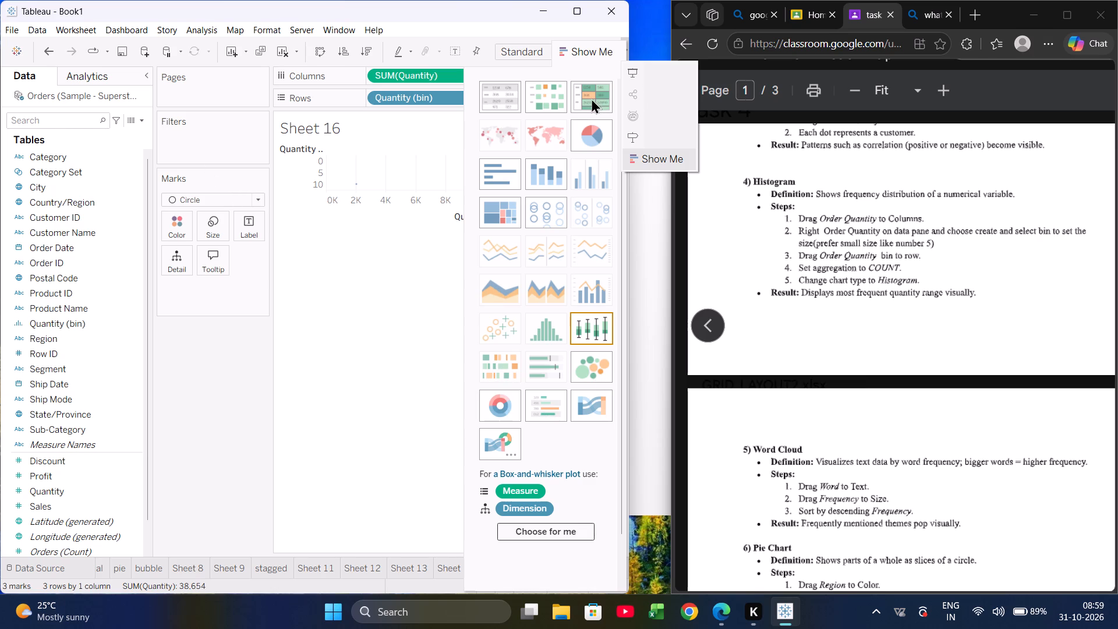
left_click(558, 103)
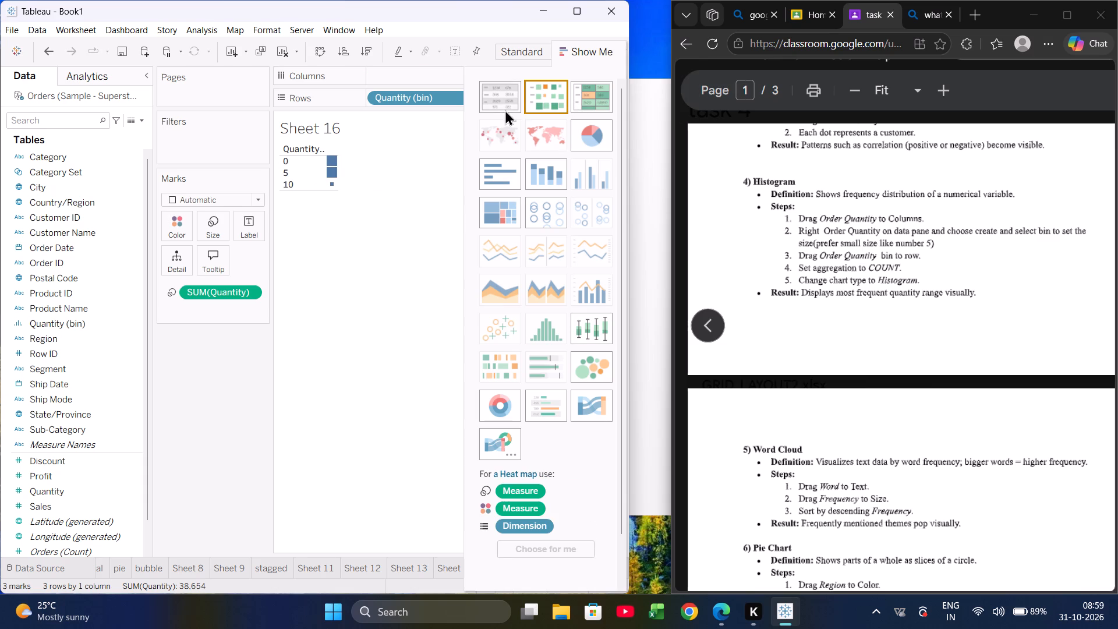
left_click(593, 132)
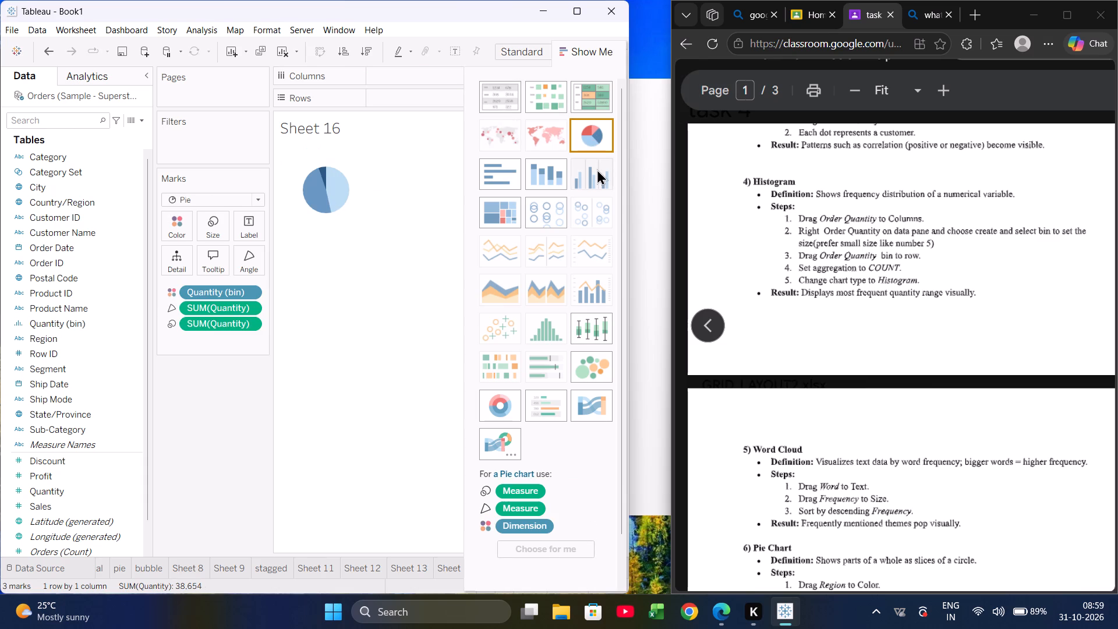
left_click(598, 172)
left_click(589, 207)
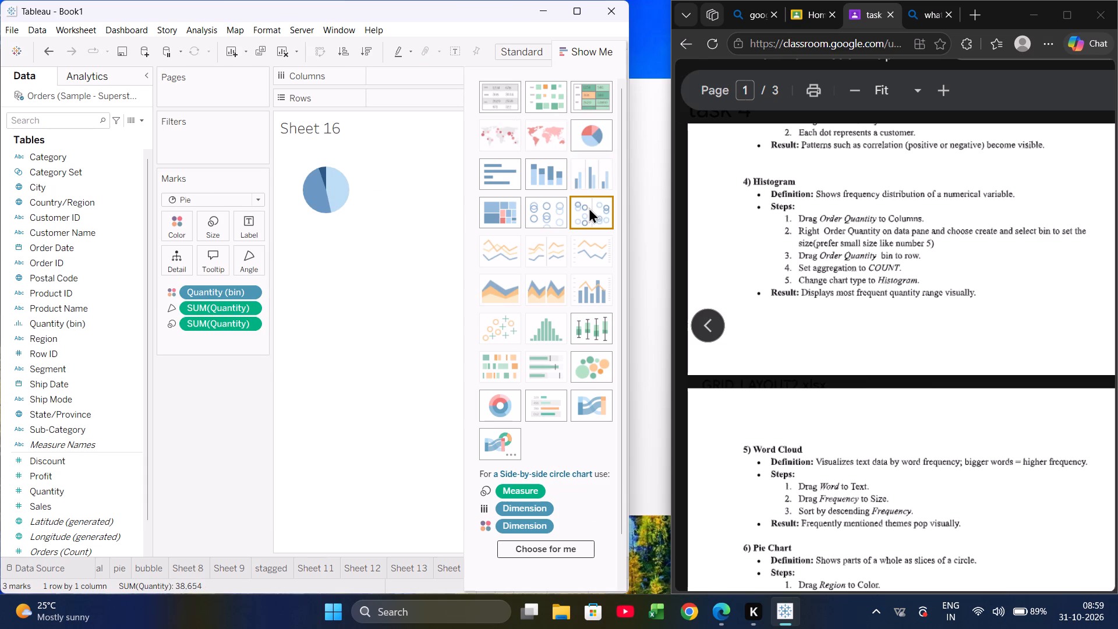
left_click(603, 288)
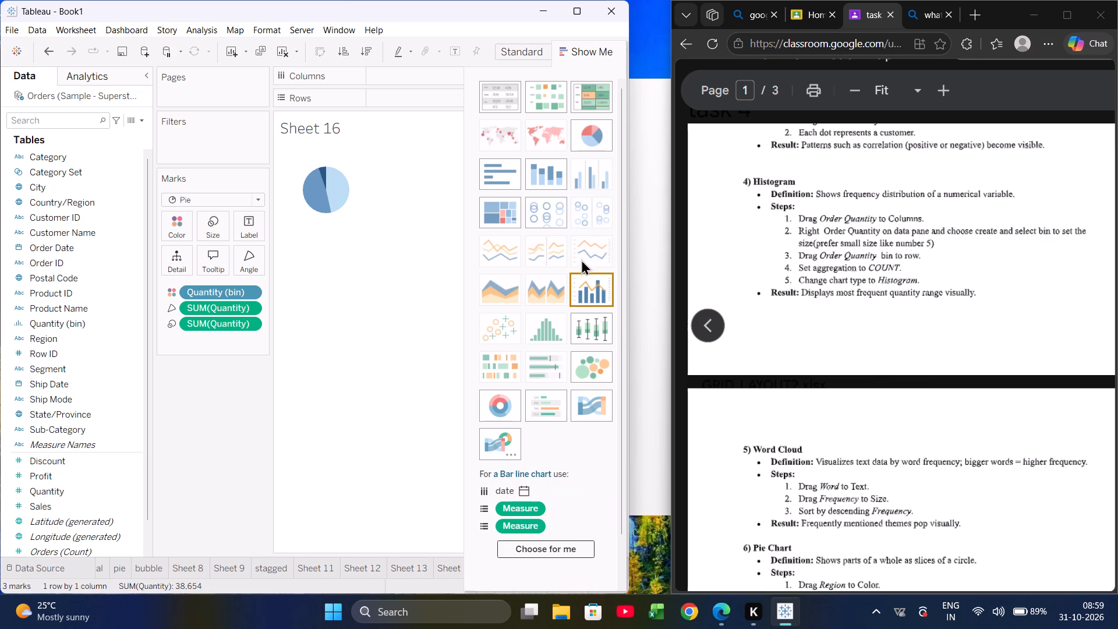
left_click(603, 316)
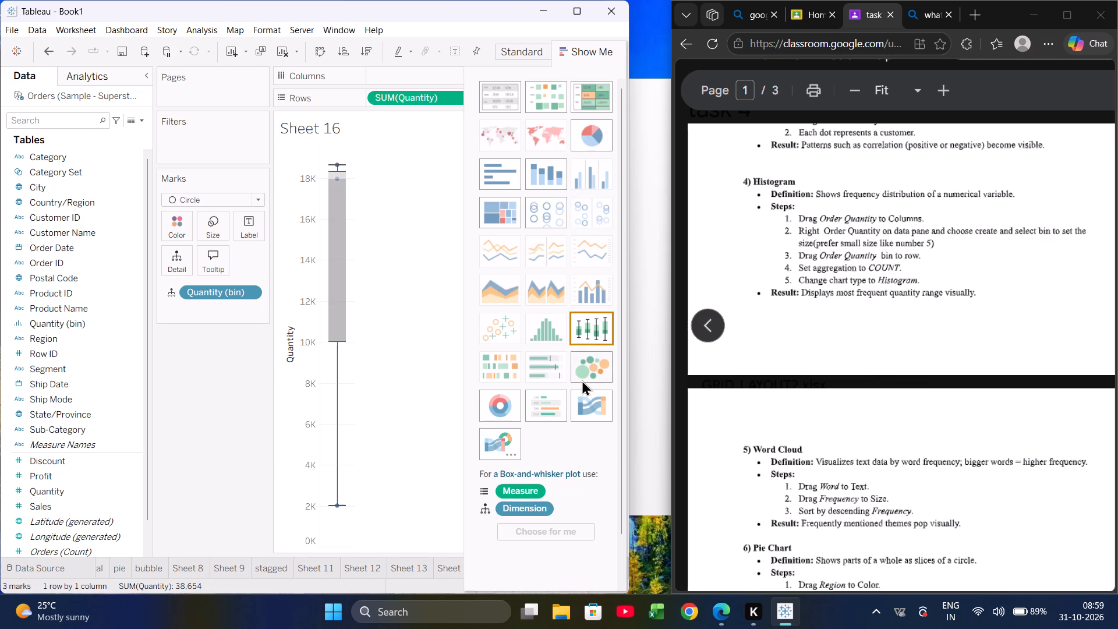
Convert the binned quantity view to a packed bubble chart with Show Me.
left_click(581, 374)
left_click(581, 374)
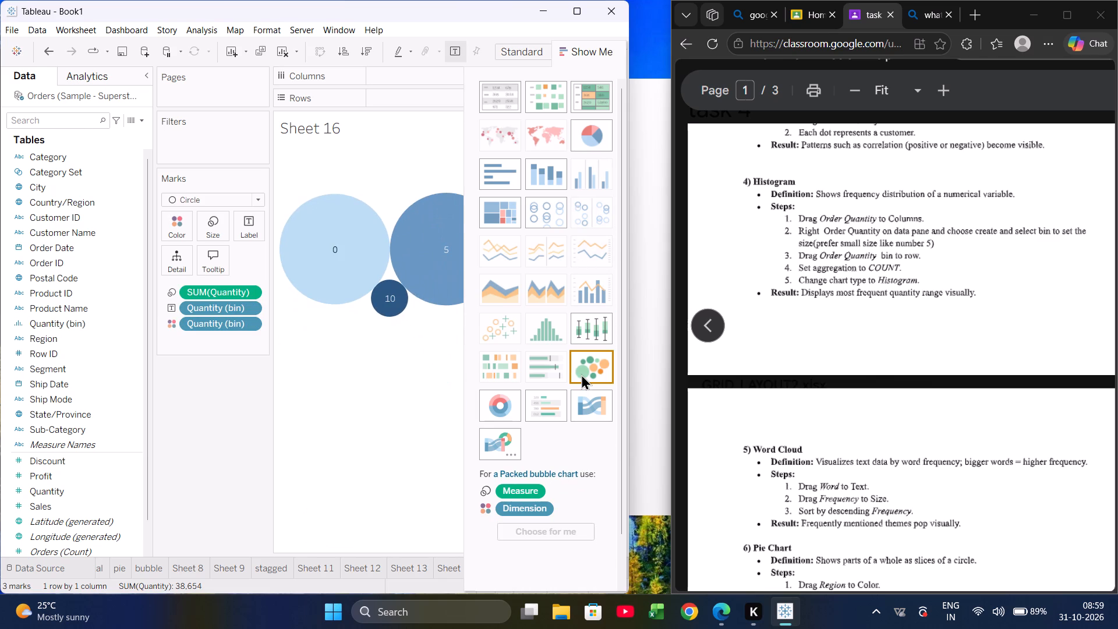
Try the Sankey and histogram options in Show Me and convert the packed bubble chart on Sheet 16 to a Radial chart.
left_click(596, 412)
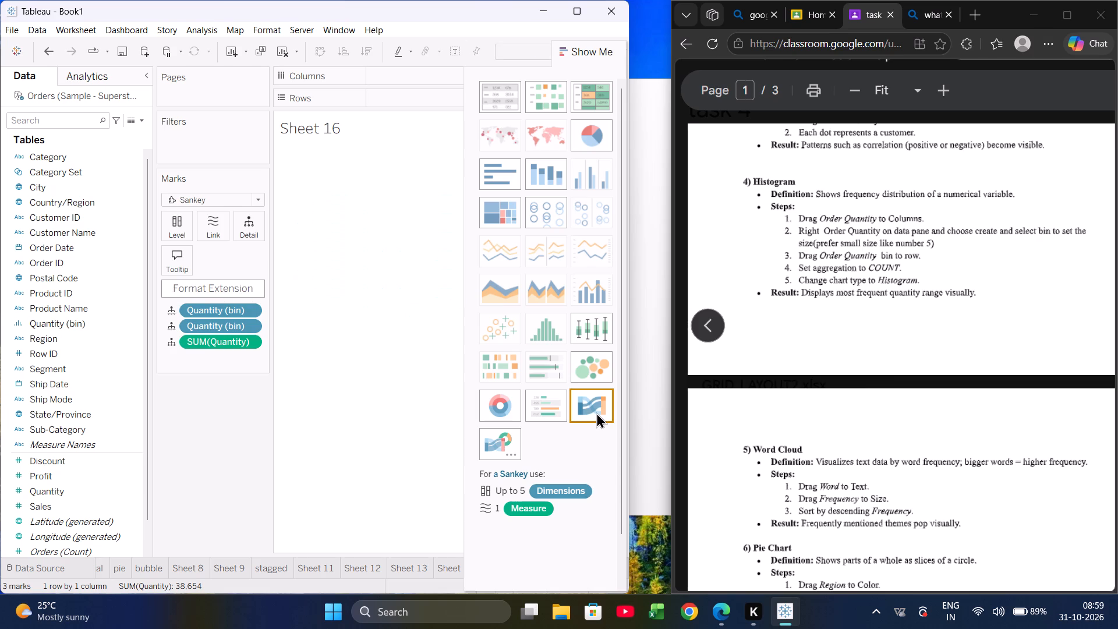
left_click(545, 413)
left_click(508, 401)
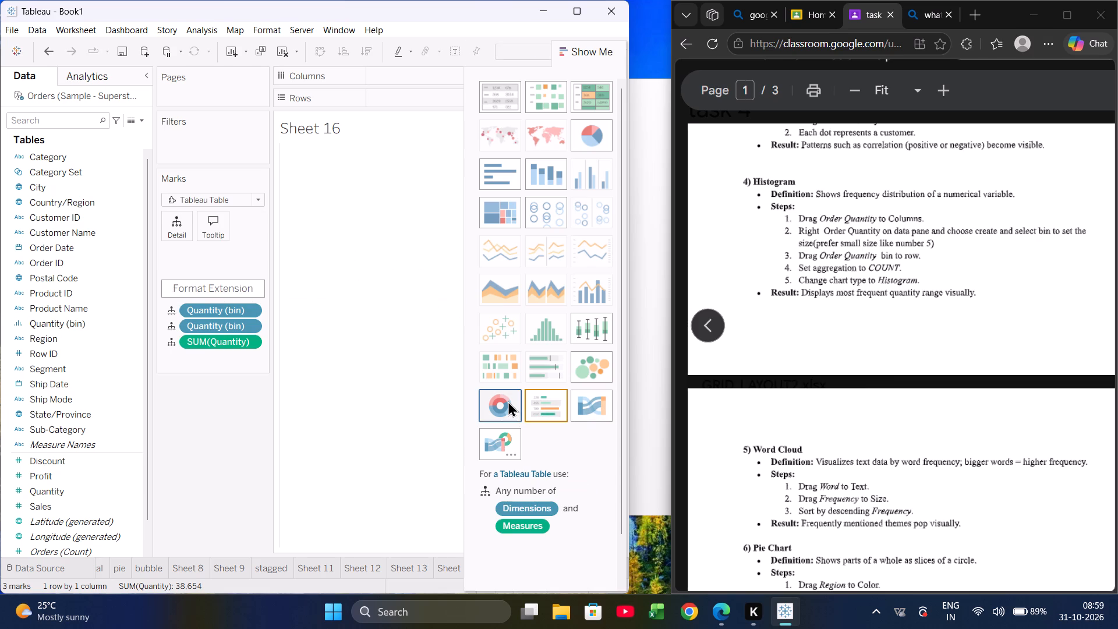
left_click(510, 339)
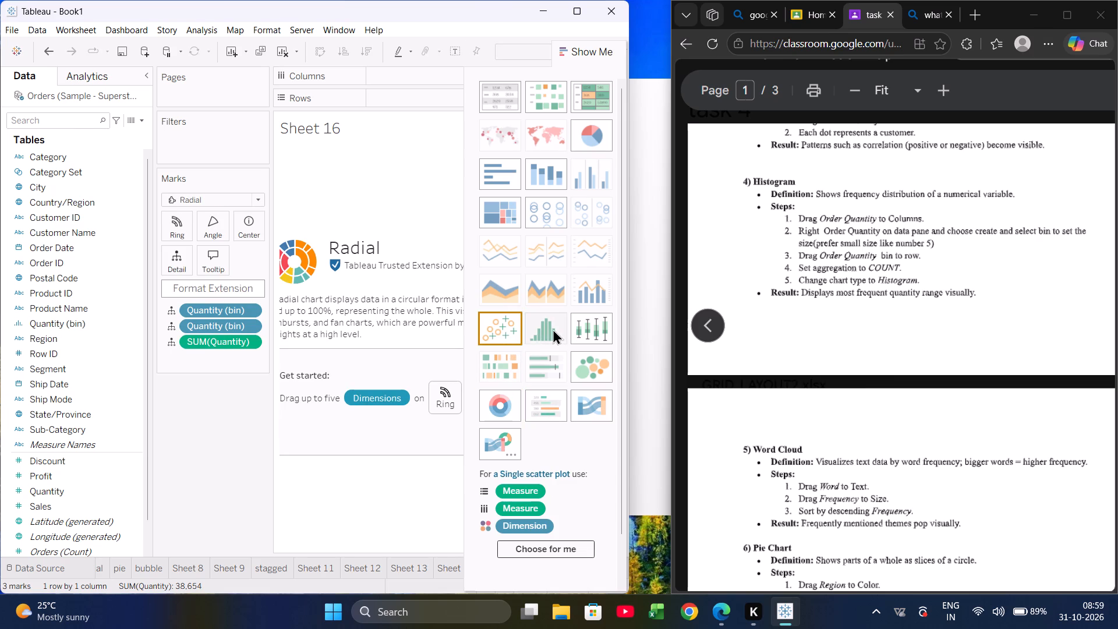
left_click(556, 328)
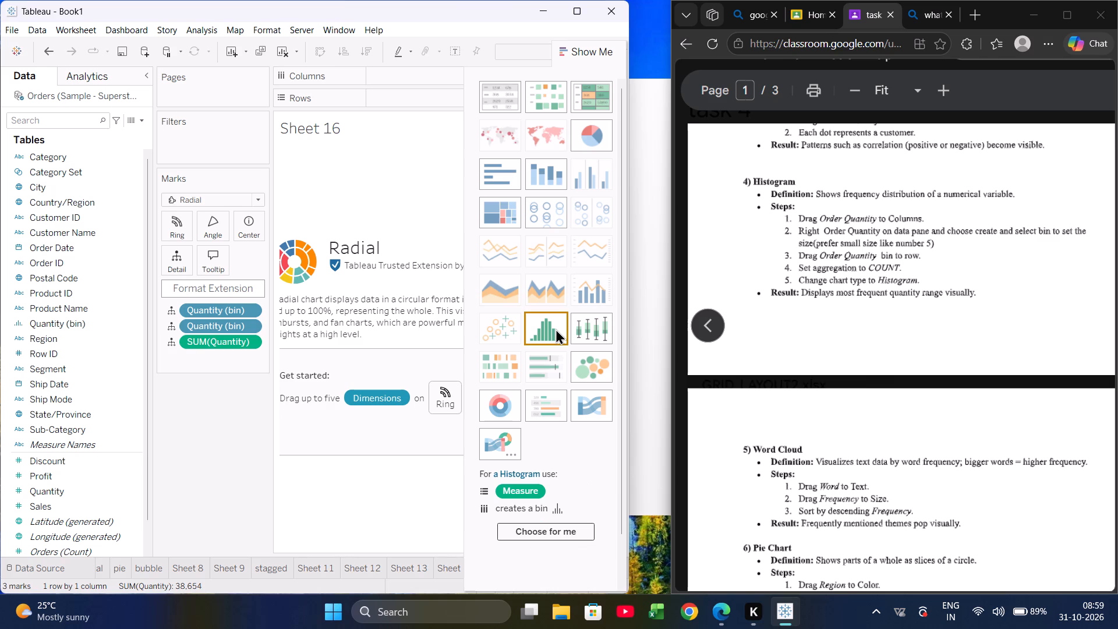
scroll(355, 293, "right", 1)
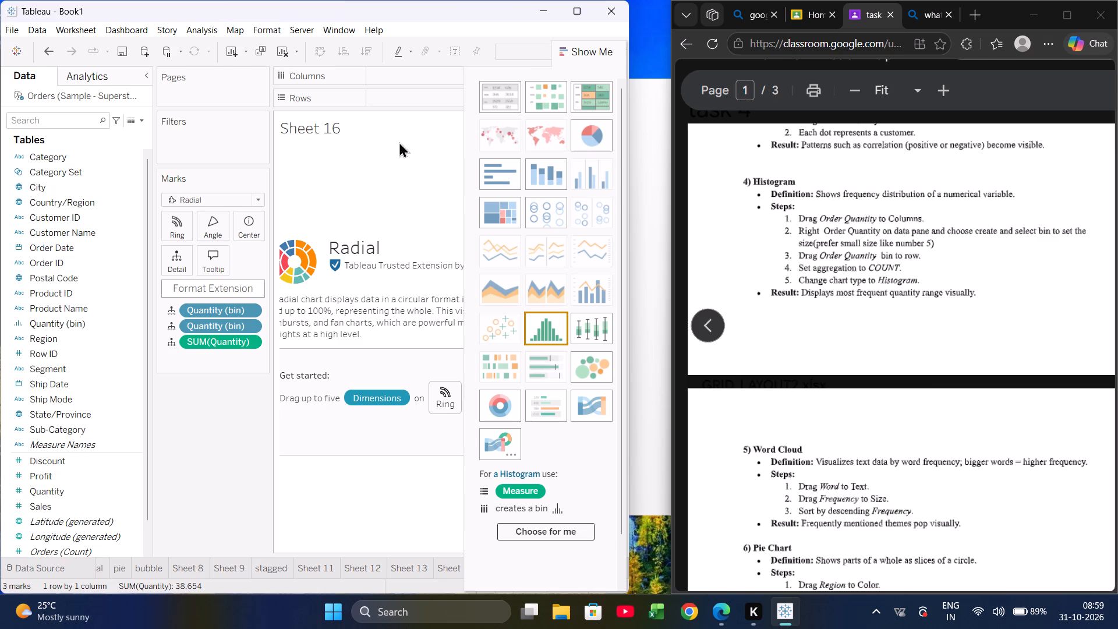
left_click(571, 54)
scroll(585, 165, "down", 1)
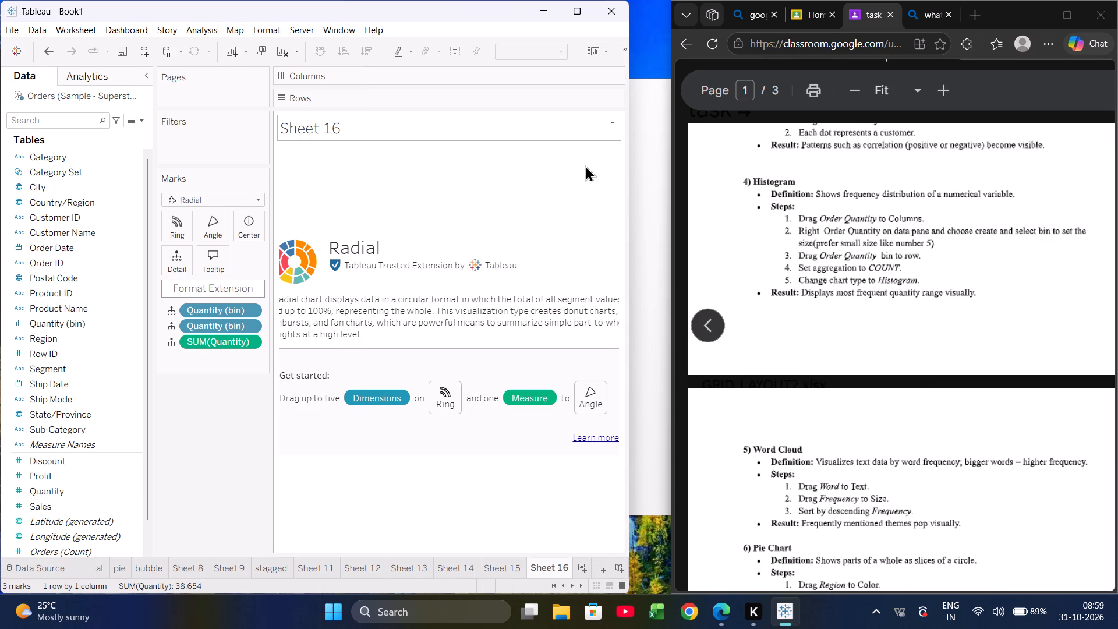
scroll(585, 165, "down", 1)
scroll(585, 165, "up", 1)
scroll(585, 165, "down", 1)
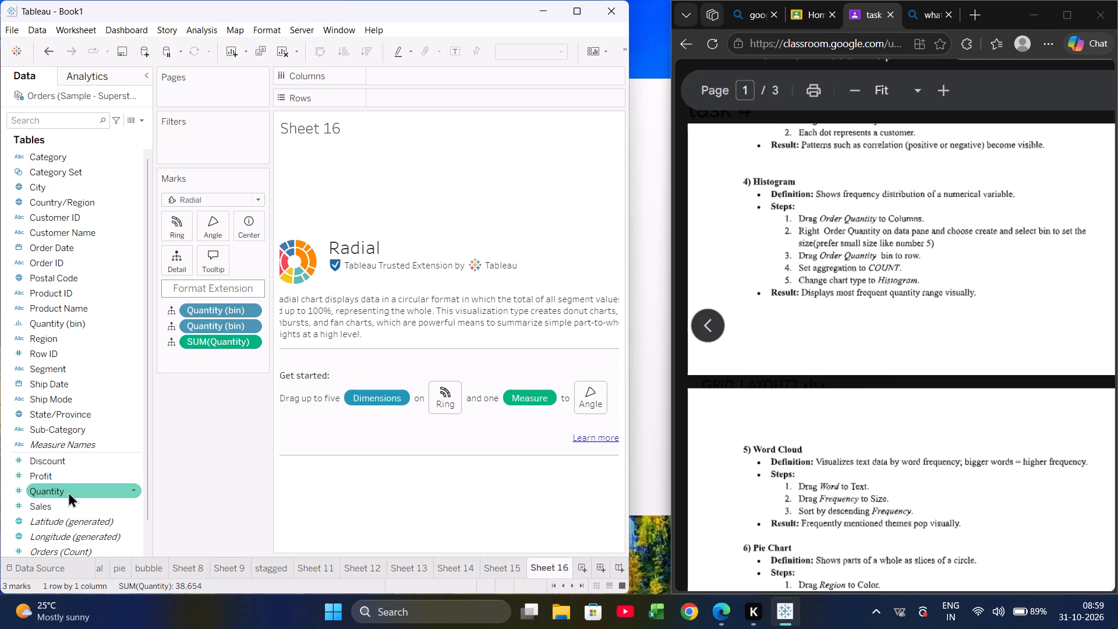
Assign Sales to Angle and Category to Ring in the radial chart on Sheet 16.
left_click_drag(70, 499, 212, 186)
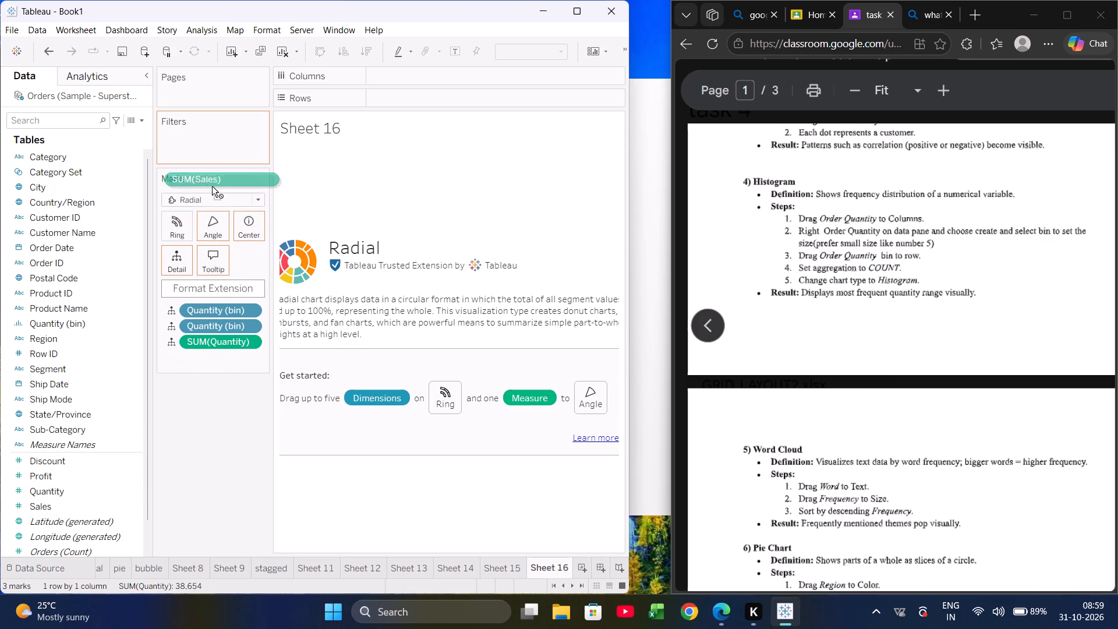
left_click_drag(212, 186, 216, 221)
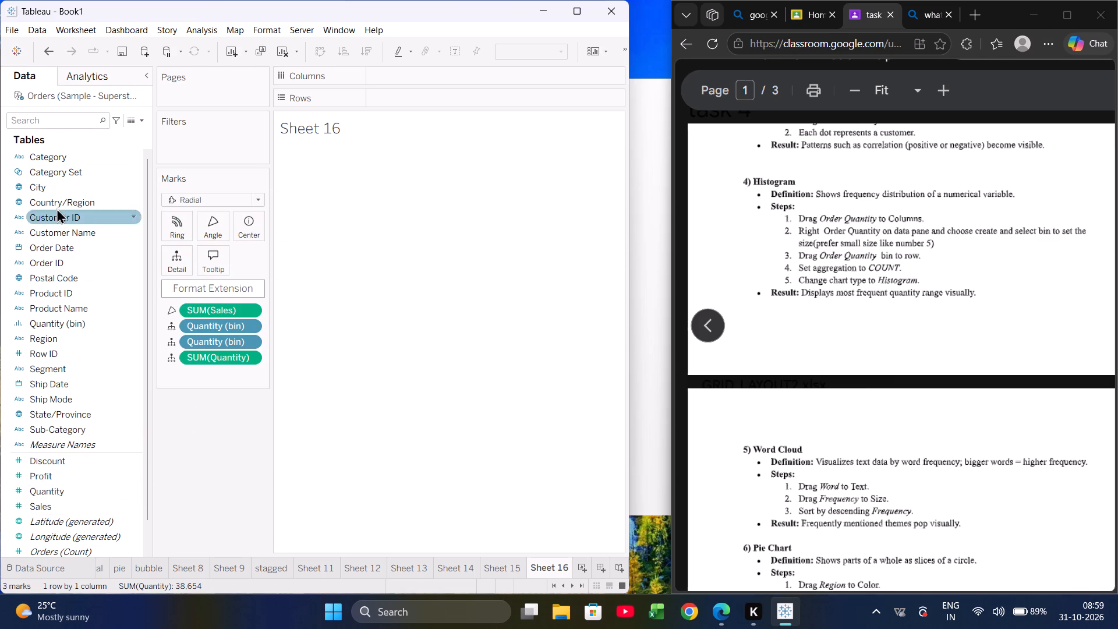
left_click_drag(54, 157, 162, 221)
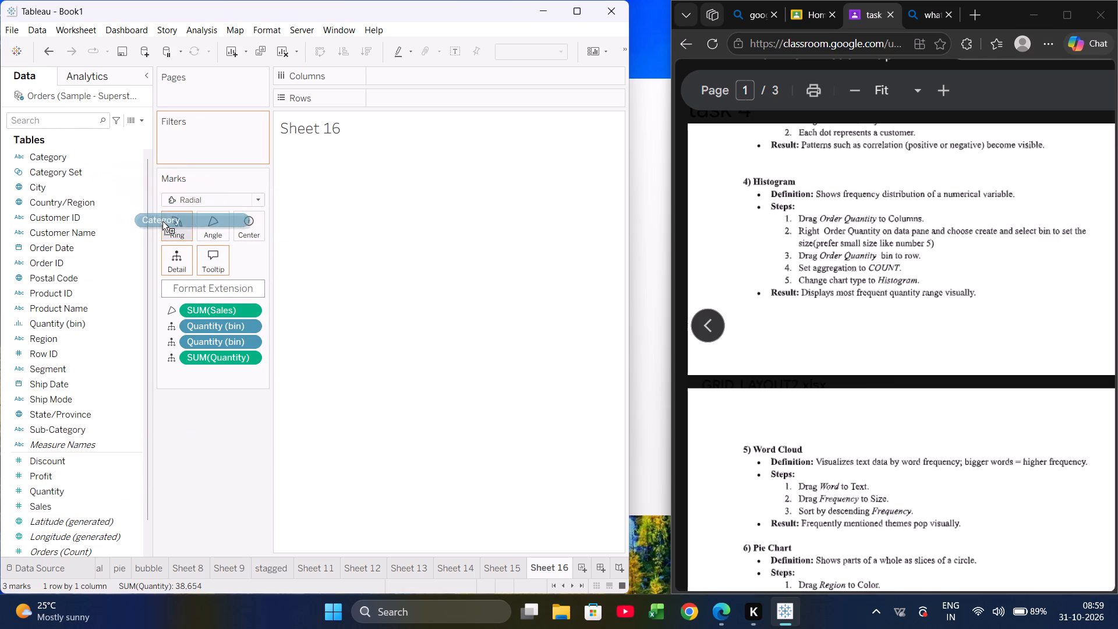
left_click_drag(162, 221, 168, 222)
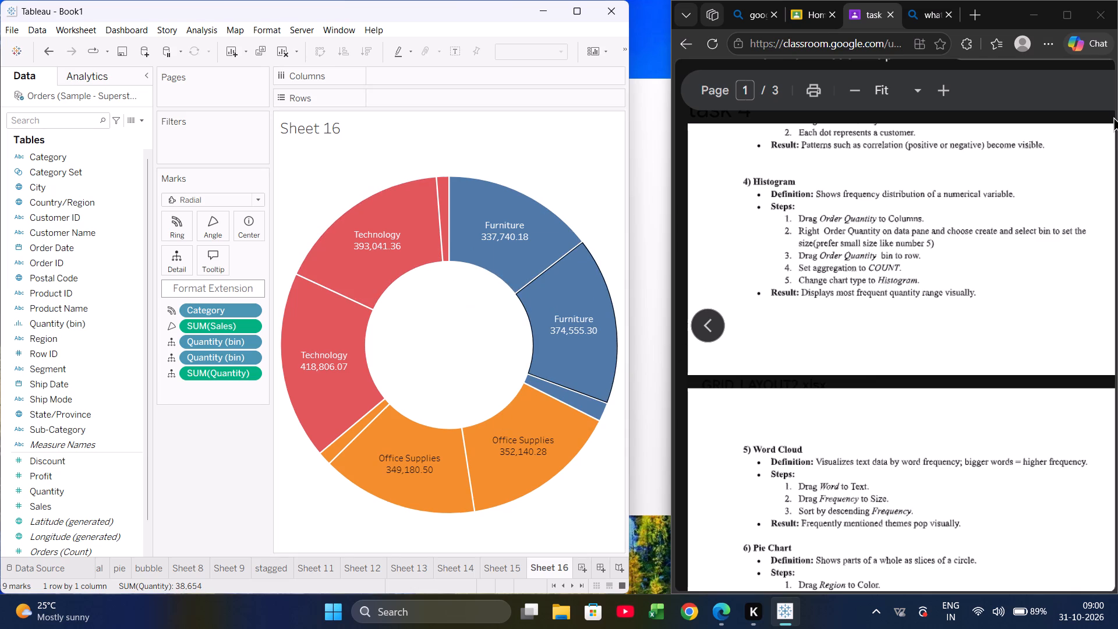
Switch to Edge, search the web for "histogram symbol" in a new tab and view the image results.
left_click(965, 21)
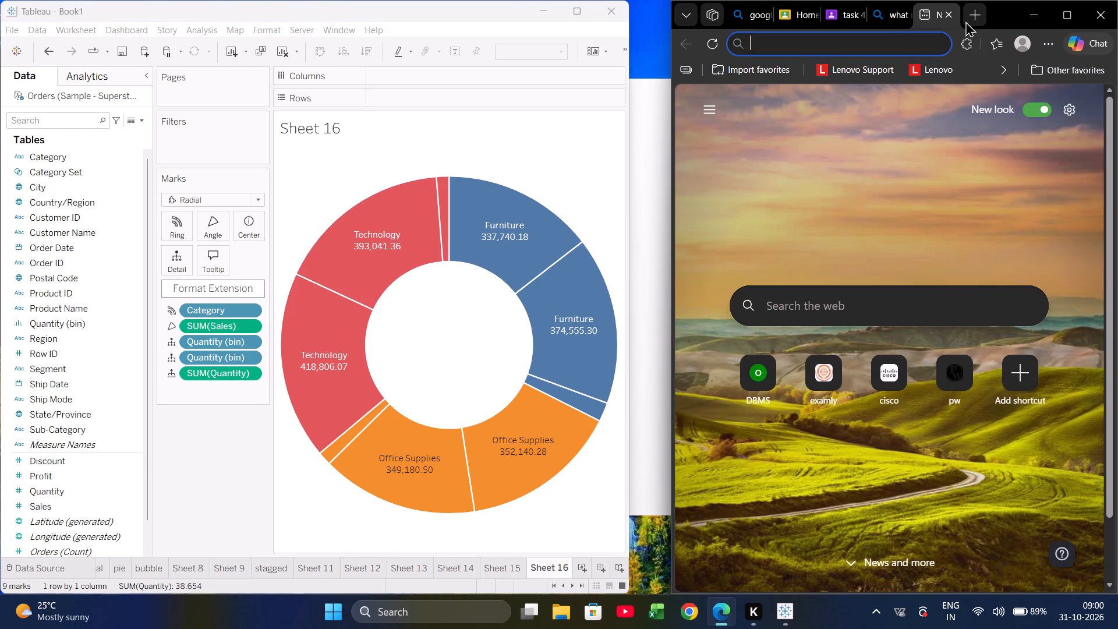
type("histogram s")
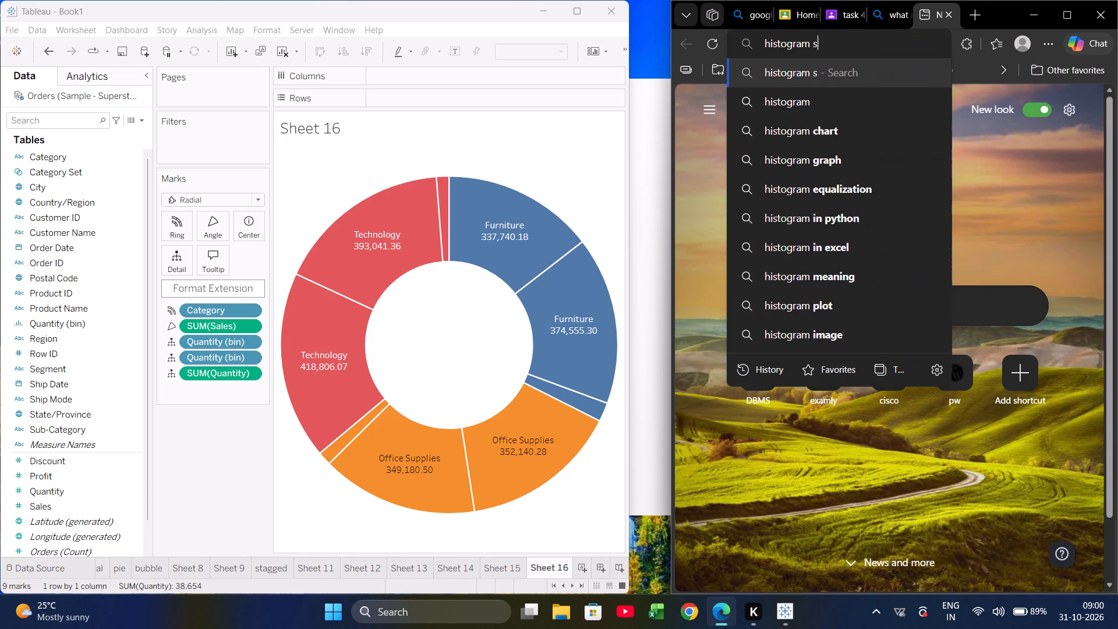
type("ymbol")
key("Return")
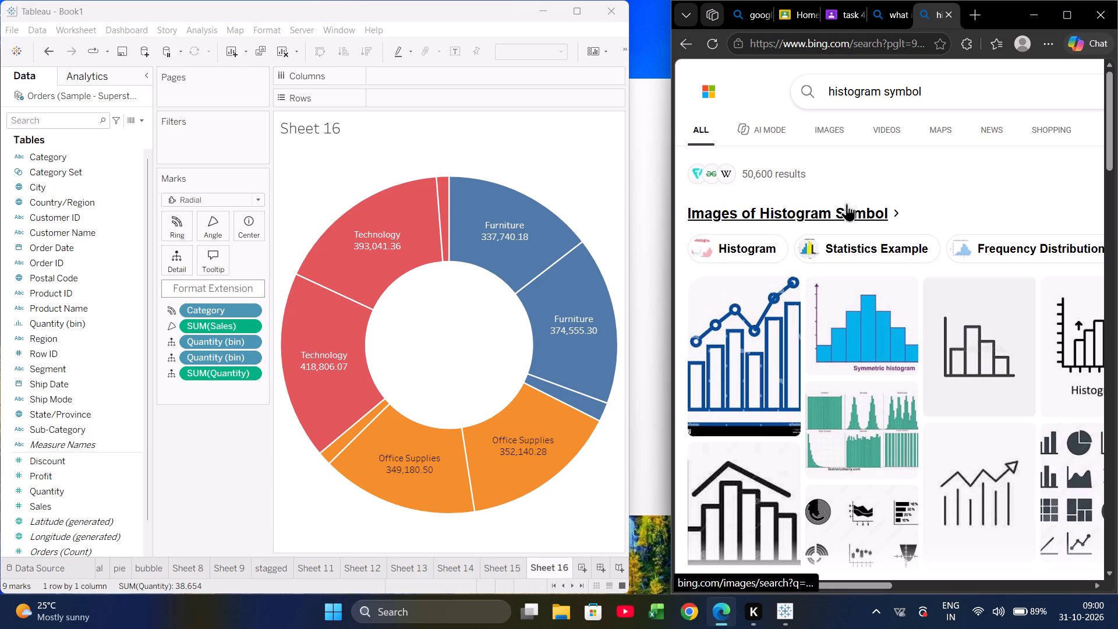
left_click(816, 129)
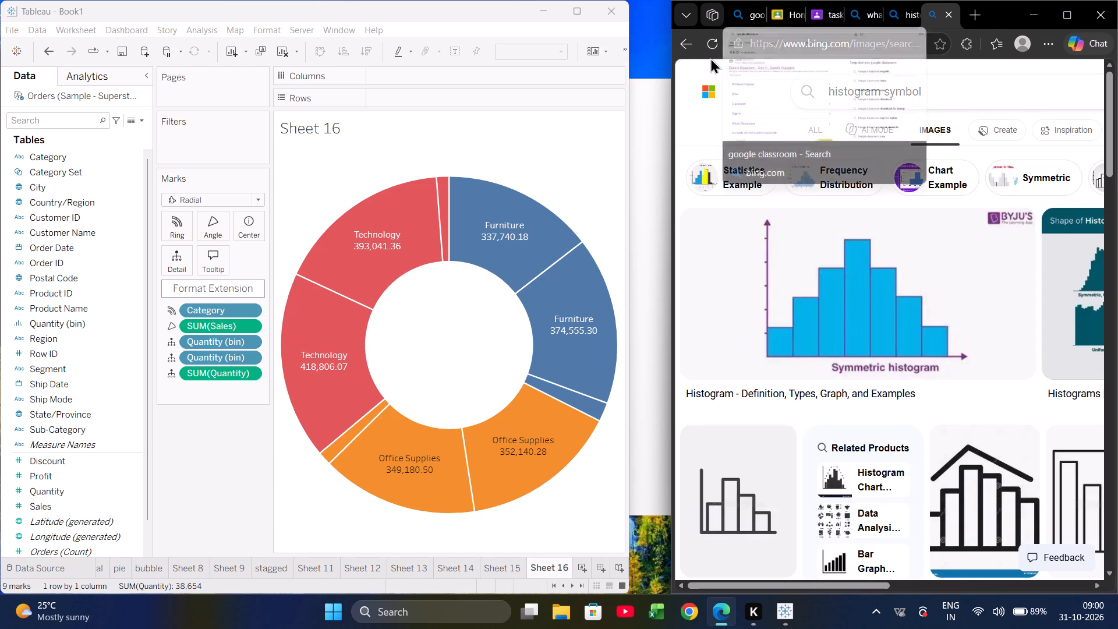
left_click(685, 52)
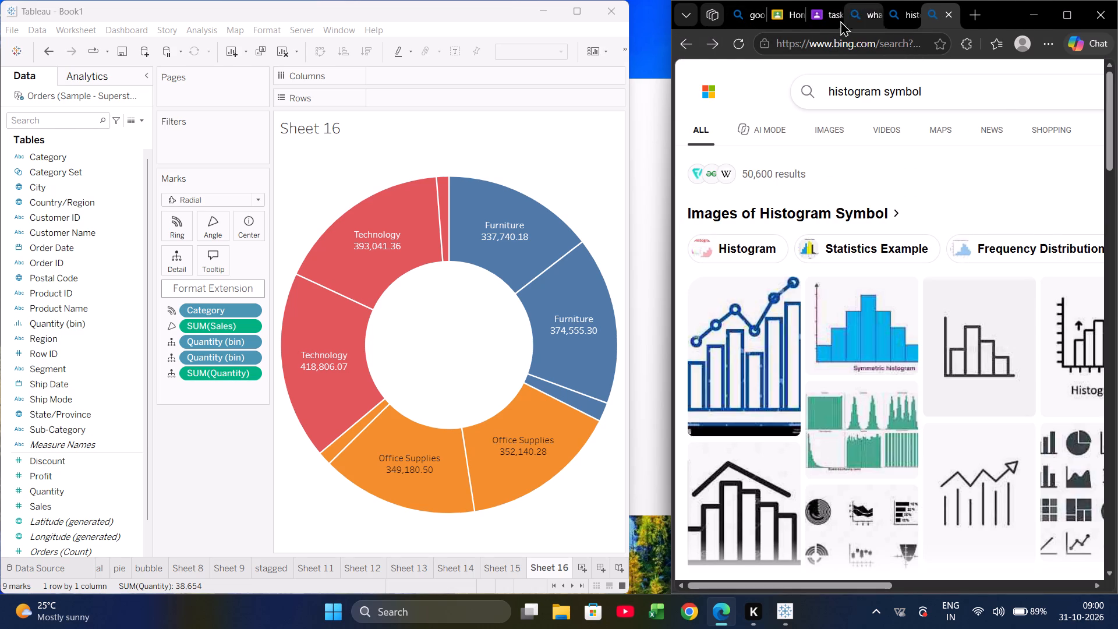
left_click(828, 15)
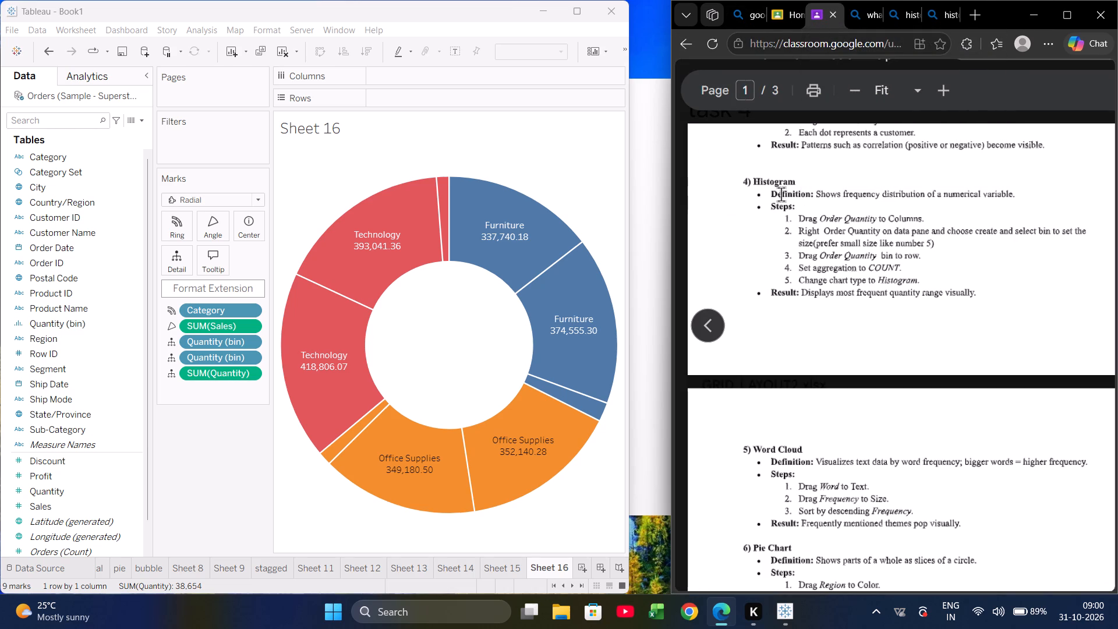
left_click_drag(798, 215, 929, 277)
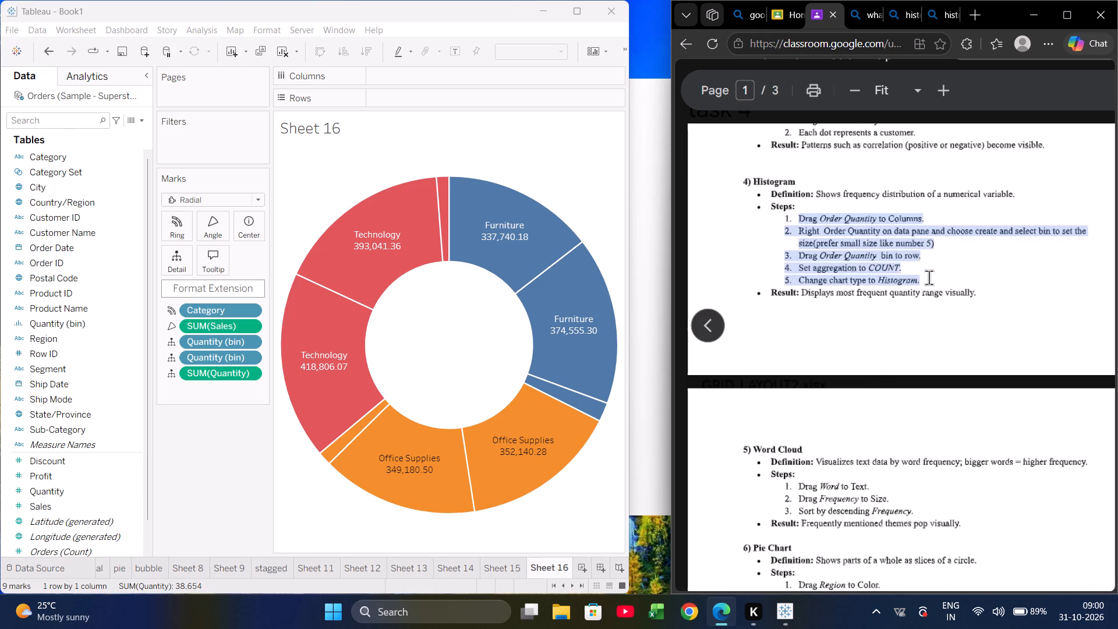
key("ctrl+c")
scroll(1005, 15, "up", 5)
left_click(978, 24)
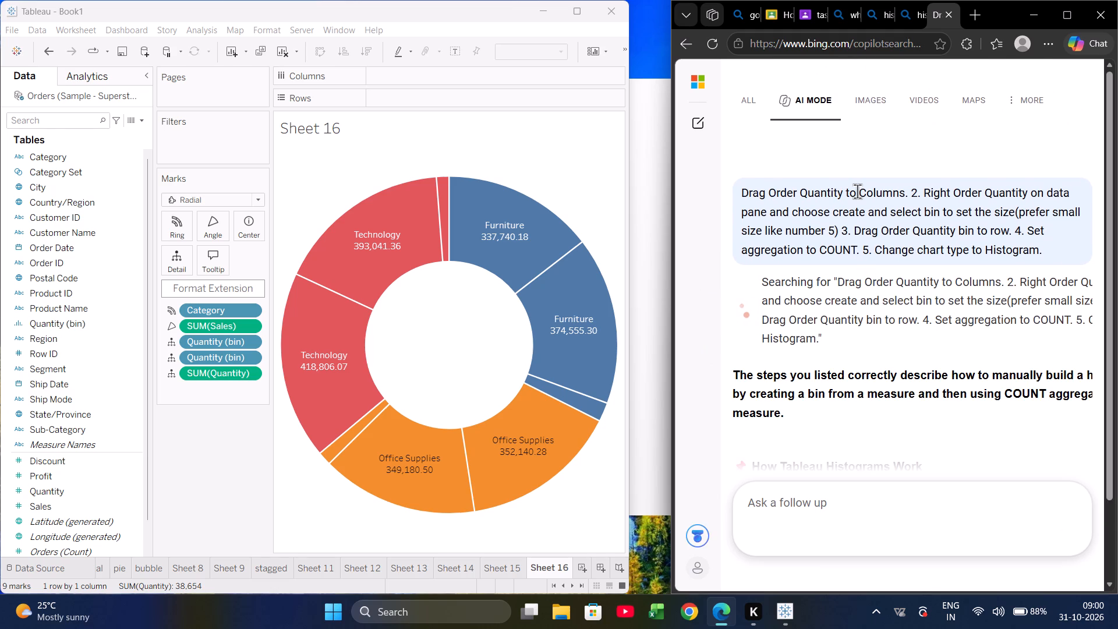
scroll(857, 191, "down", 1)
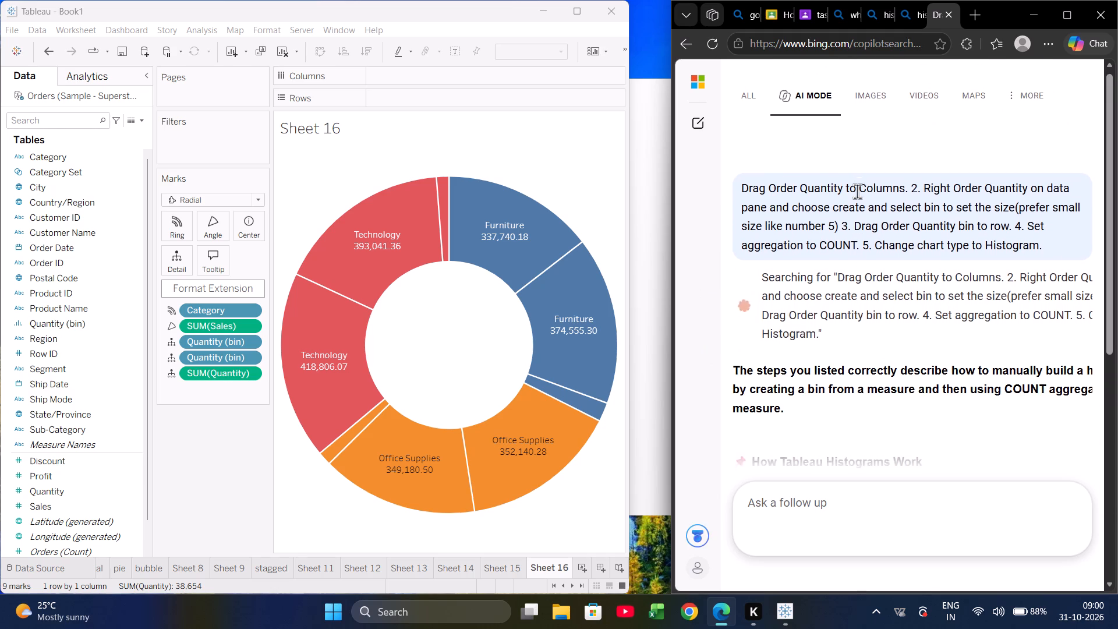
scroll(857, 191, "down", 1)
scroll(855, 312, "down", 3)
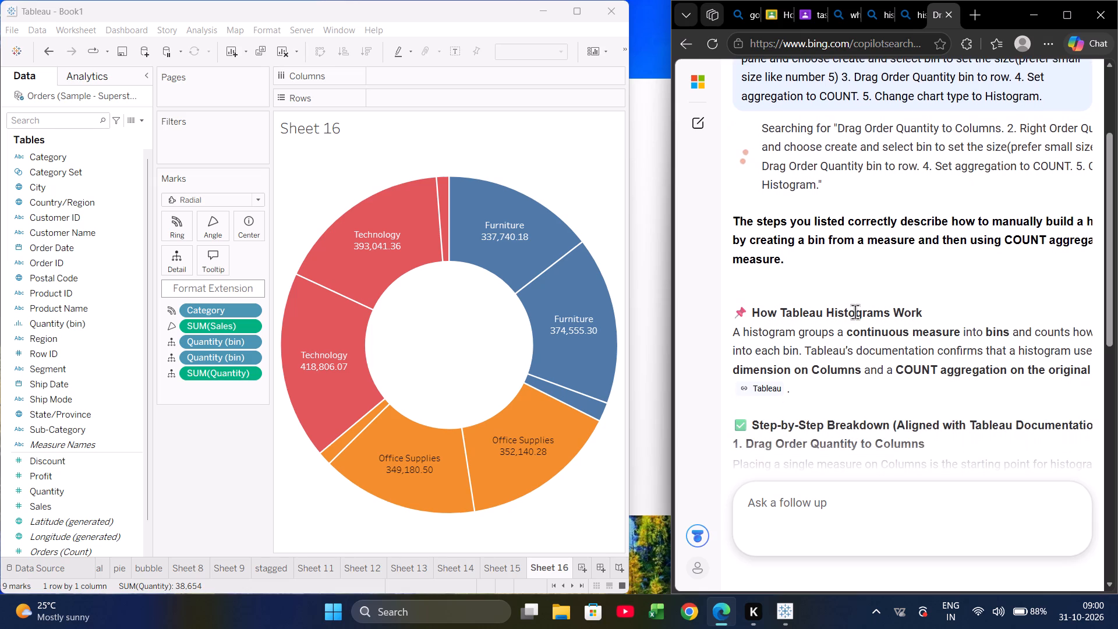
scroll(855, 312, "down", 3)
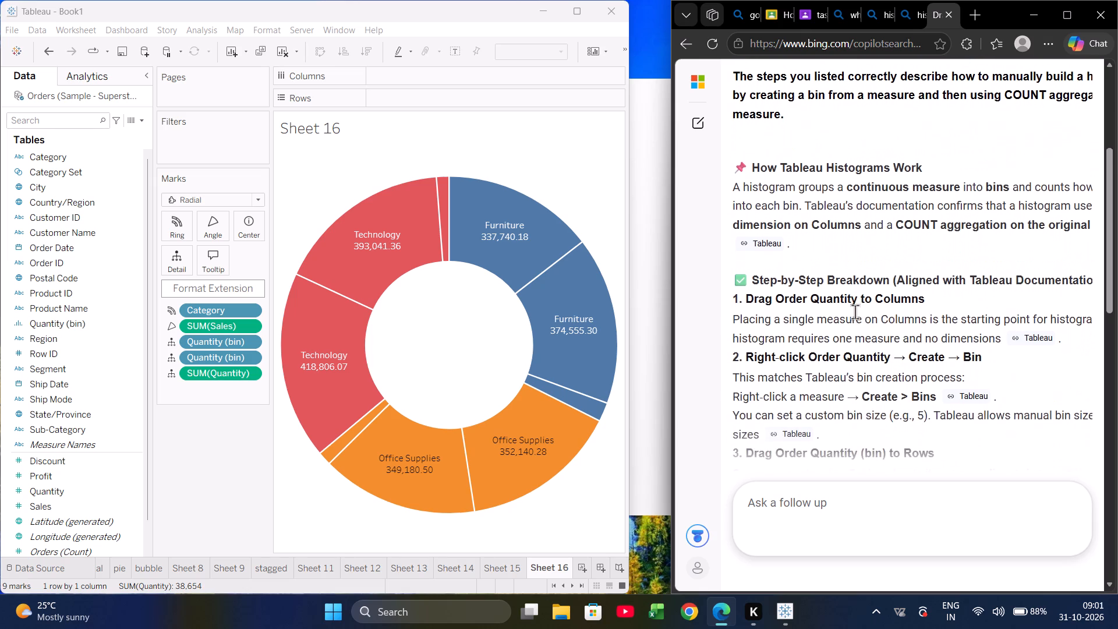
scroll(855, 312, "down", 1)
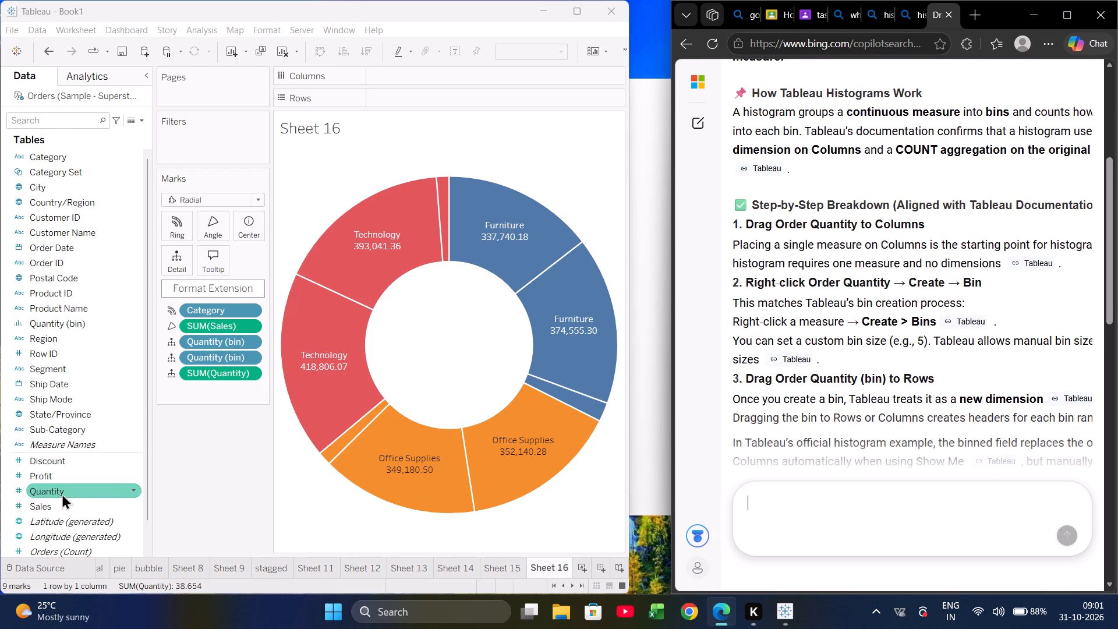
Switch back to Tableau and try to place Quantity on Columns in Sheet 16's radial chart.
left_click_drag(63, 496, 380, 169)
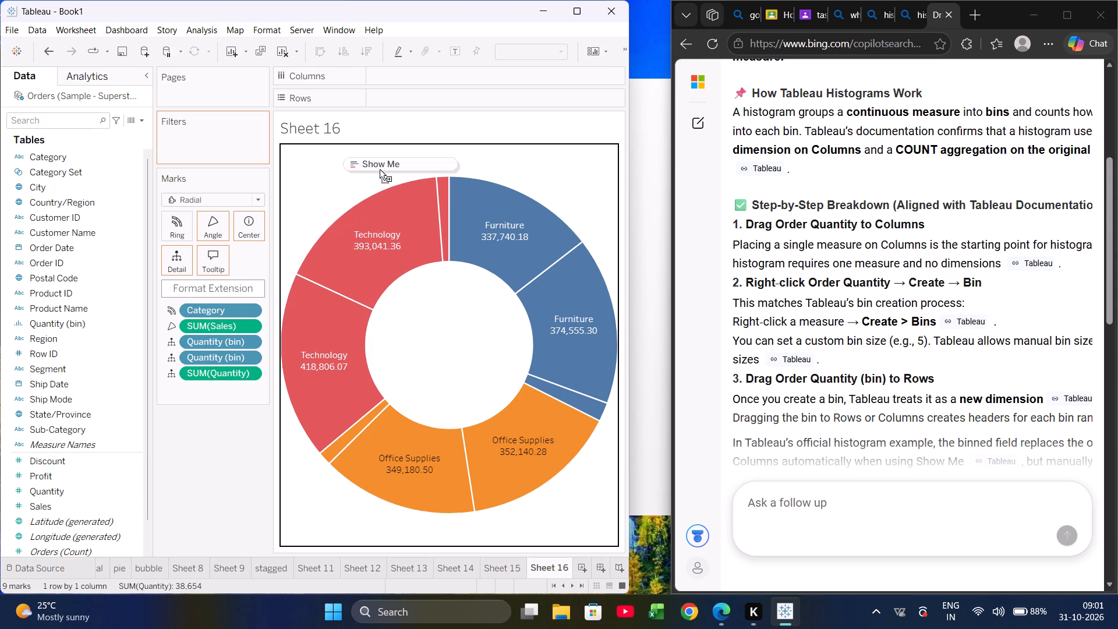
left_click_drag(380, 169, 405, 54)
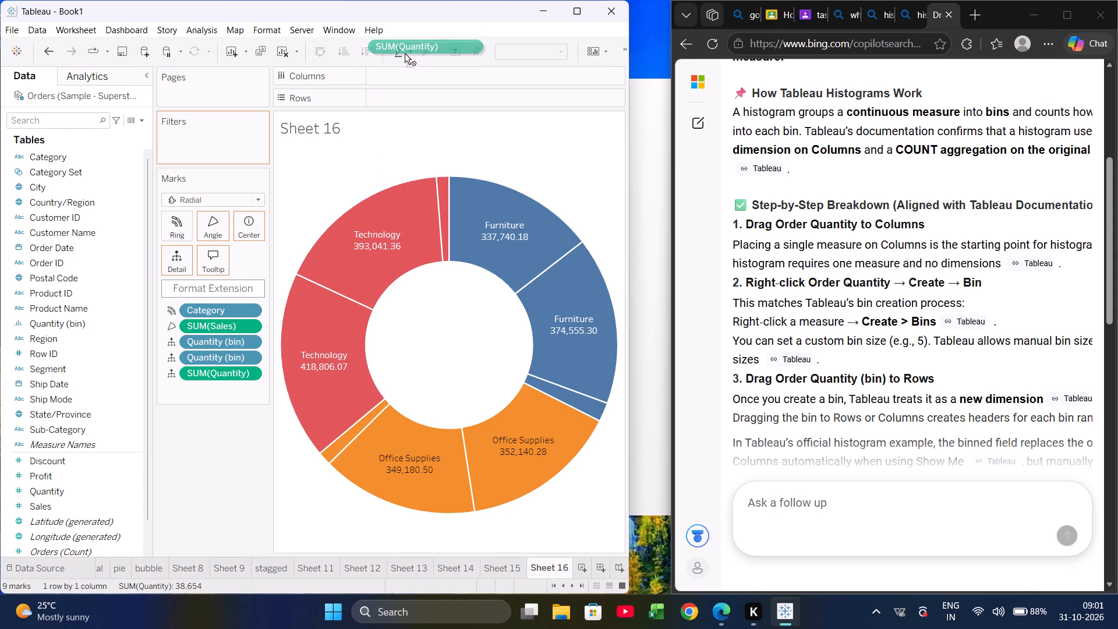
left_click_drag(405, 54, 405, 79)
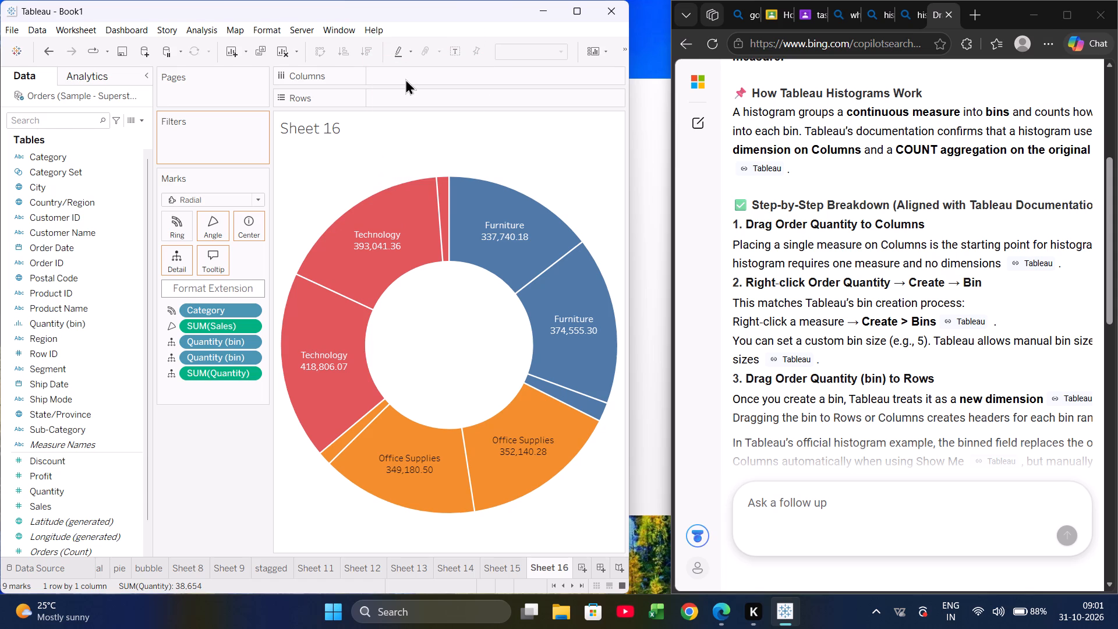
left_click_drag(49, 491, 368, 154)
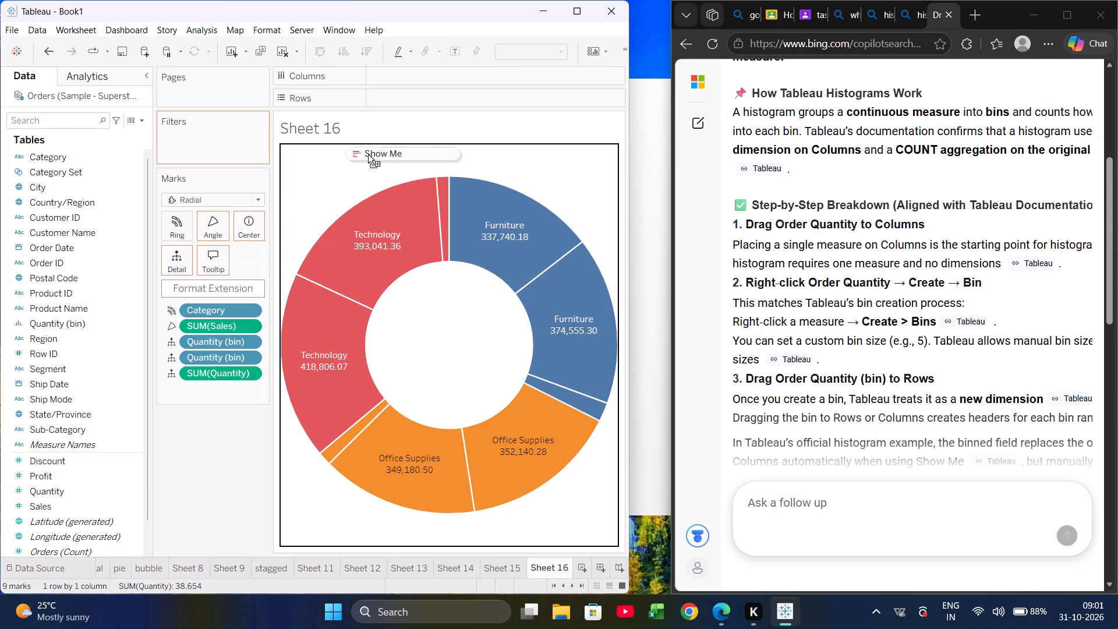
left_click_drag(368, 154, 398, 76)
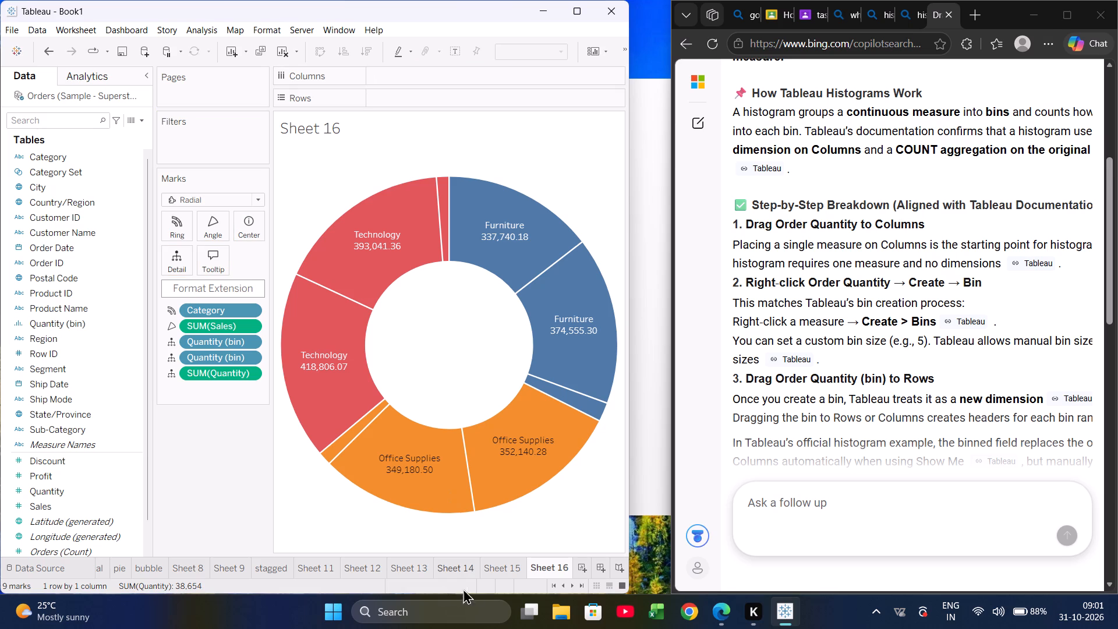
Add a new worksheet and place Quantity on Columns.
left_click(580, 568)
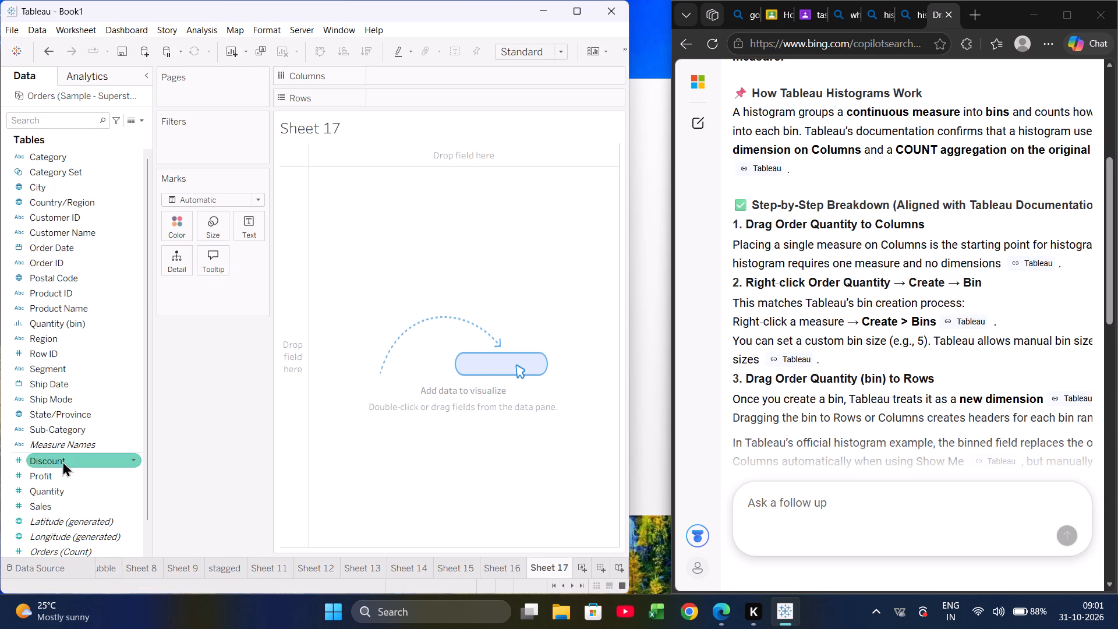
left_click_drag(61, 484, 392, 76)
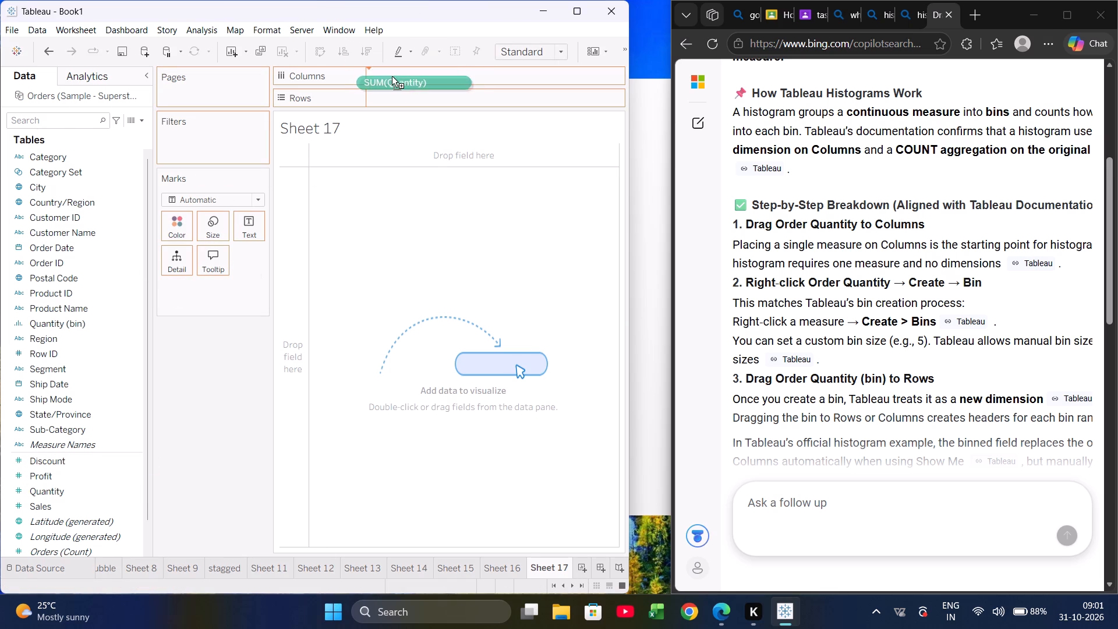
left_click_drag(392, 76, 398, 72)
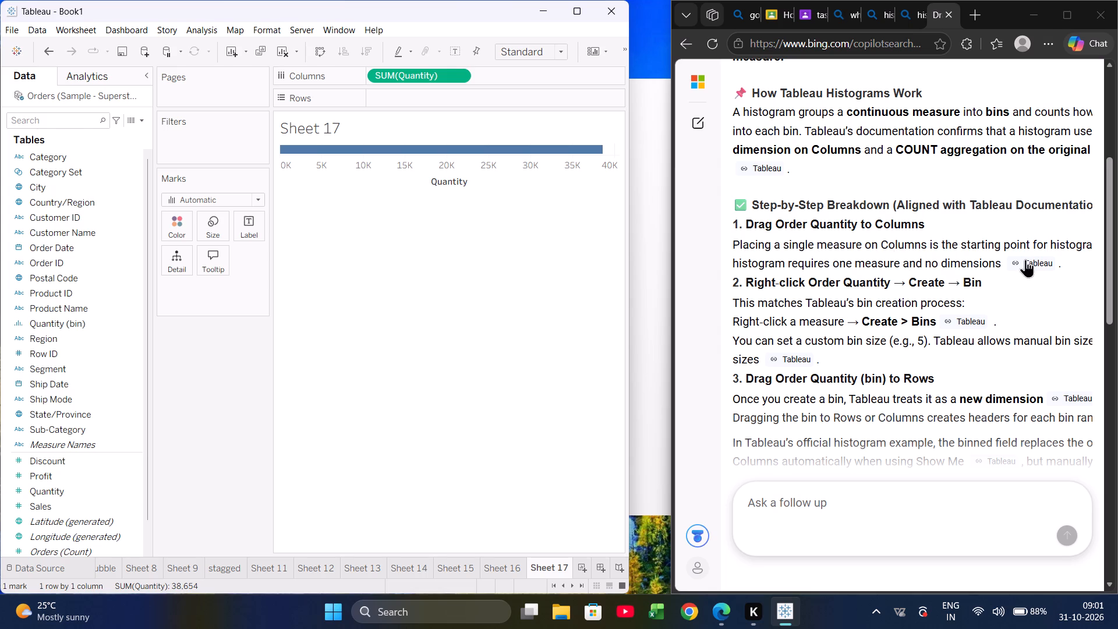
scroll(974, 220, "left", 2)
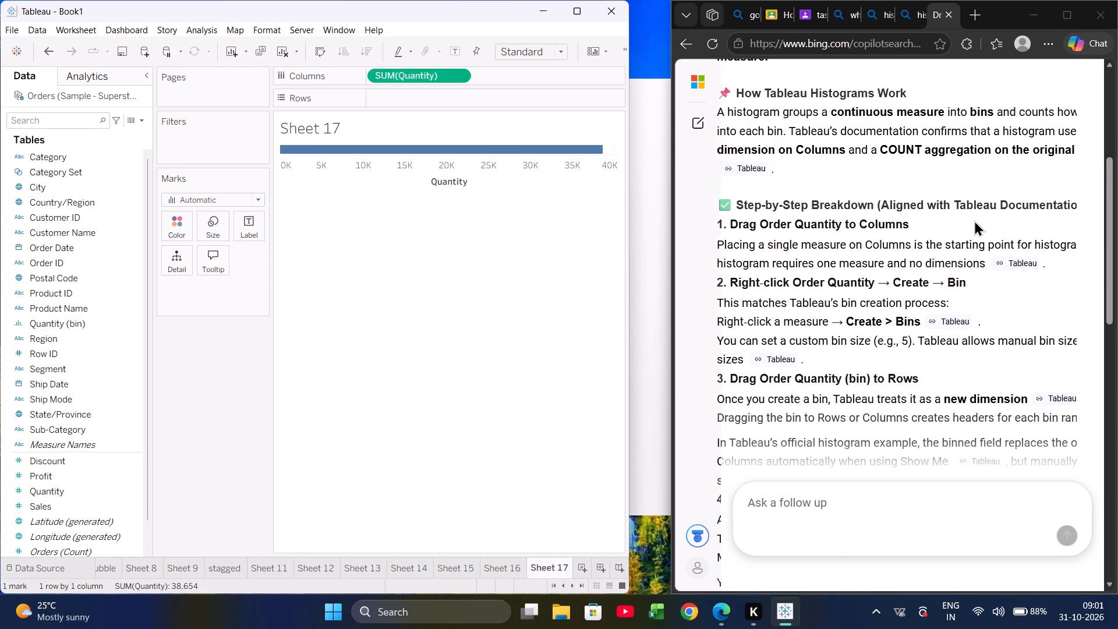
scroll(974, 220, "right", 1)
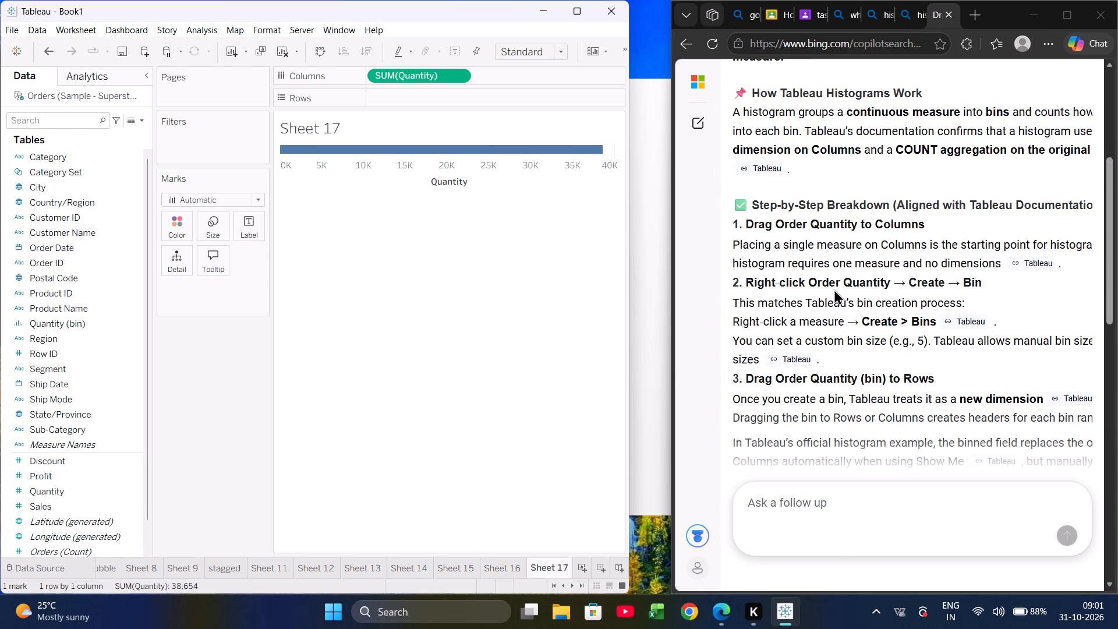
Create a bin field from the Quantity measure with a bin size of 5.
left_click(459, 76)
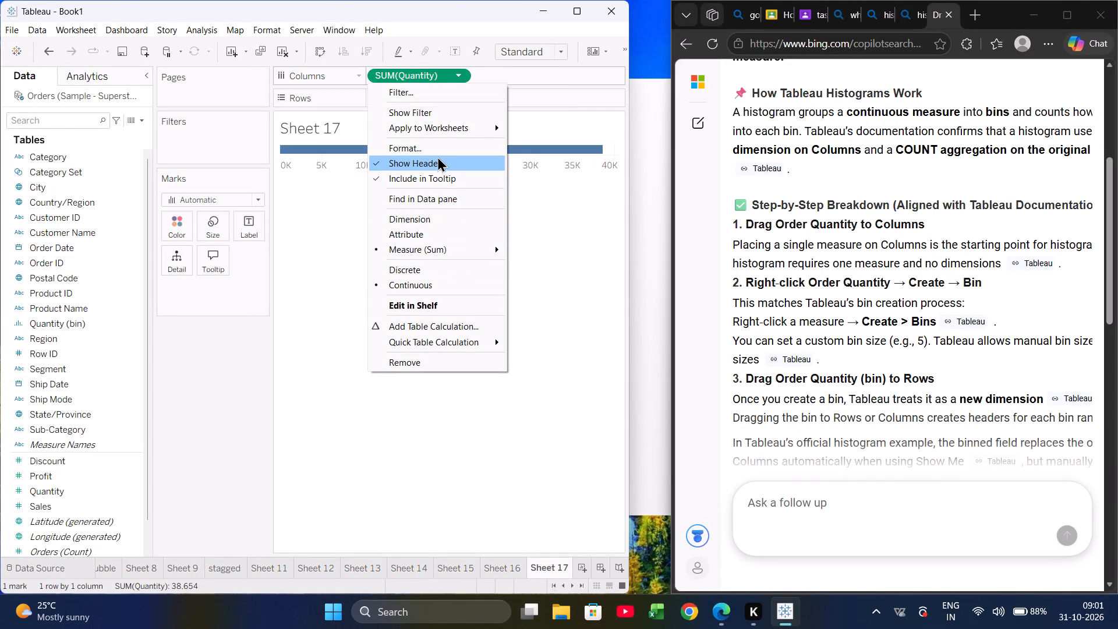
left_click(385, 411)
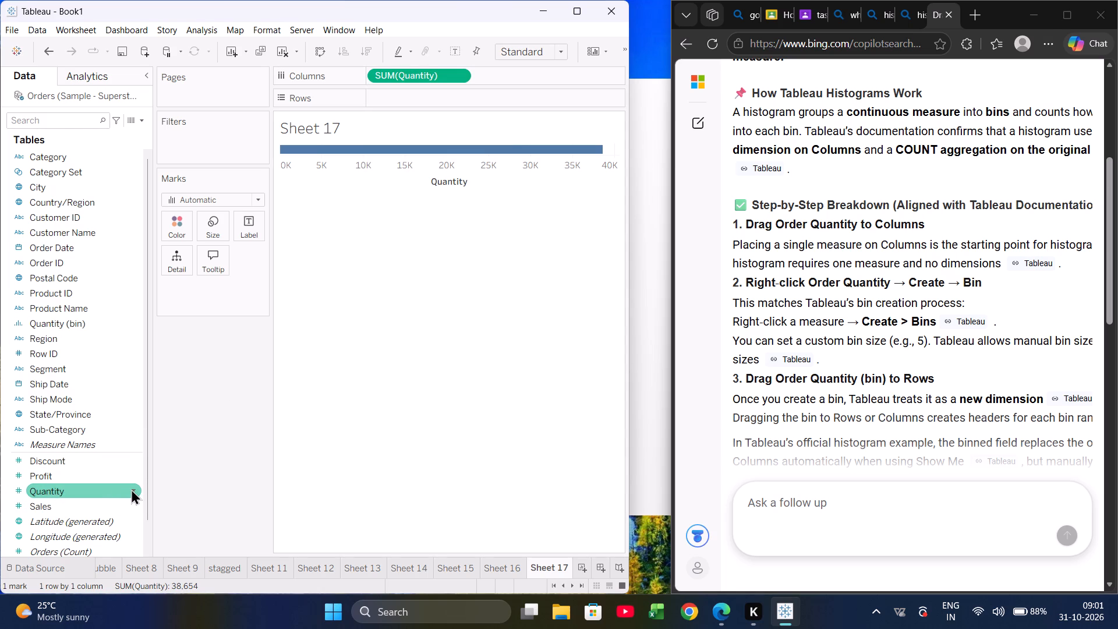
left_click(135, 489)
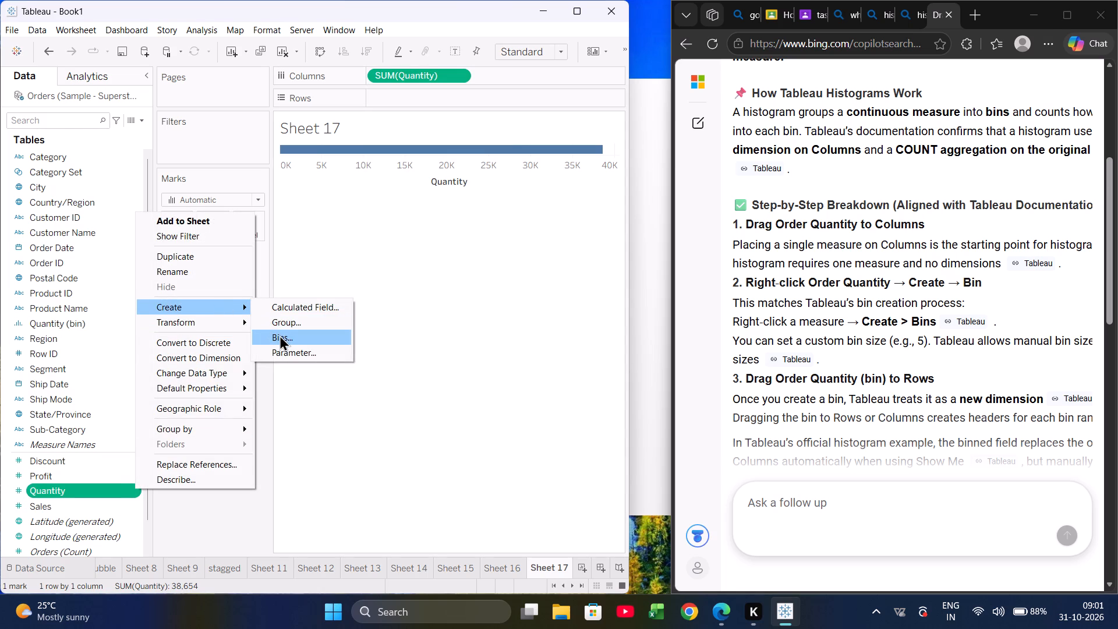
left_click(279, 335)
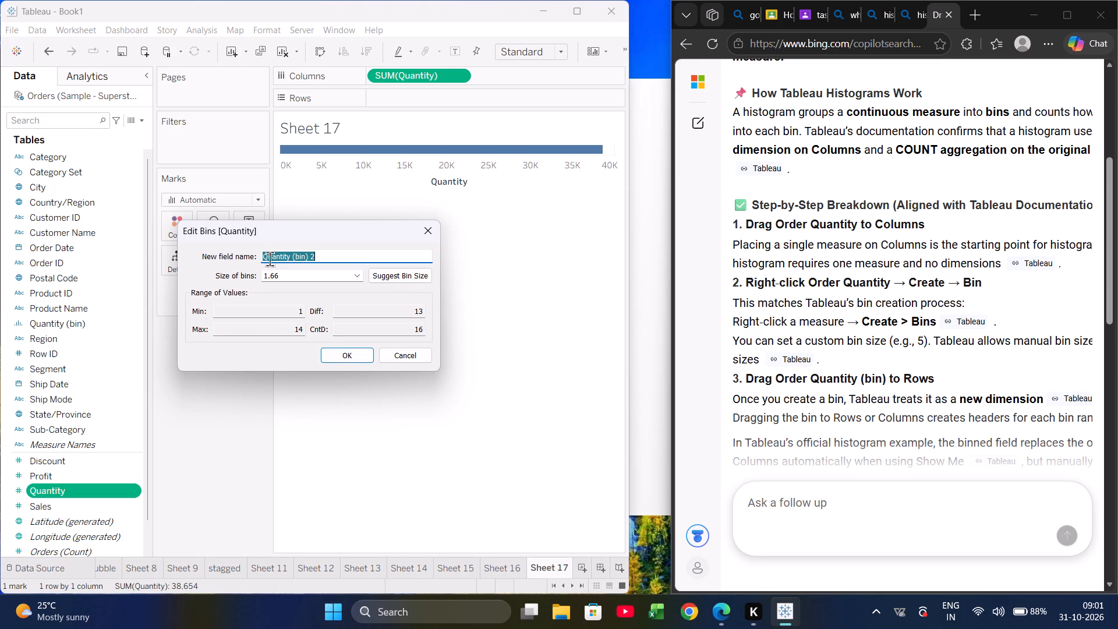
left_click_drag(283, 271, 254, 270)
key("BackSpace")
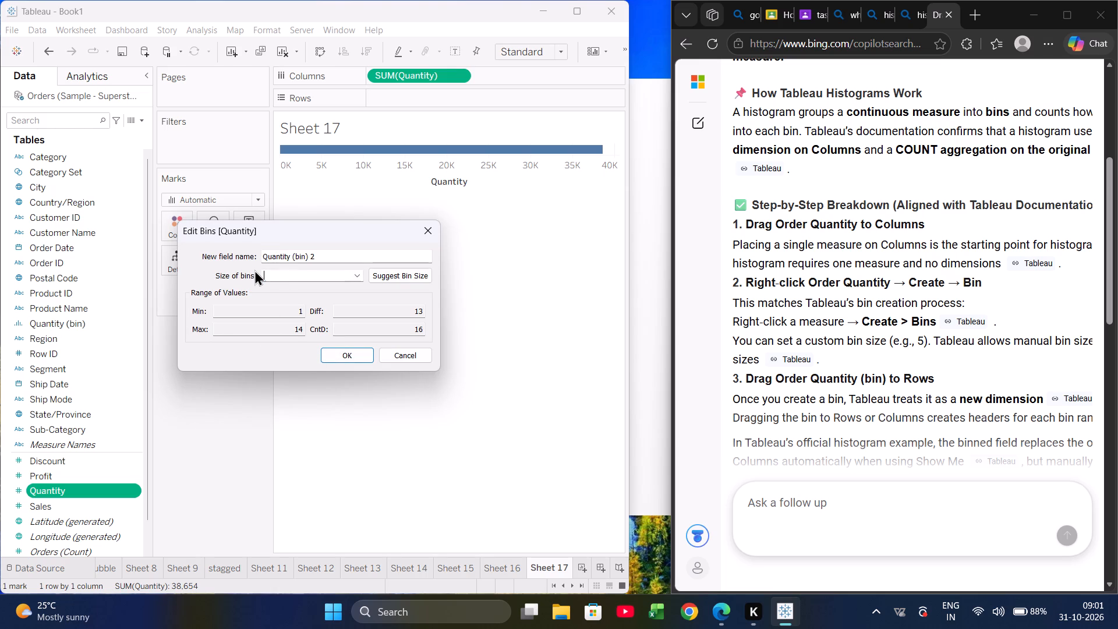
key("5")
left_click(345, 354)
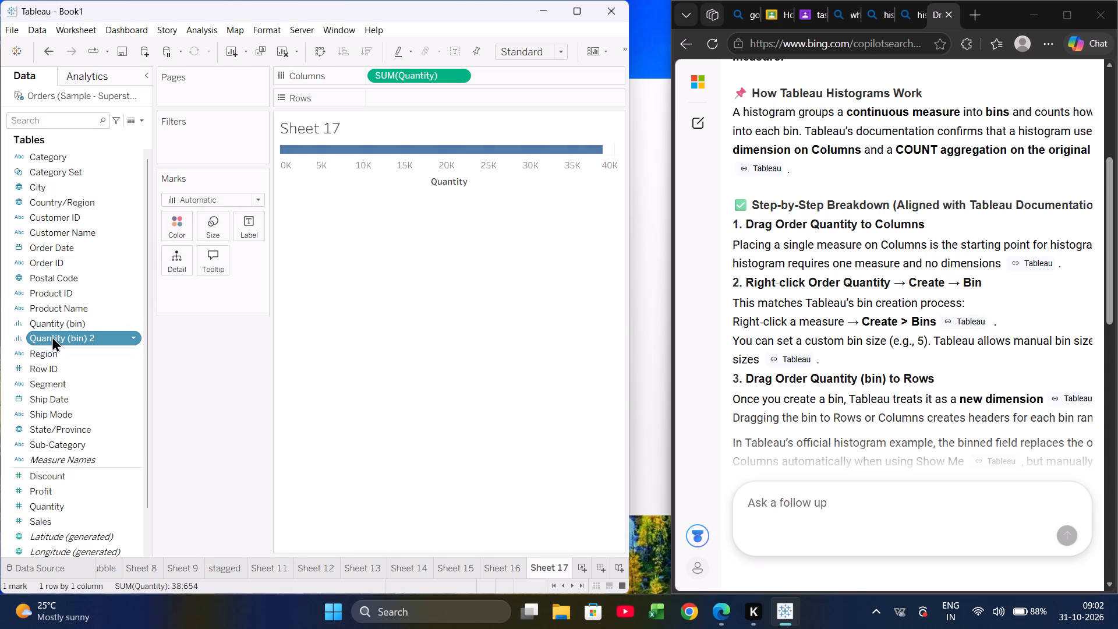
Place the Quantity (bin) 2 field on Rows in Sheet 17.
left_click_drag(52, 336, 376, 83)
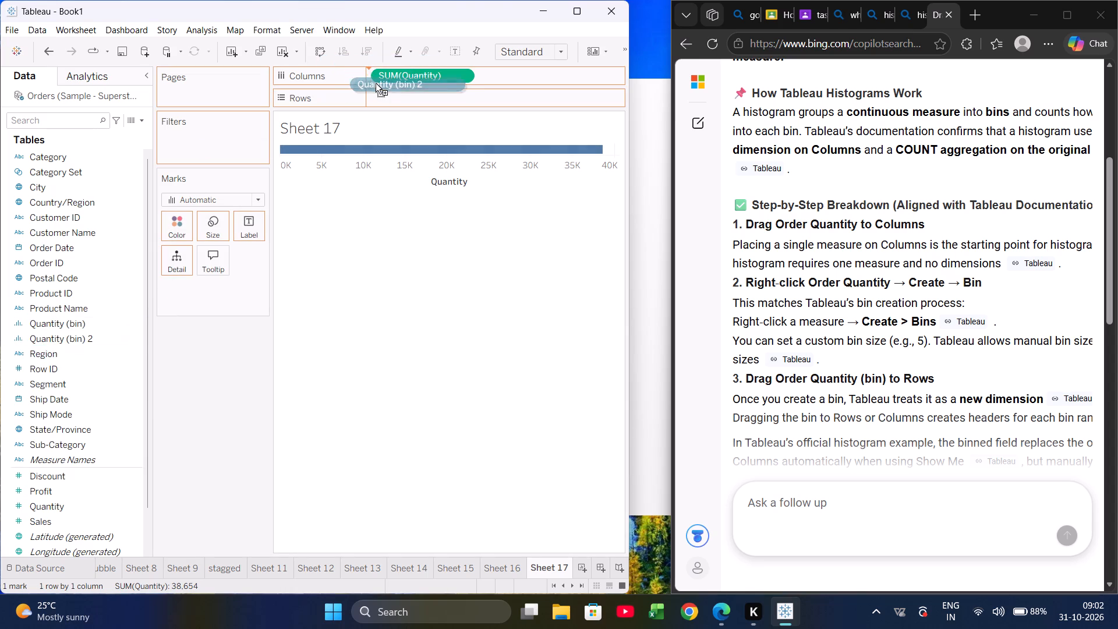
left_click_drag(376, 83, 392, 96)
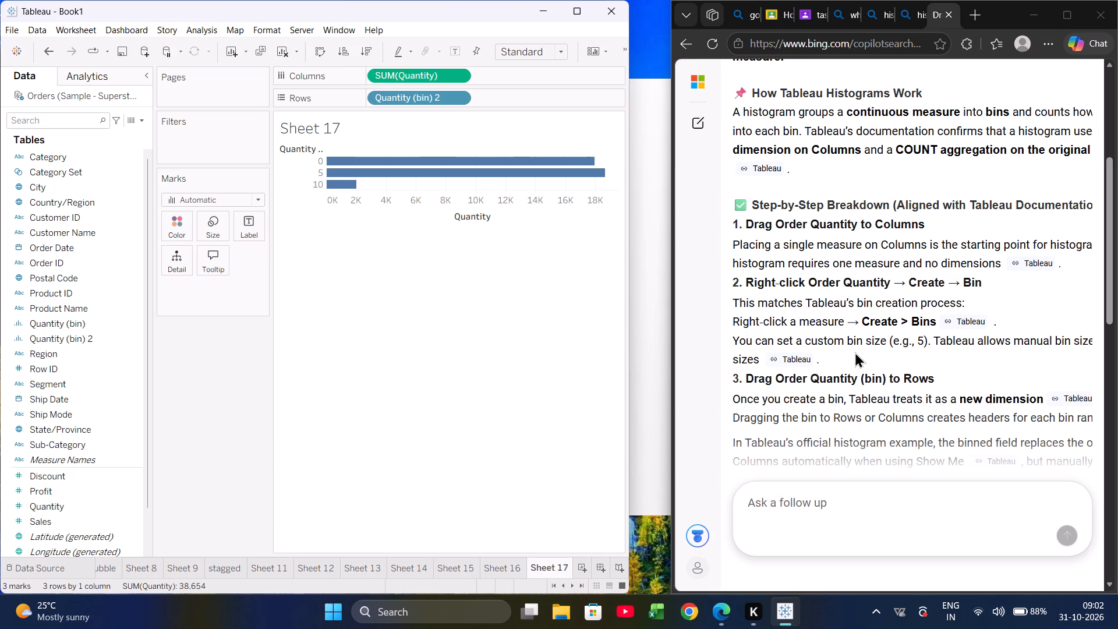
Read the breakdown's steps on COUNT aggregation and the histogram chart type, and check the options of the Quantity (bin) 2 field on Rows.
scroll(856, 352, "down", 2)
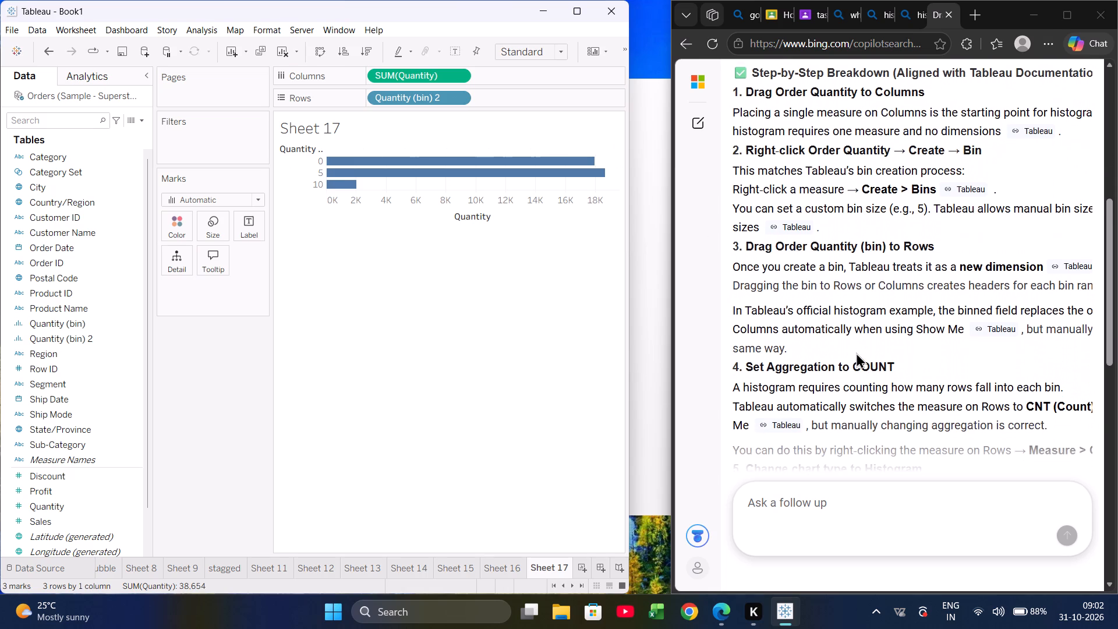
scroll(856, 352, "down", 1)
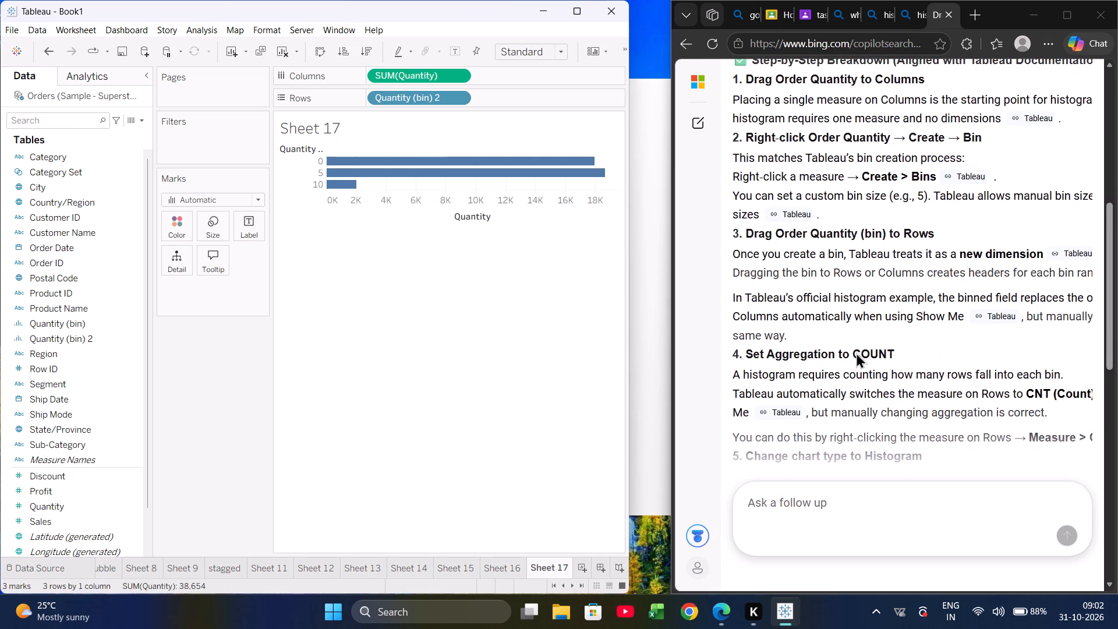
scroll(856, 352, "down", 1)
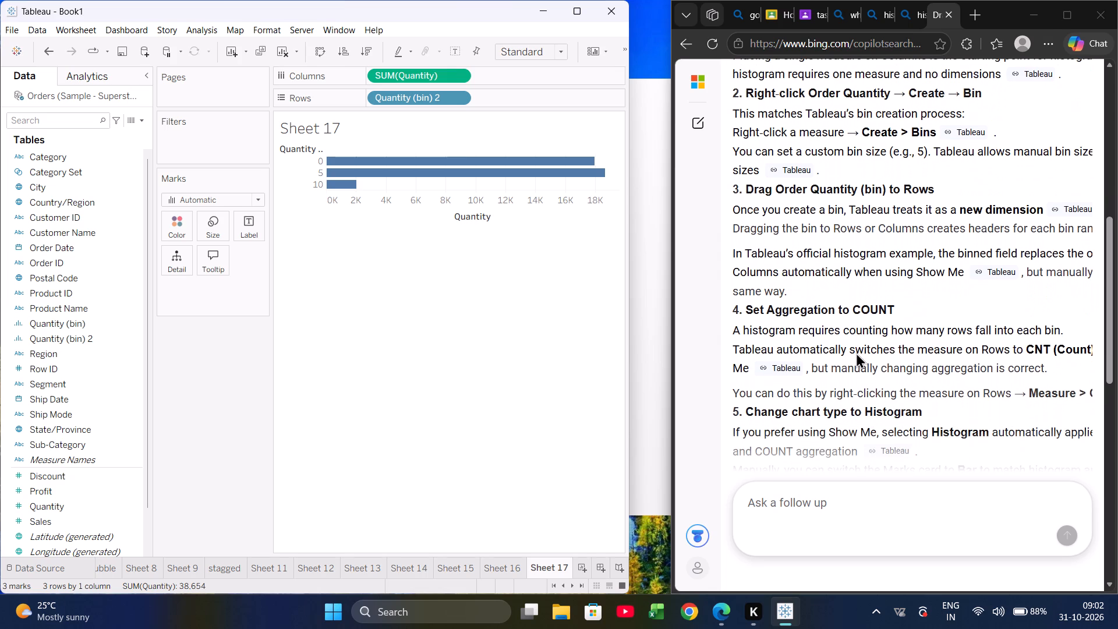
scroll(882, 381, "left", 1)
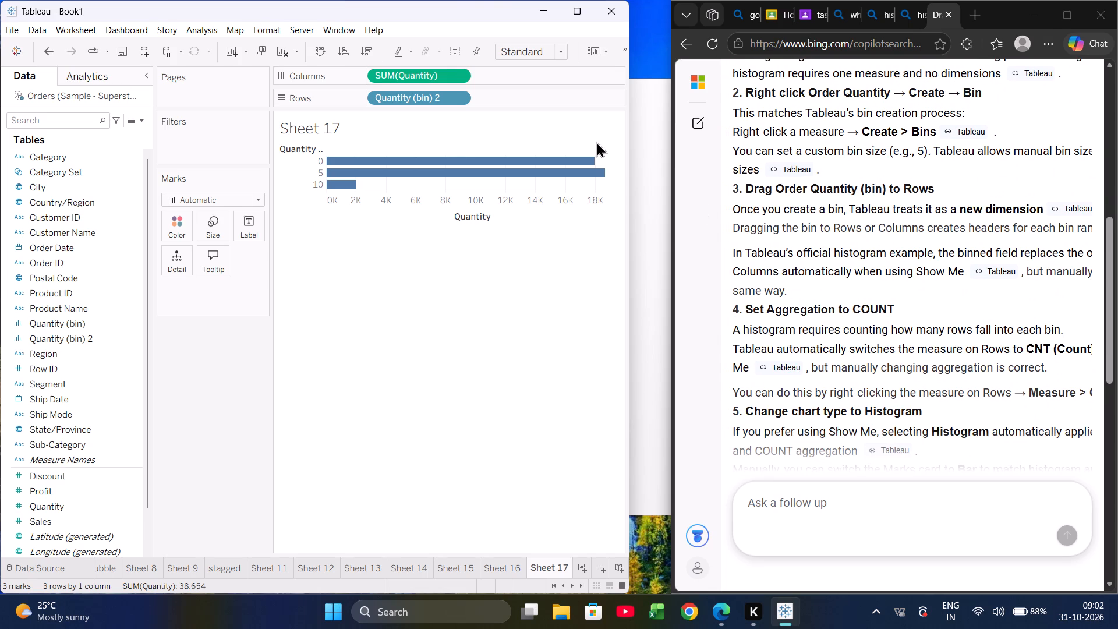
left_click(457, 95)
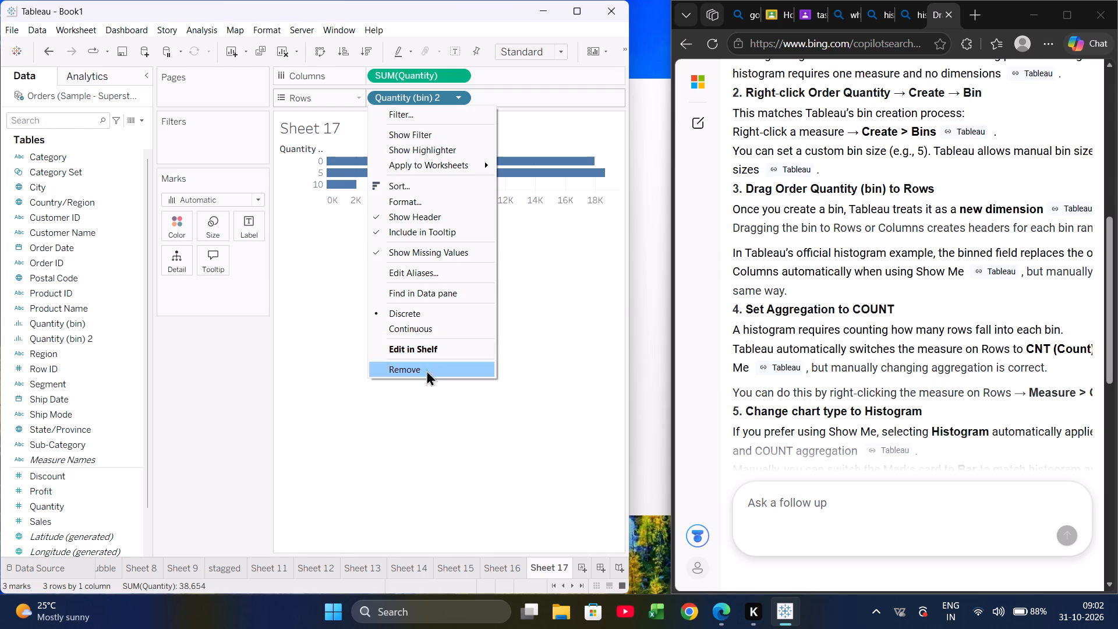
left_click(455, 411)
scroll(832, 320, "down", 1)
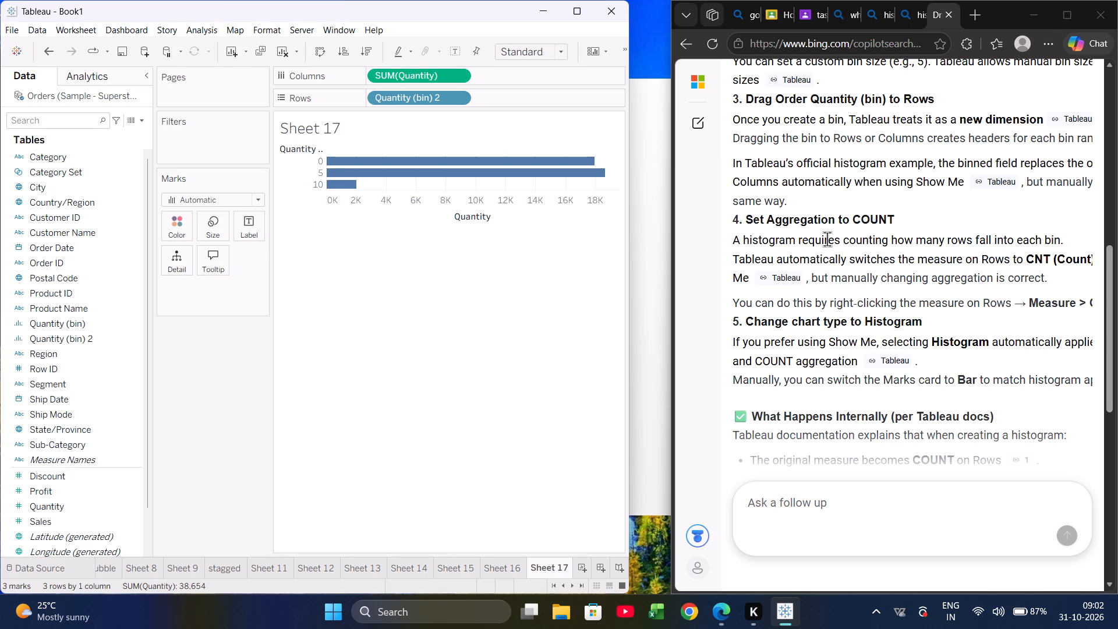
Change Sheet 17's chart type to Radial with Show Me, and try the scatter plot and histogram types.
left_click(624, 47)
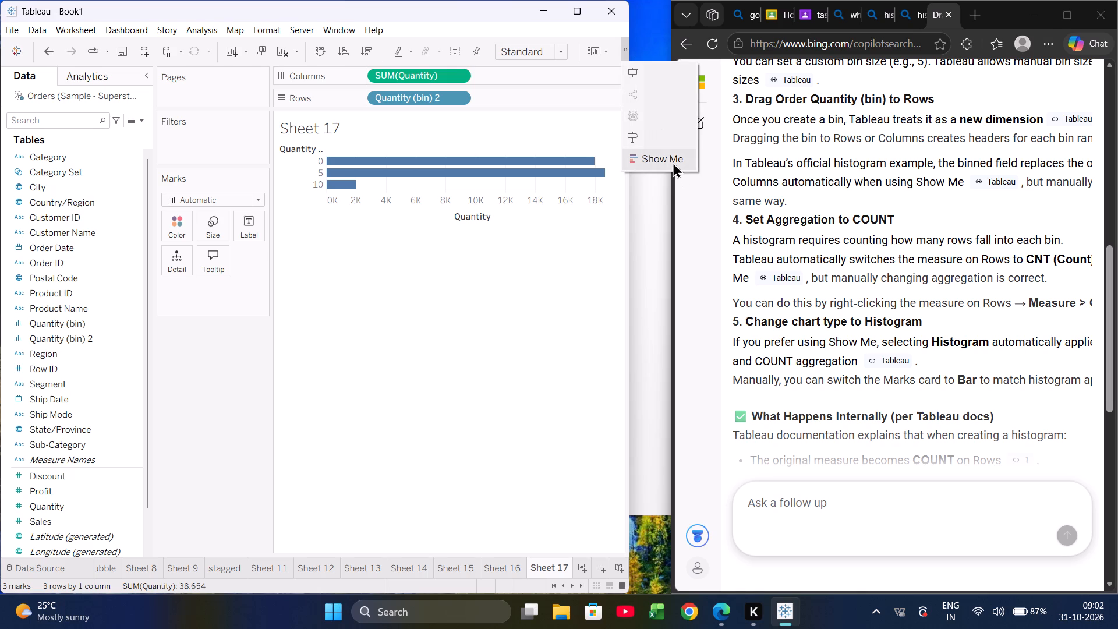
left_click(673, 162)
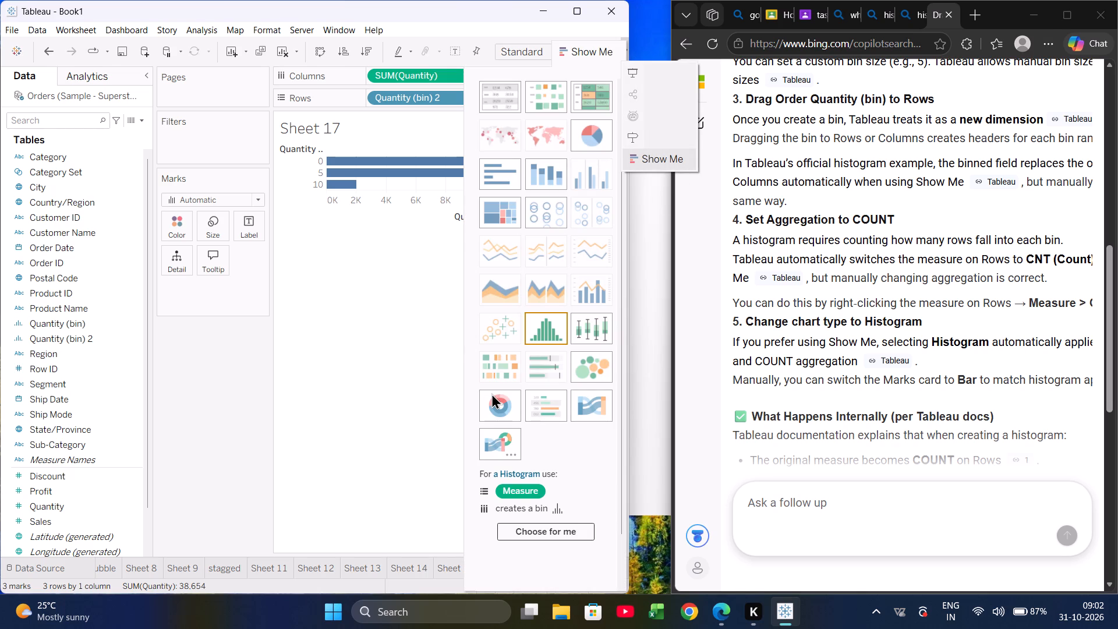
left_click(508, 405)
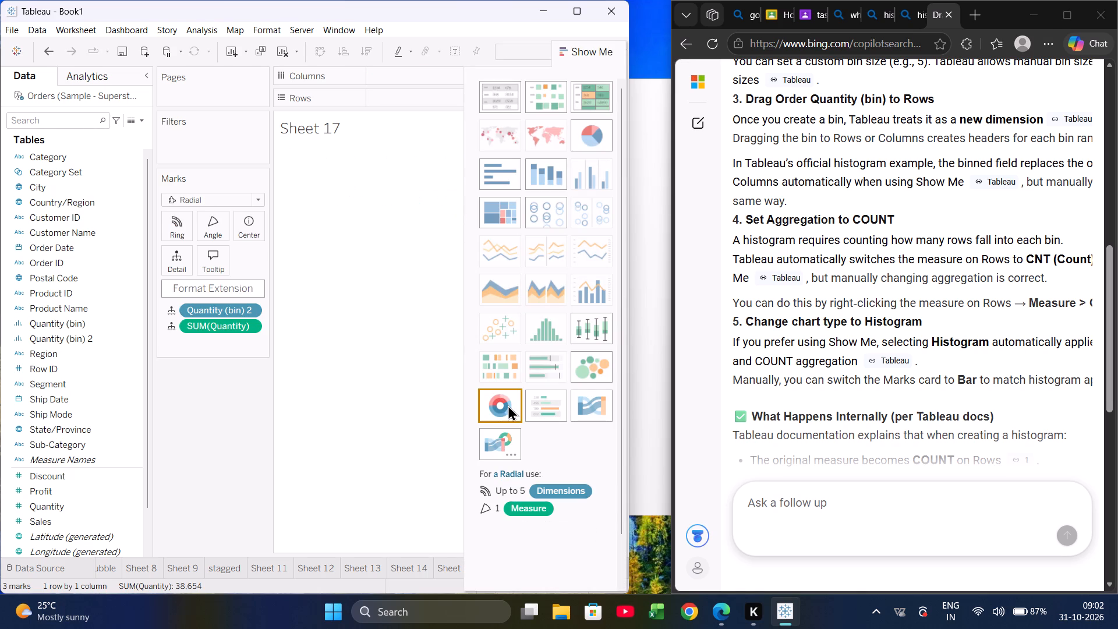
left_click(501, 318)
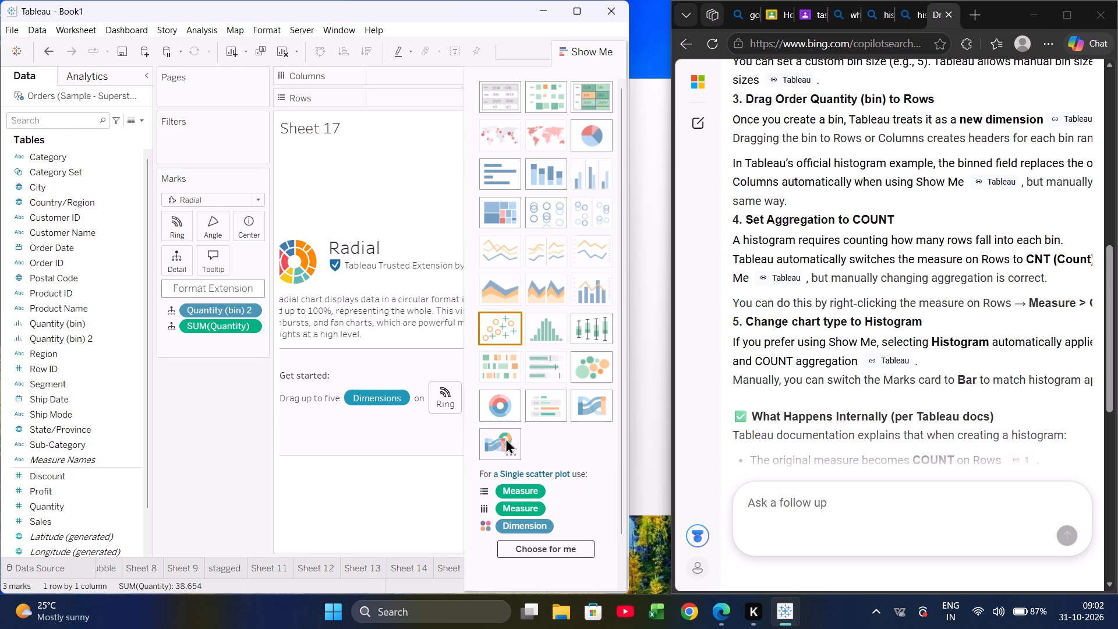
left_click(535, 339)
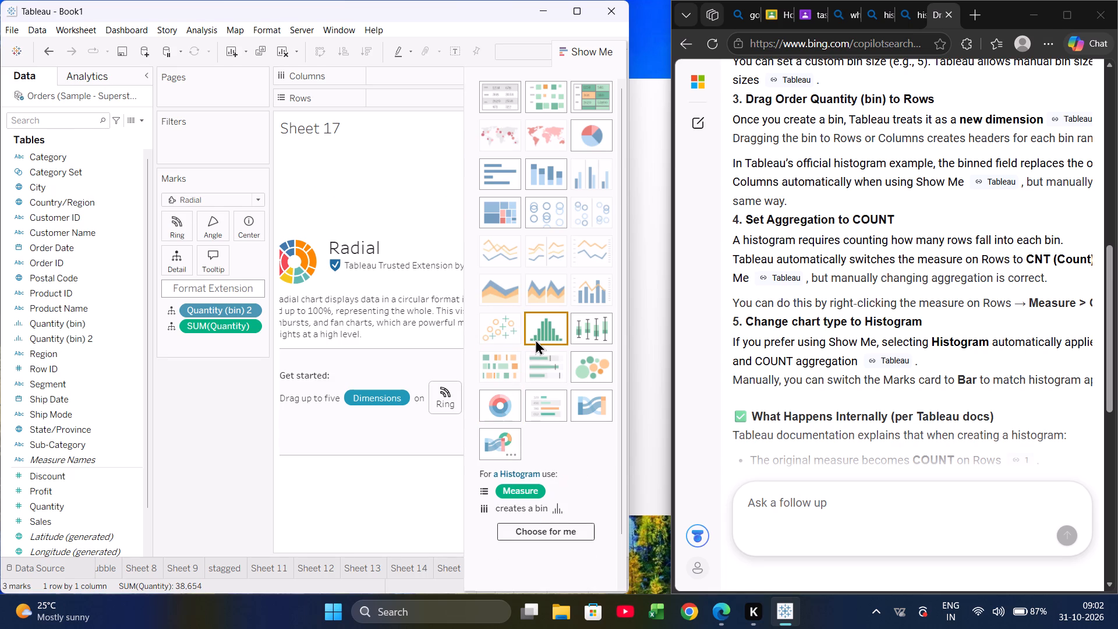
left_click(606, 55)
Read the rest of the AI answer in Edge, from changing the chart type through the additional tips and summary.
scroll(898, 287, "down", 1)
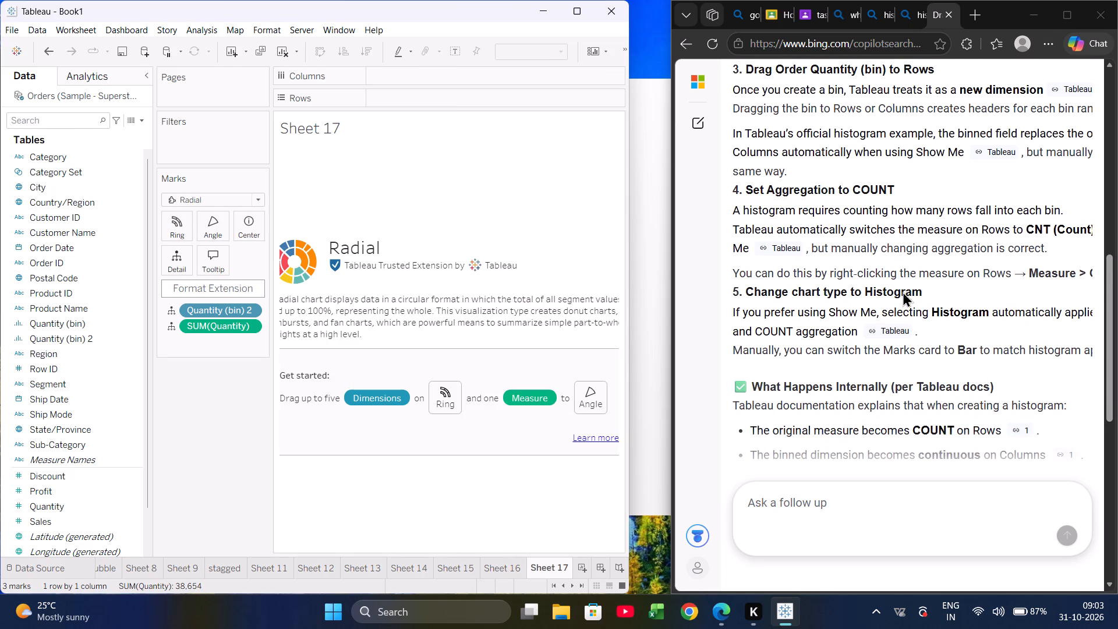
scroll(929, 319, "down", 2)
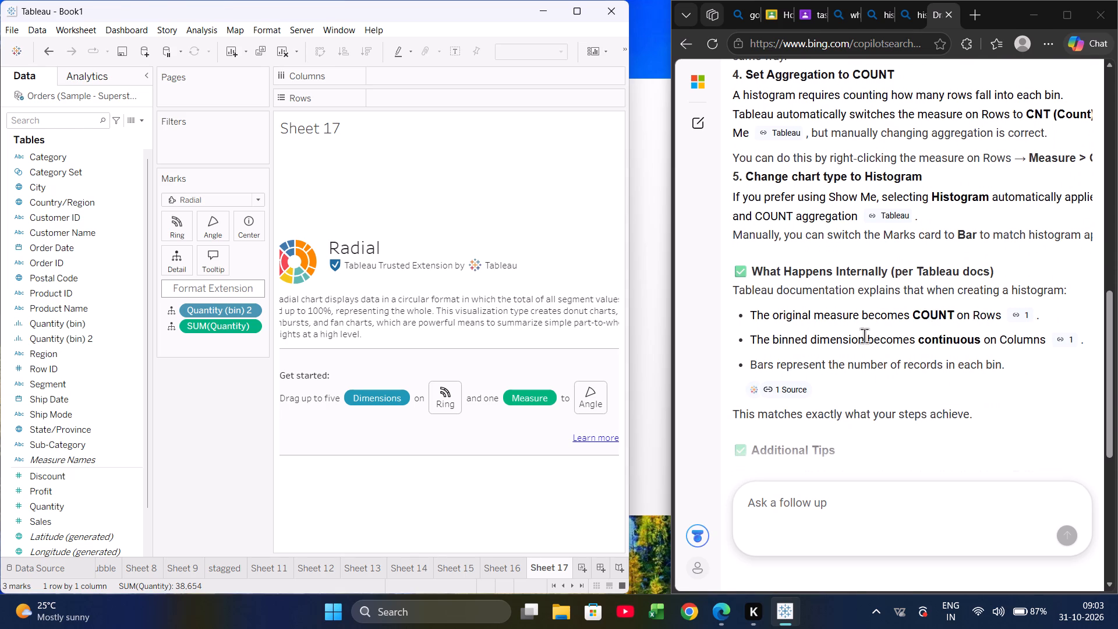
scroll(916, 349, "down", 1)
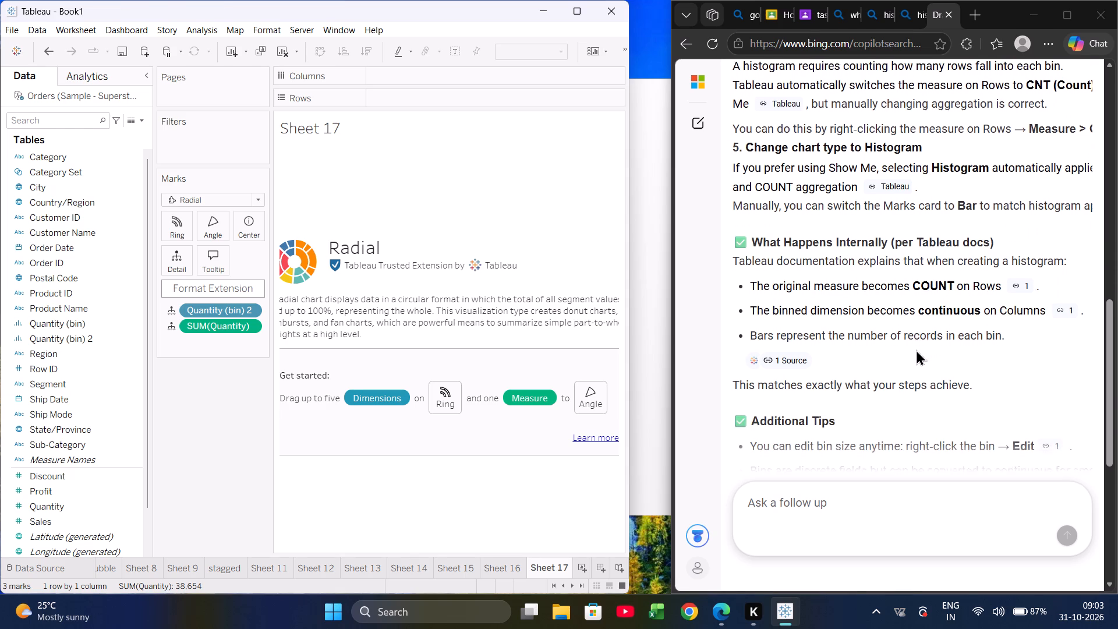
scroll(916, 349, "down", 2)
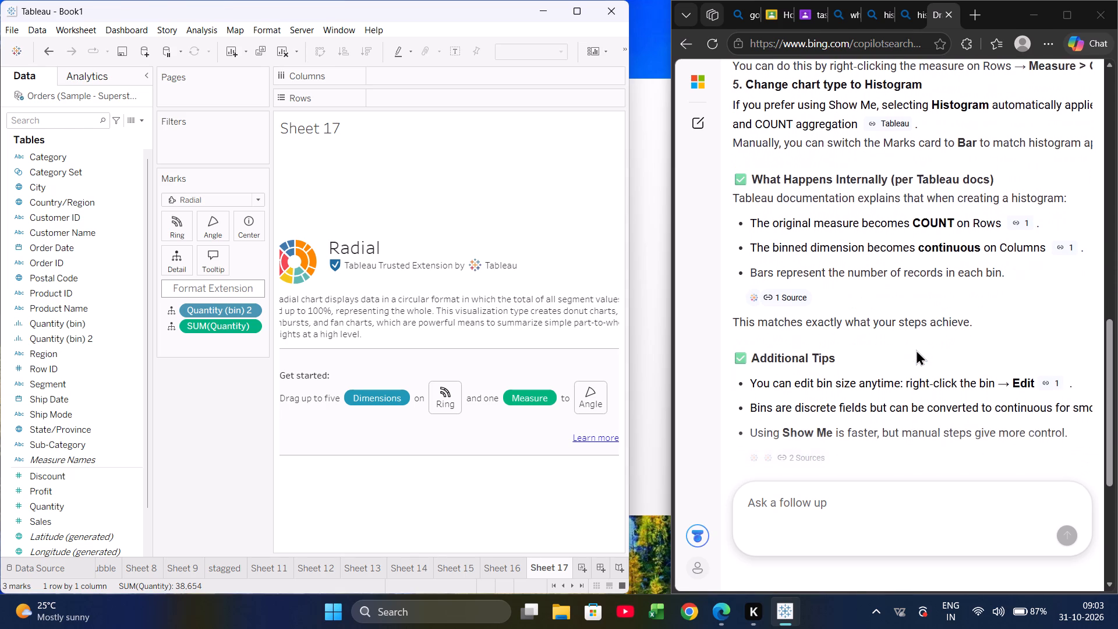
scroll(916, 349, "down", 3)
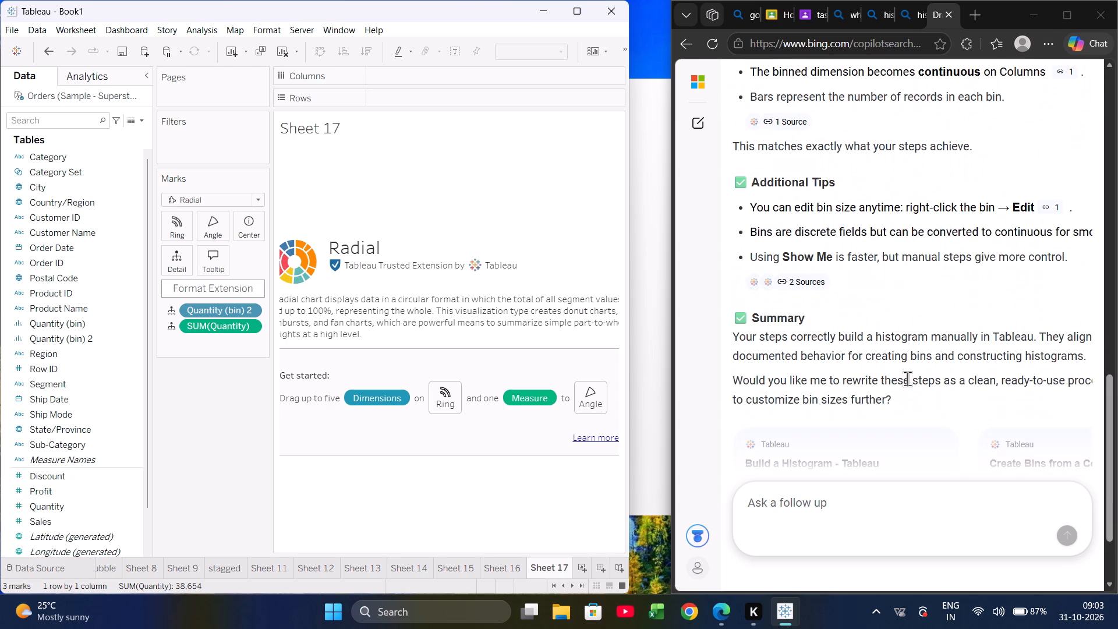
scroll(907, 379, "down", 1)
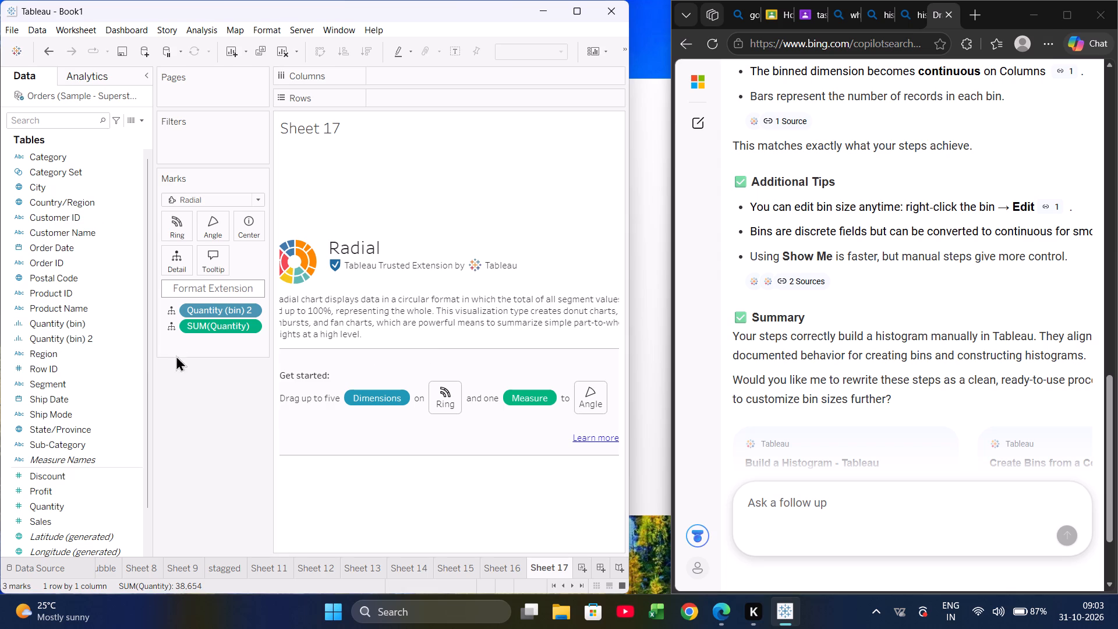
Search Tableau's data fields for "dim" and clear the search.
left_click(53, 124)
type("dim")
key("BackSpace")
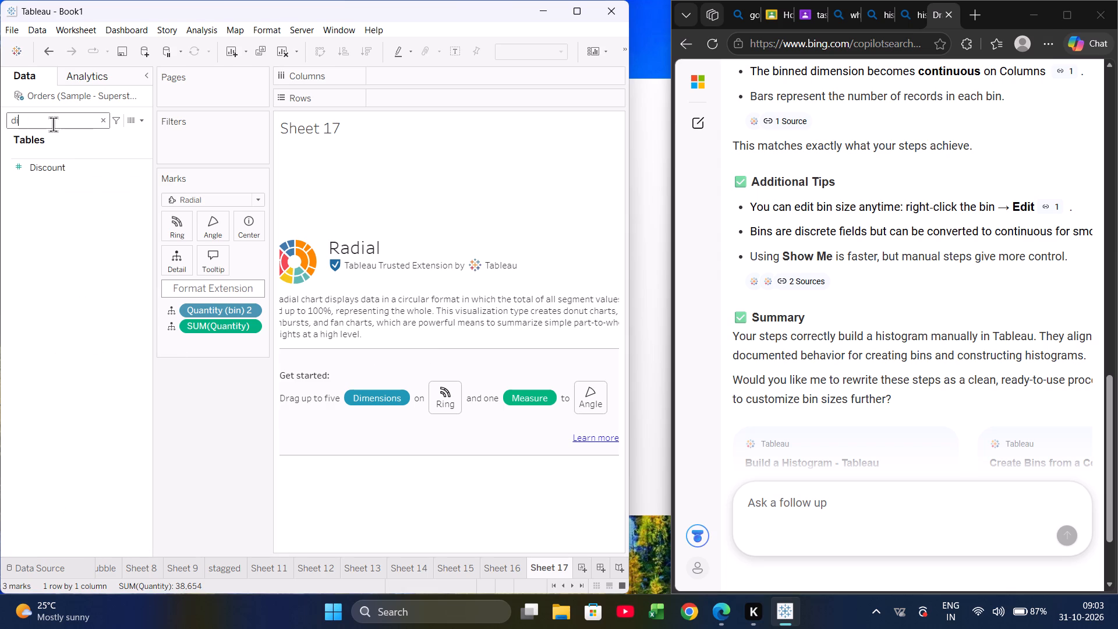
key("BackSpace")
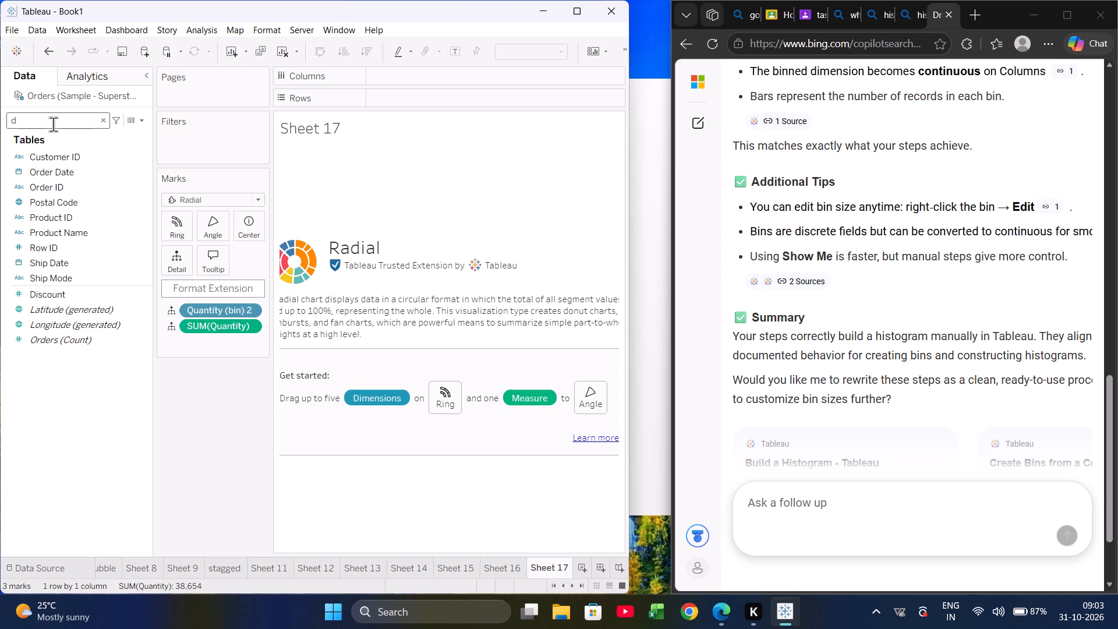
key("BackSpace")
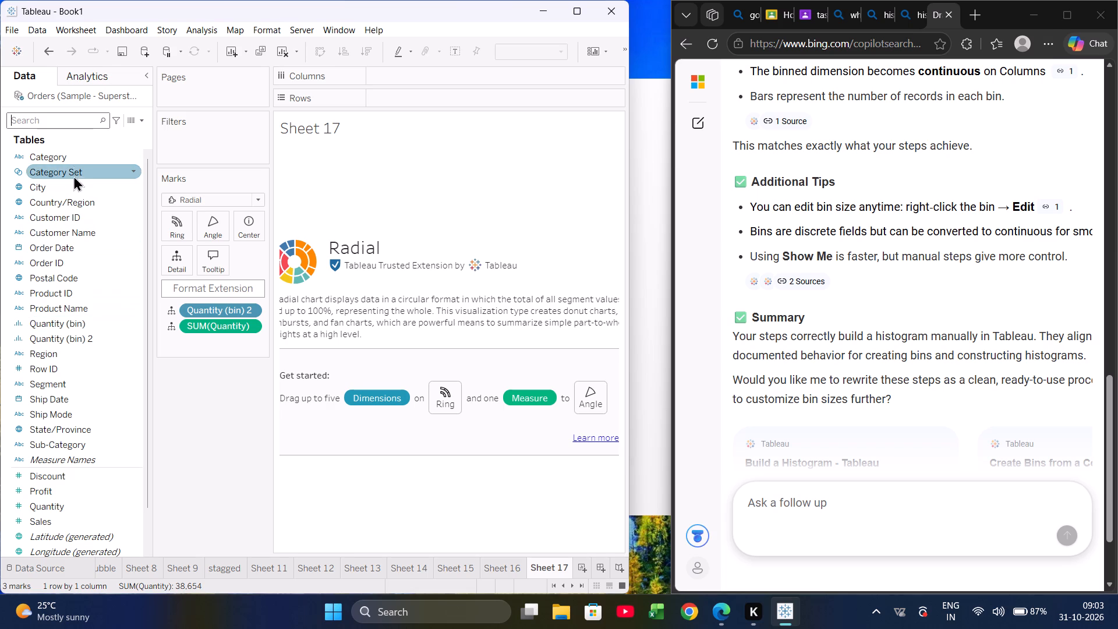
left_click_drag(66, 156, 178, 228)
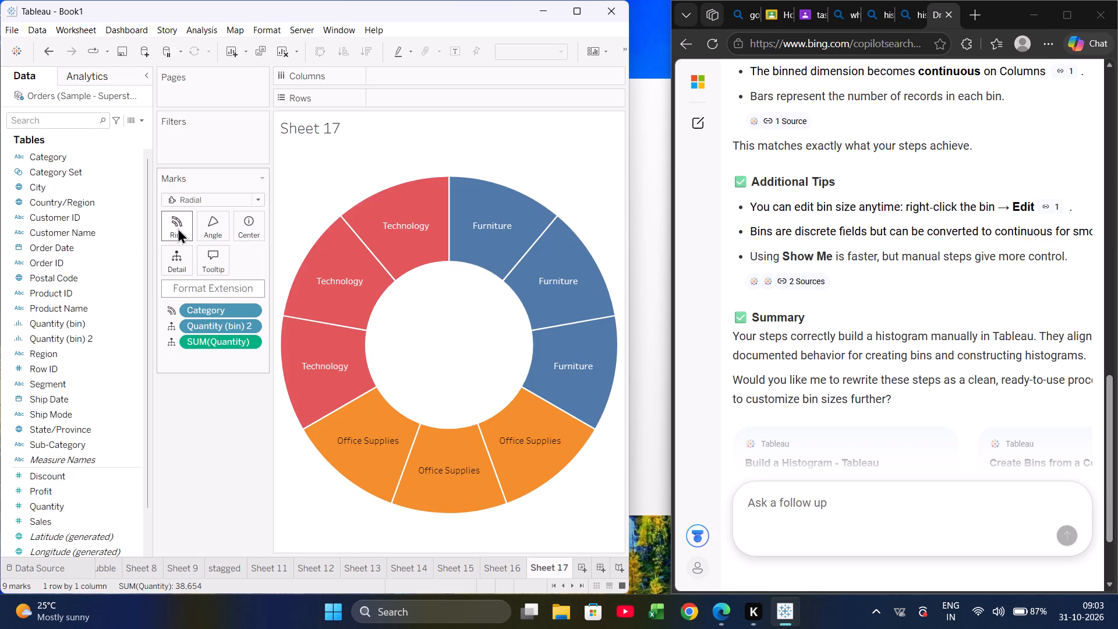
scroll(40, 476, "down", 1)
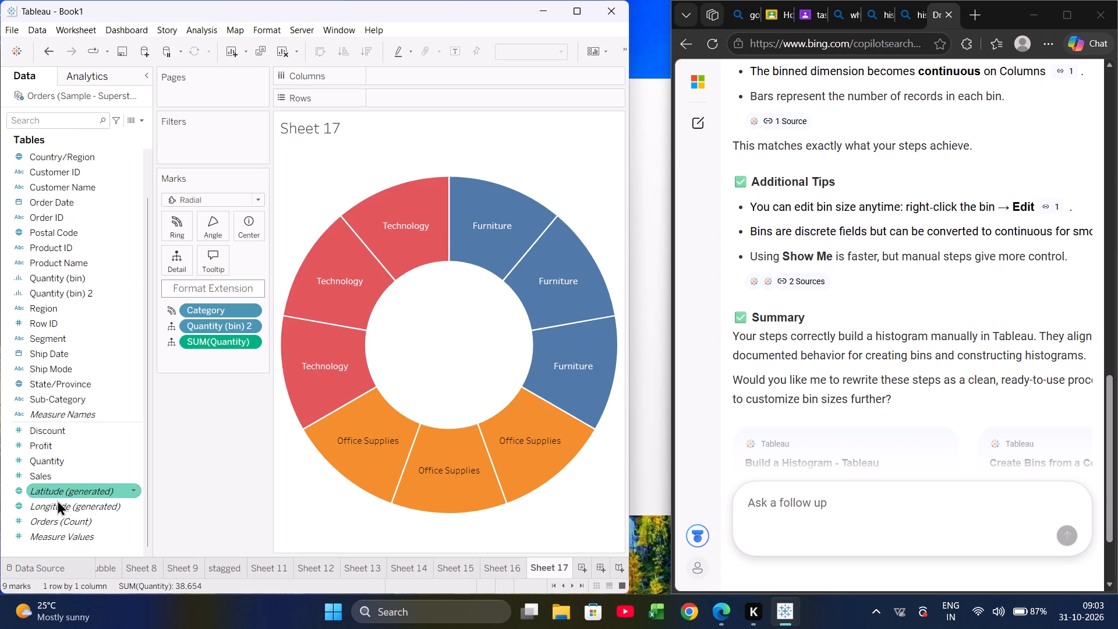
left_click_drag(52, 443, 229, 230)
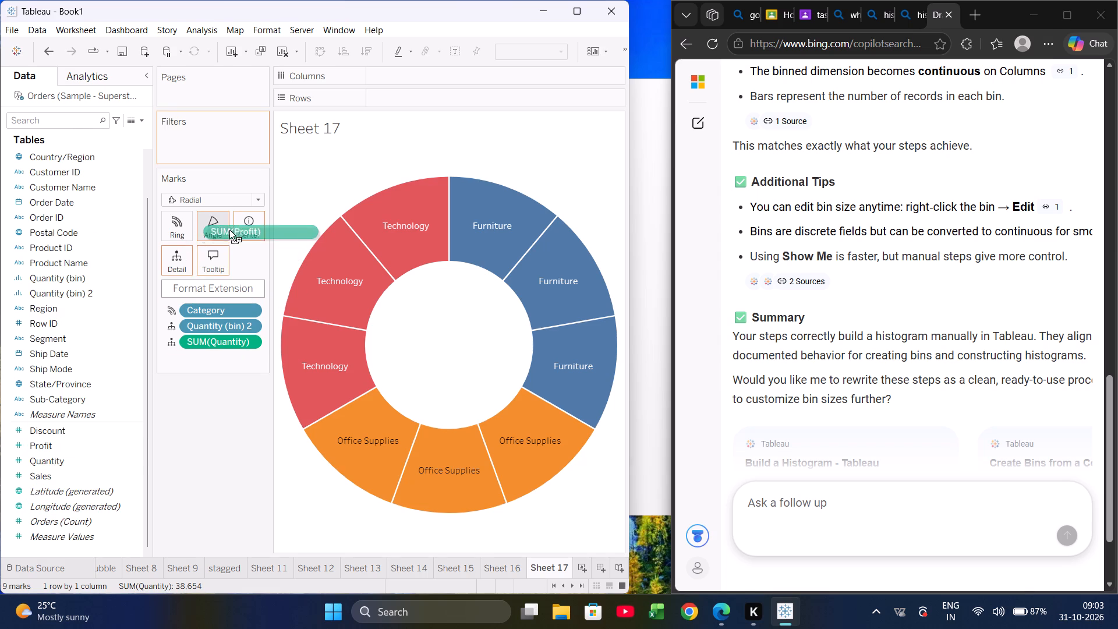
left_click_drag(229, 230, 229, 311)
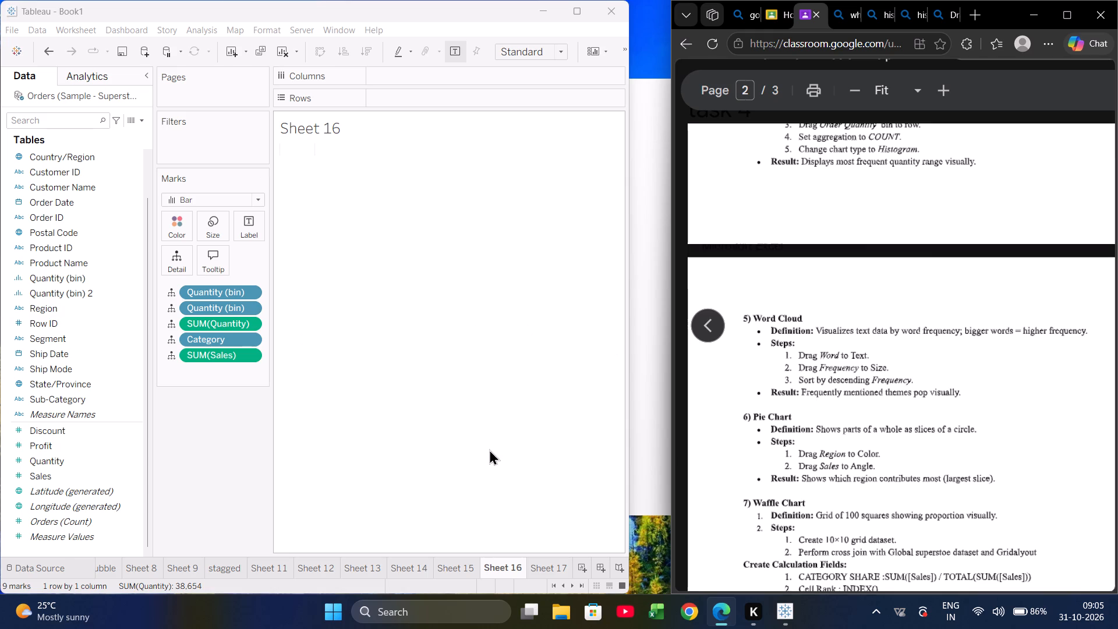
Switch to Tableau and add a new blank worksheet after Sheet 17.
left_click(543, 563)
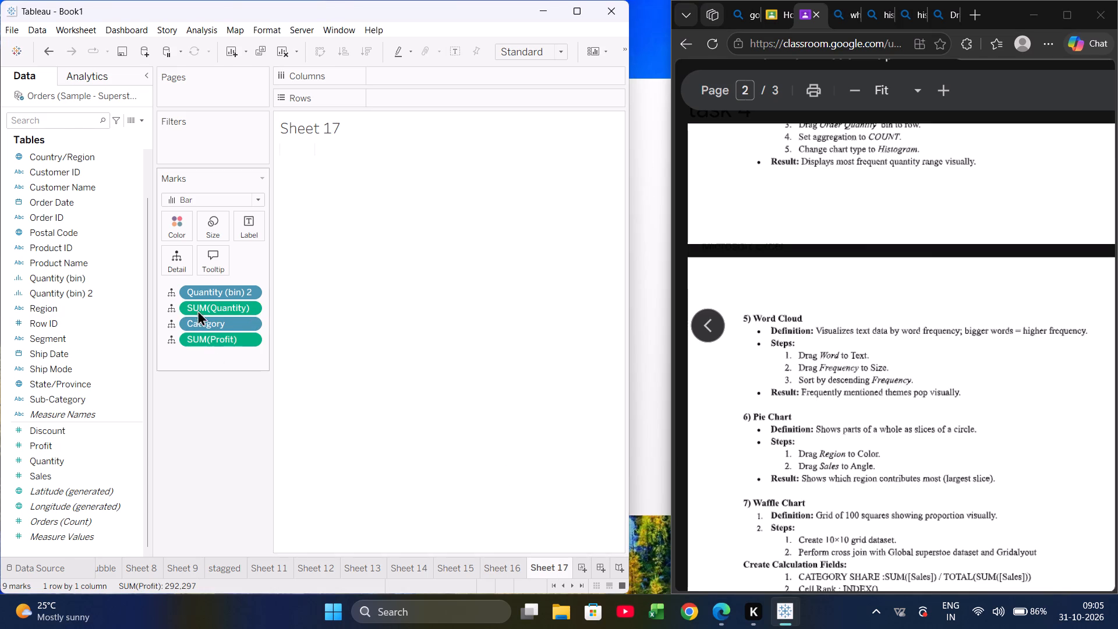
left_click(581, 566)
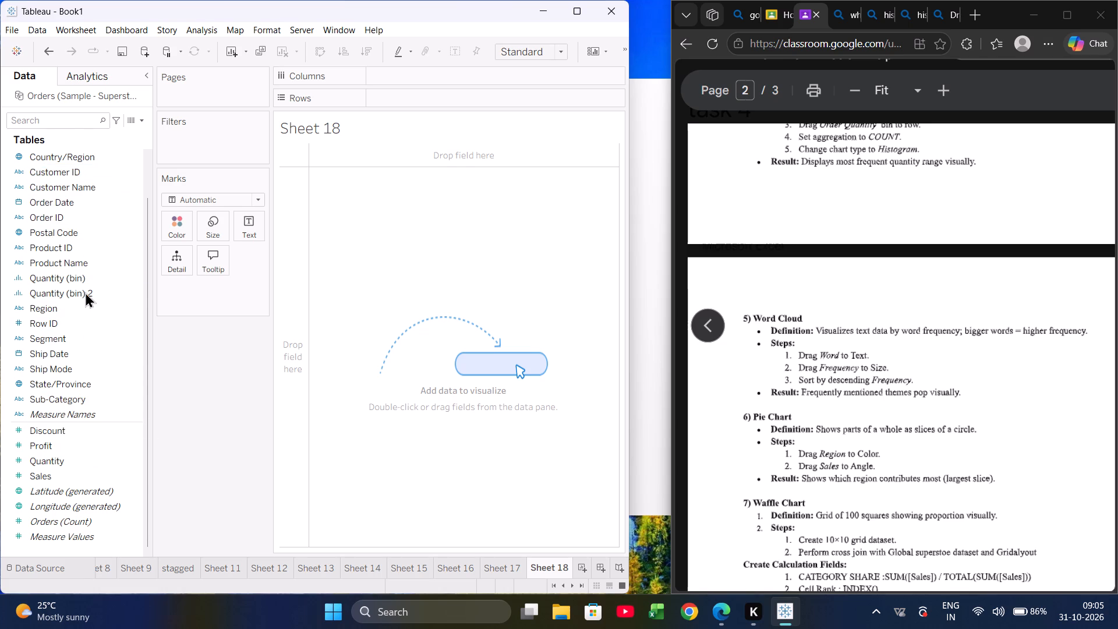
Delete the Quantity (bin) 2 field from the data source.
left_click(135, 289)
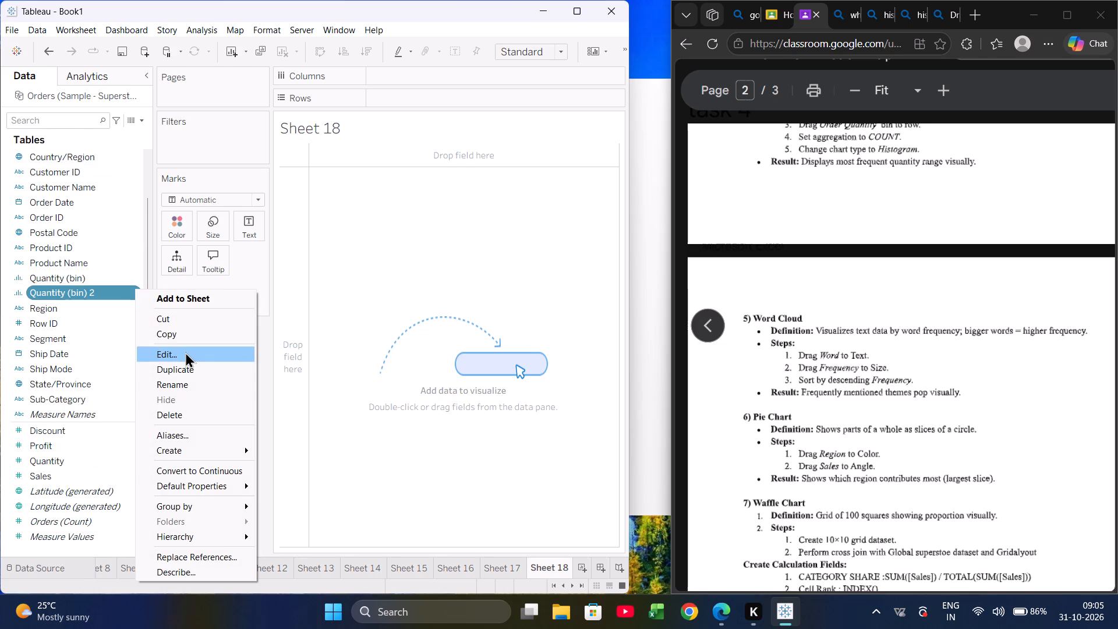
left_click(196, 416)
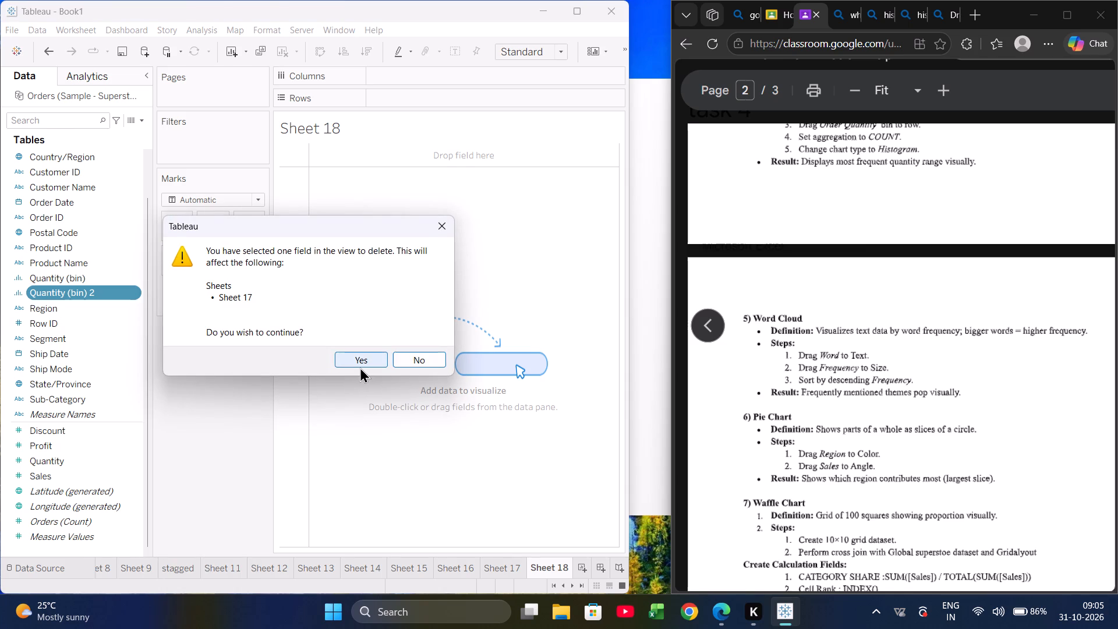
left_click(360, 367)
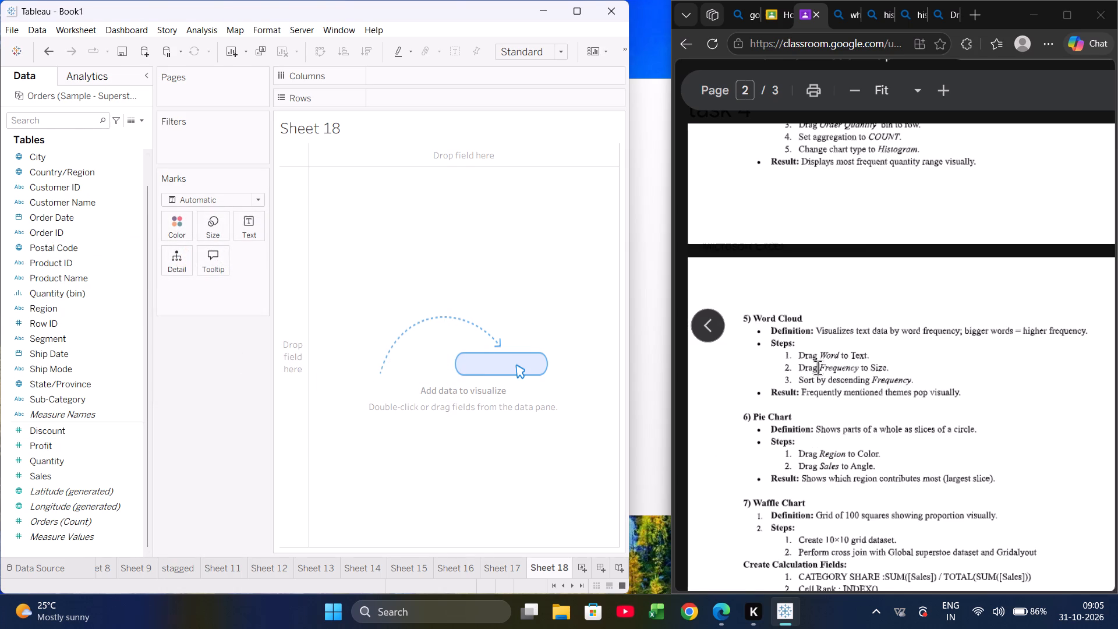
Read the Task 4 notes in Edge on the word cloud, pie chart, waffle chart and stacked bar chart.
scroll(844, 359, "down", 1)
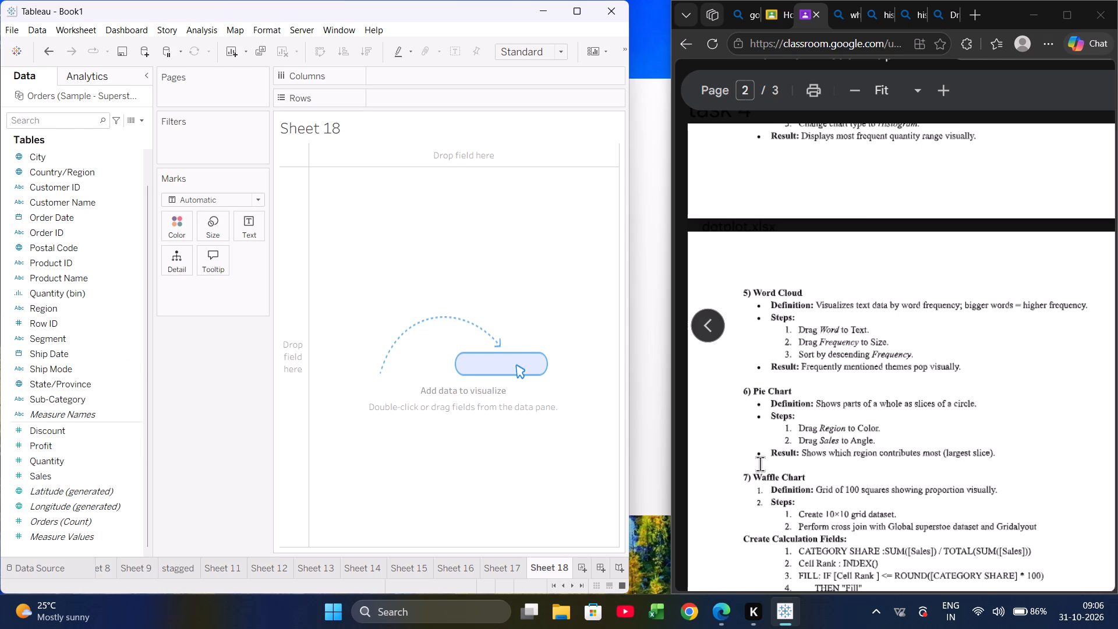
scroll(804, 447, "down", 2)
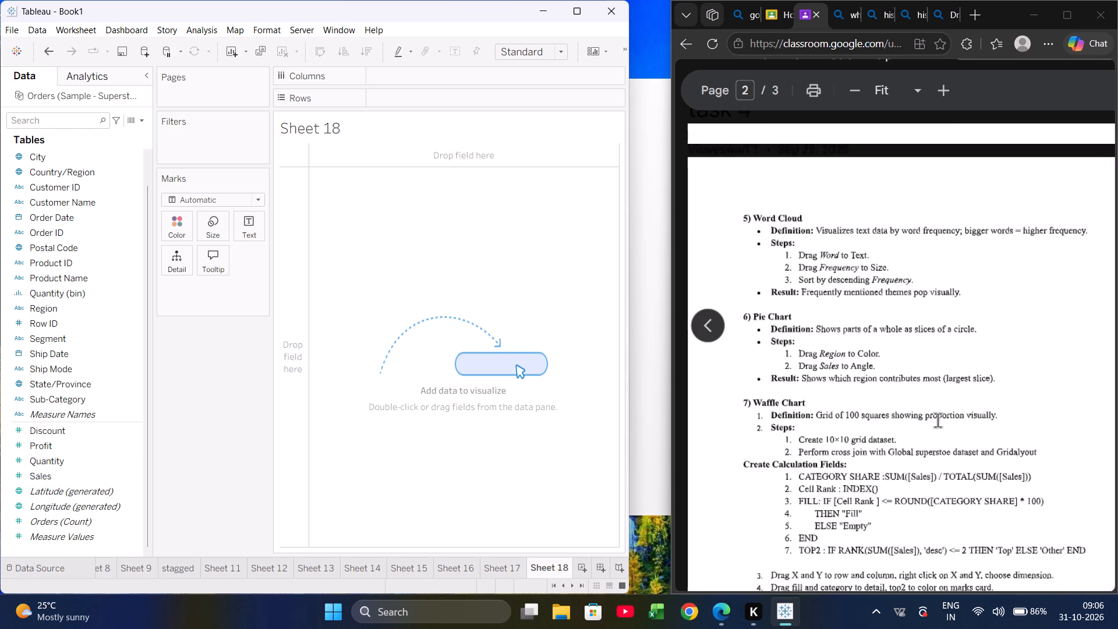
scroll(937, 420, "down", 2)
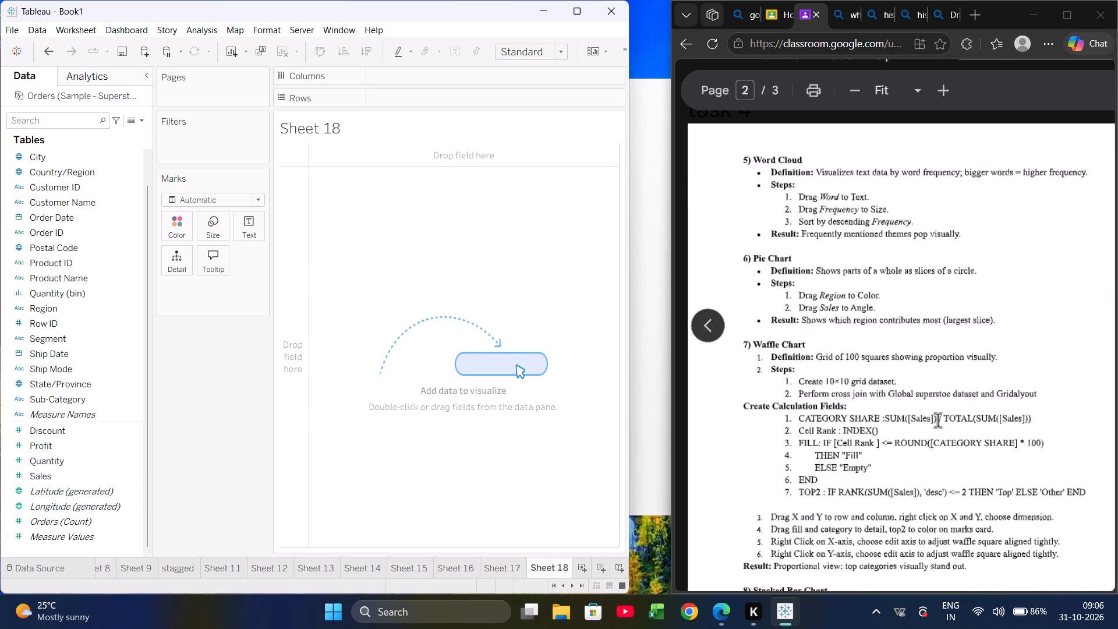
scroll(938, 397, "down", 1)
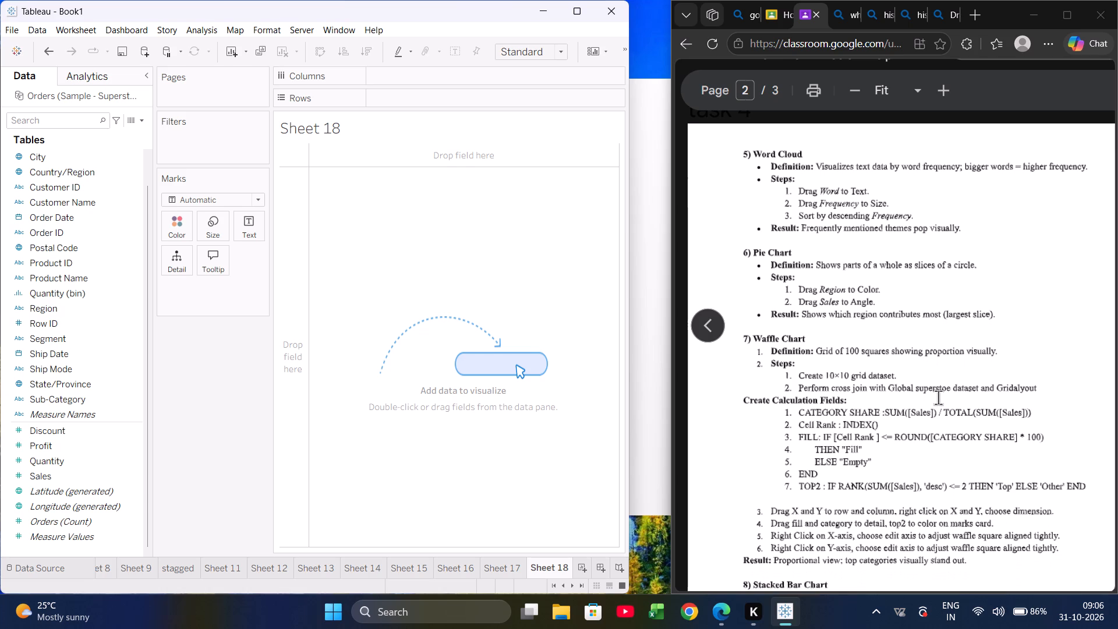
scroll(938, 397, "down", 1)
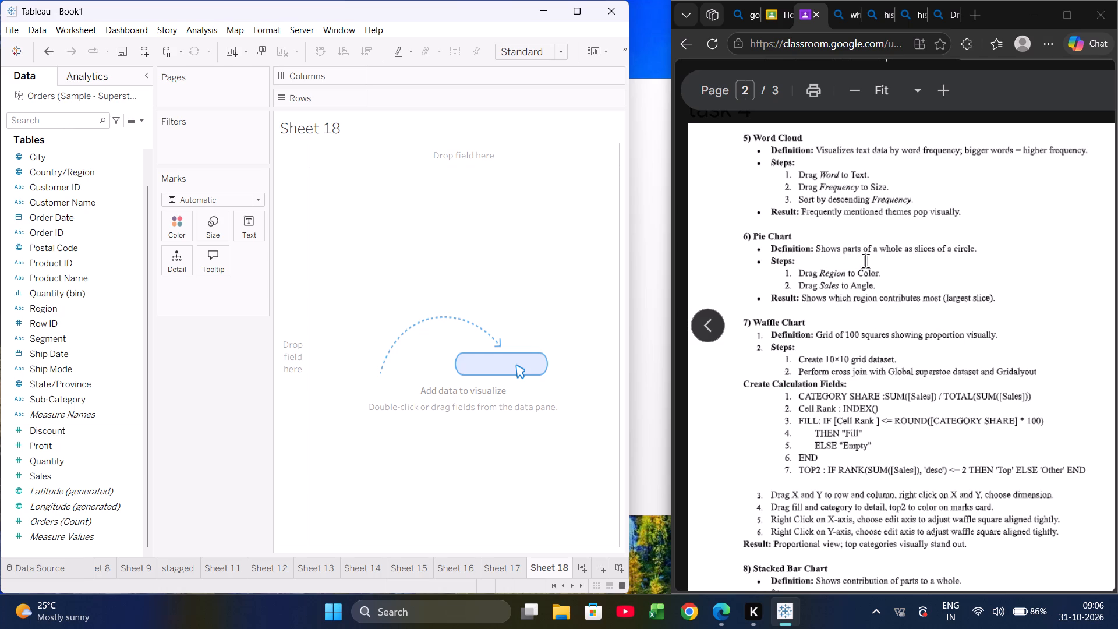
scroll(865, 288, "down", 2)
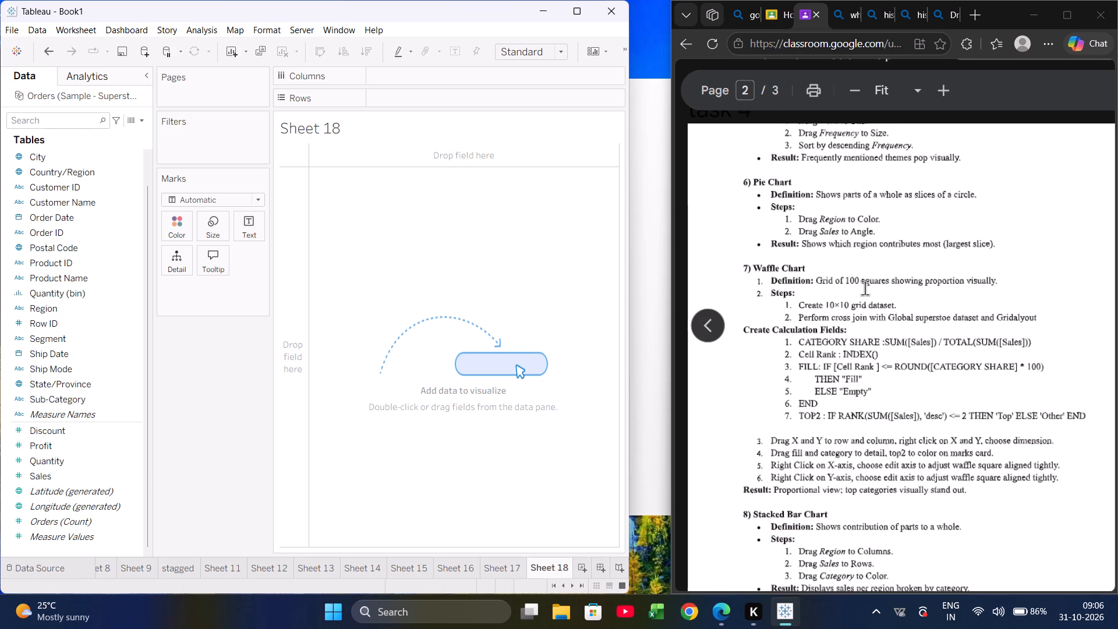
scroll(865, 288, "down", 1)
left_click_drag(816, 281, 865, 274)
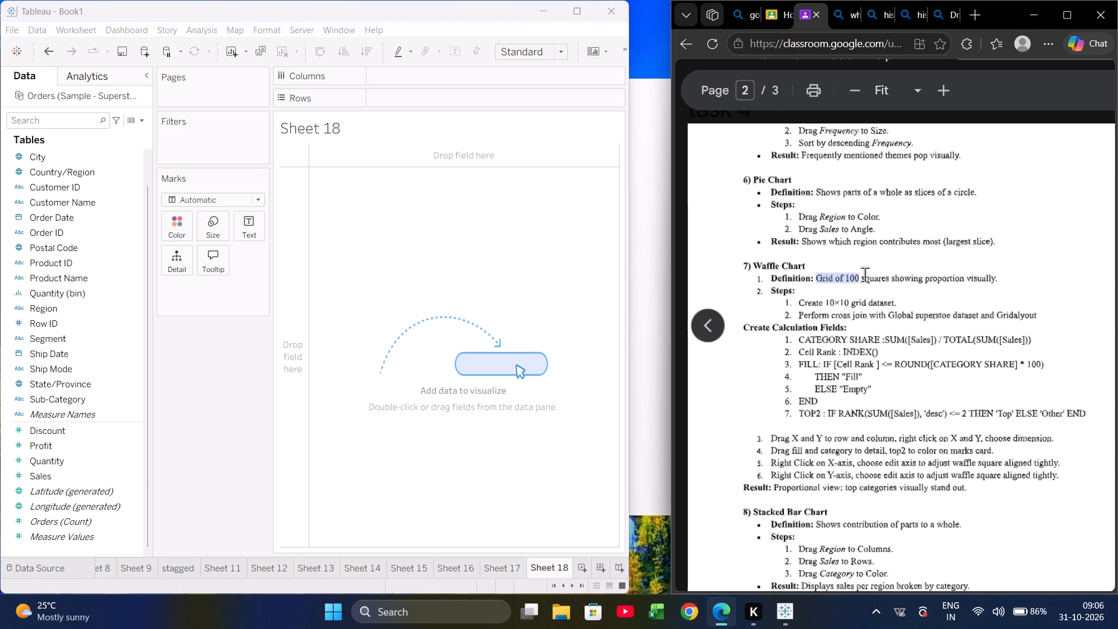
left_click_drag(865, 274, 1013, 272)
left_click(961, 324)
scroll(961, 324, "down", 1)
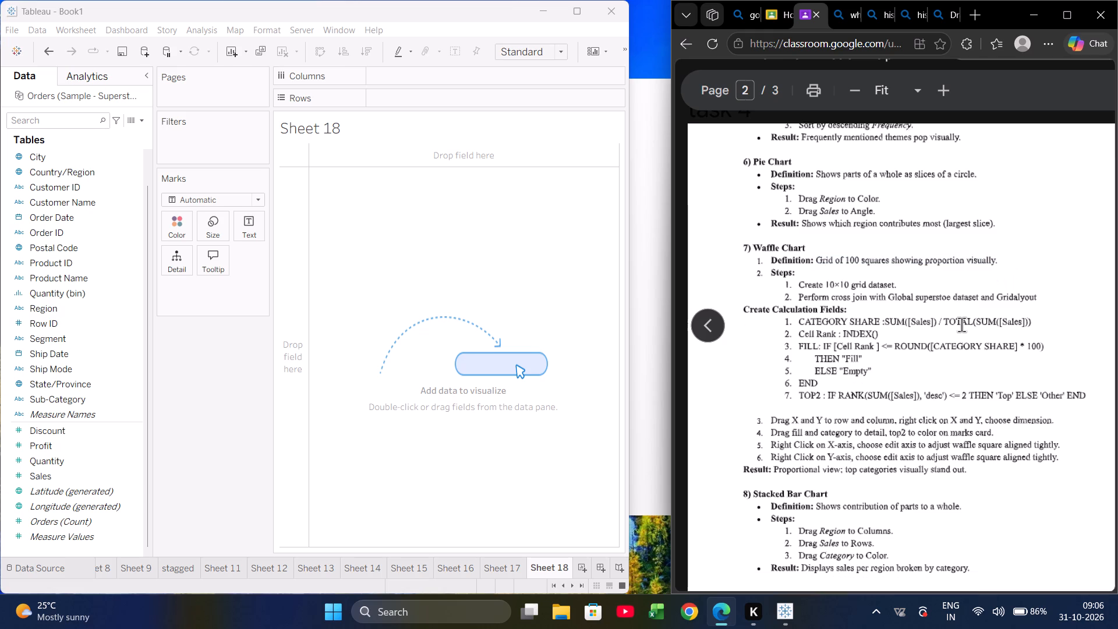
scroll(961, 324, "down", 1)
scroll(858, 287, "down", 1)
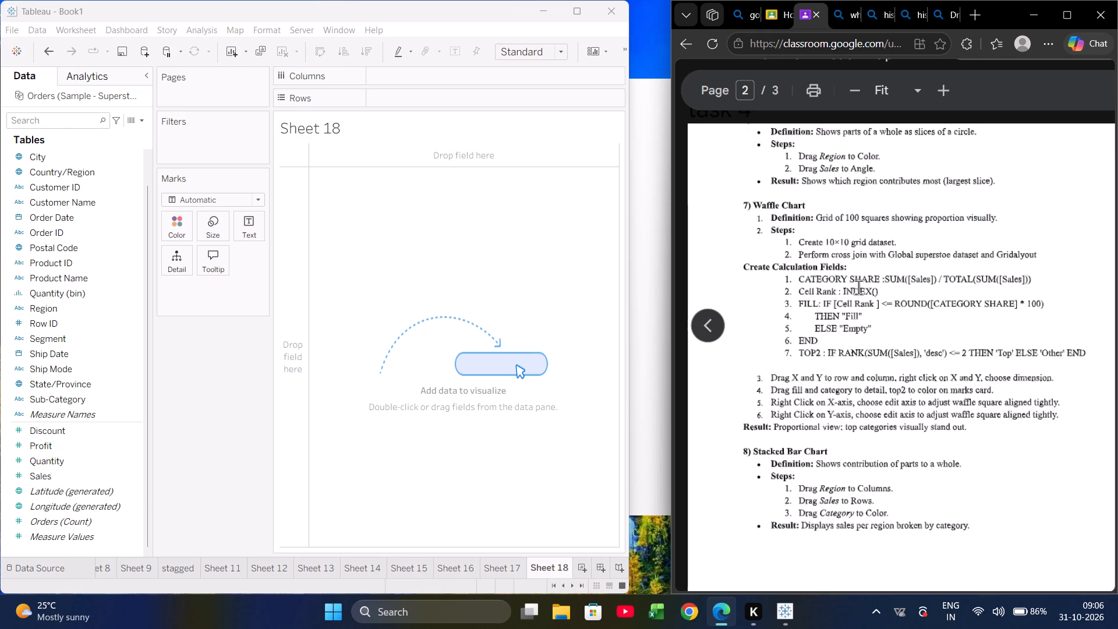
scroll(858, 287, "down", 1)
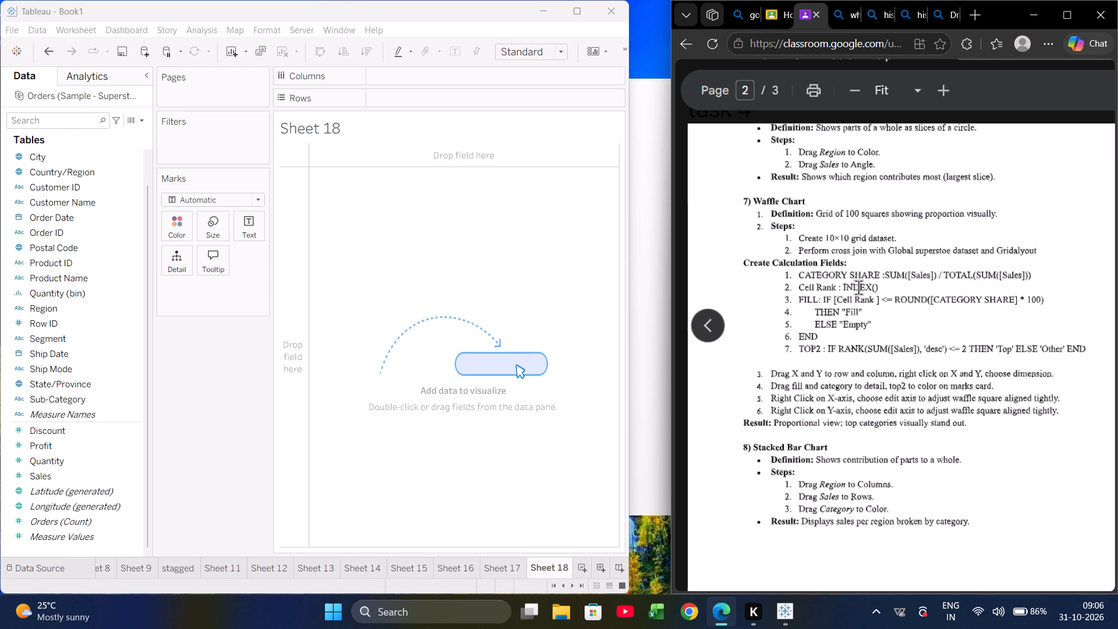
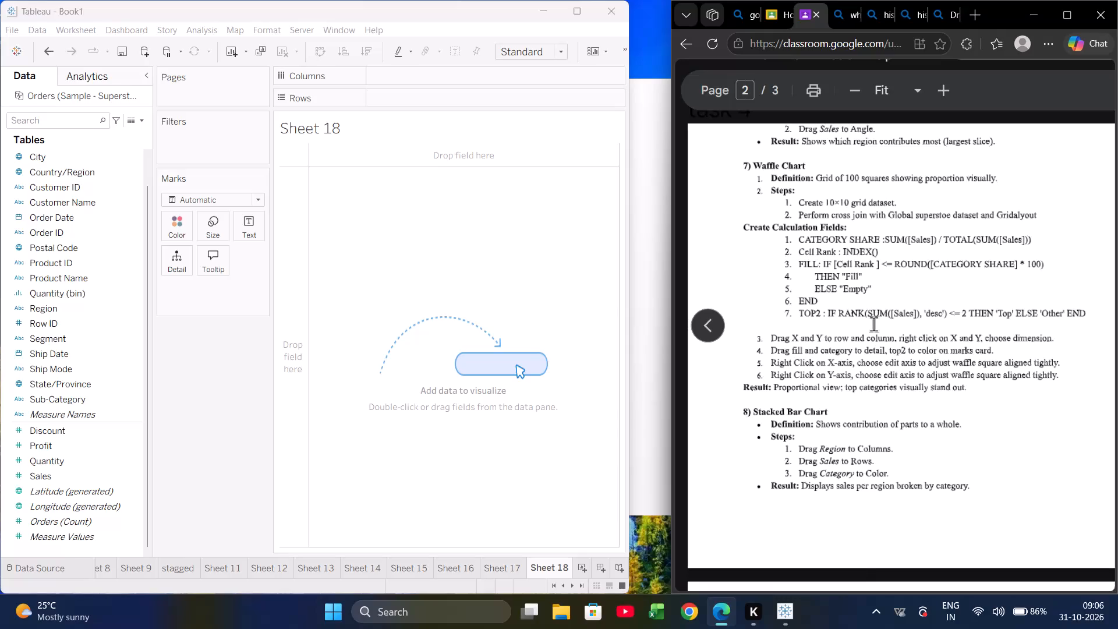
Following the stacked bar chart notes, build Sheet 18 in Tableau with Region on Columns, Sales on Rows and Category on Color.
scroll(873, 324, "down", 1)
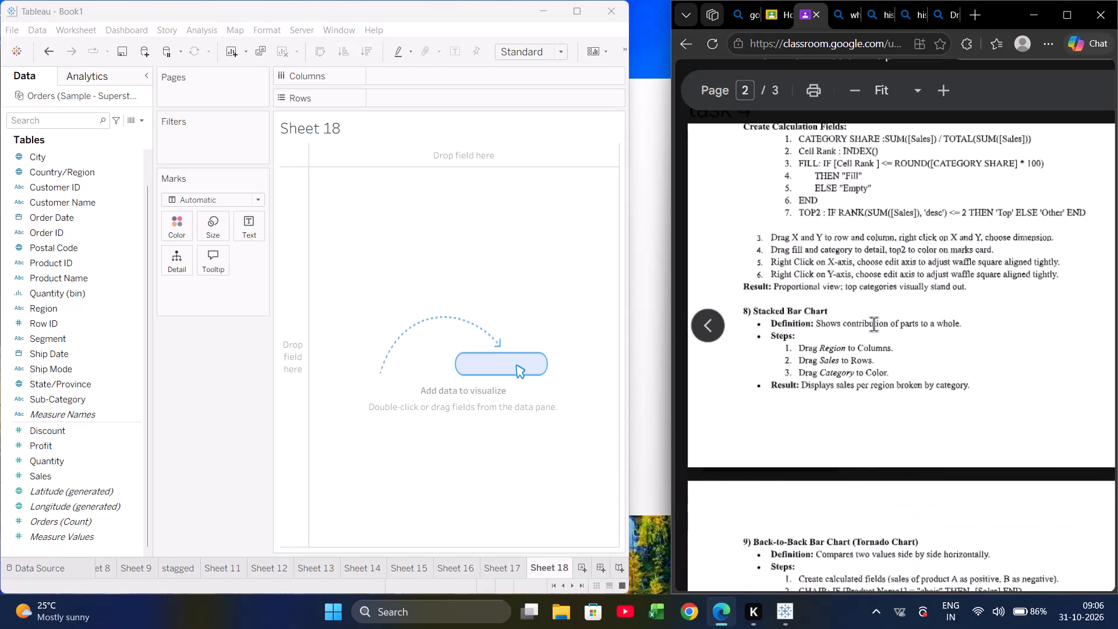
scroll(873, 324, "down", 2)
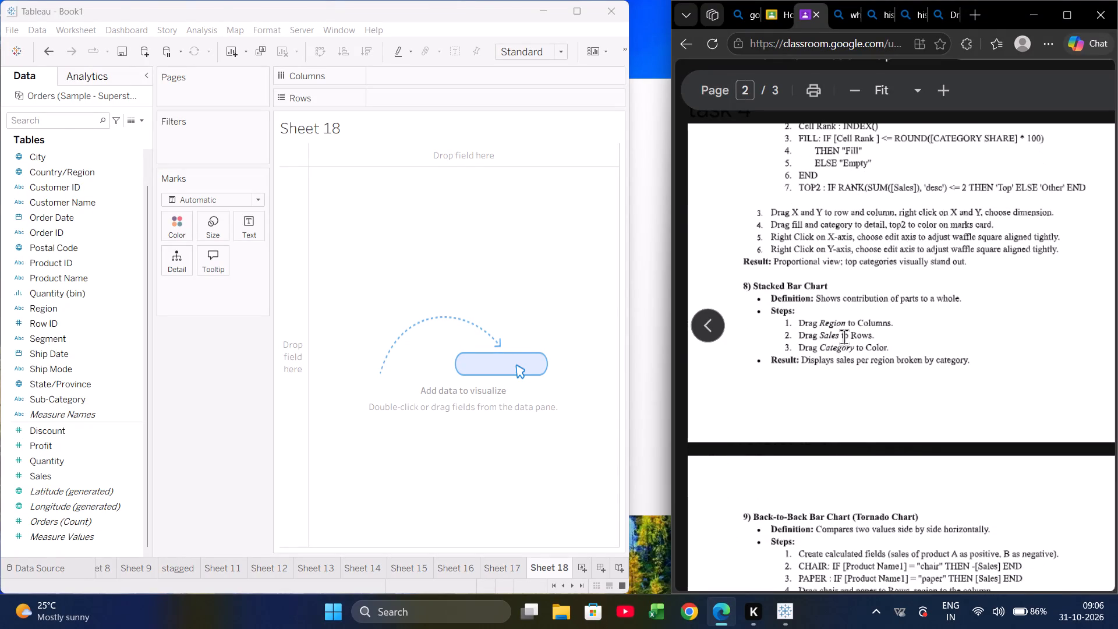
scroll(844, 337, "down", 1)
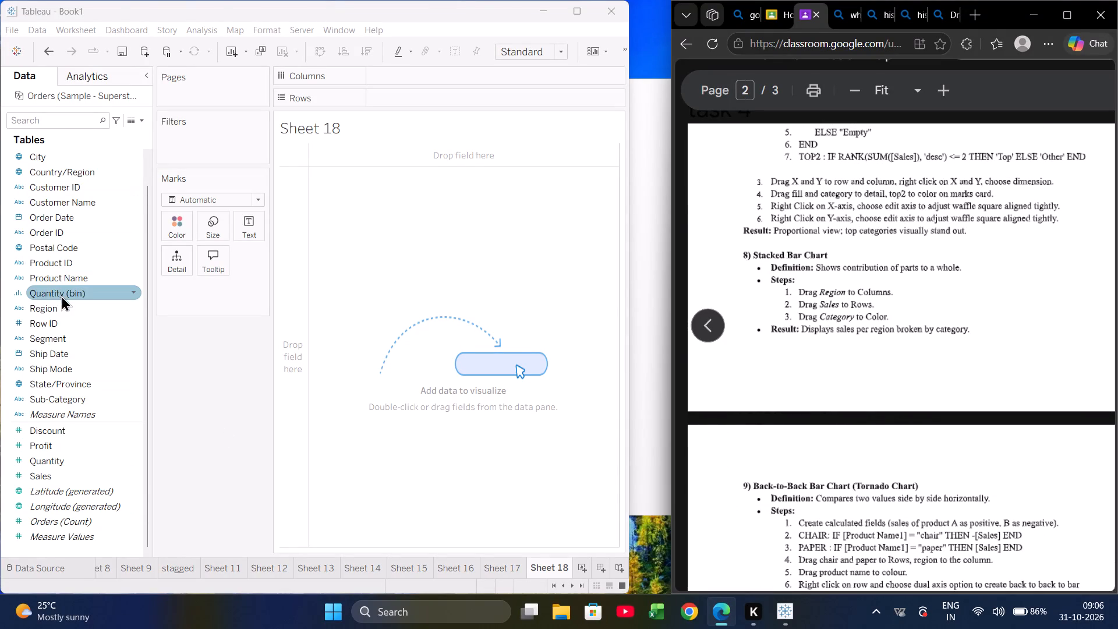
left_click_drag(62, 302, 400, 76)
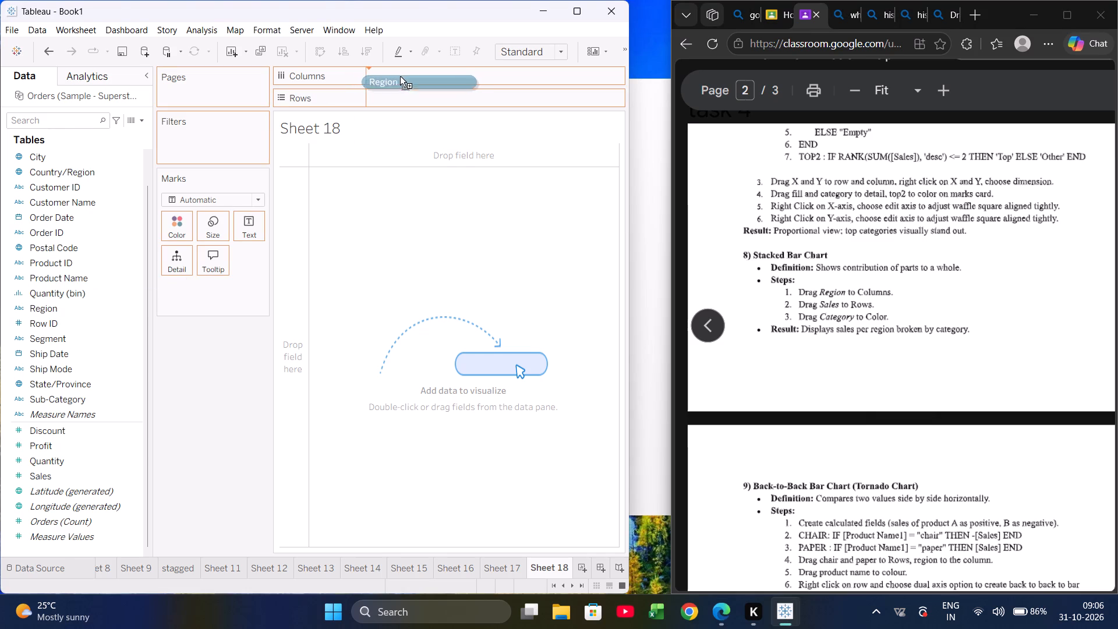
left_click_drag(400, 76, 404, 73)
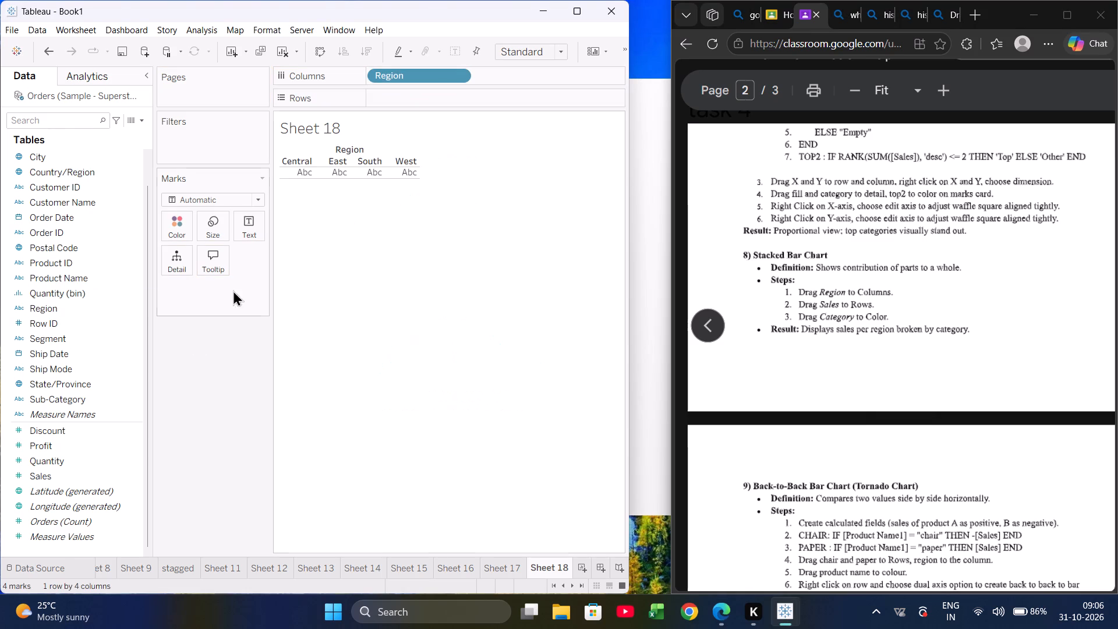
left_click_drag(66, 473, 394, 73)
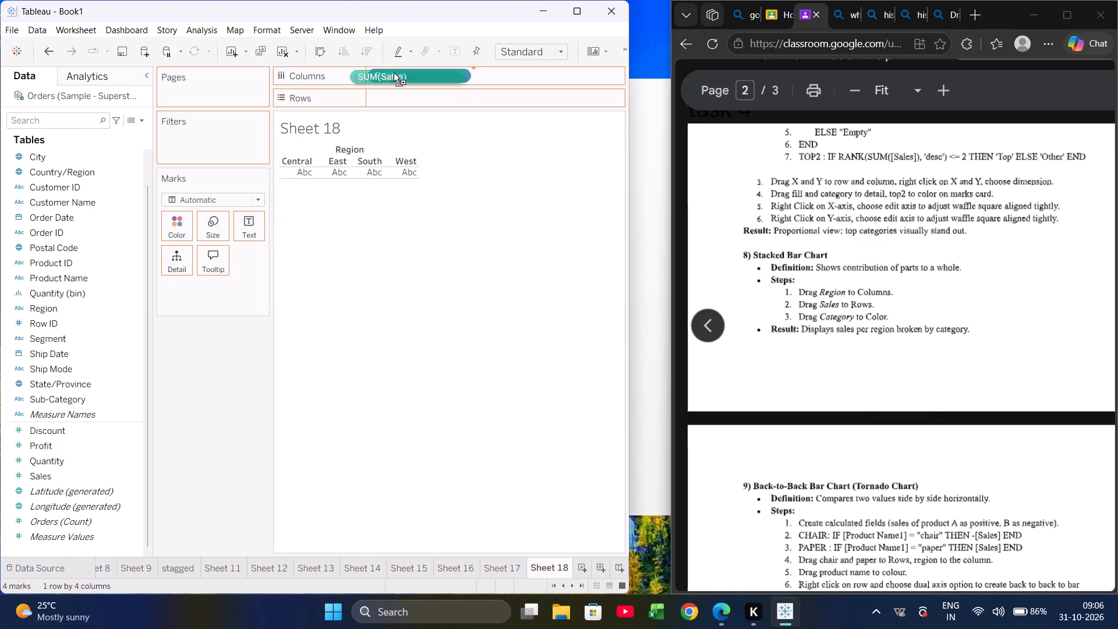
left_click_drag(394, 73, 412, 94)
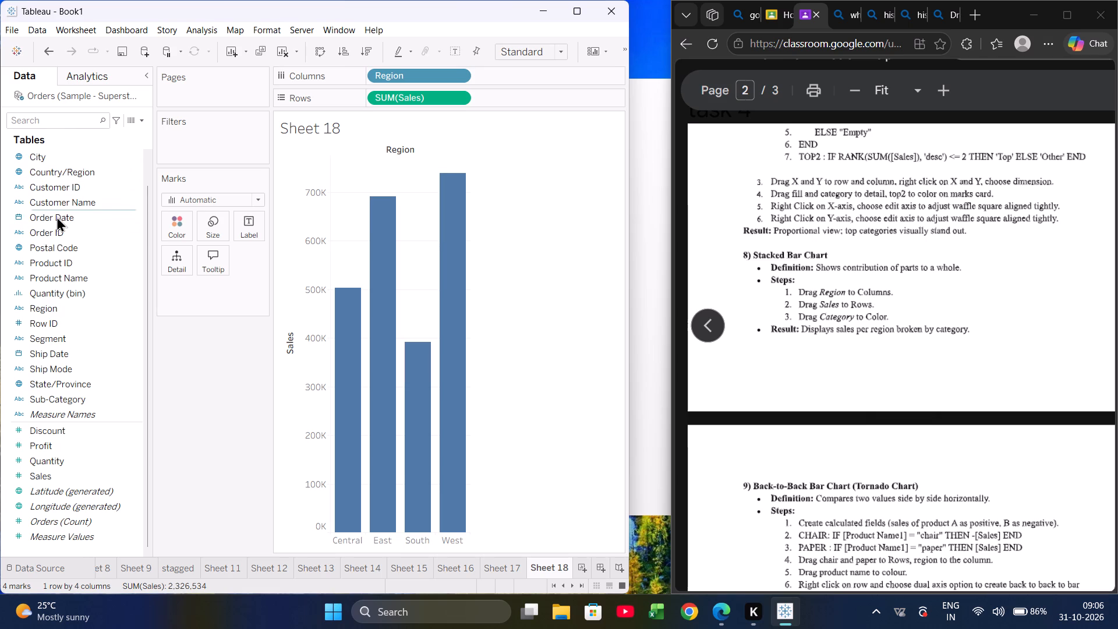
scroll(58, 187, "up", 3)
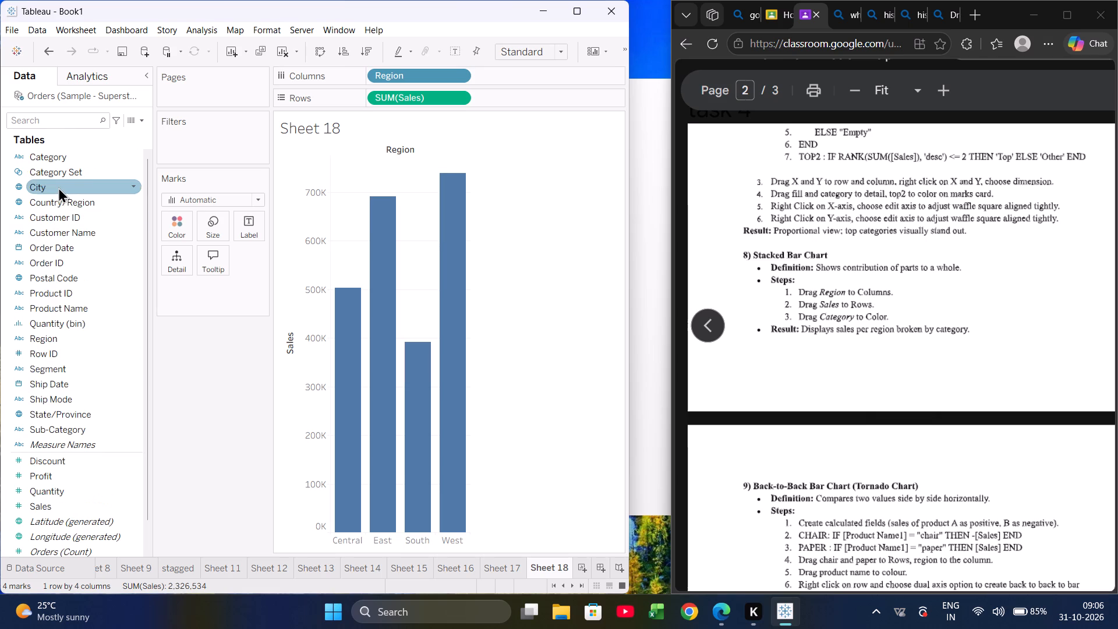
left_click_drag(56, 162, 160, 216)
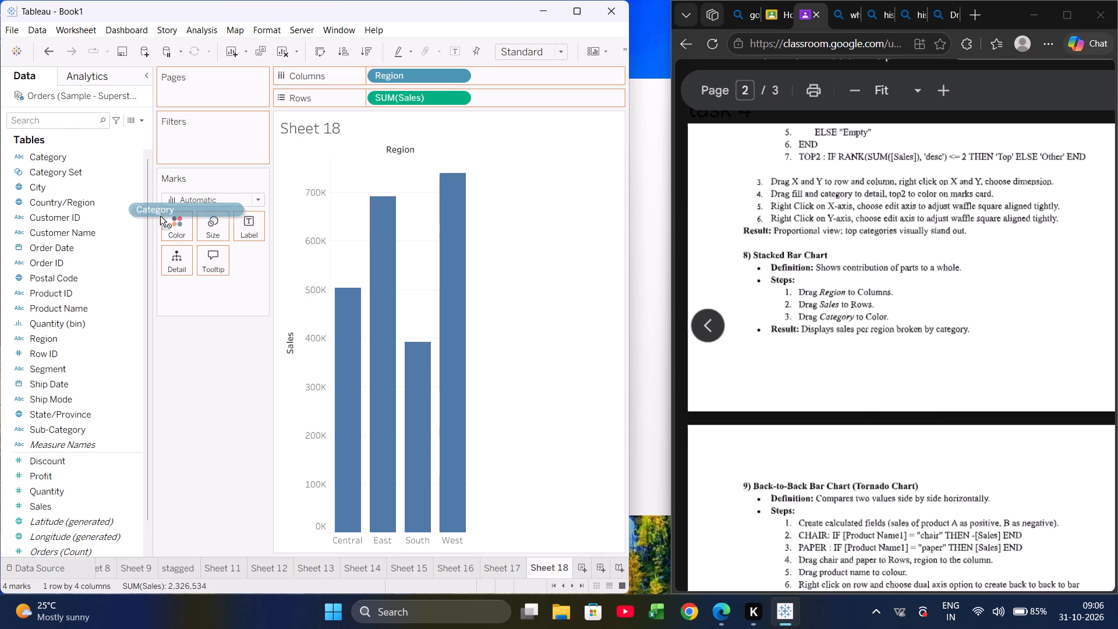
left_click_drag(160, 216, 169, 218)
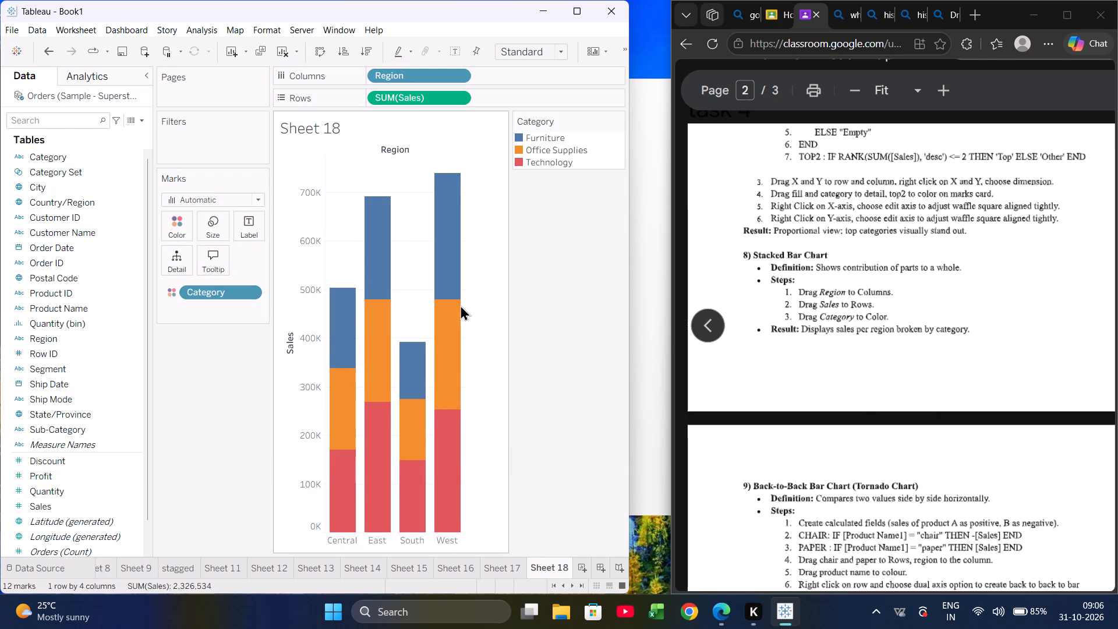
Copy all six steps of the Back-to-Back Bar Chart (Tornado Chart) section from the Task 4 notes in Edge.
scroll(951, 419, "down", 1)
scroll(872, 423, "down", 1)
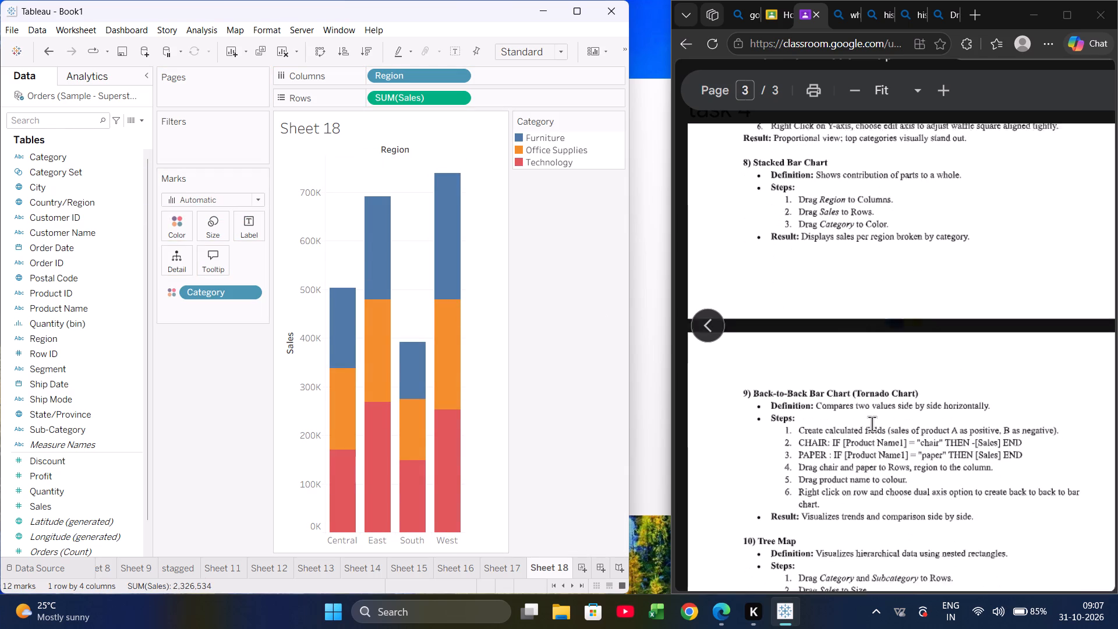
scroll(872, 423, "down", 2)
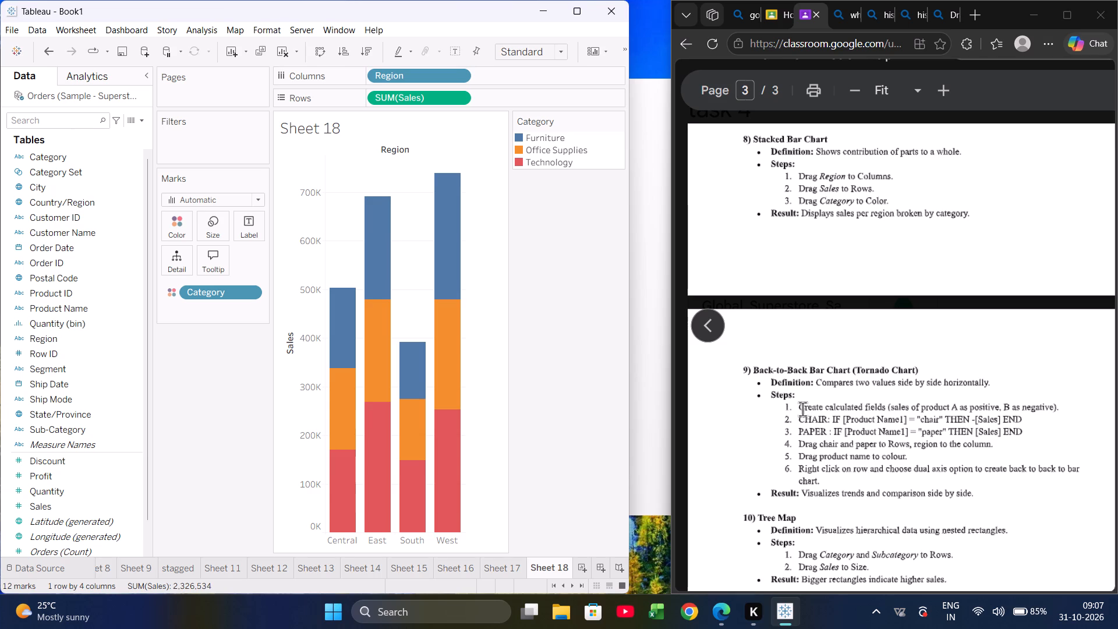
left_click_drag(802, 409, 857, 476)
left_click(875, 490)
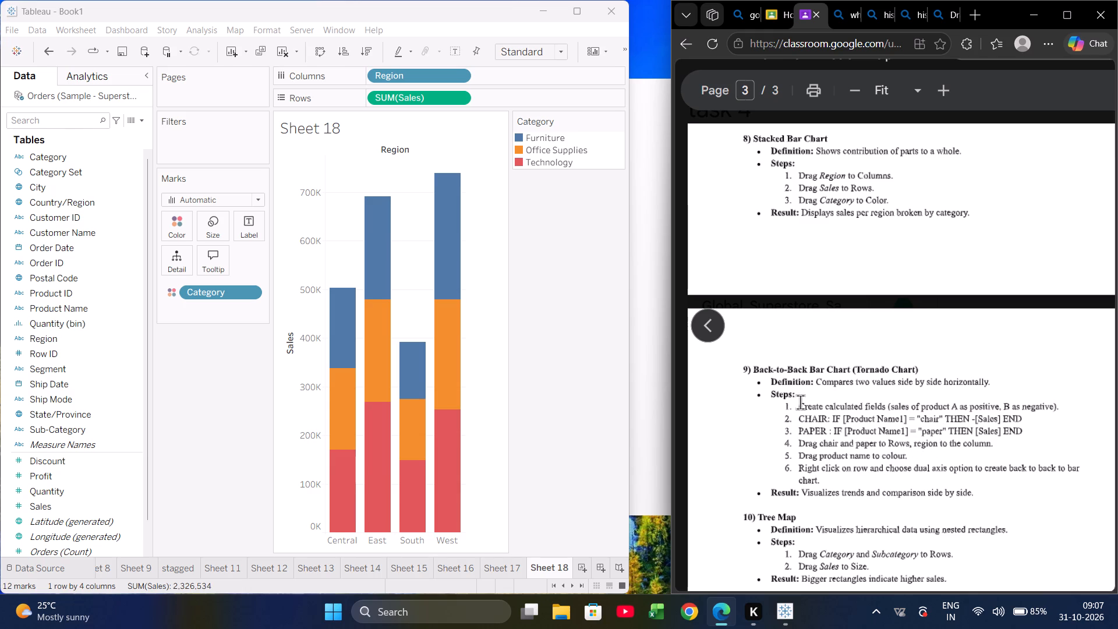
left_click_drag(800, 402, 912, 479)
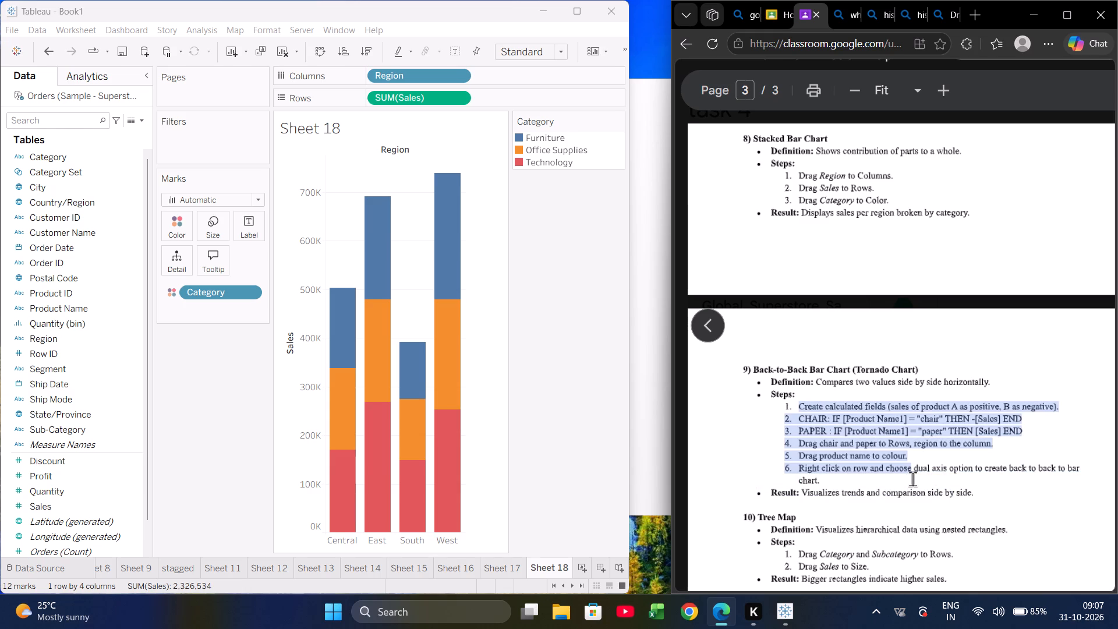
left_click_drag(912, 479, 843, 480)
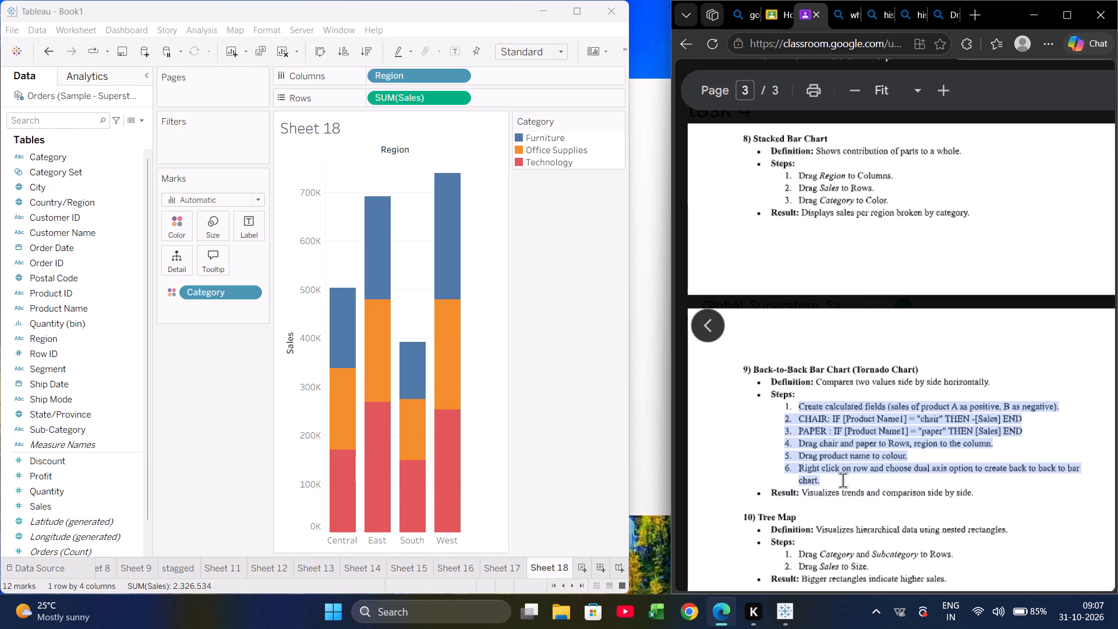
left_click_drag(843, 480, 844, 486)
key("ctrl+c")
left_click(921, 17)
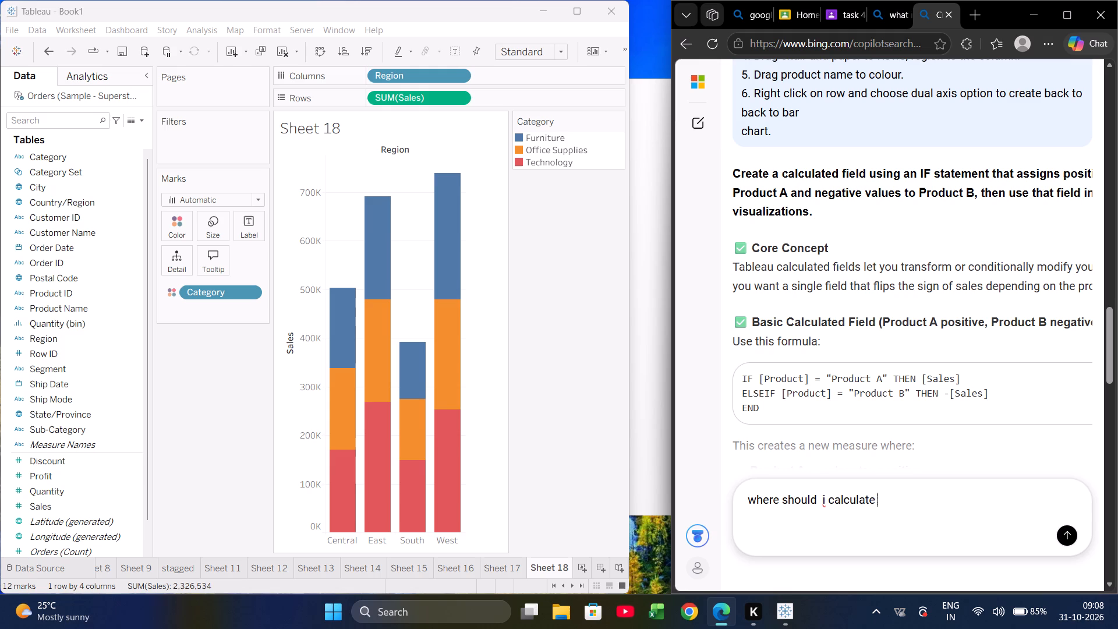
type("th")
key("space")
key("BackSpace")
type("e field")
key("Return")
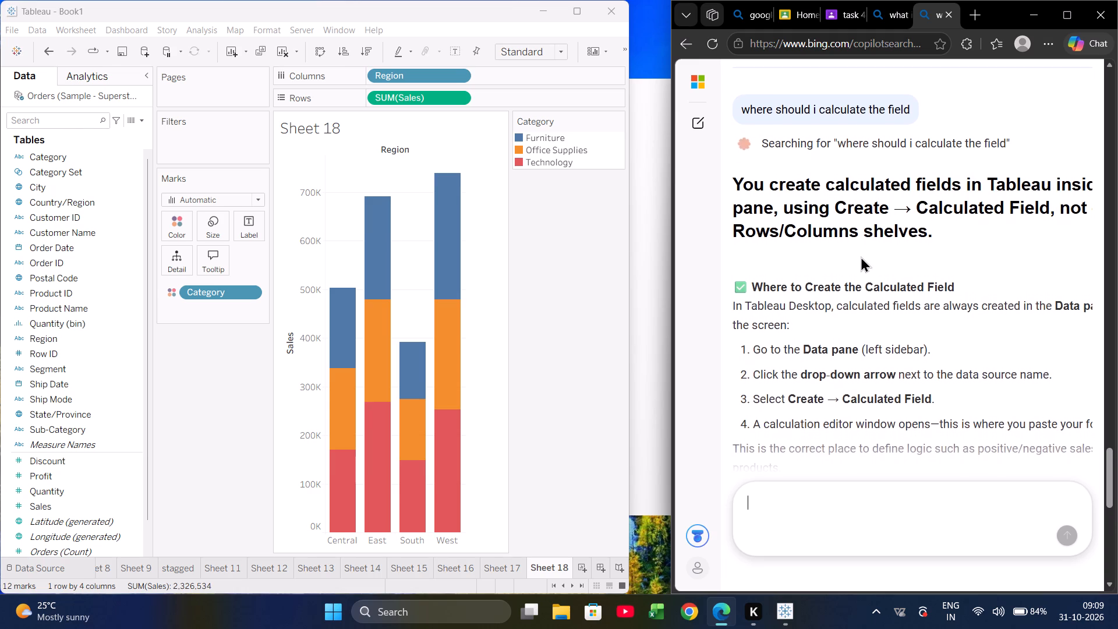
Read where calculated fields are created, and examine Tableau's Analytics options and Data field list for that place.
scroll(971, 228, "left", 1)
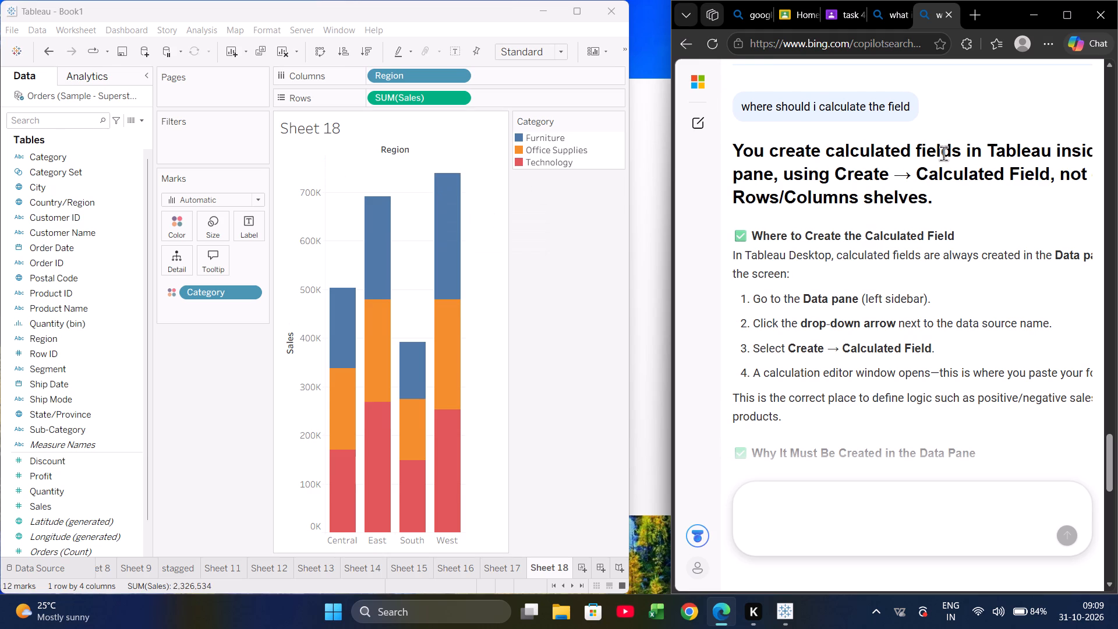
scroll(951, 155, "left", 3)
scroll(951, 155, "right", 1)
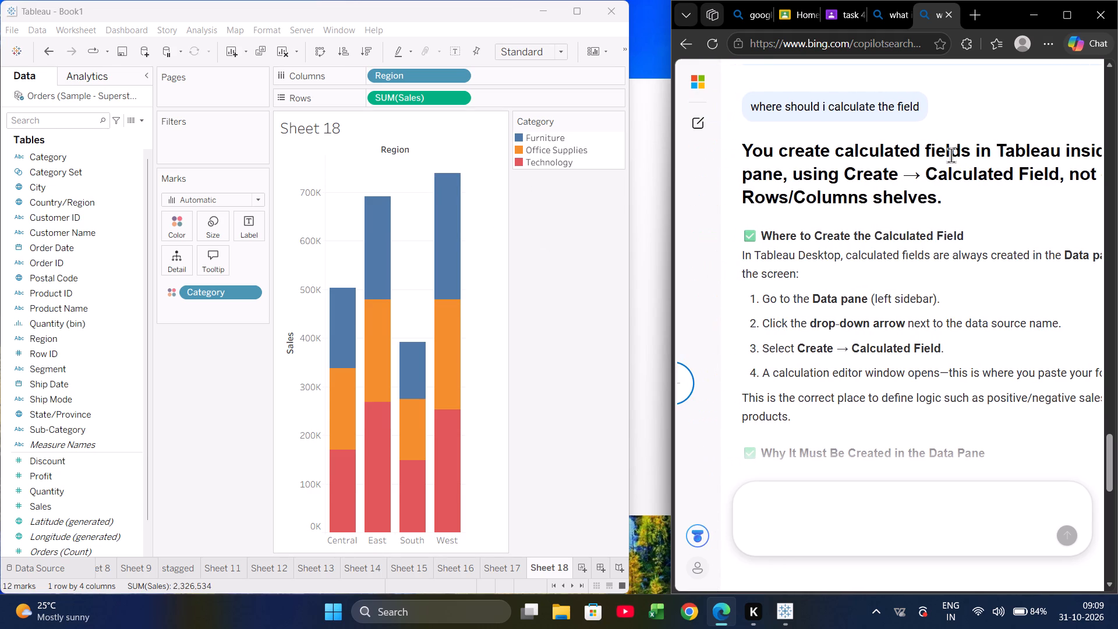
scroll(951, 155, "right", 1)
left_click(86, 69)
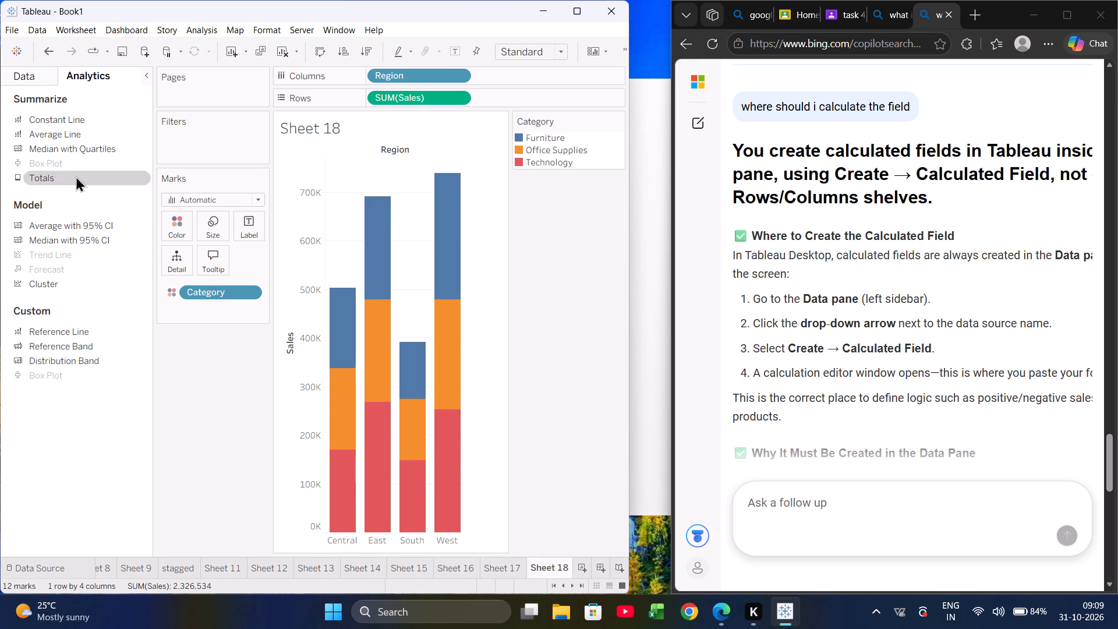
left_click(34, 75)
scroll(71, 239, "down", 4)
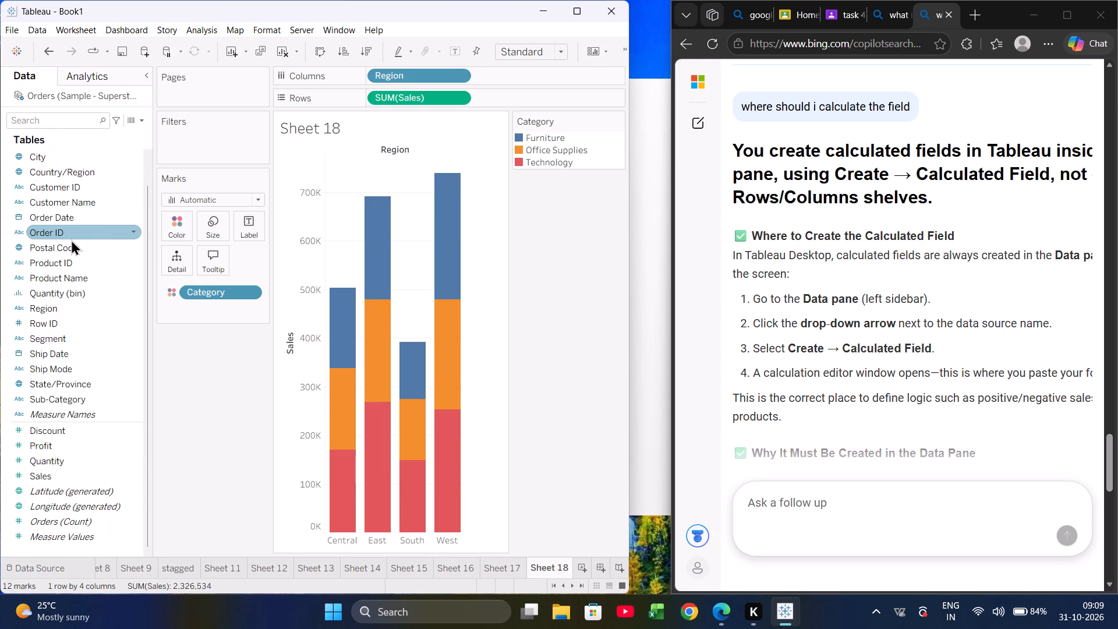
scroll(71, 239, "up", 2)
scroll(75, 302, "down", 2)
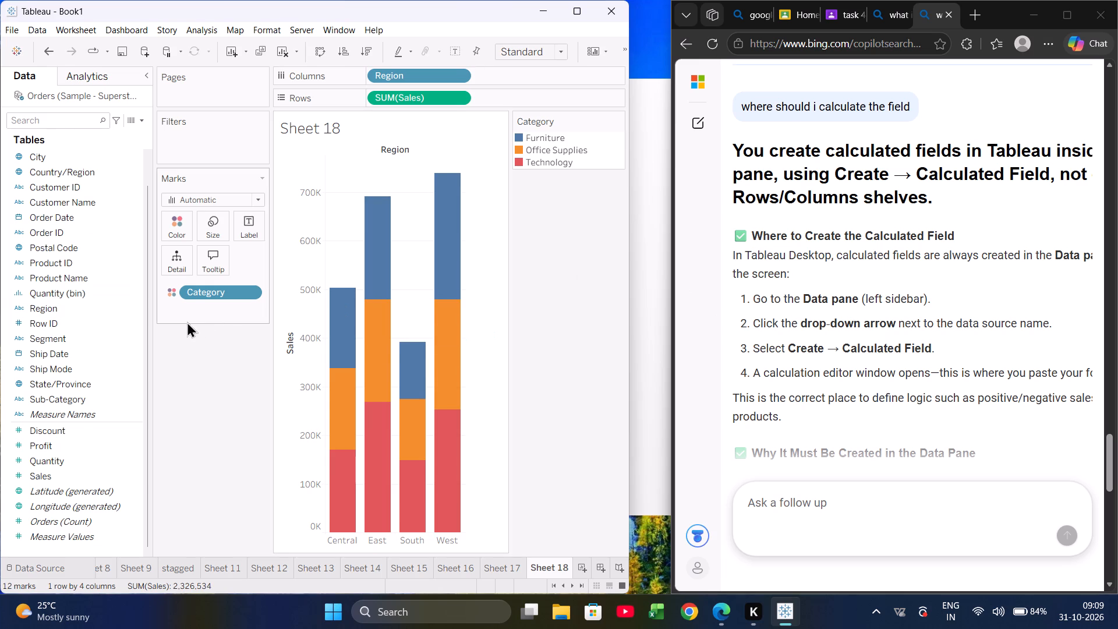
scroll(164, 328, "down", 1)
scroll(86, 390, "down", 1)
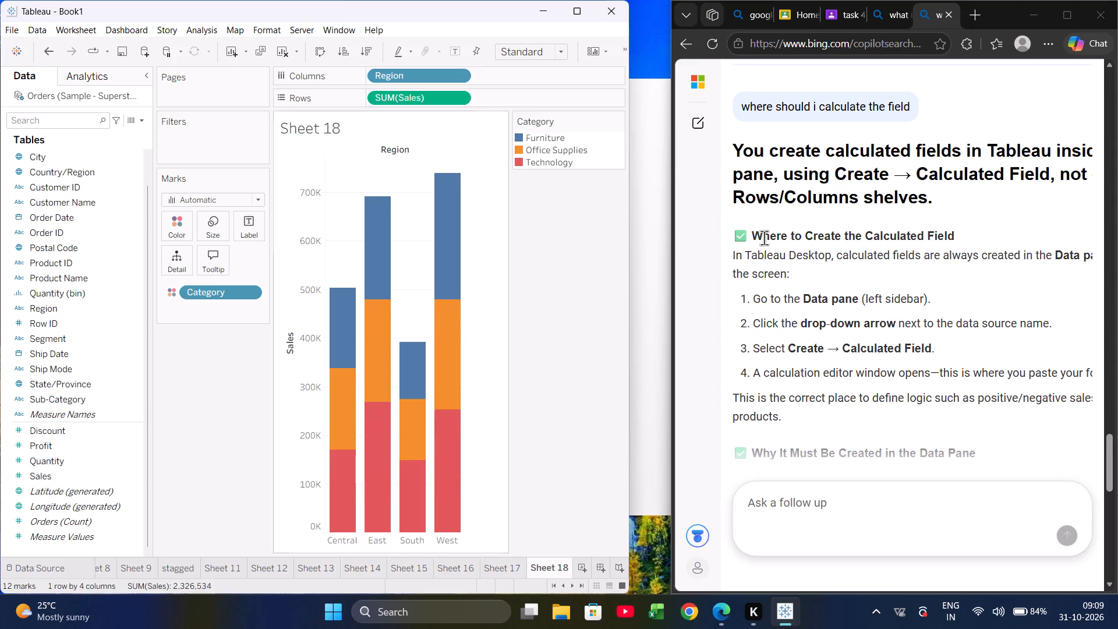
Bring up the Task 4 class notes at the Back-to-Back Bar Chart (Tornado Chart) steps.
left_click(805, 13)
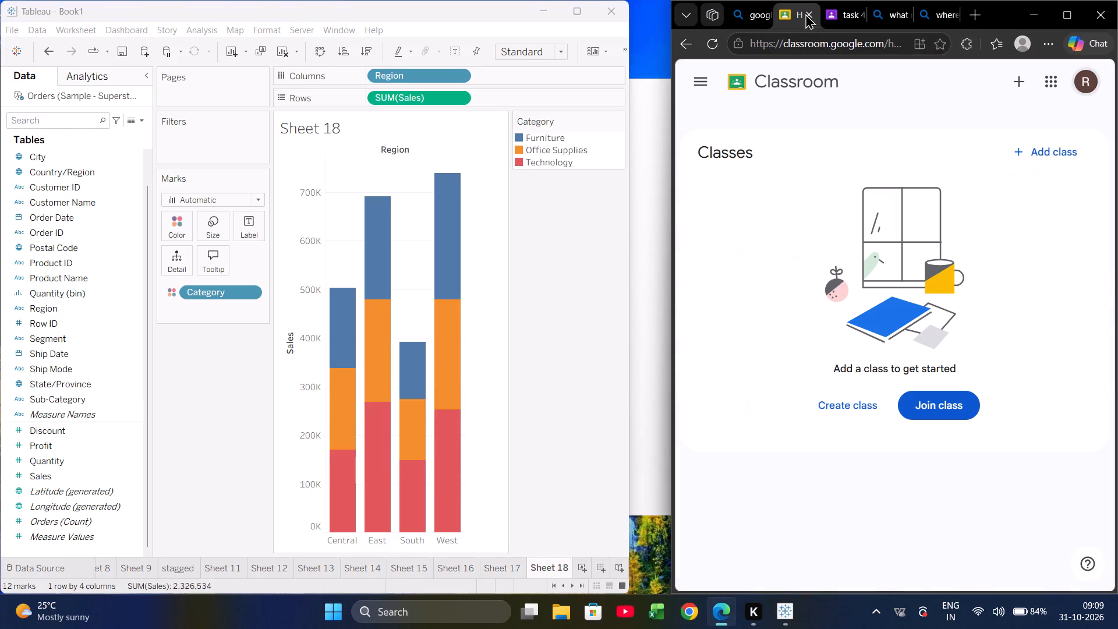
left_click(835, 10)
left_click(925, 338)
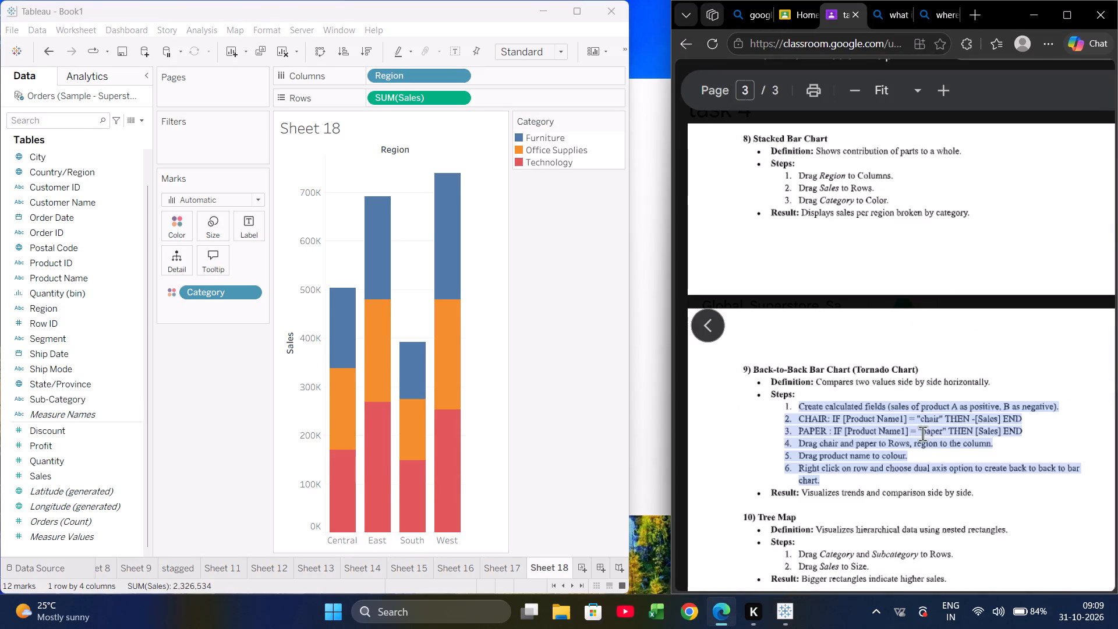
Start a new calculated field from the Sales measure in Tableau and clear its prefilled formula.
left_click(138, 471)
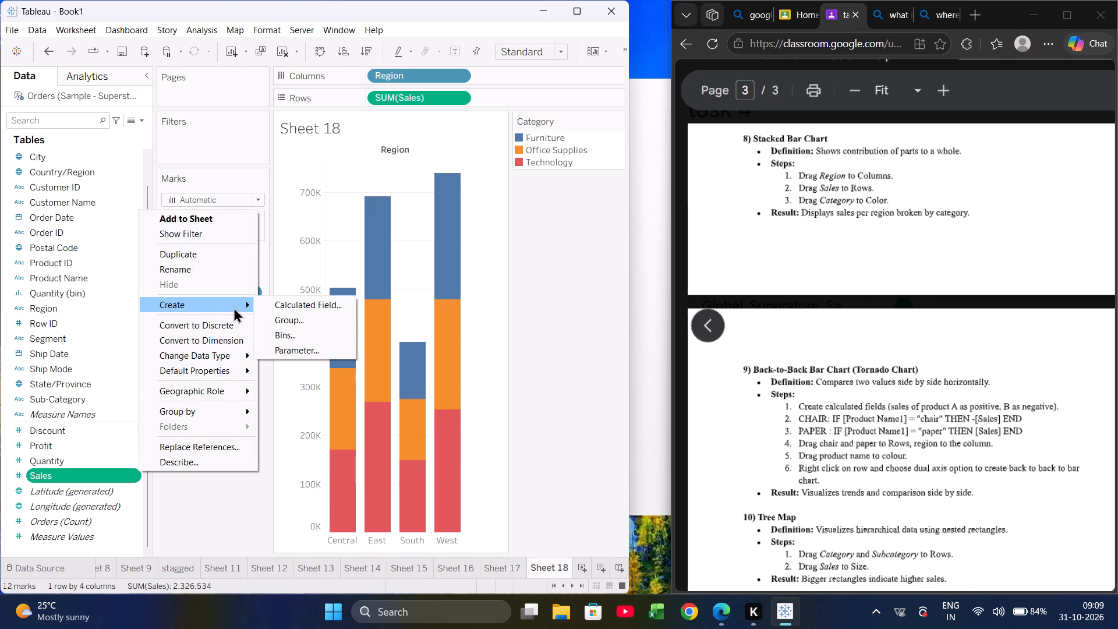
left_click(277, 308)
left_click_drag(176, 231, 119, 242)
left_click(183, 241)
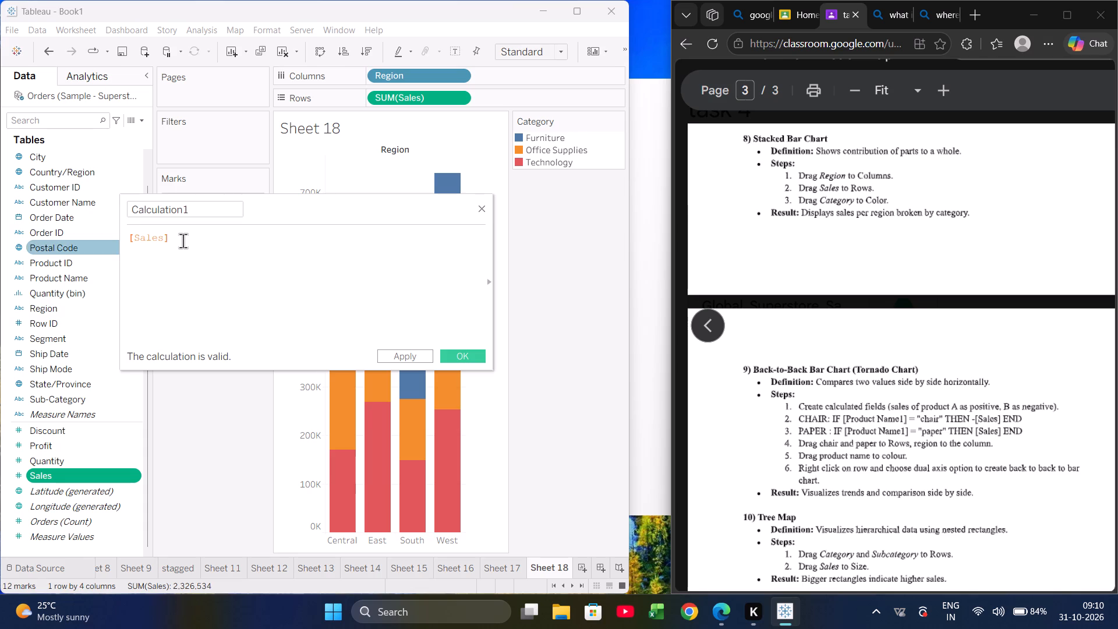
key("BackSpace")
key("BackSpace")
key("BackSpace")
key("BackSpace")
key("BackSpace")
key("BackSpace")
key("BackSpace")
key("BackSpace")
key("BackSpace")
key("BackSpace")
key("BackSpace")
key("BackSpace")
key("BackSpace")
key("BackSpace")
key("BackSpace")
key("BackSpace")
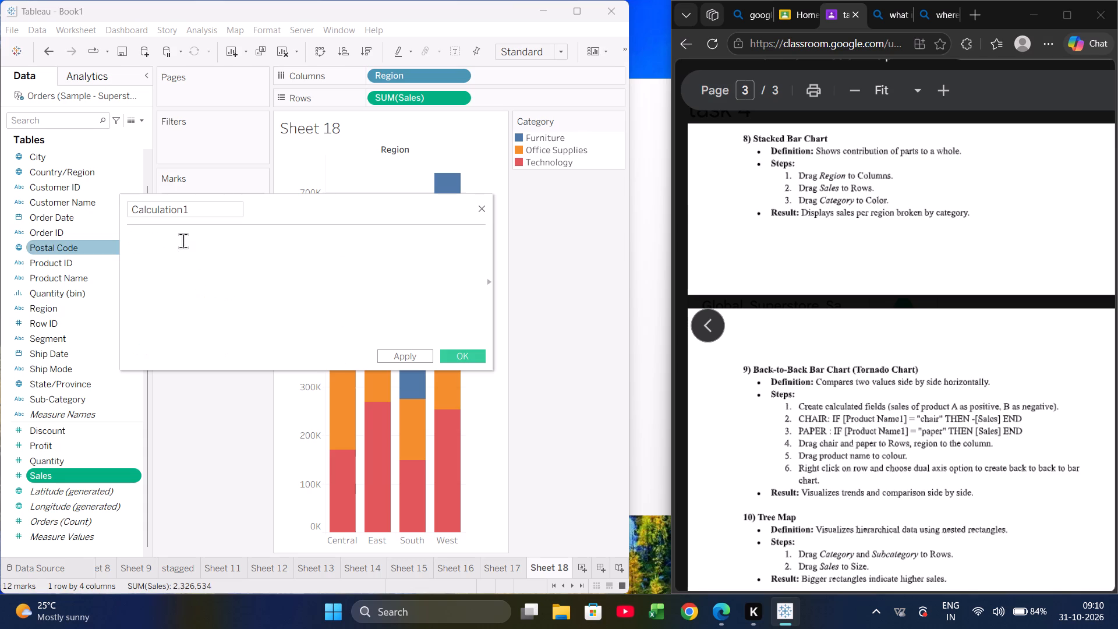
Copy the CHAIR and PAPER formula lines from the class notes into the empty calculation.
left_click(867, 469)
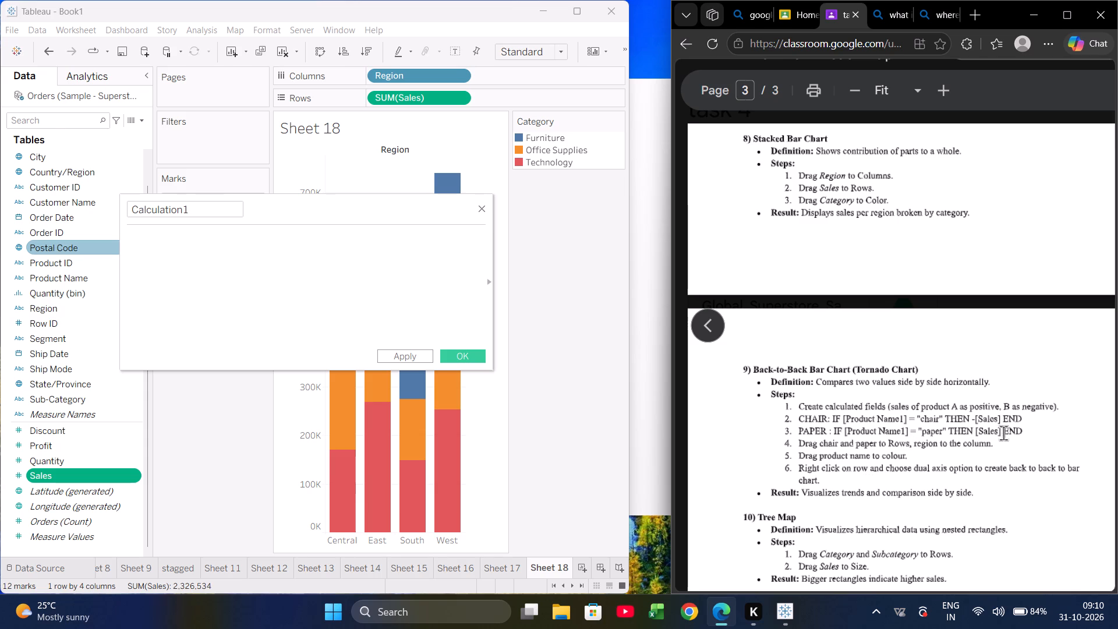
left_click_drag(1024, 431, 831, 417)
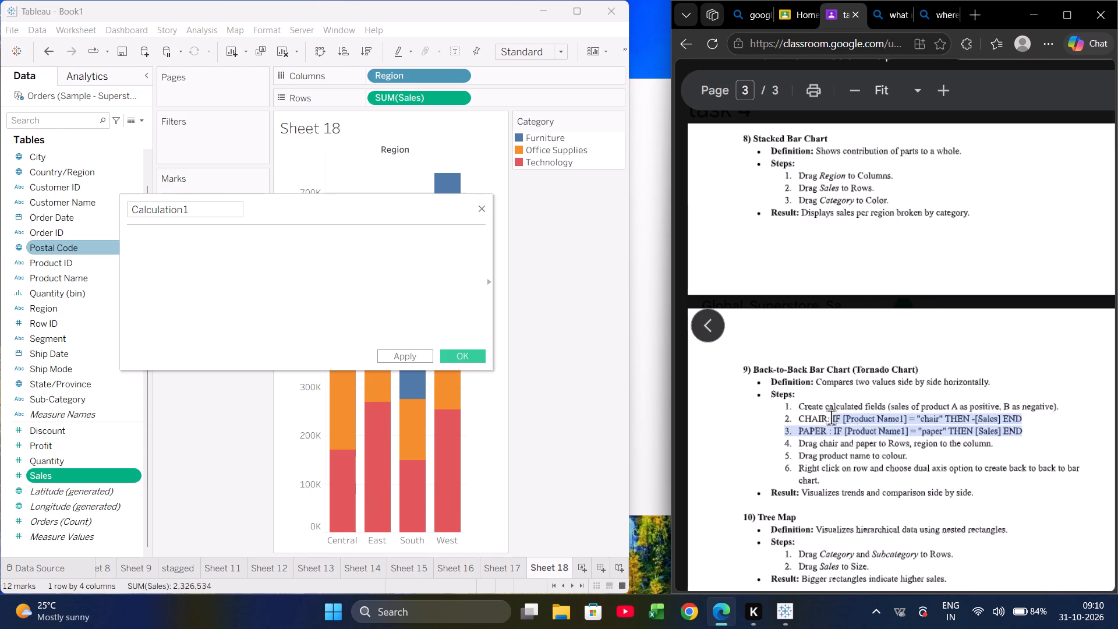
left_click_drag(831, 417, 809, 419)
key("ctrl+c")
left_click(296, 242)
key("ctrl+v")
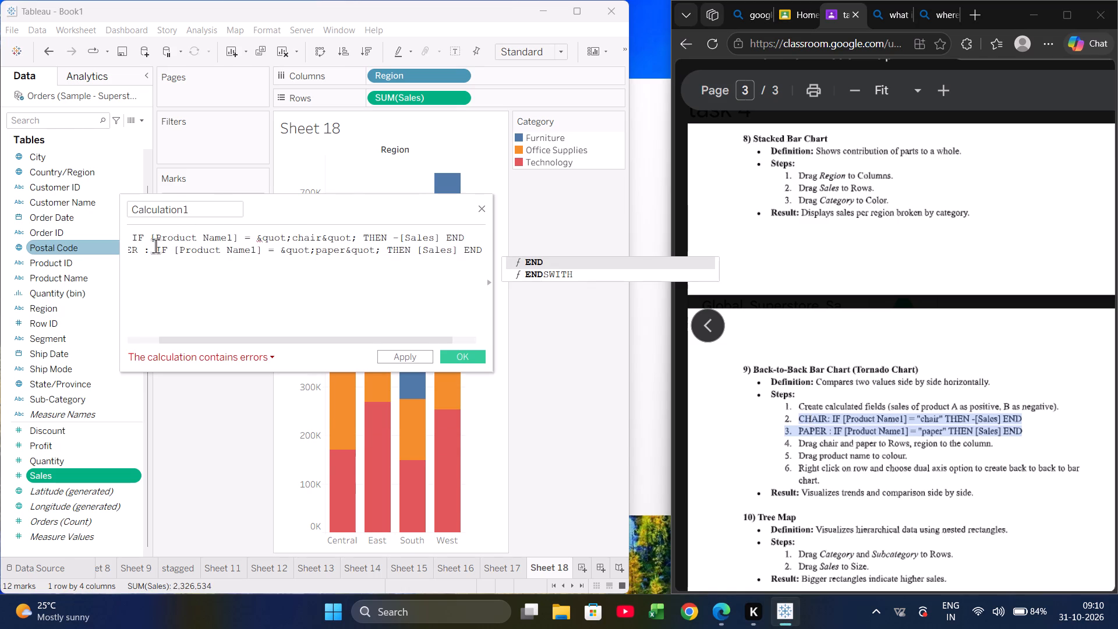
Delete the "3." list number before PAPER and join that line onto the end of the CHAIR formula.
scroll(190, 256, "right", 4)
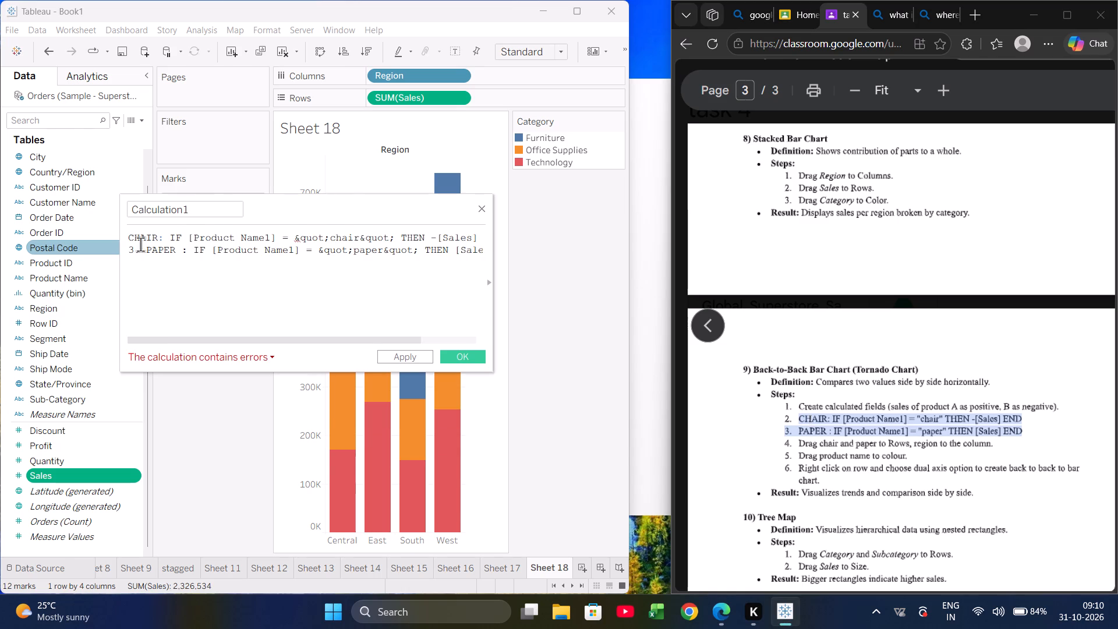
left_click(142, 245)
key("BackSpace")
key("BackSpace")
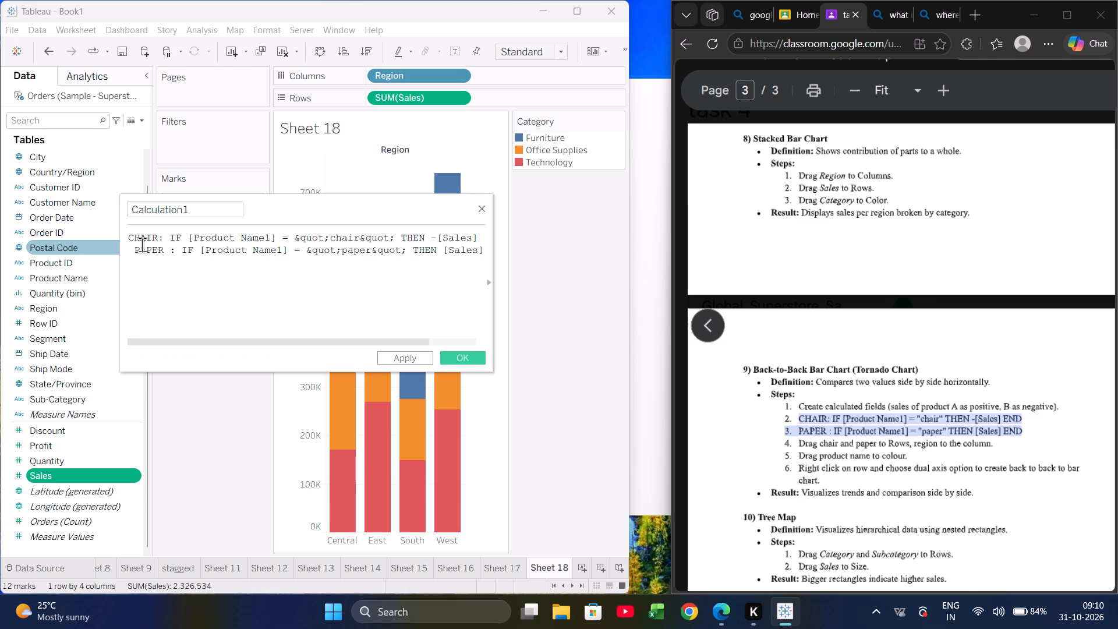
key("BackSpace")
key("Return")
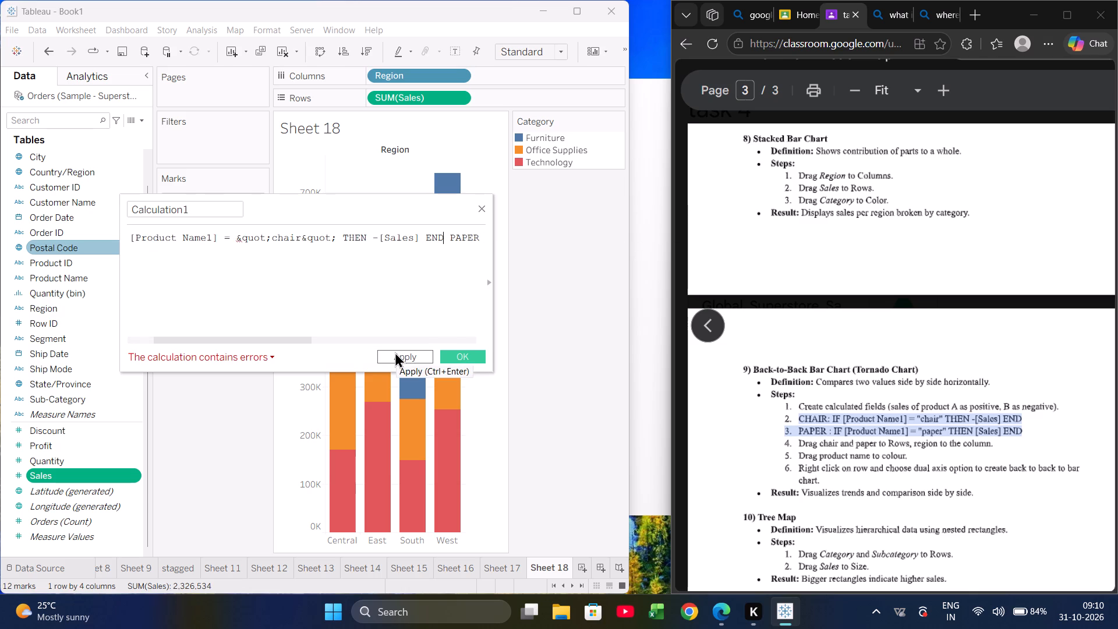
Locate the formula's reported error and replace the &quot; code before paper with a double quotation mark.
left_click(272, 352)
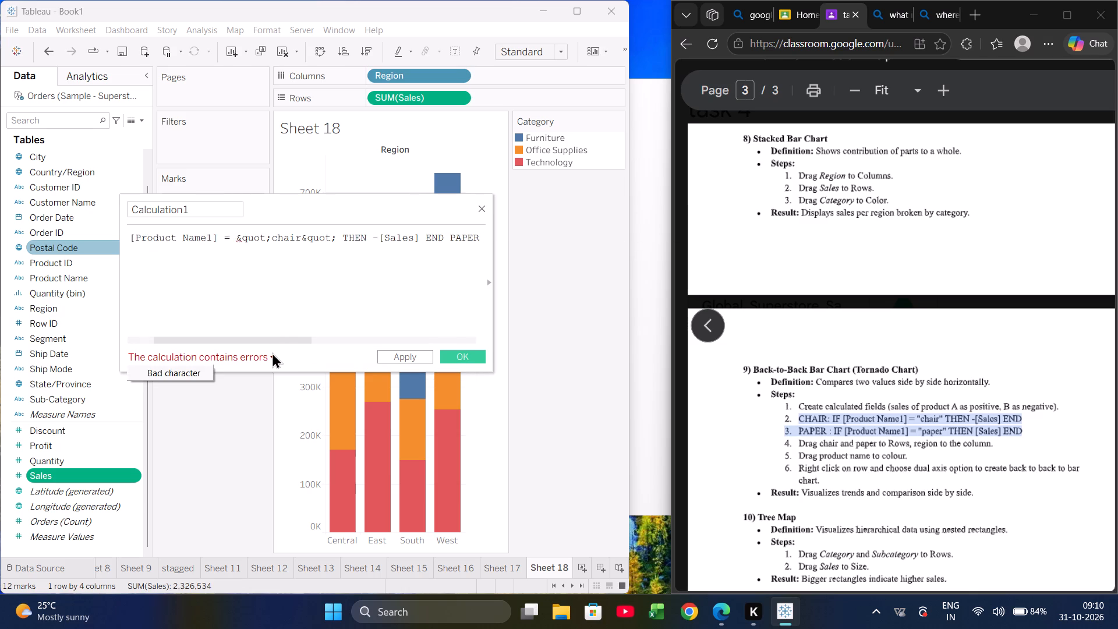
left_click(195, 371)
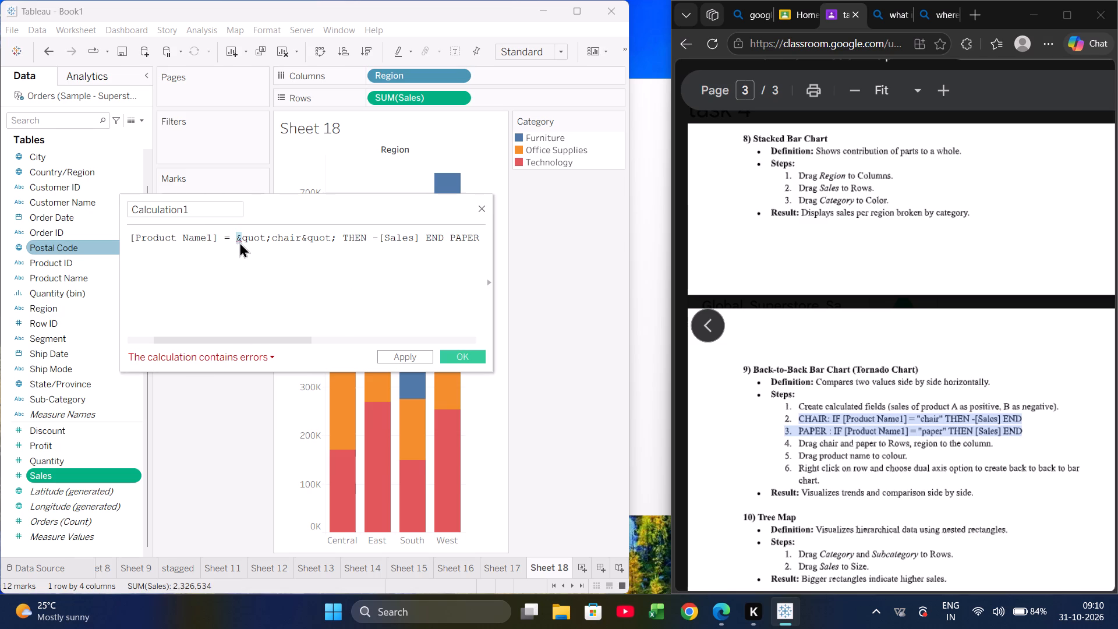
scroll(275, 267, "right", 2)
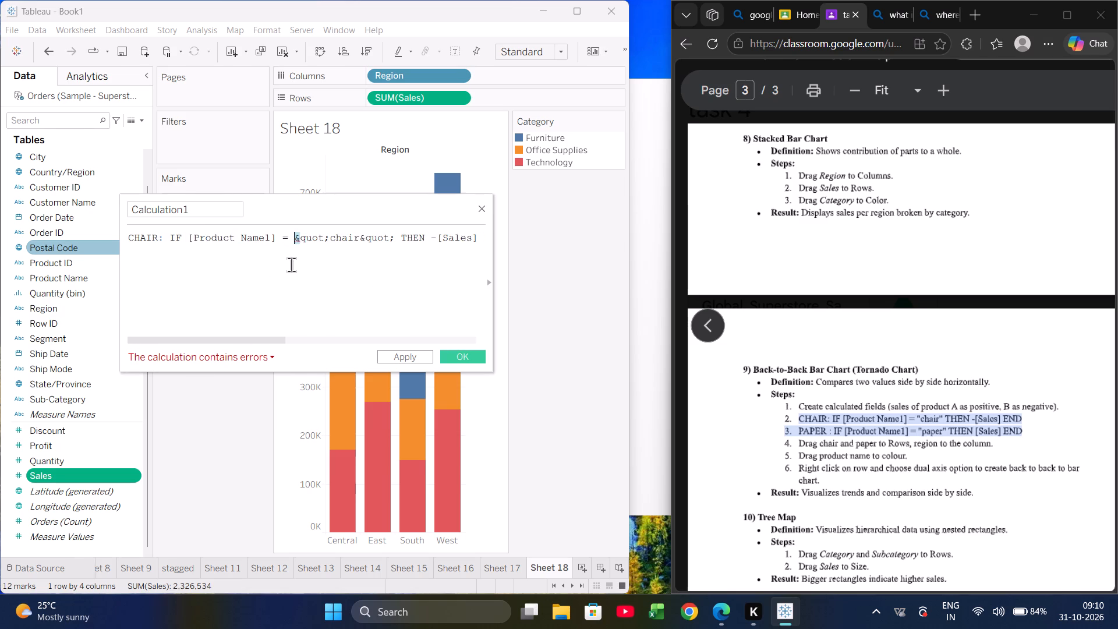
left_click(334, 267)
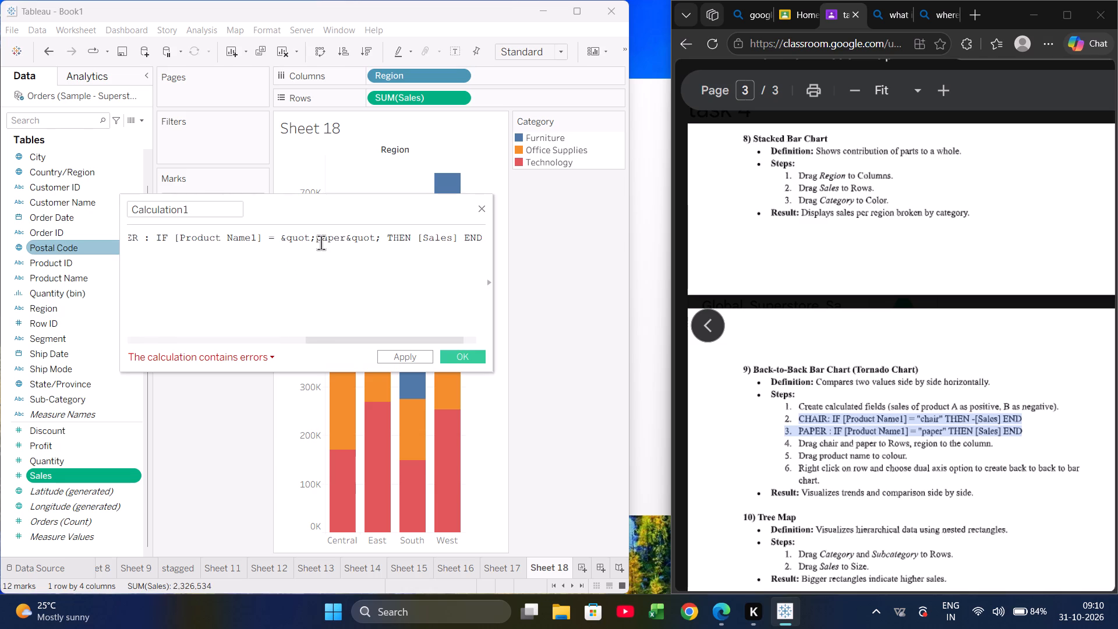
left_click(317, 238)
key("BackSpace")
key("BackSpace")
key("BackSpace")
key("BackSpace")
key("BackSpace")
key("BackSpace")
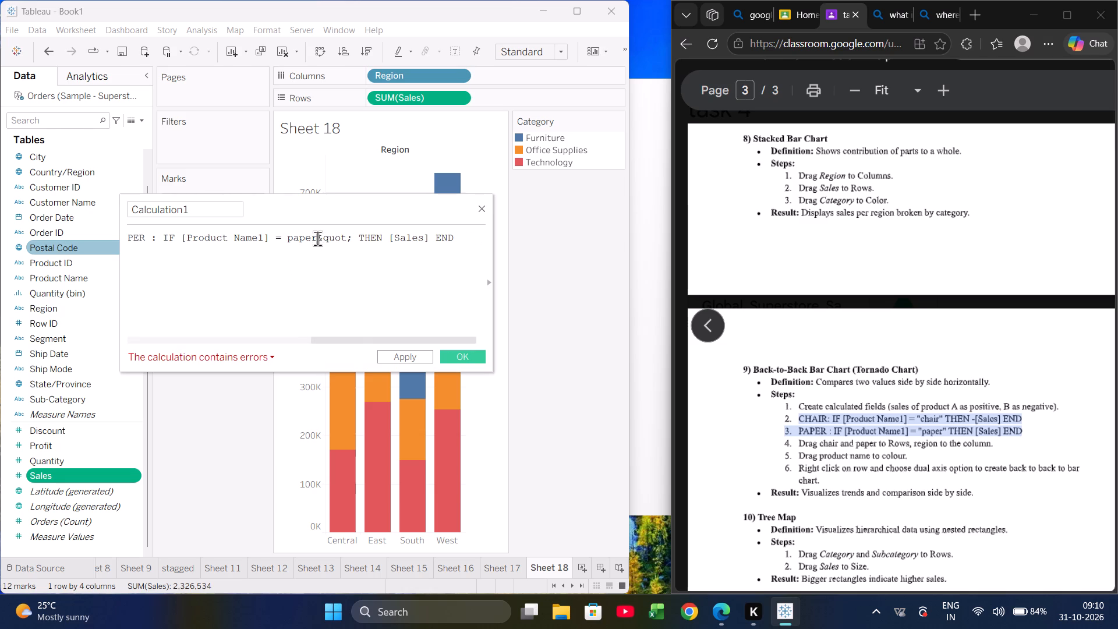
key("apostrophe")
key("BackSpace")
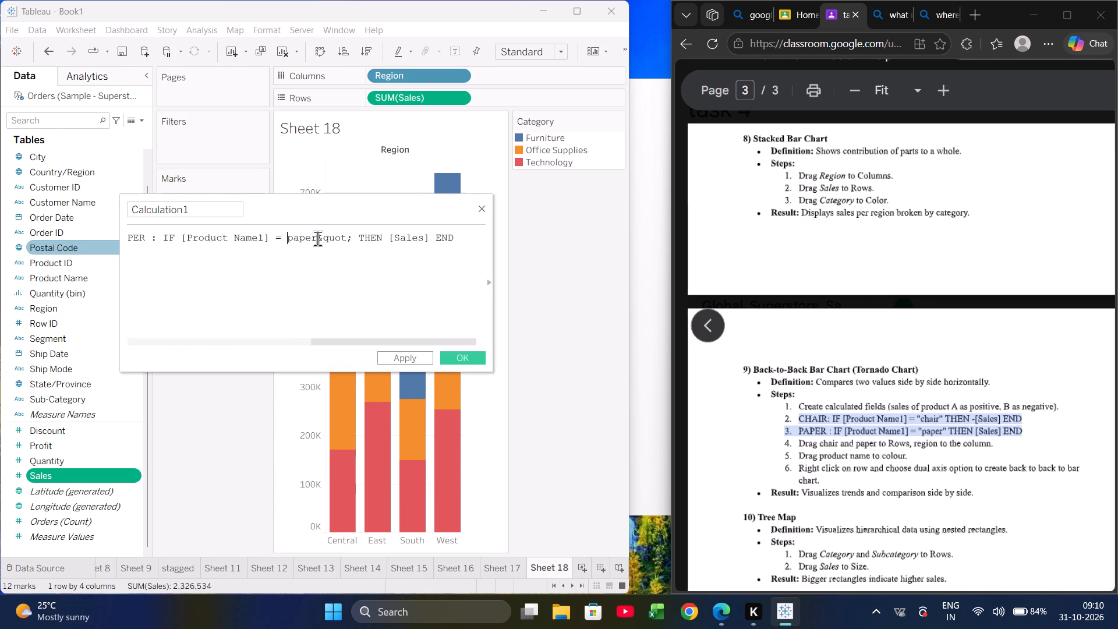
key("shift+quotedbl")
Replace the &quot code after paper with a double quotation mark and apply the calculation.
key("Right")
key("Right")
key("Right")
key("Right")
key("Right")
key("Right")
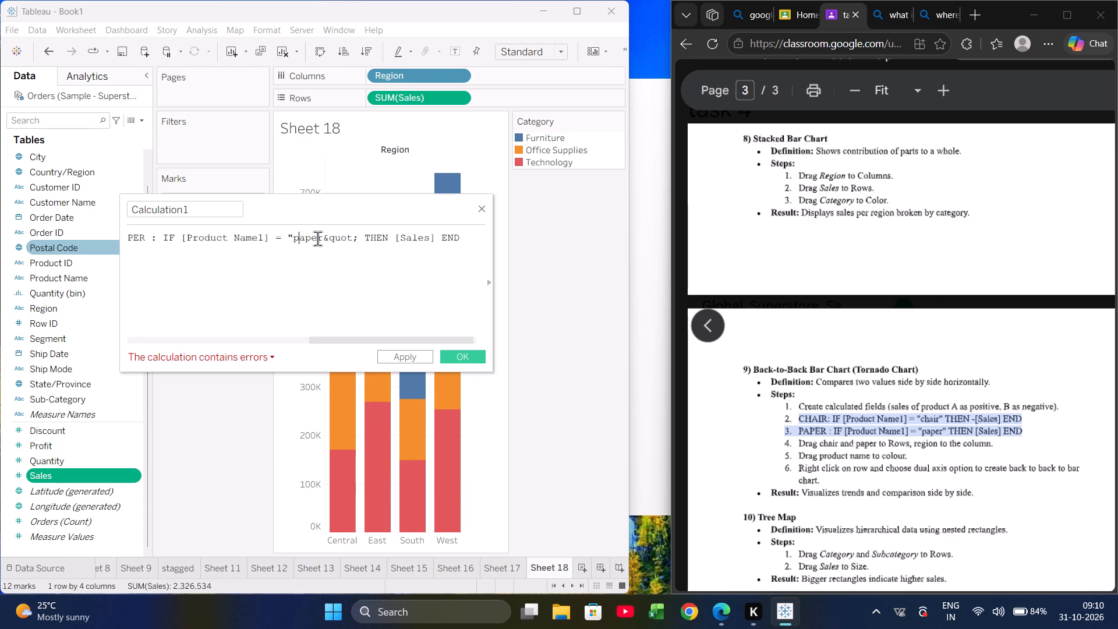
key("Right")
key("Right")
key("Right")
key("Right")
key("BackSpace")
key("BackSpace")
key("BackSpace")
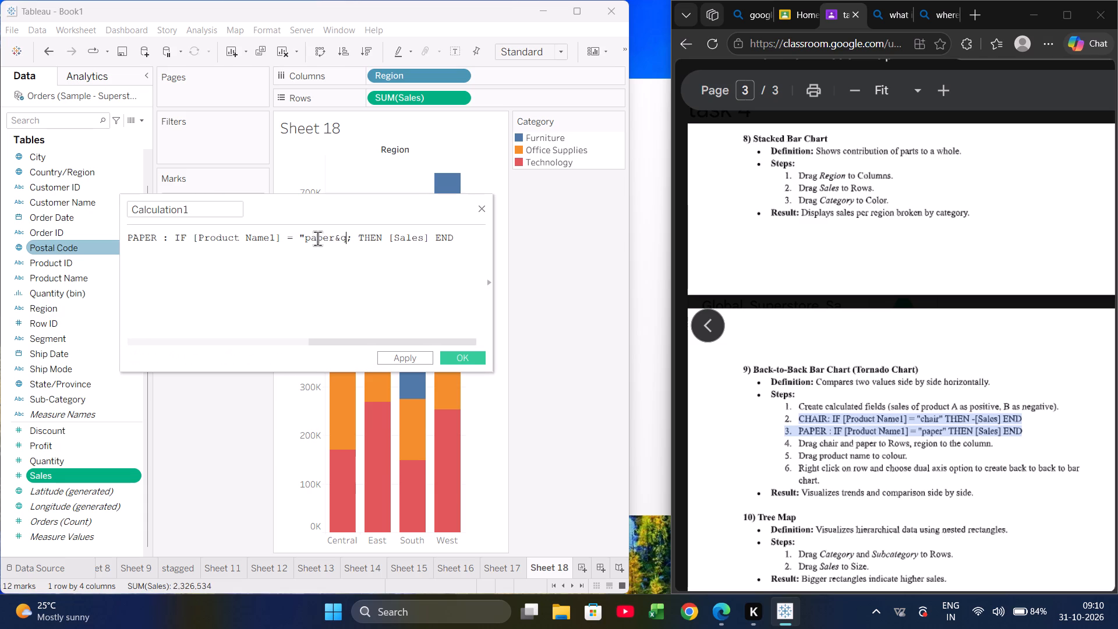
key("BackSpace")
key("BackSpace")
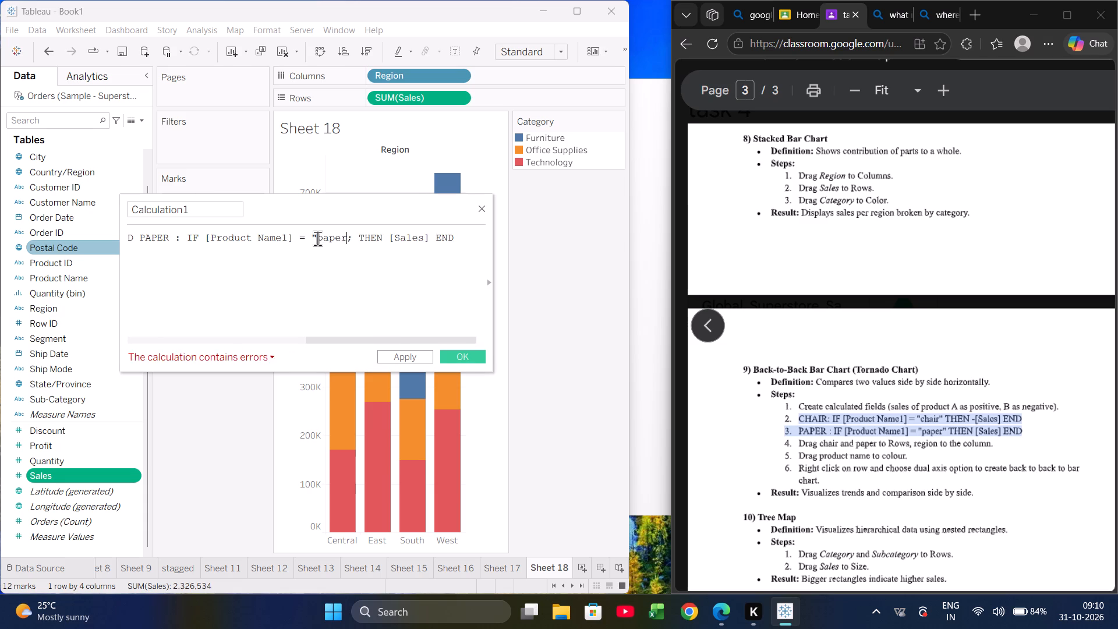
key("shift+quotedbl")
scroll(317, 238, "left", 5)
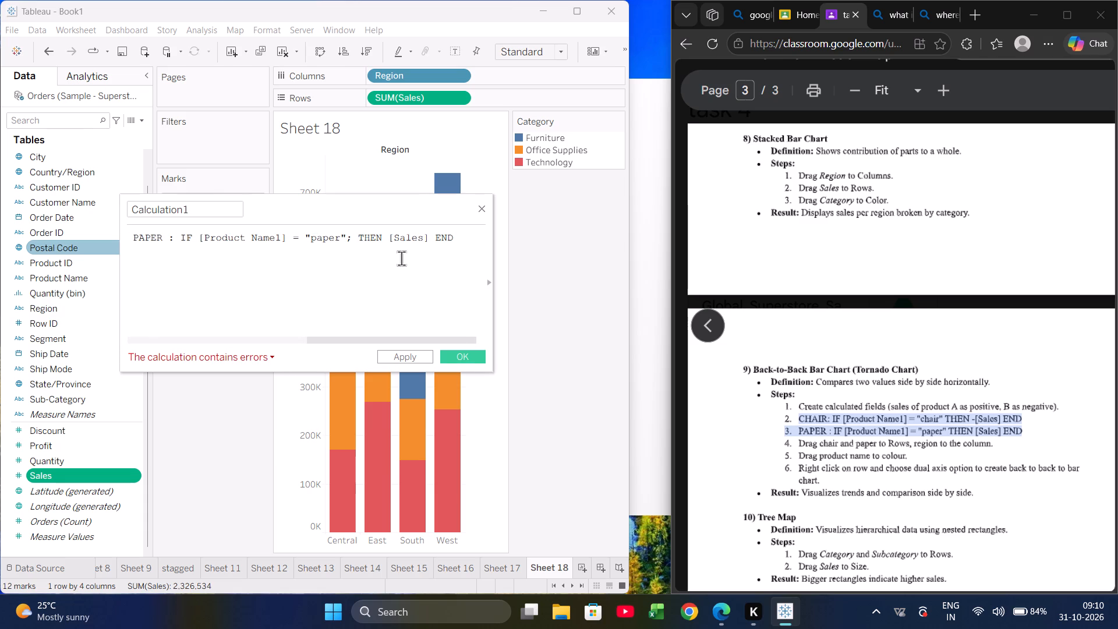
scroll(401, 258, "left", 1)
scroll(401, 258, "right", 6)
scroll(401, 258, "down", 2)
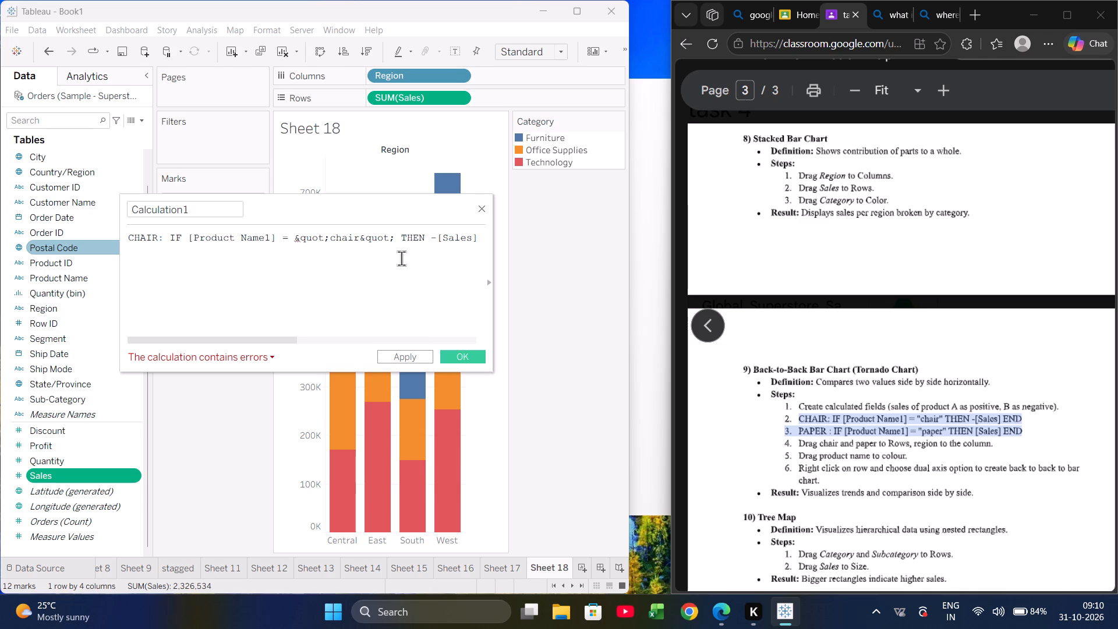
scroll(401, 258, "up", 1)
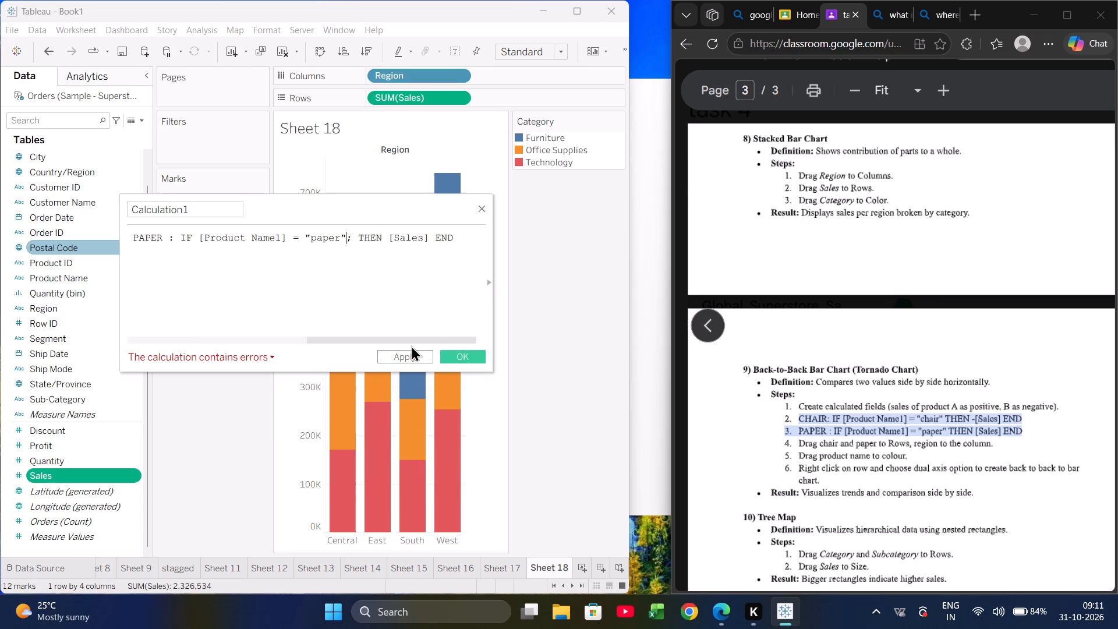
left_click(412, 354)
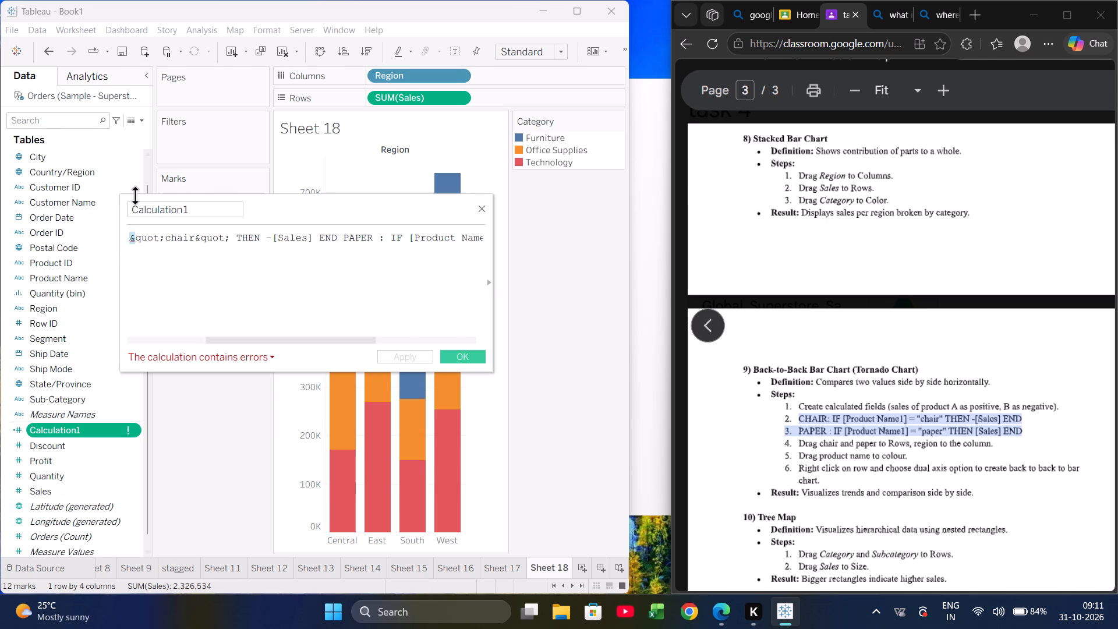
Replace the &quot code after chair in the CHAIR formula with a double quotation mark.
scroll(240, 244, "right", 6)
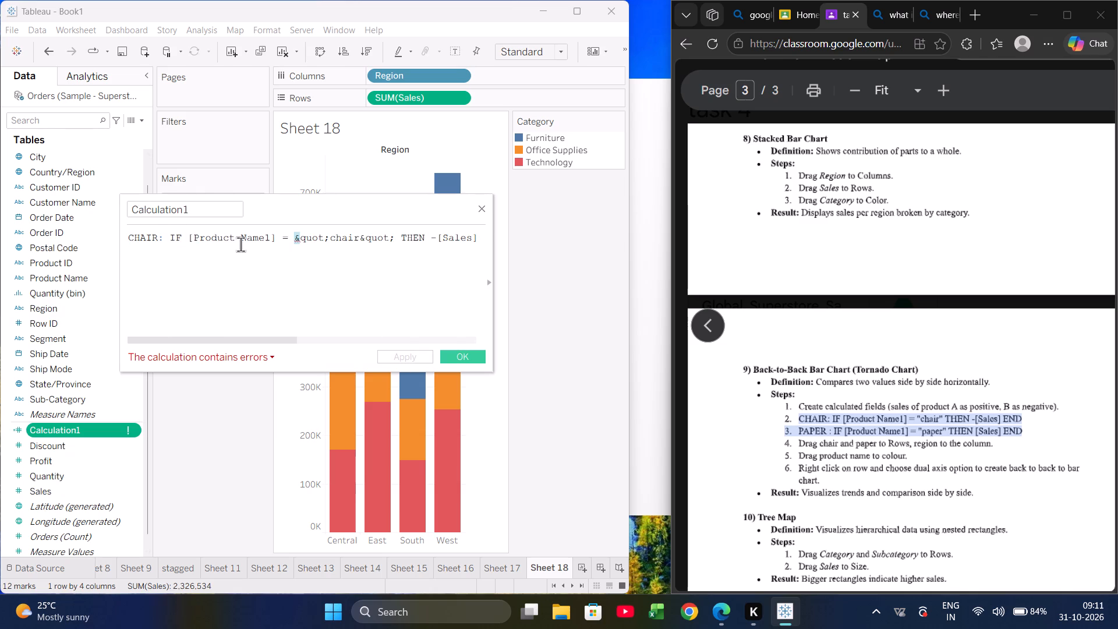
scroll(240, 244, "right", 1)
scroll(240, 244, "left", 2)
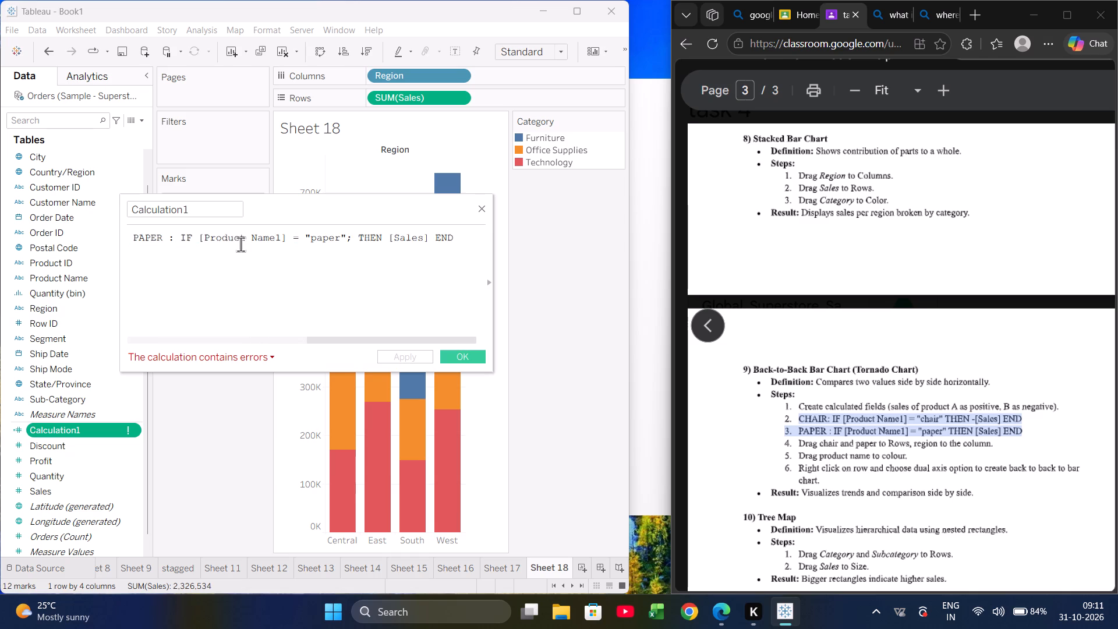
scroll(240, 244, "right", 3)
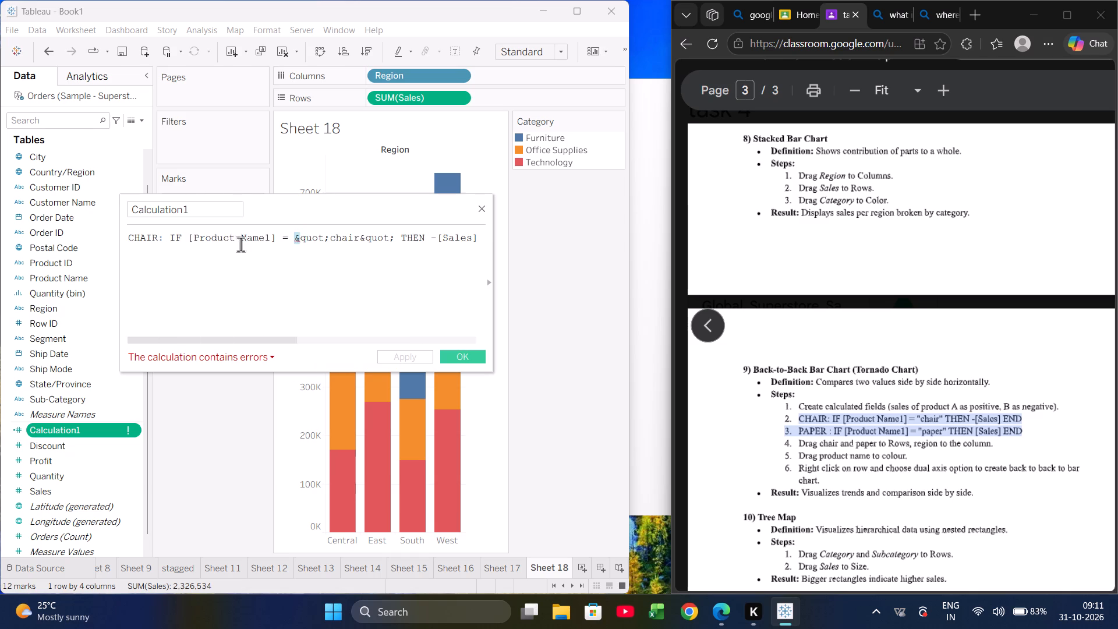
left_click(391, 239)
key("BackSpace")
key("BackSpace")
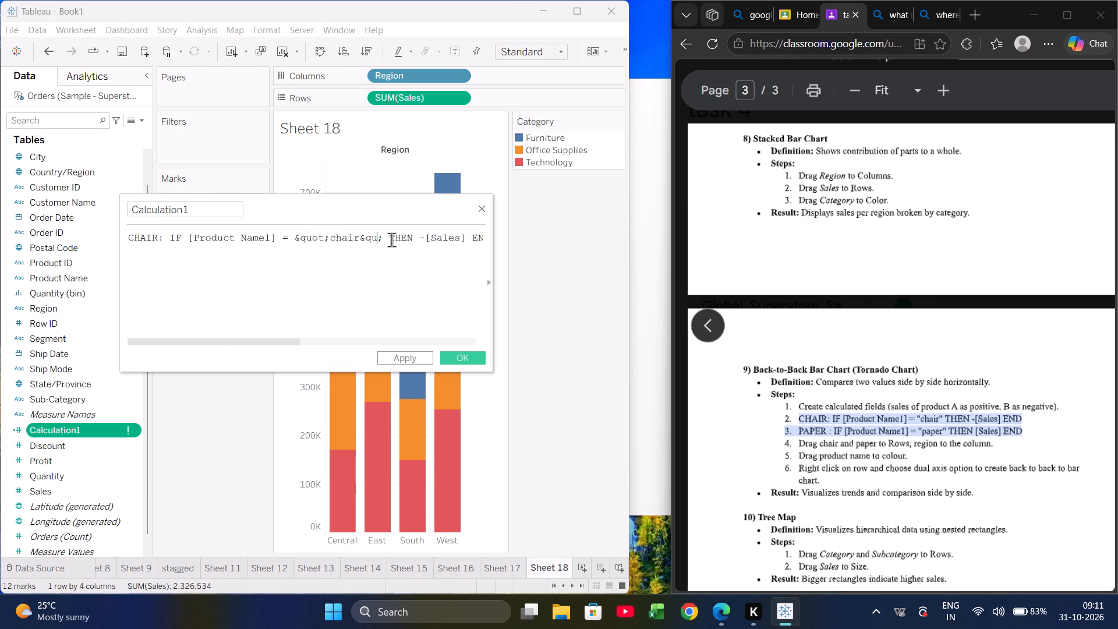
key("BackSpace")
key("BackSpace")
key("BackSpace")
key("shift+quotedbl")
Replace the &quot; code before chair with a double quotation mark and apply the calculation.
key("Left")
key("Left")
key("Left")
key("Left")
key("Left")
key("Left")
key("Left")
key("Left")
key("Left")
key("Left")
key("Right")
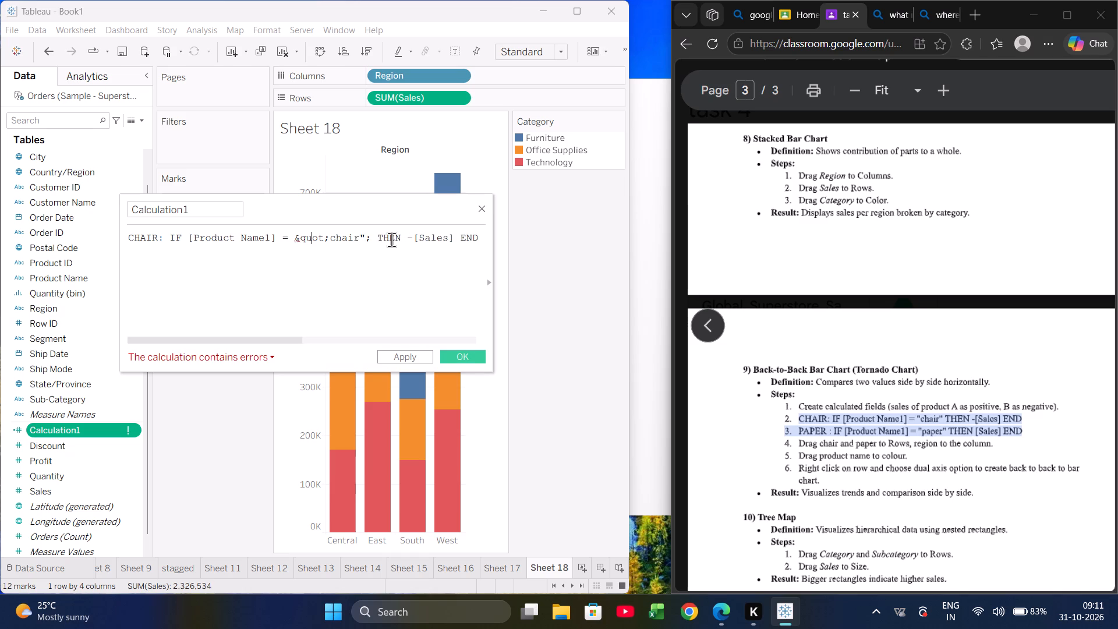
key("Right")
key("Right")
key("Right")
key("BackSpace")
key("BackSpace")
key("BackSpace")
key("BackSpace")
key("BackSpace")
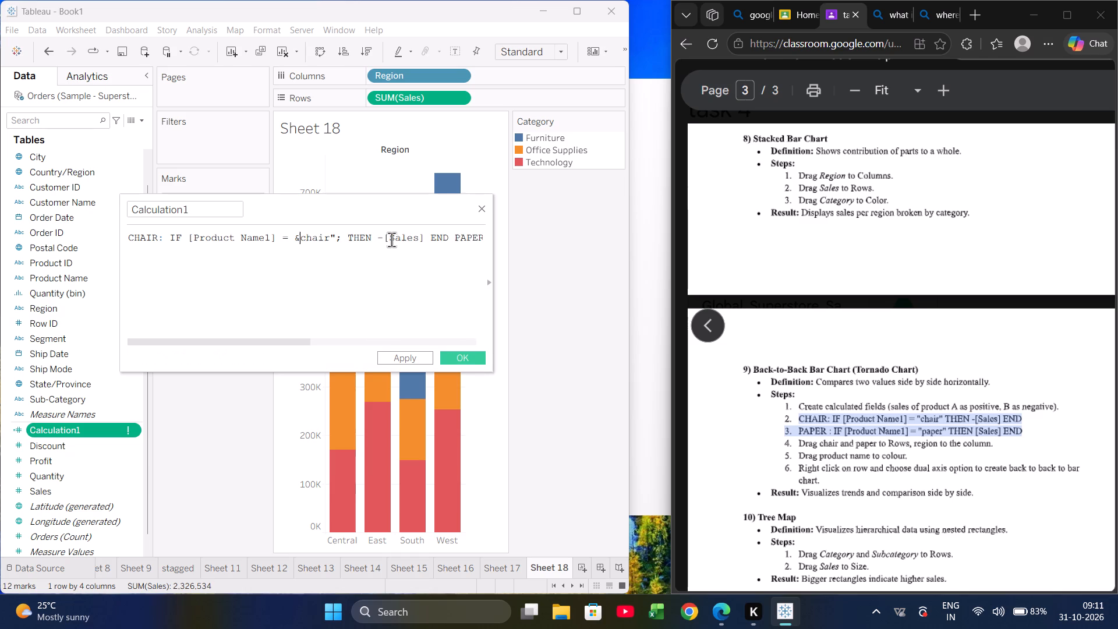
key("BackSpace")
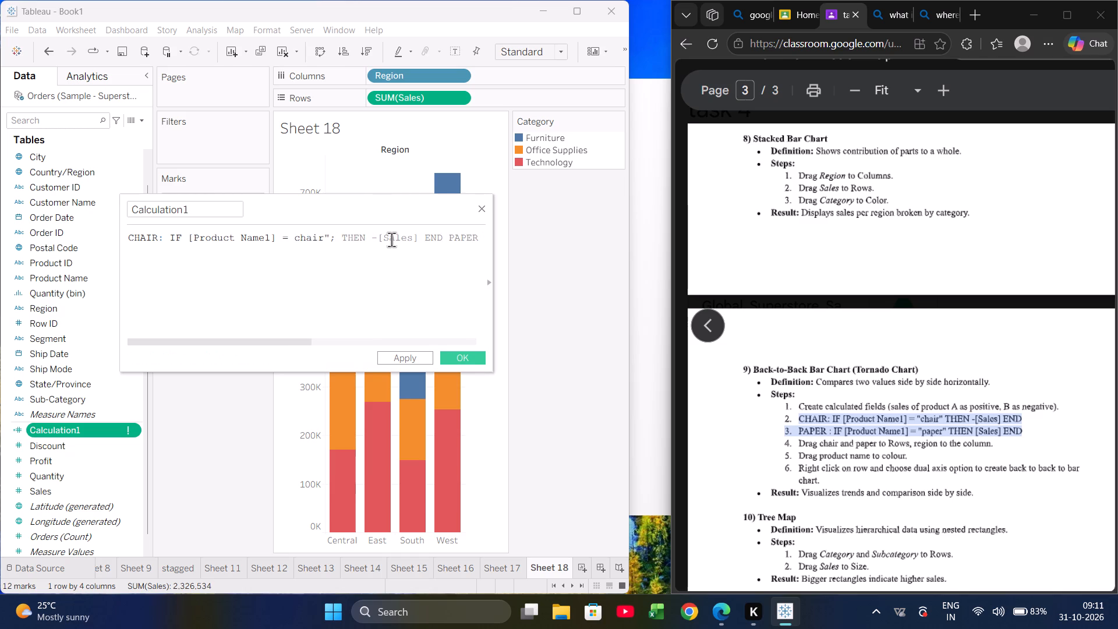
key("shift+quotedbl")
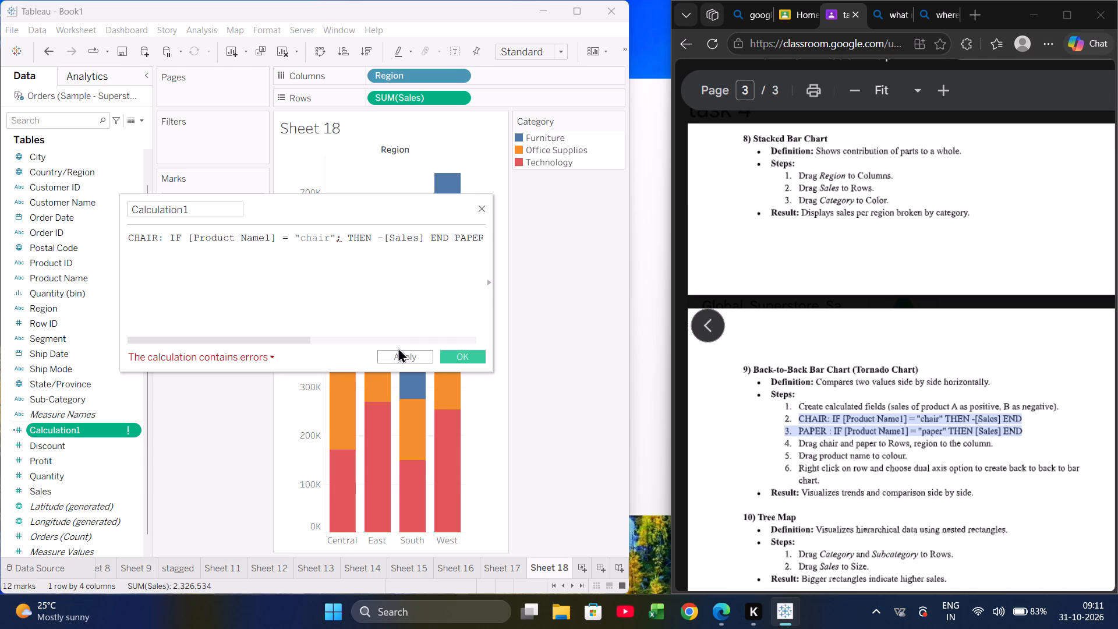
left_click(398, 347)
left_click(397, 352)
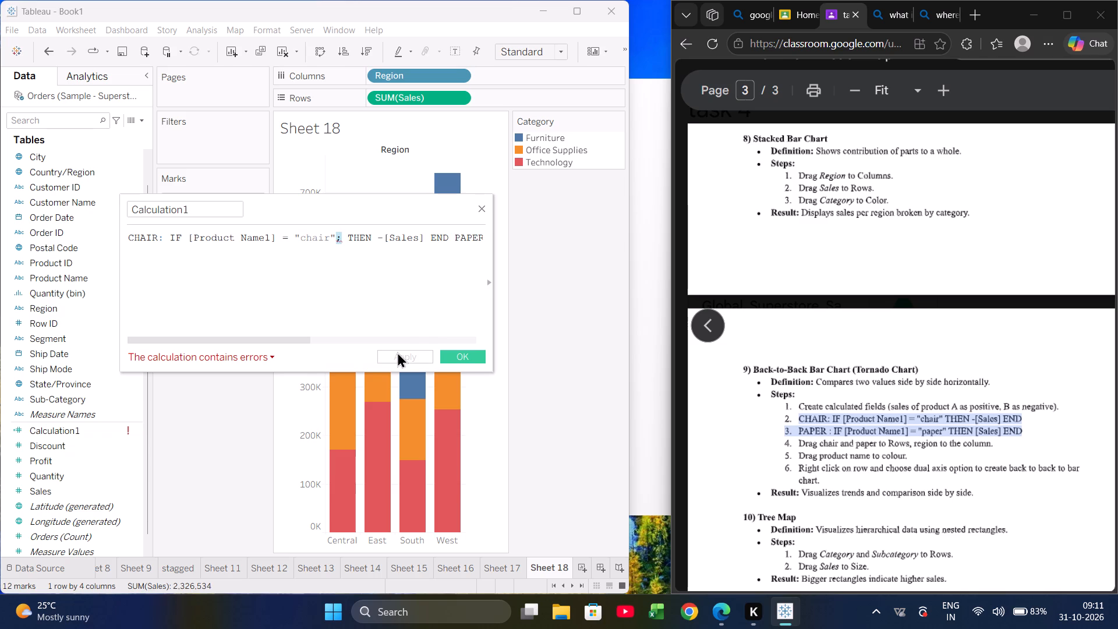
Remove the semicolon after "chair" in the formula, leaving a space before THEN, and apply the calculation.
left_click(345, 238)
key("BackSpace")
key("BackSpace")
key("space")
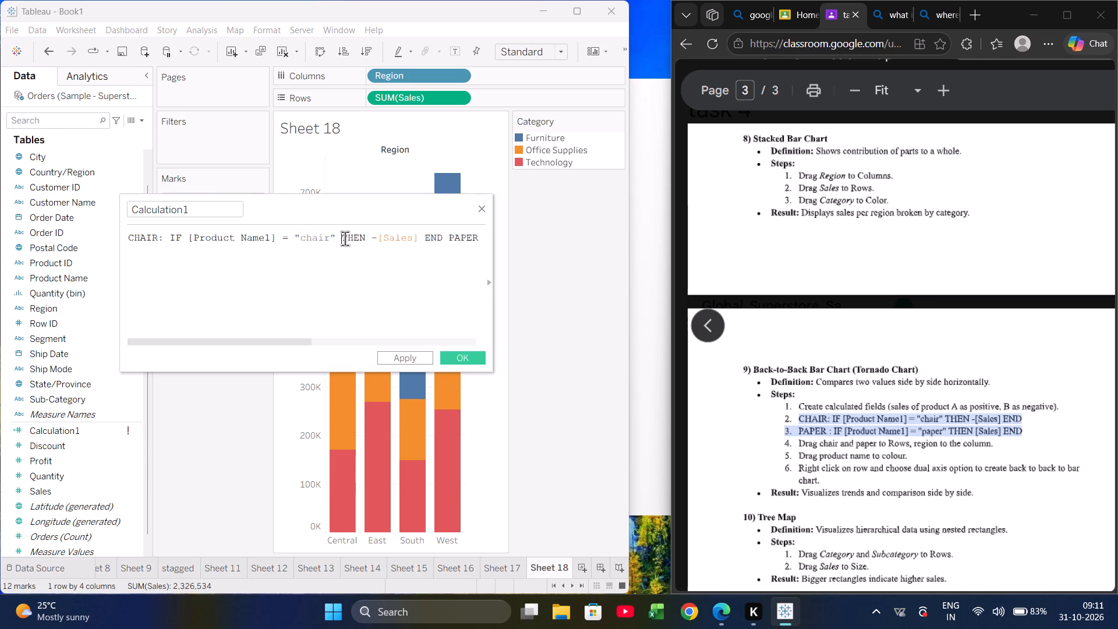
left_click(416, 348)
left_click(416, 348)
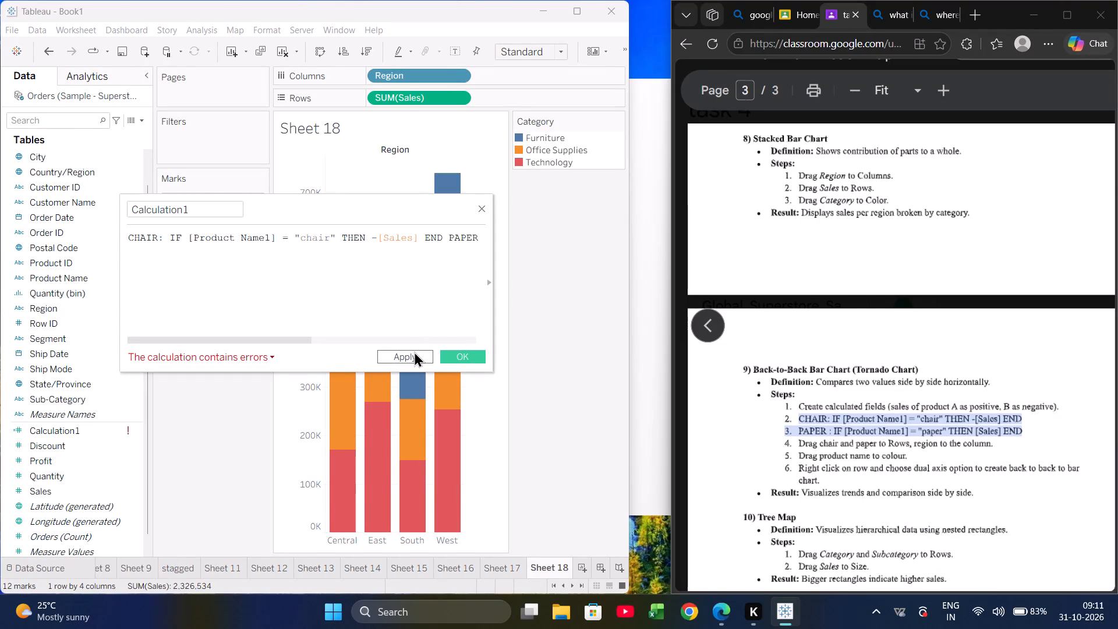
left_click(411, 354)
Remove the semicolon after "paper" in the formula, leaving a space before THEN, and apply the calculation.
scroll(334, 271, "left", 1)
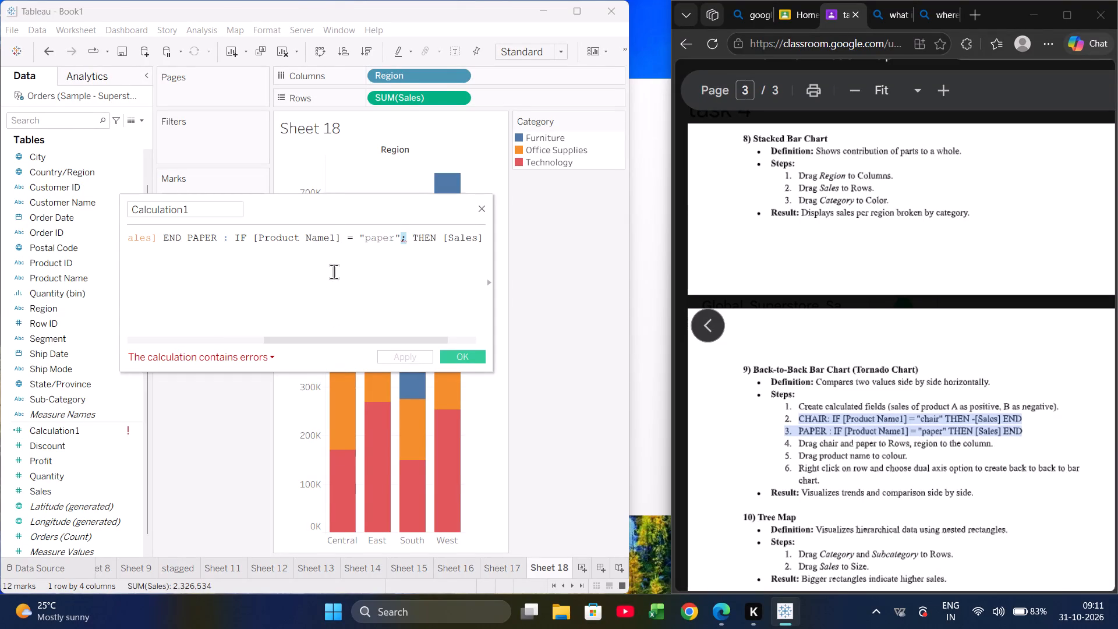
left_click(356, 228)
key("BackSpace")
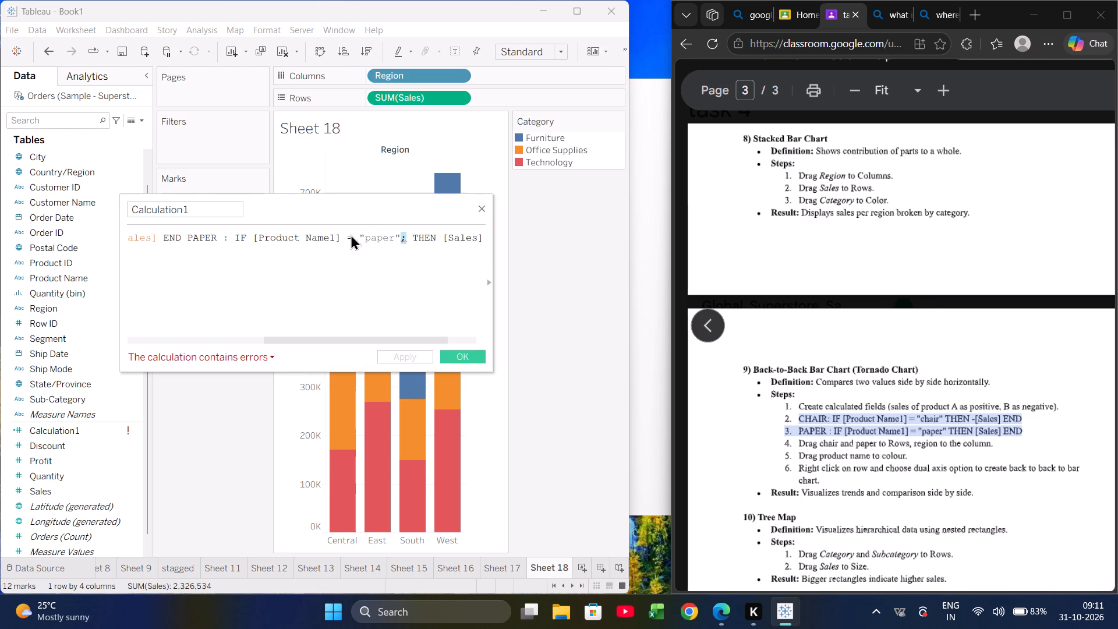
left_click(349, 236)
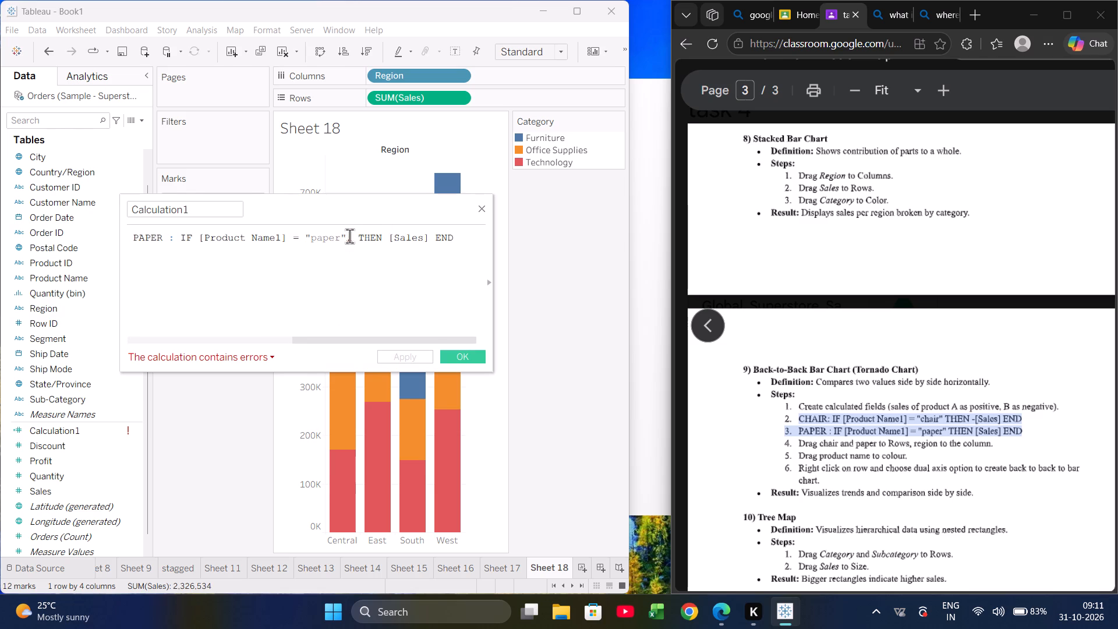
key("Delete")
key("BackSpace")
key("space")
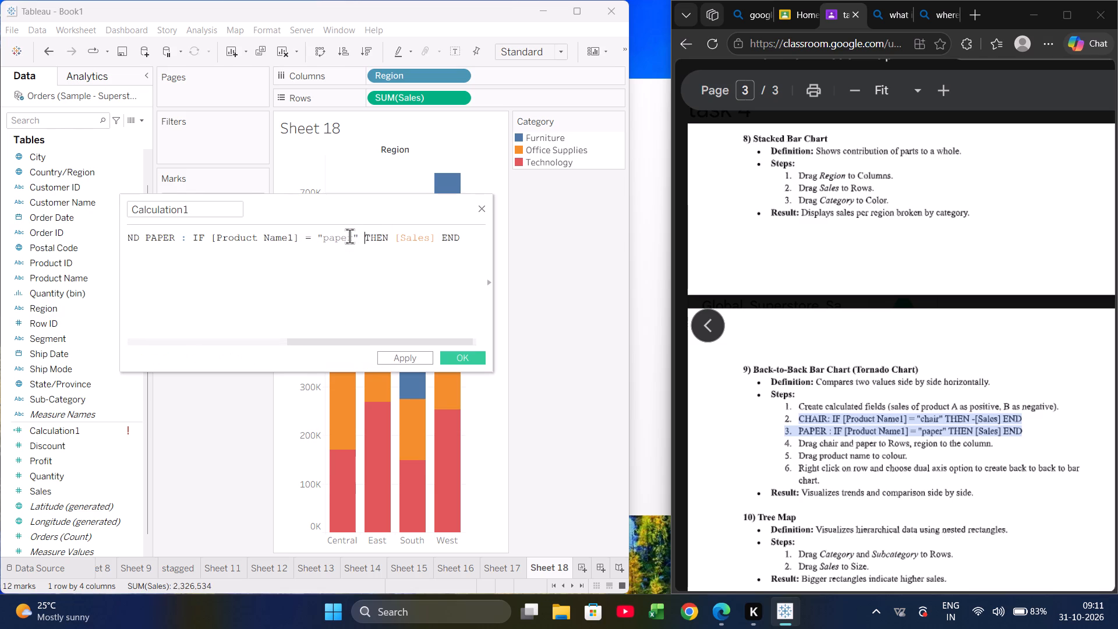
left_click(395, 358)
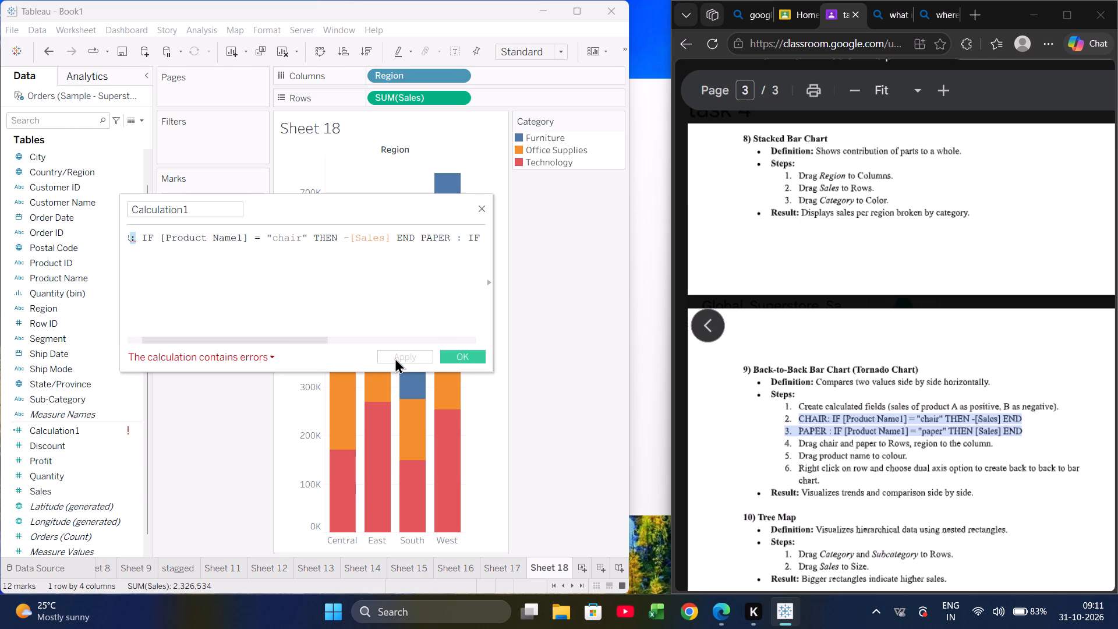
Delete the CHAIR: label from the start of the formula and apply the calculation.
scroll(247, 243, "right", 1)
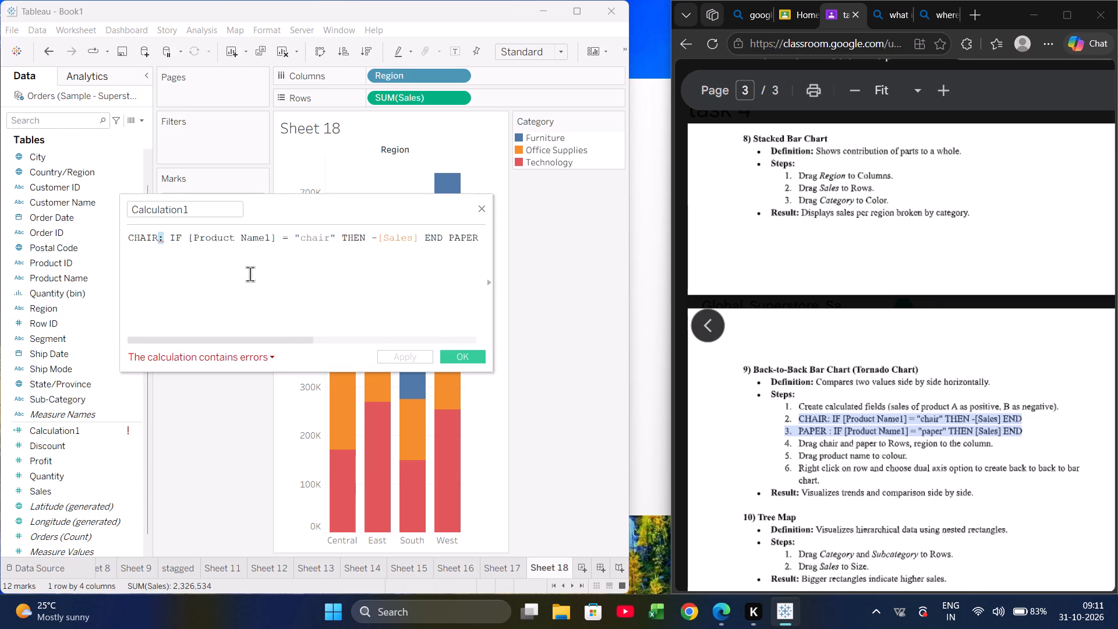
left_click_drag(169, 238, 114, 236)
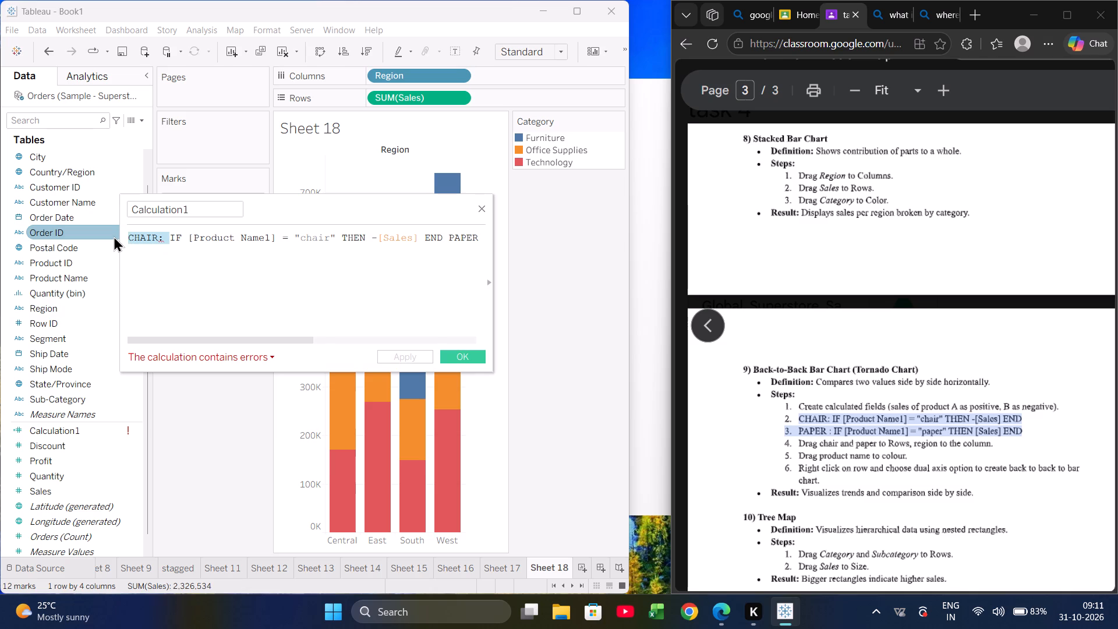
key("BackSpace")
scroll(310, 294, "left", 1)
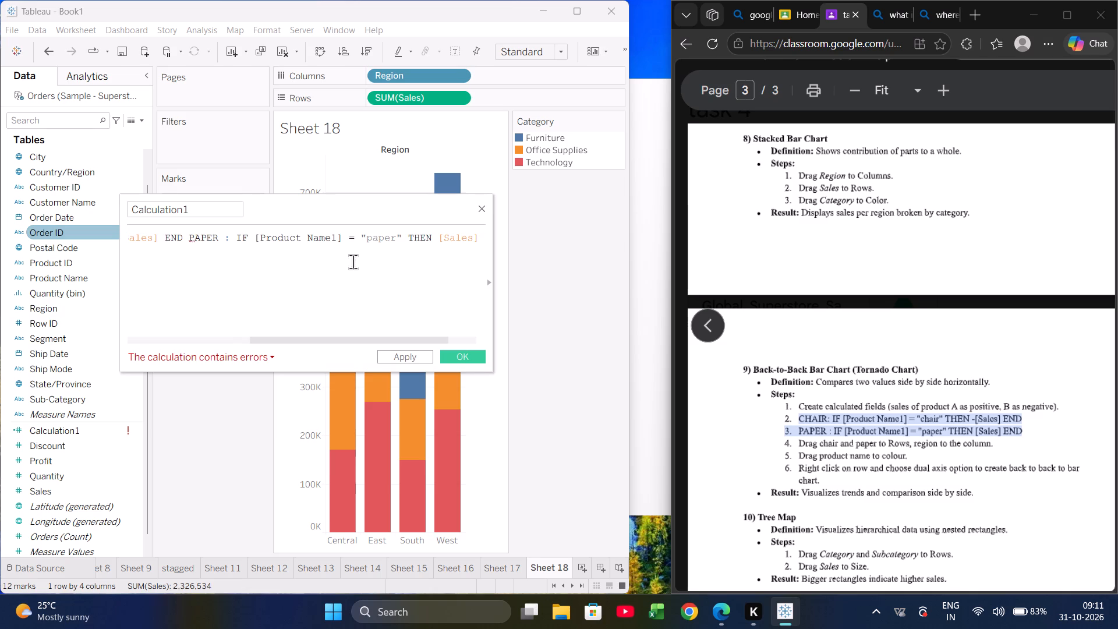
scroll(268, 257, "right", 1)
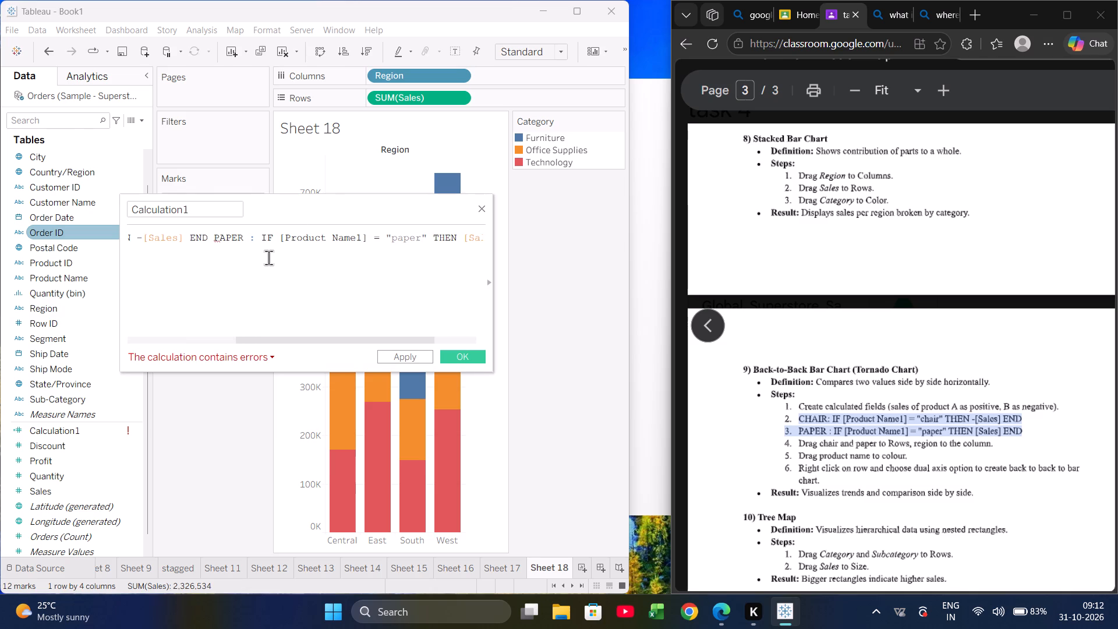
scroll(268, 257, "right", 1)
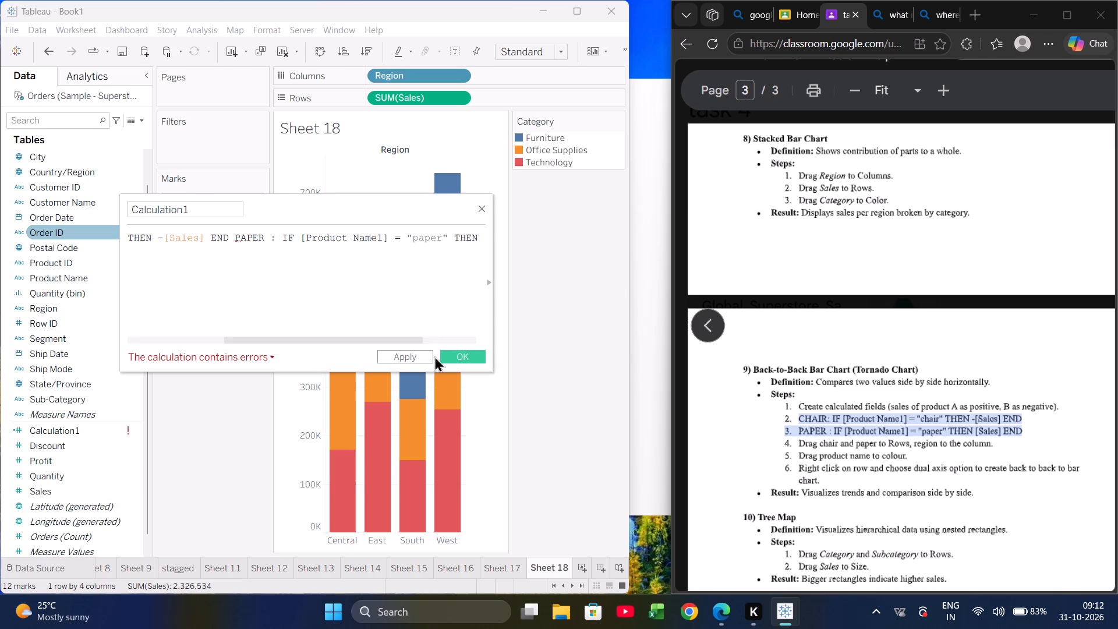
left_click(413, 347)
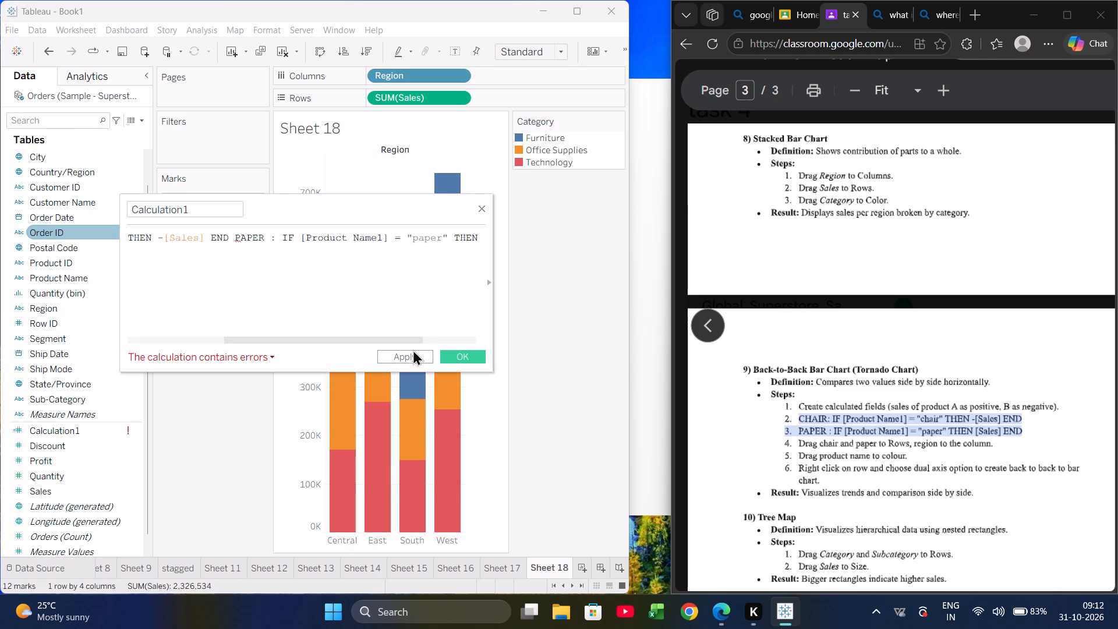
left_click(413, 349)
left_click(411, 355)
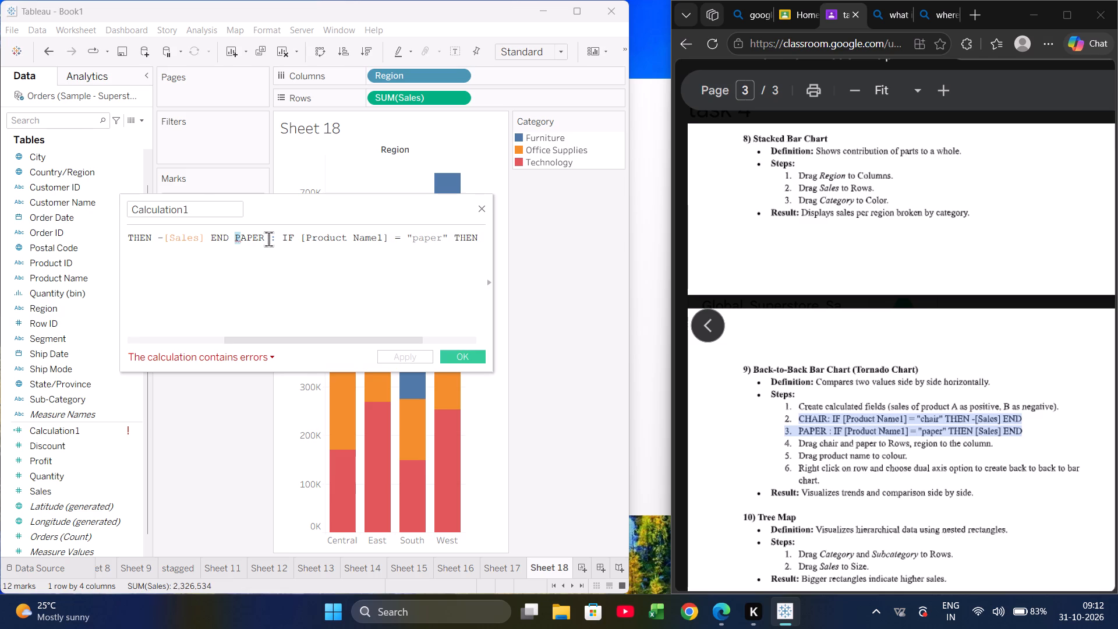
Delete the PAPER : label between the first END and the second IF in the formula.
left_click_drag(272, 237, 234, 236)
left_click_drag(234, 236, 232, 236)
key("BackSpace")
key("Delete")
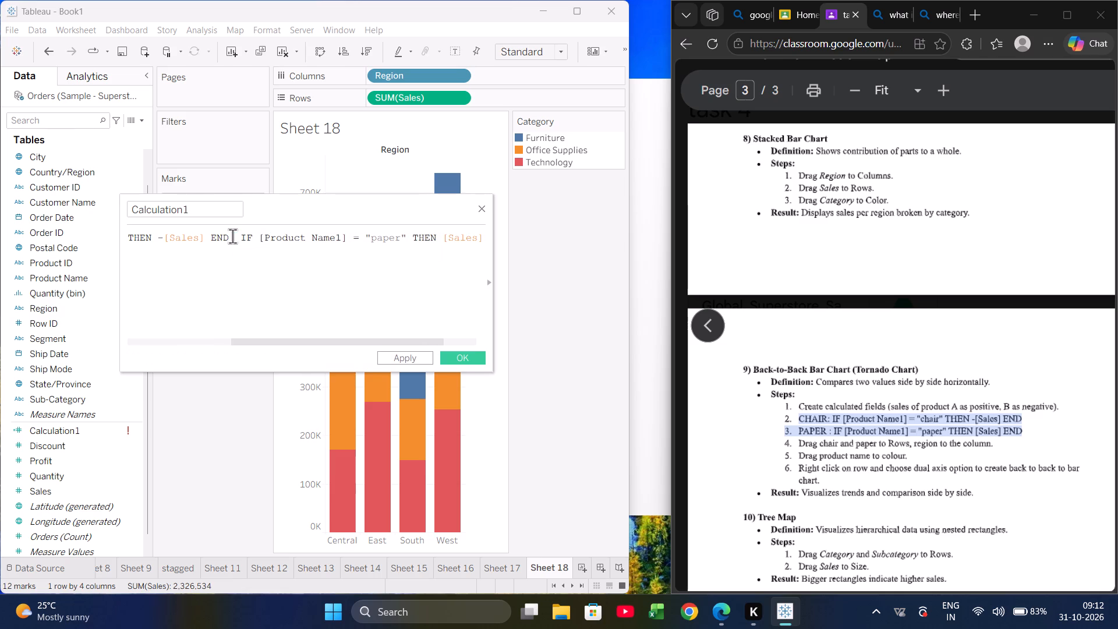
Put the "paper" IF statement on its own second line without a leading space and apply the calculation.
key("Return")
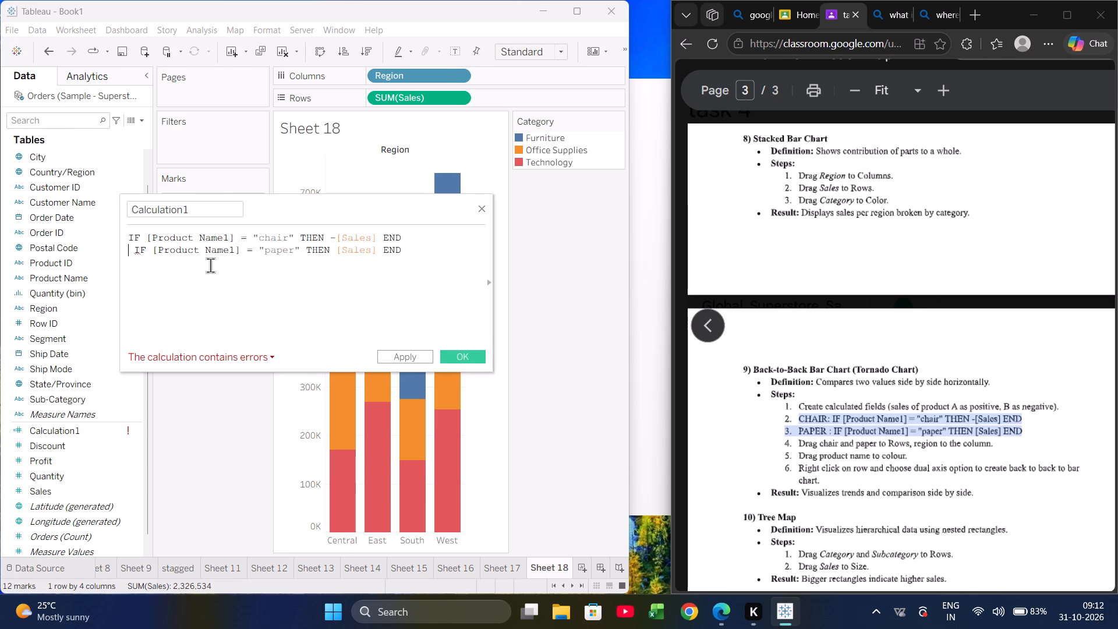
key("BackSpace")
key("Return")
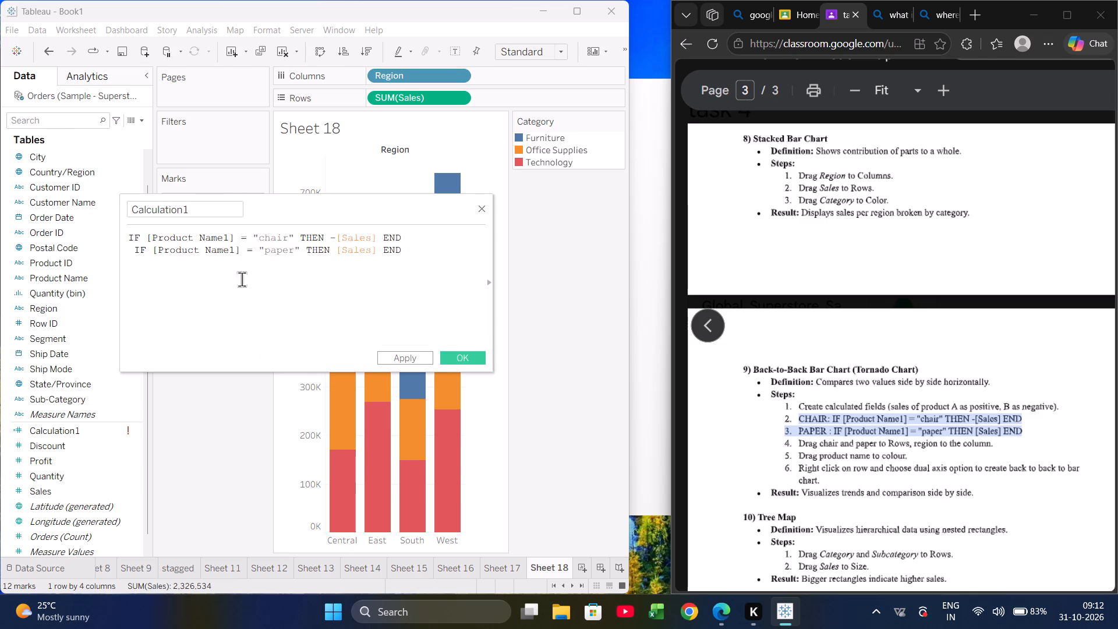
left_click(424, 354)
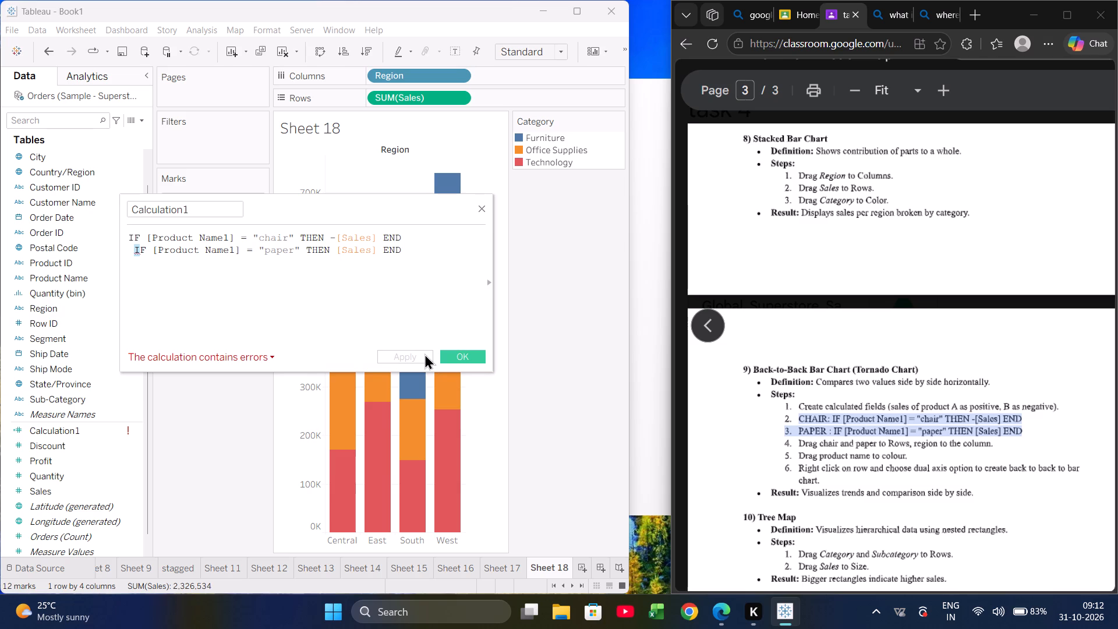
left_click(126, 249)
left_click(132, 246)
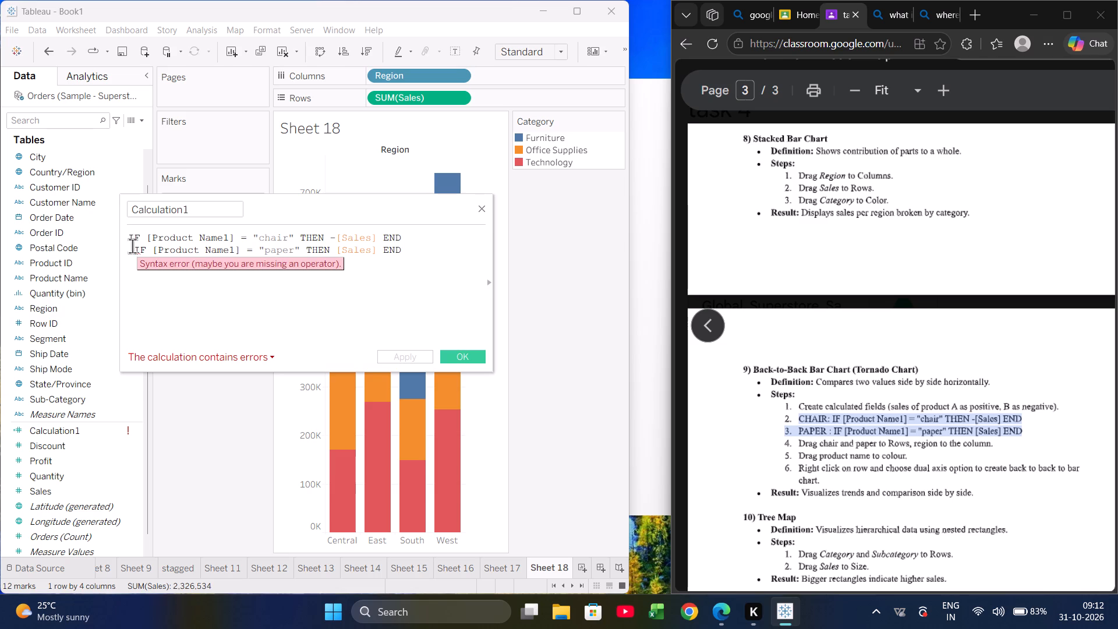
key("BackSpace")
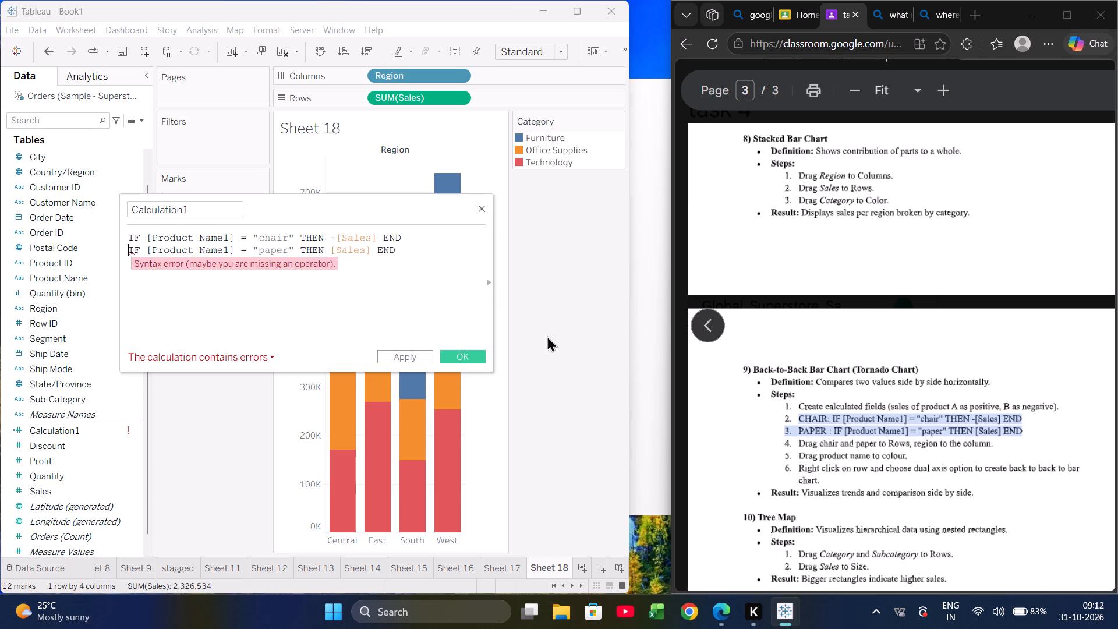
left_click(402, 356)
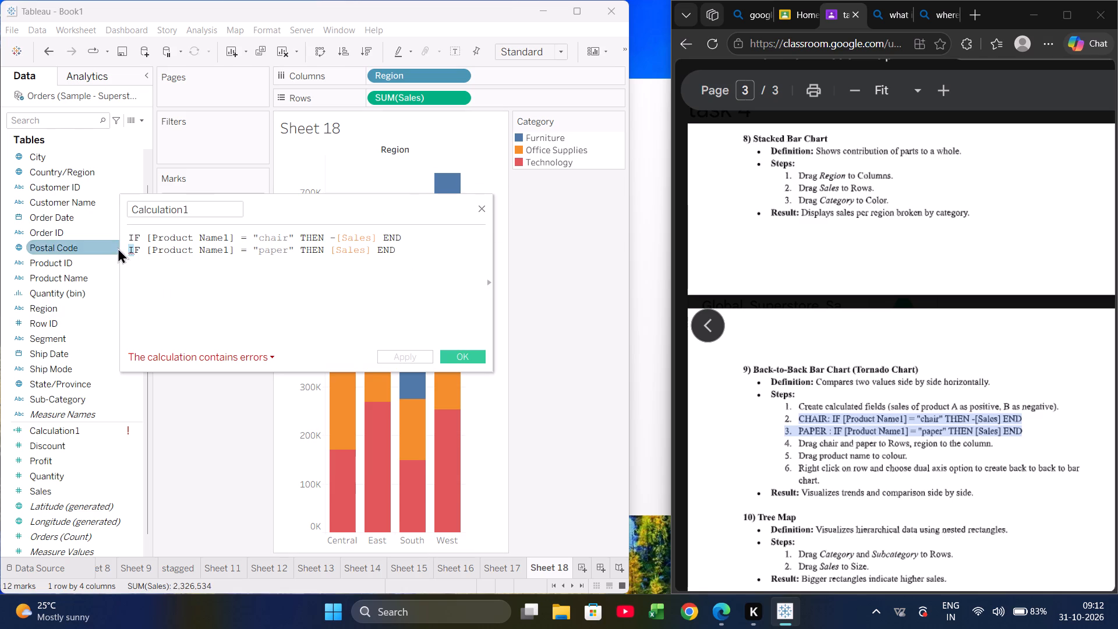
Check the details of the formula's reported error, then accept Calculation1 and close its editor.
left_click(176, 312)
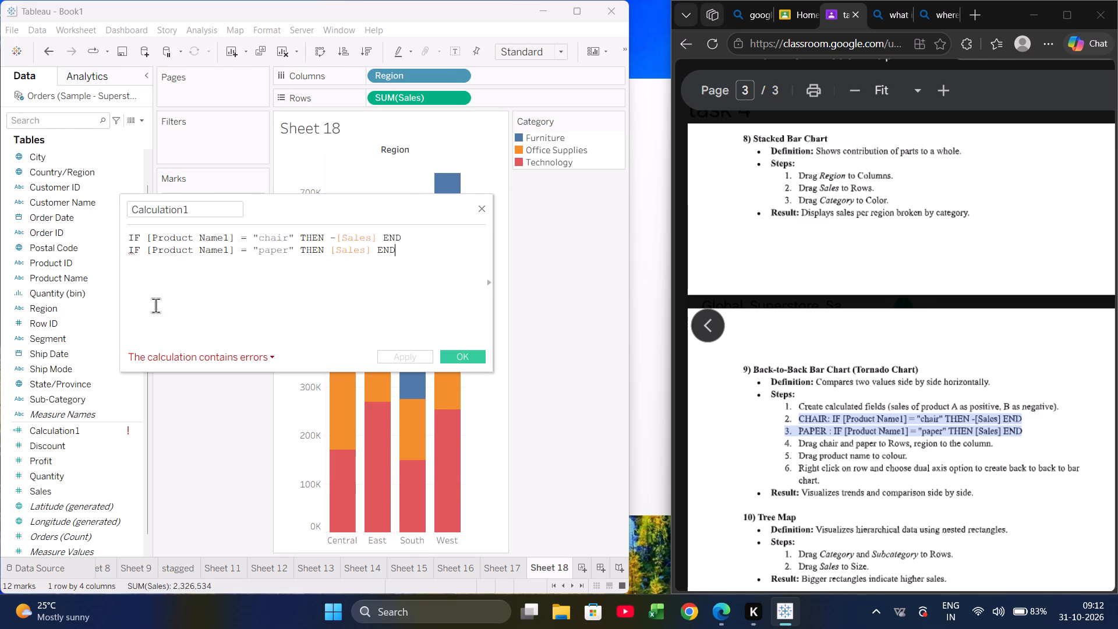
left_click(185, 356)
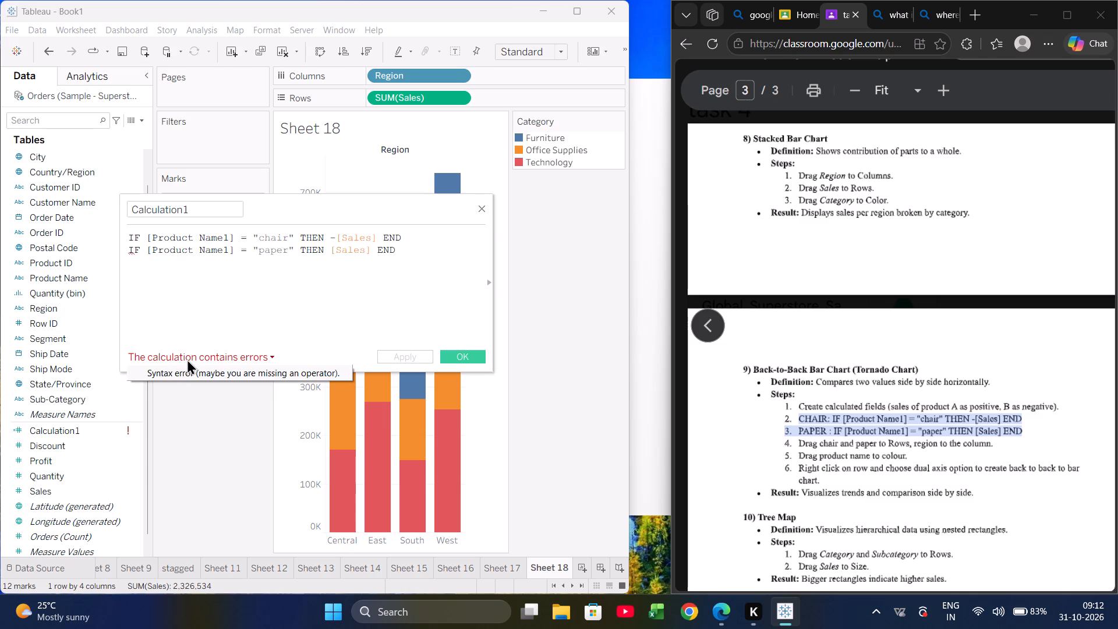
left_click(133, 252)
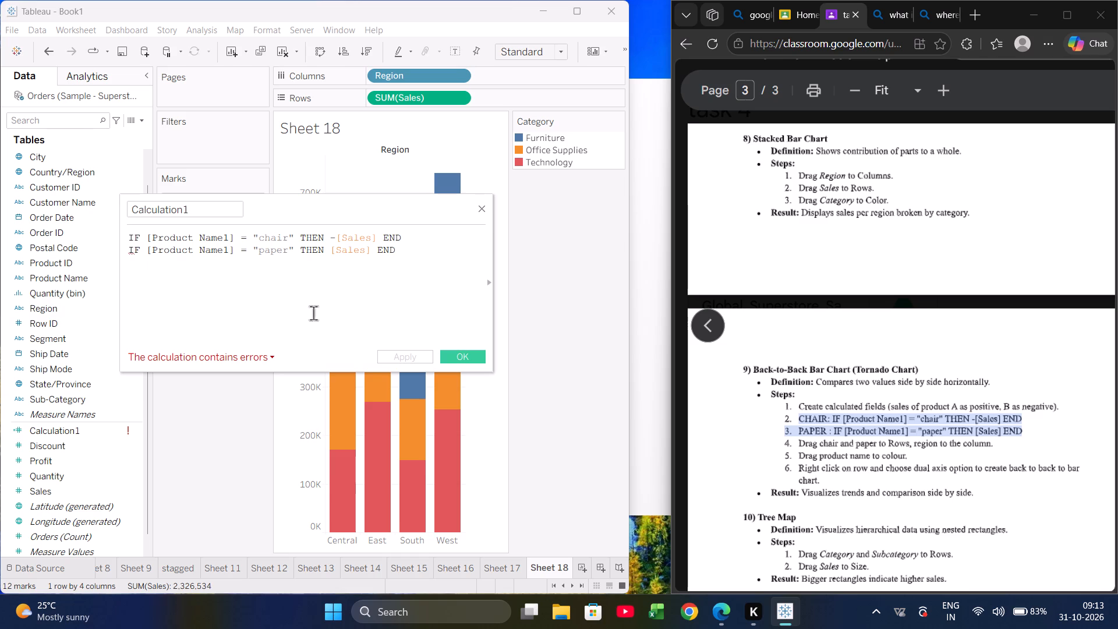
left_click(477, 356)
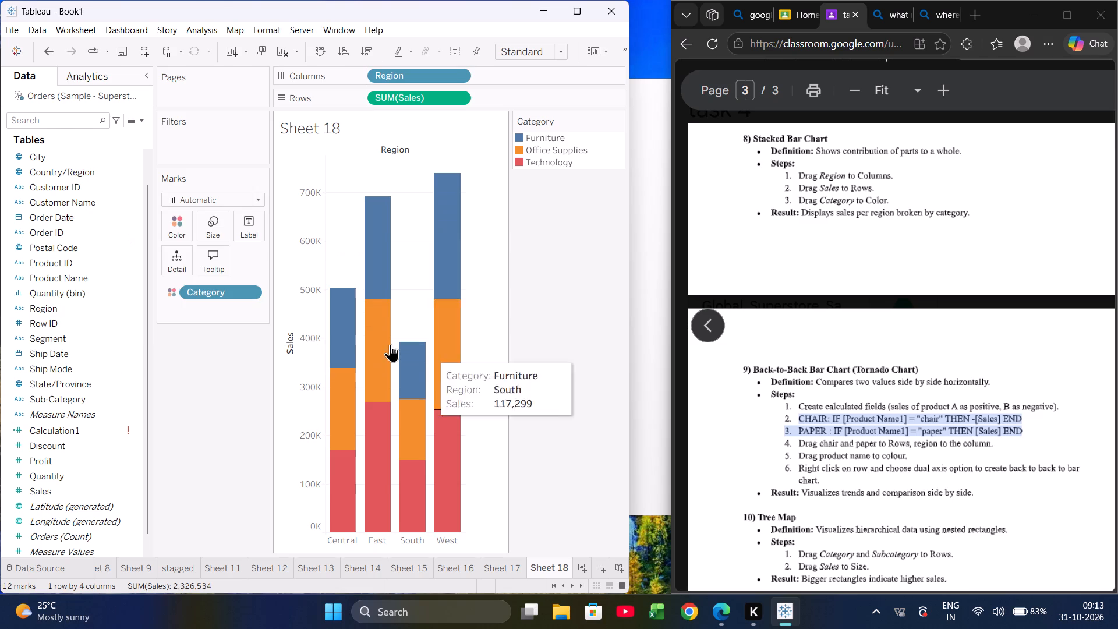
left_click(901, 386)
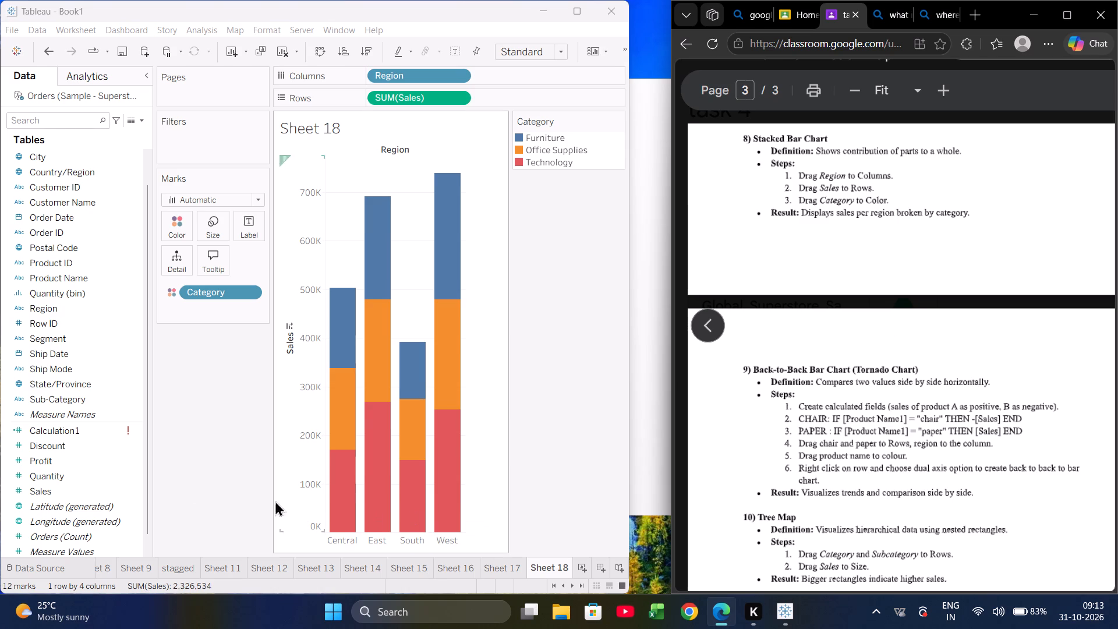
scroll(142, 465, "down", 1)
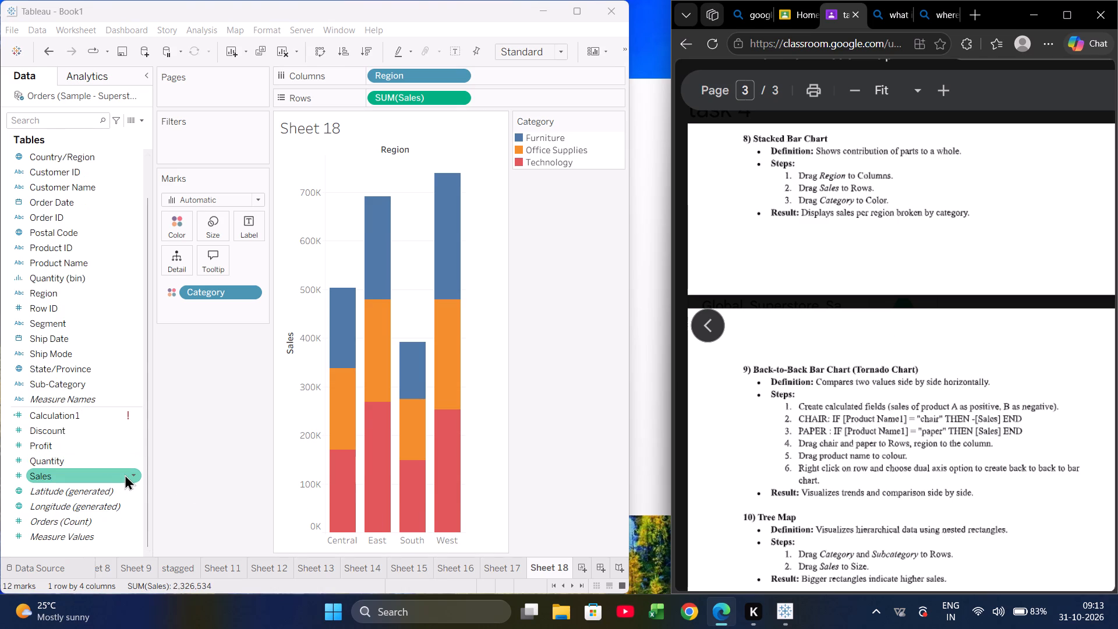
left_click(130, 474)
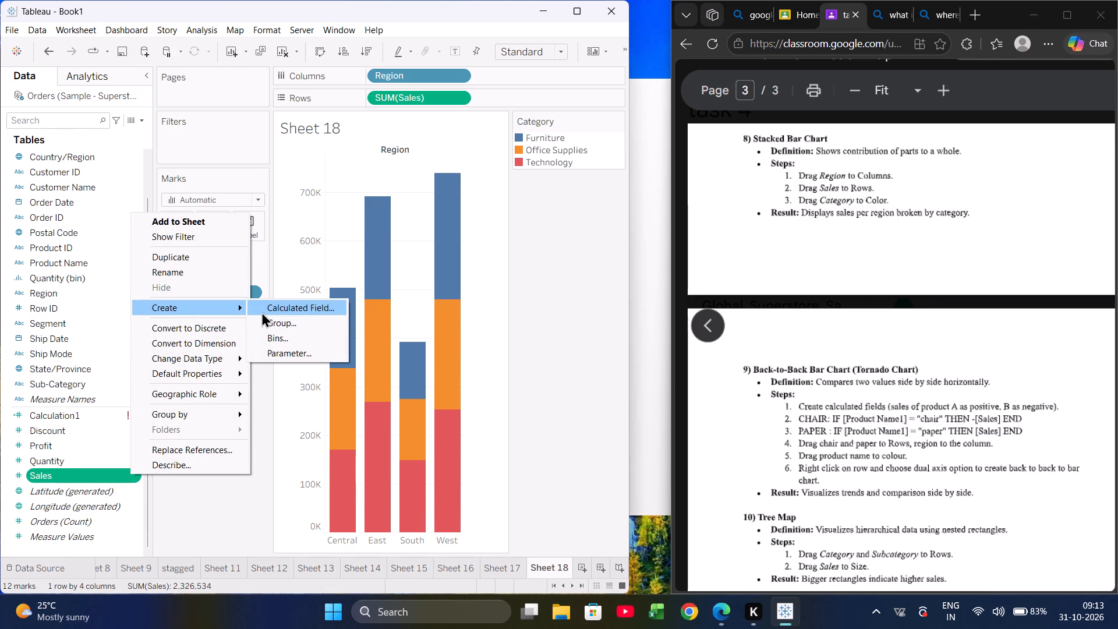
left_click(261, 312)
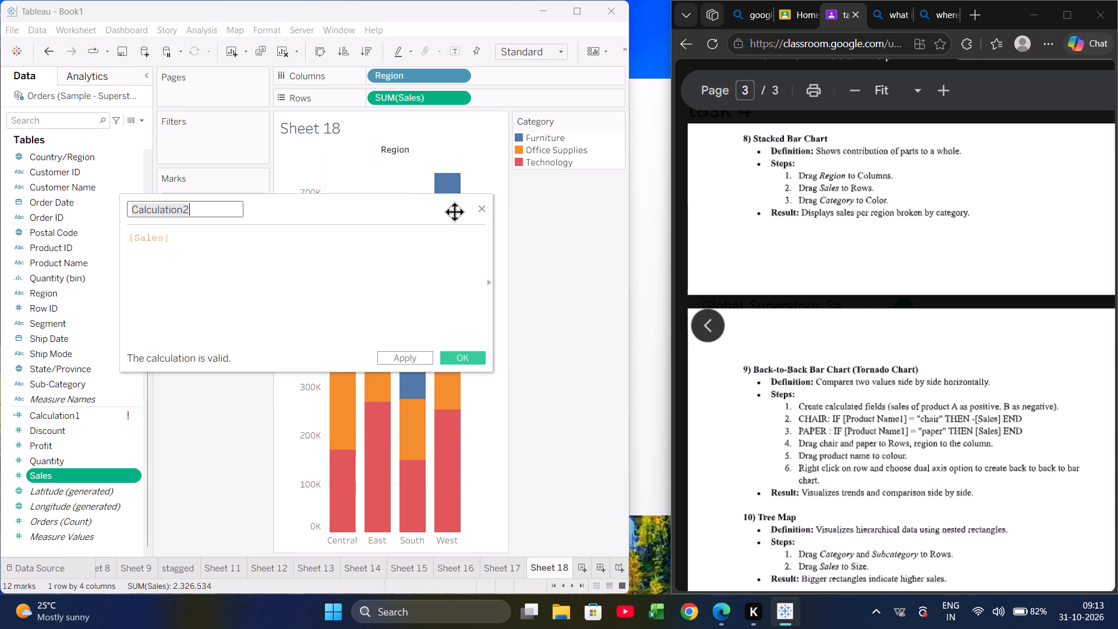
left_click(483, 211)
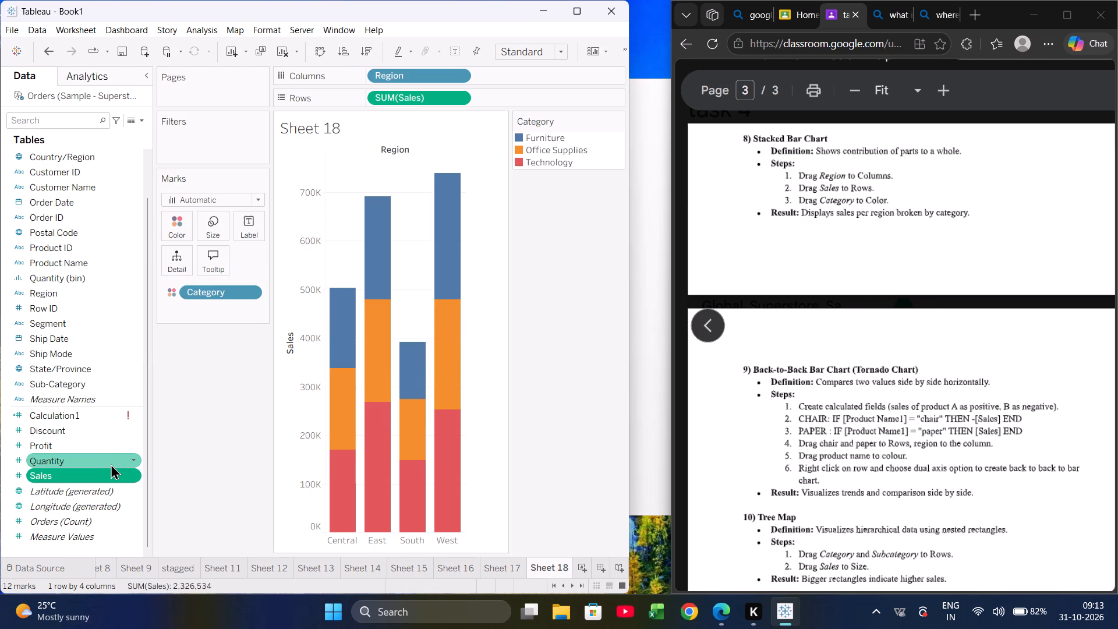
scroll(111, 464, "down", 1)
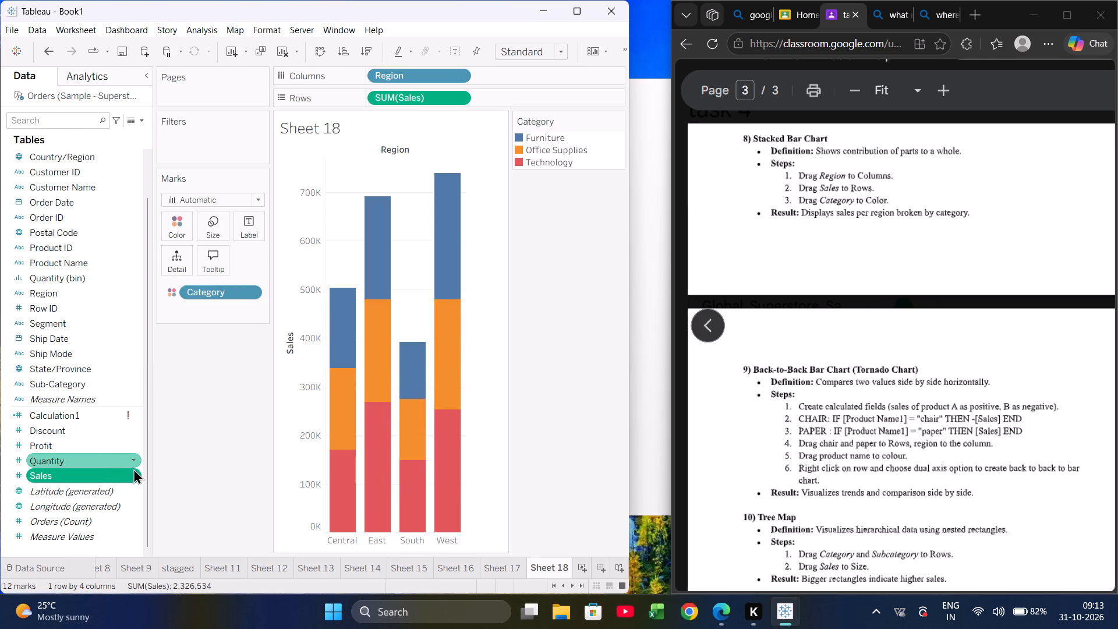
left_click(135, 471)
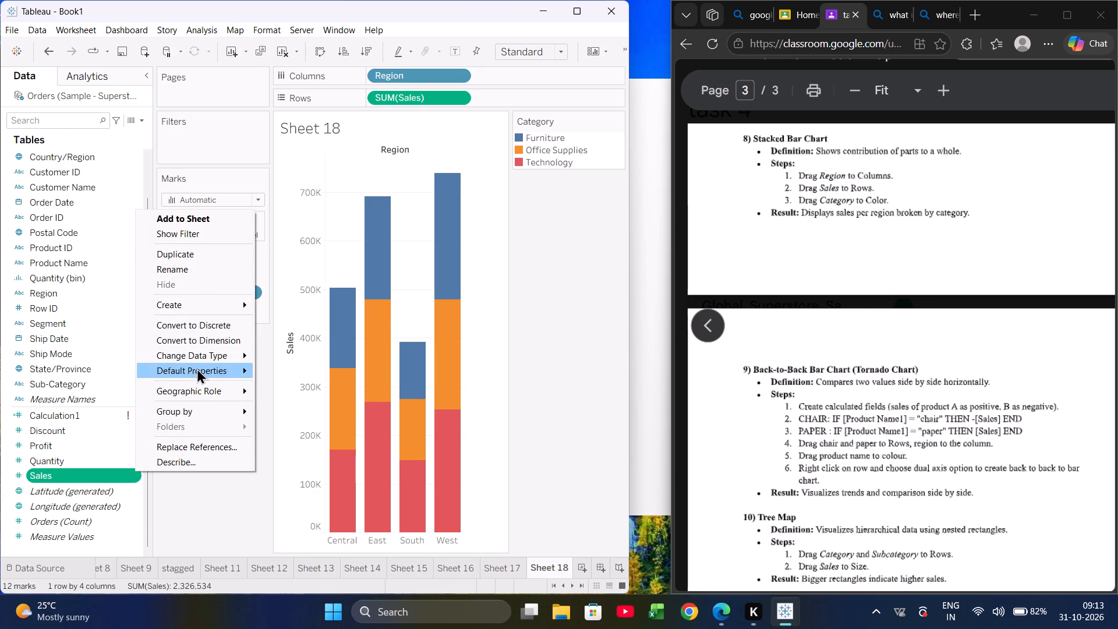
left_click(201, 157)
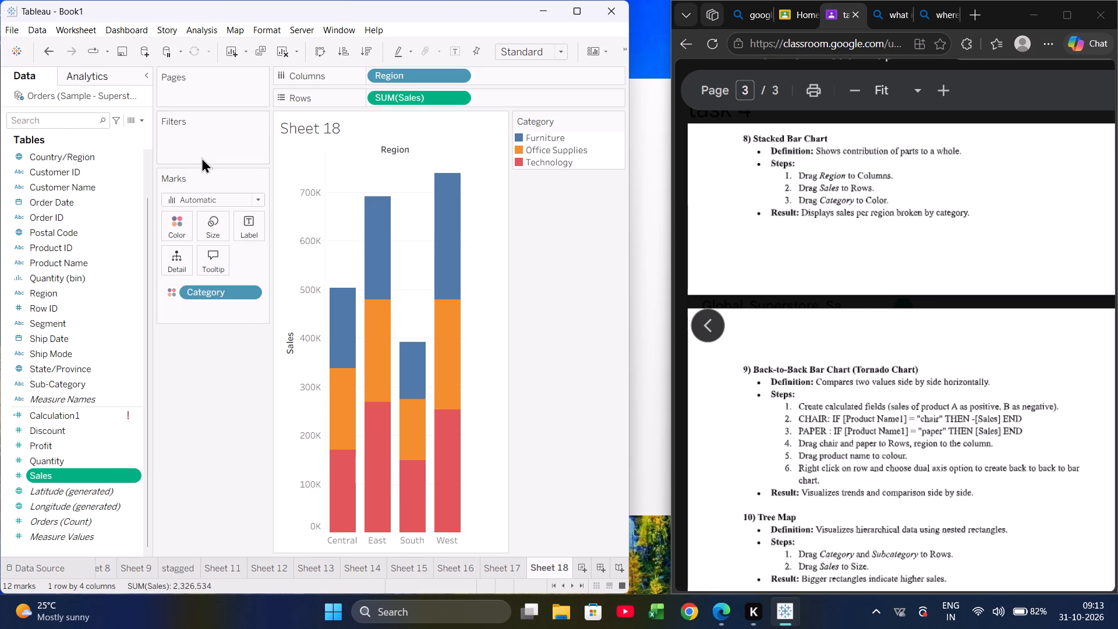
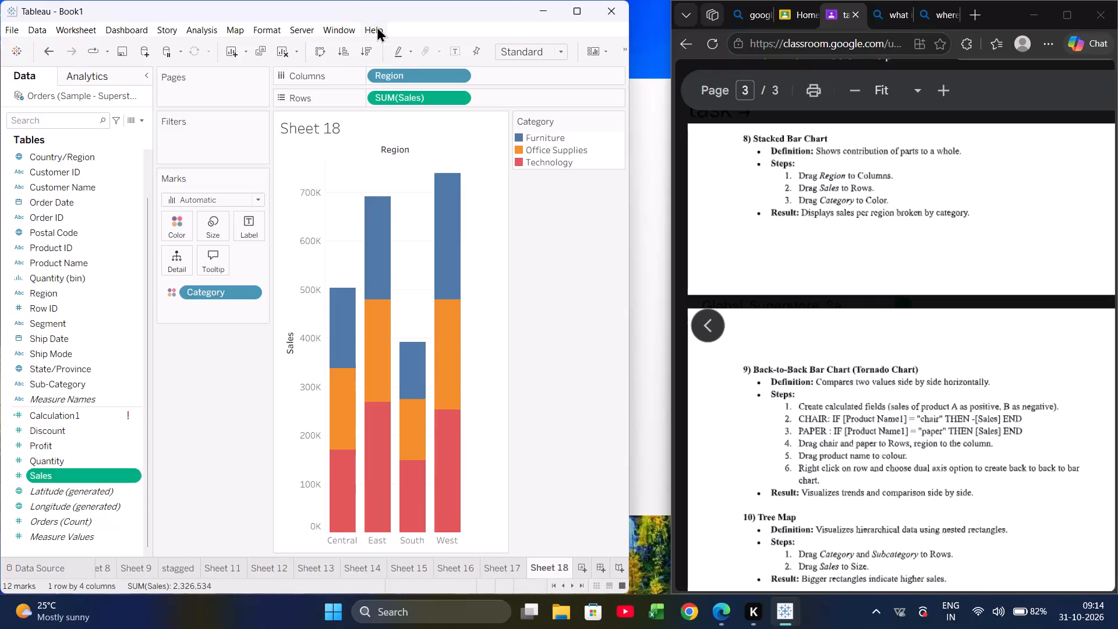
Put Tableau aside, enlarge the Edge window and review the Waffle Chart and Stacked Bar Chart instructions in the task 4 document.
left_click(530, 16)
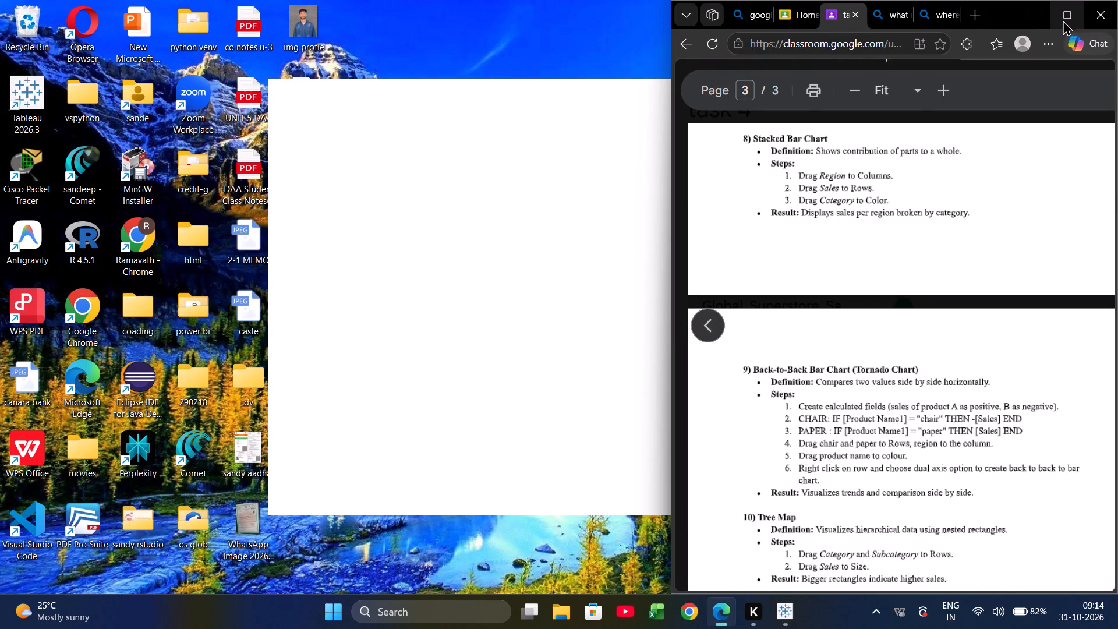
left_click(1063, 19)
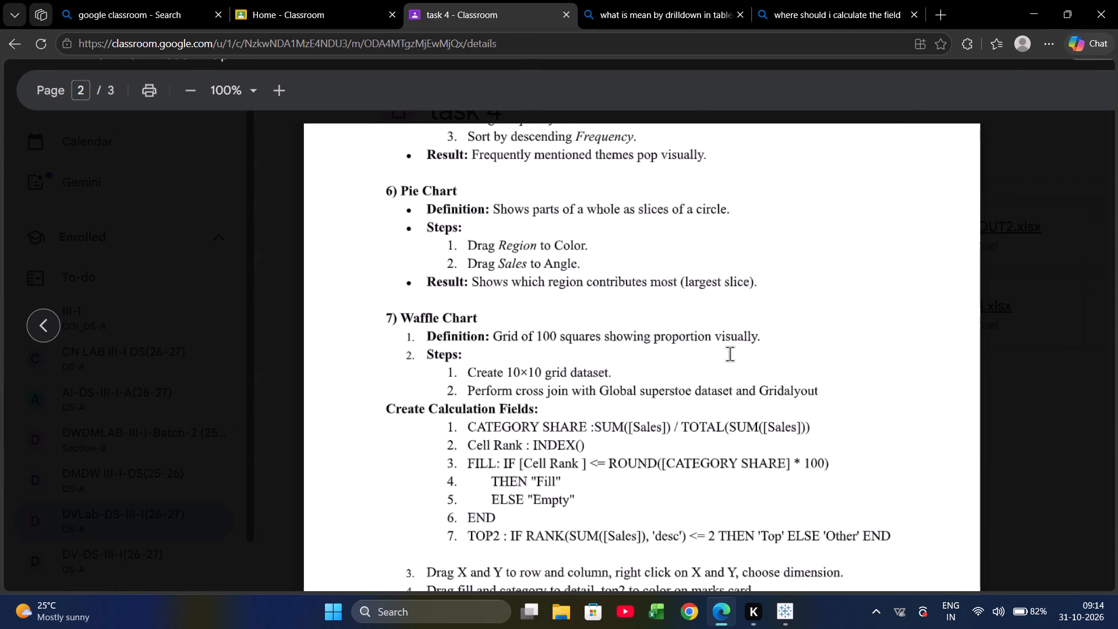
scroll(730, 354, "down", 4)
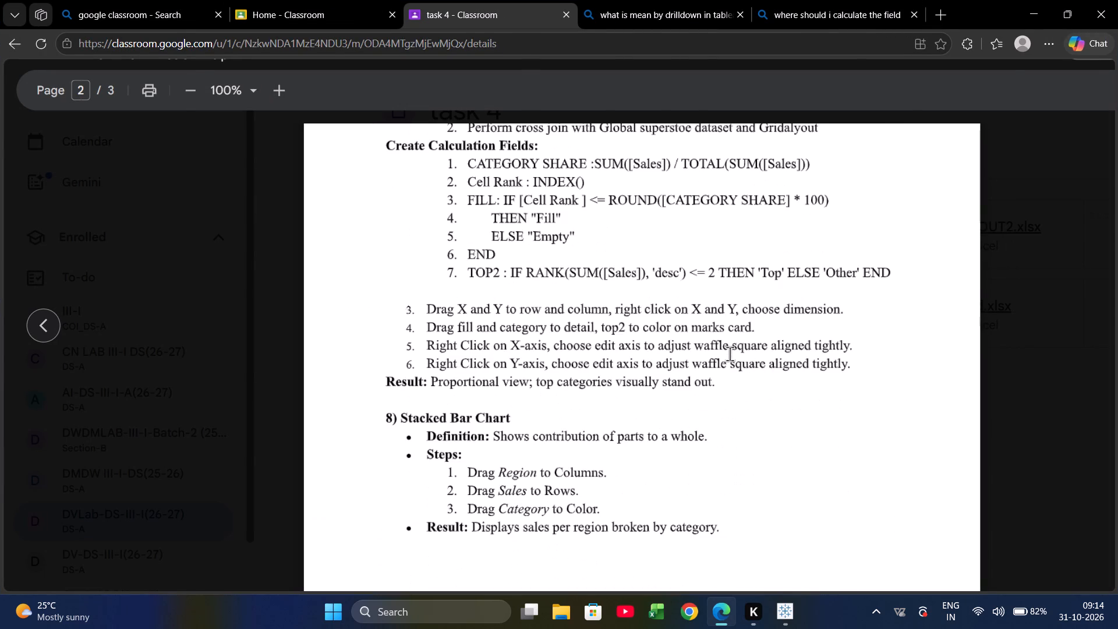
scroll(730, 354, "up", 2)
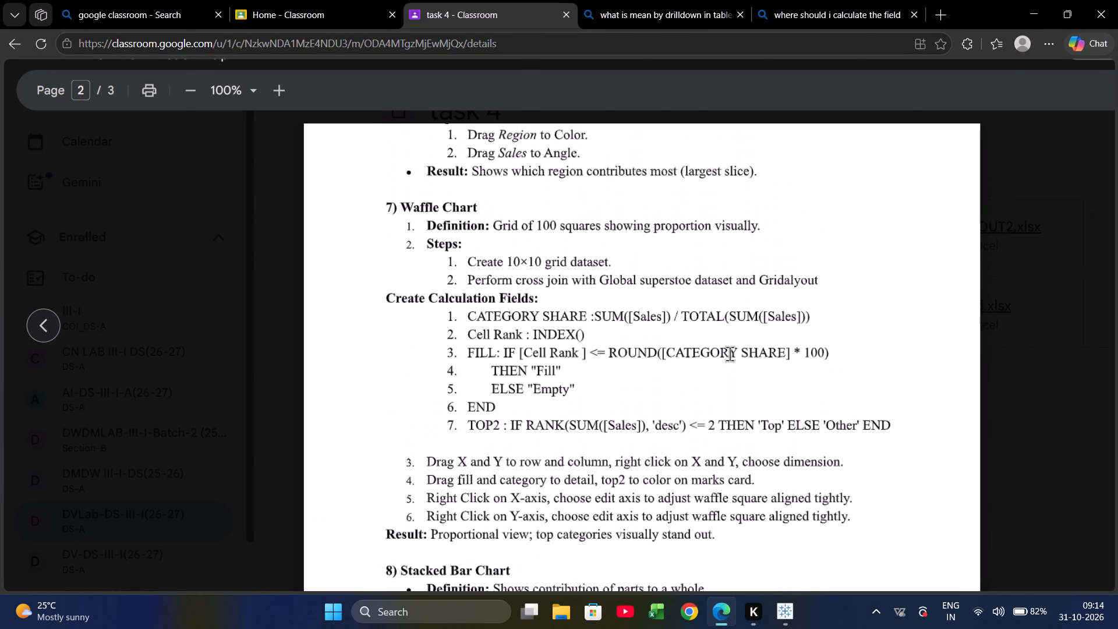
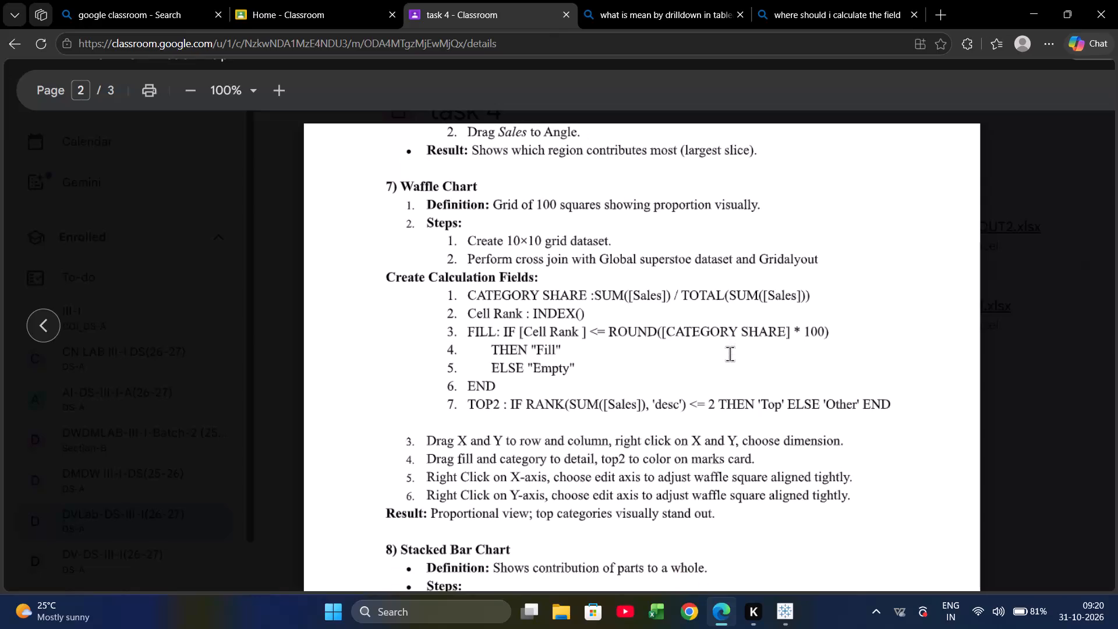
Read the task 4 instructions from the Stacked Bar Chart on through the Tornado Chart, Tree Map, Scatter Plot and Line Chart.
scroll(730, 354, "down", 1)
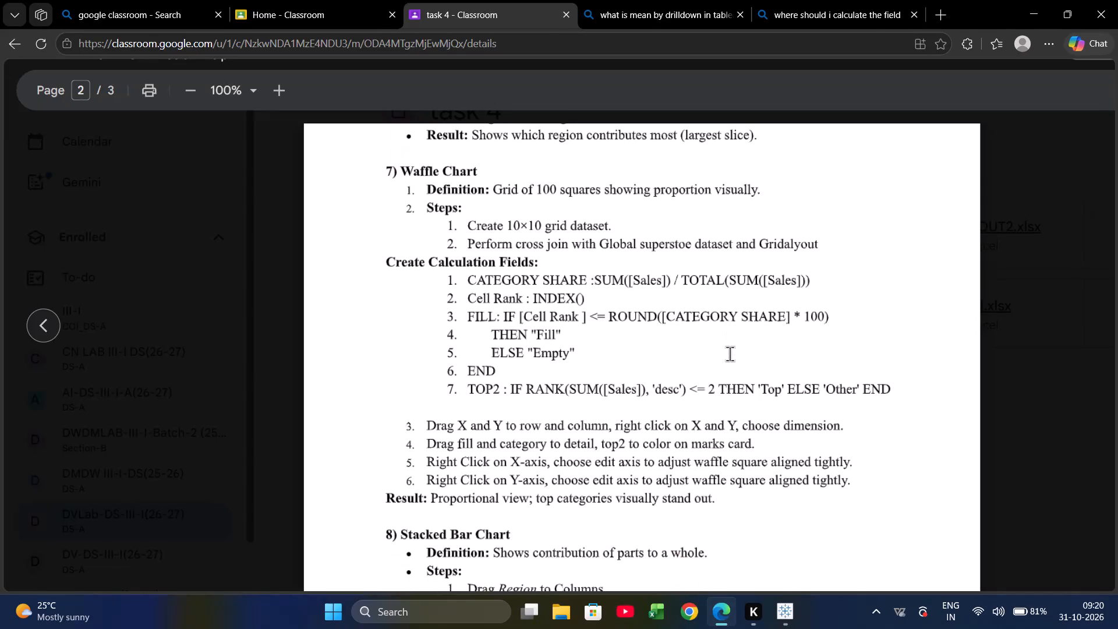
scroll(730, 354, "down", 2)
scroll(730, 354, "up", 1)
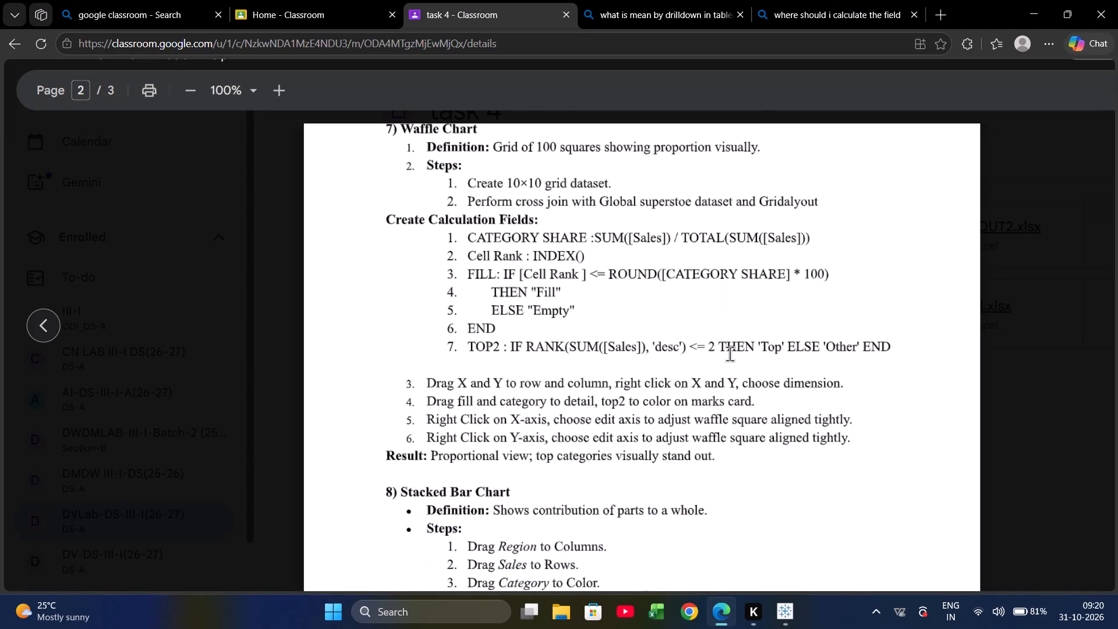
scroll(730, 354, "up", 1)
scroll(730, 354, "down", 3)
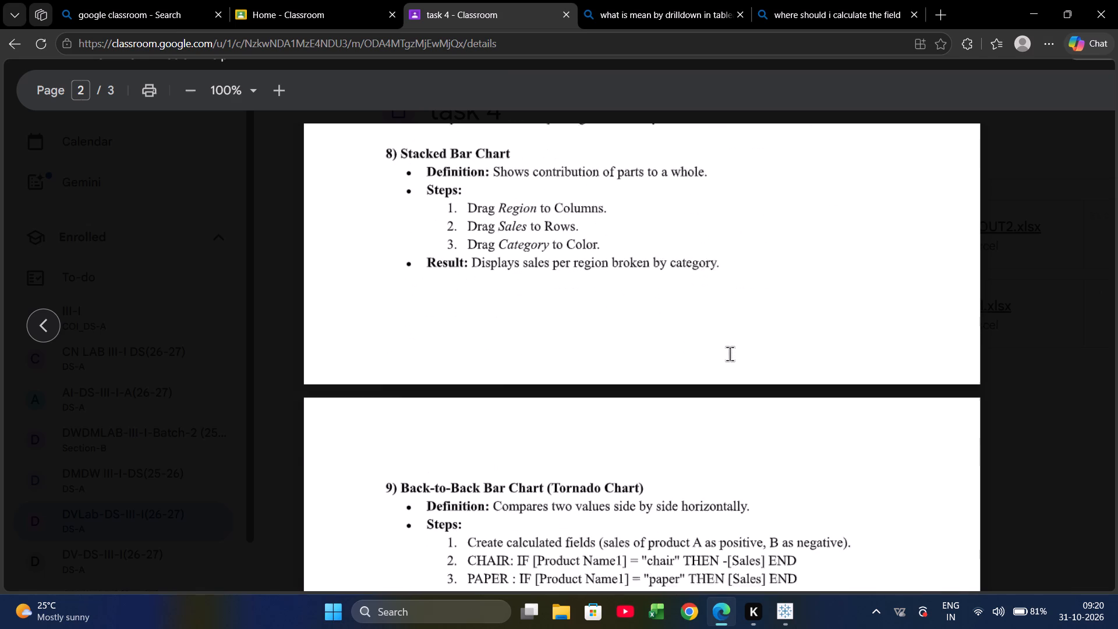
scroll(730, 354, "up", 2)
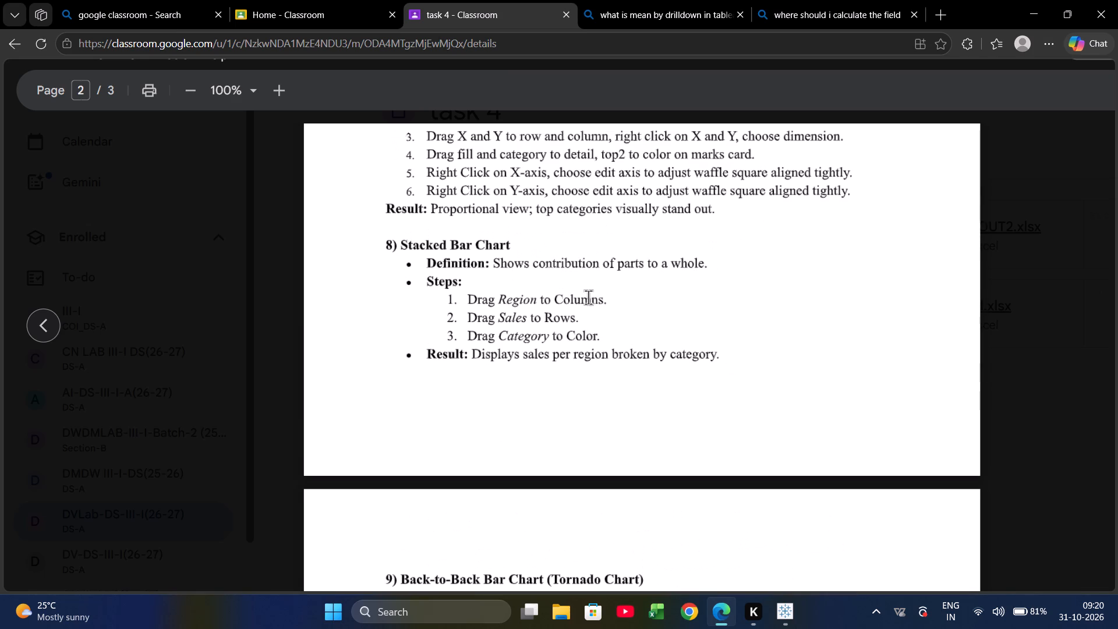
scroll(614, 307, "down", 2)
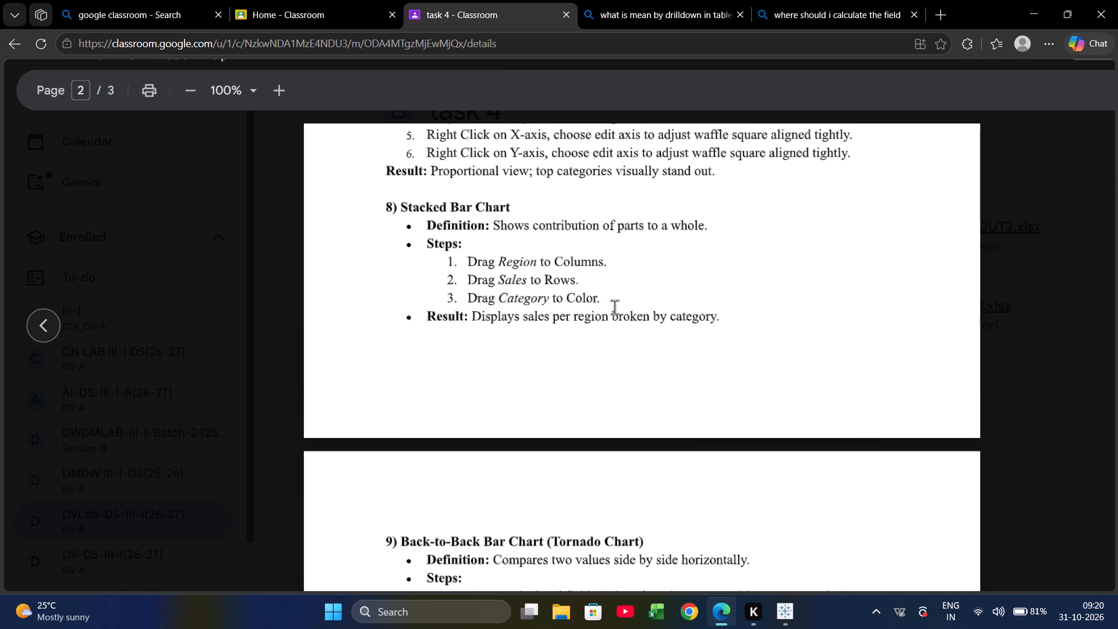
scroll(602, 311, "down", 3)
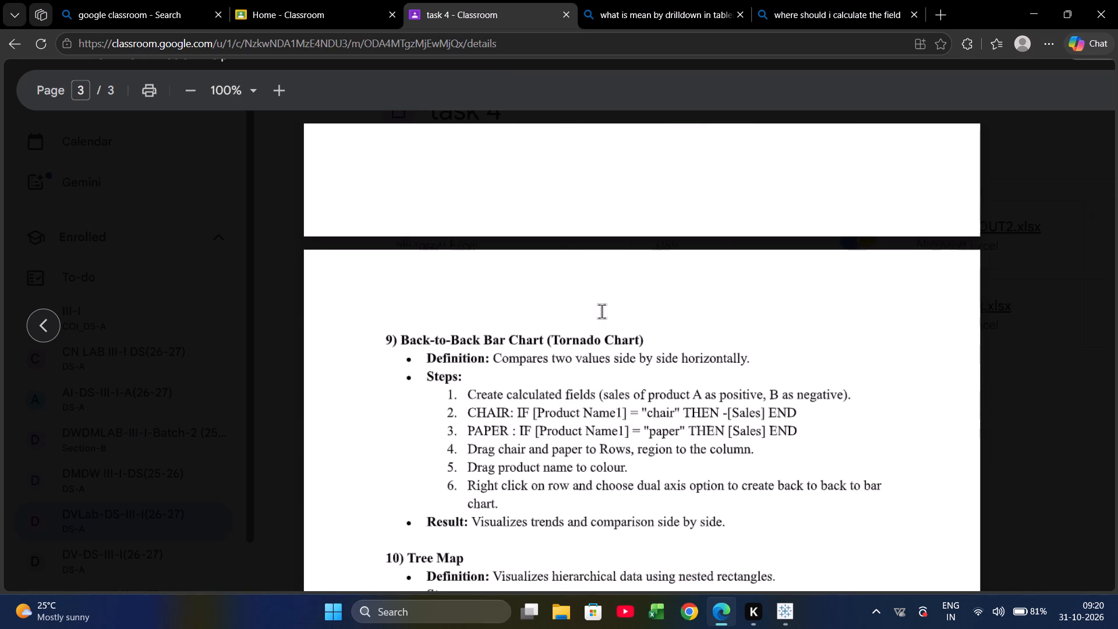
scroll(602, 311, "down", 2)
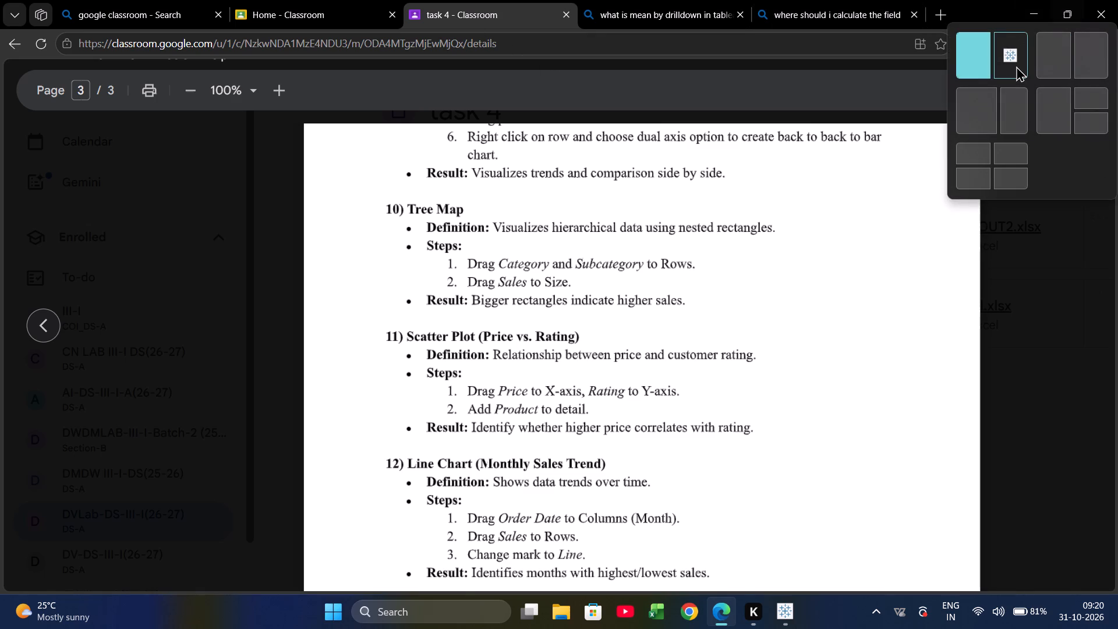
Arrange the task 4 document and the Tableau workbook side by side.
left_click(1016, 66)
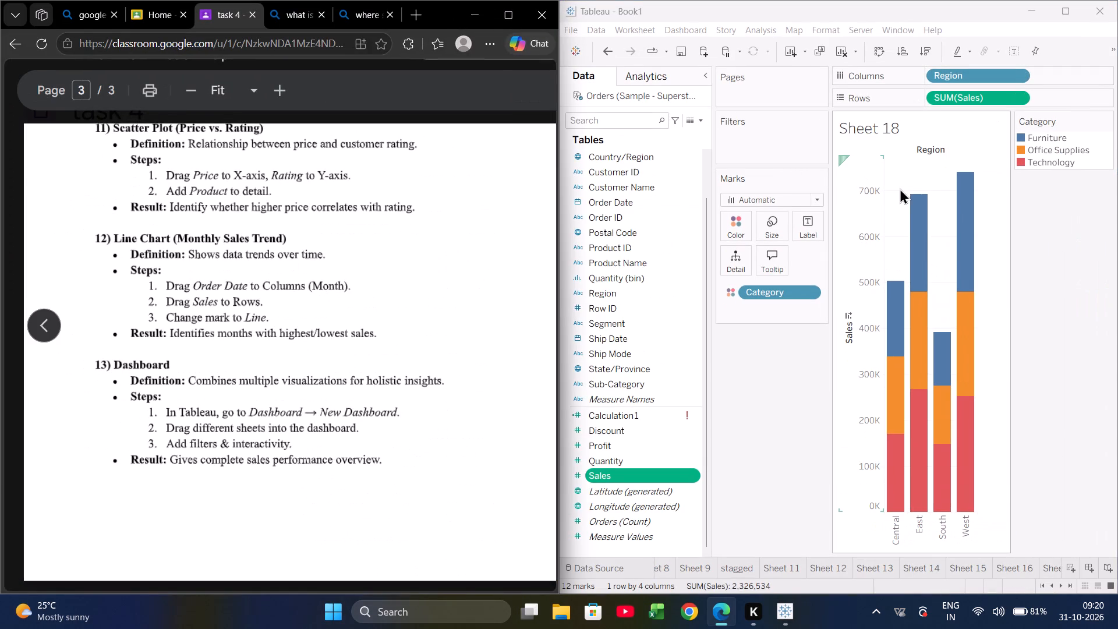
Add a new worksheet after Sheet 18 in Tableau.
scroll(943, 577, "left", 4)
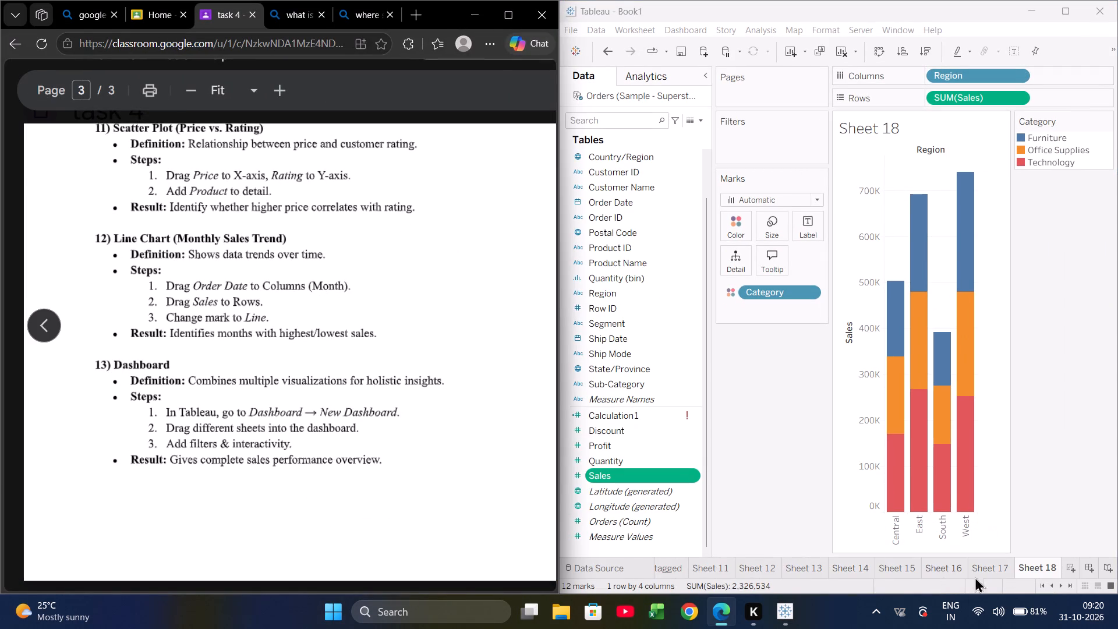
left_click(1069, 566)
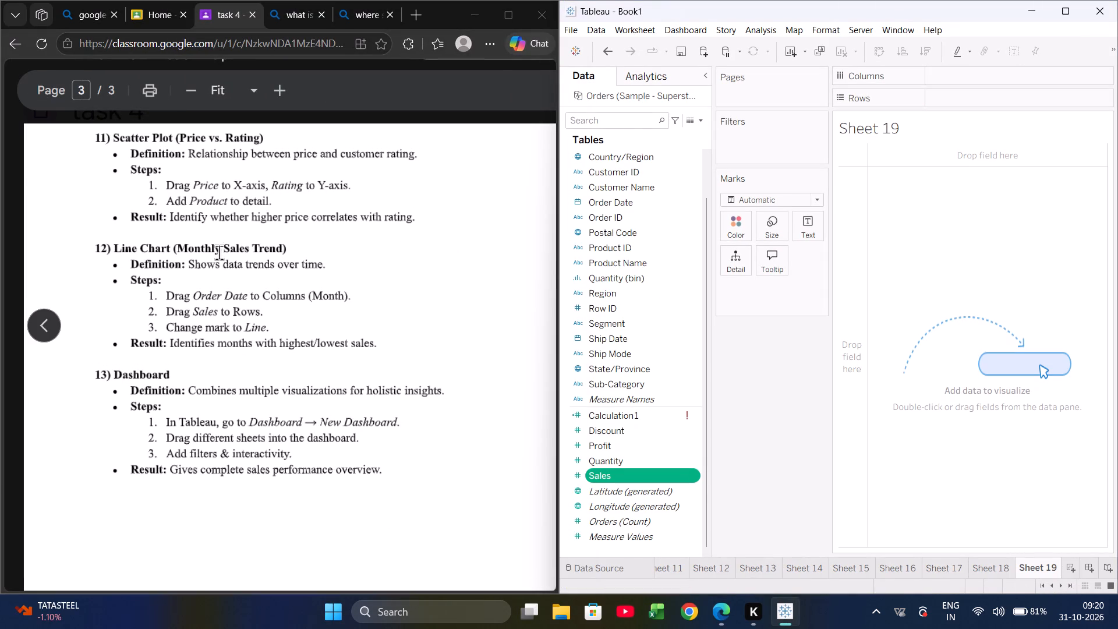
Following the Tree Map instructions, place Category and Sub-Category on Rows and Sales on Size.
scroll(219, 252, "down", 1)
scroll(219, 252, "up", 3)
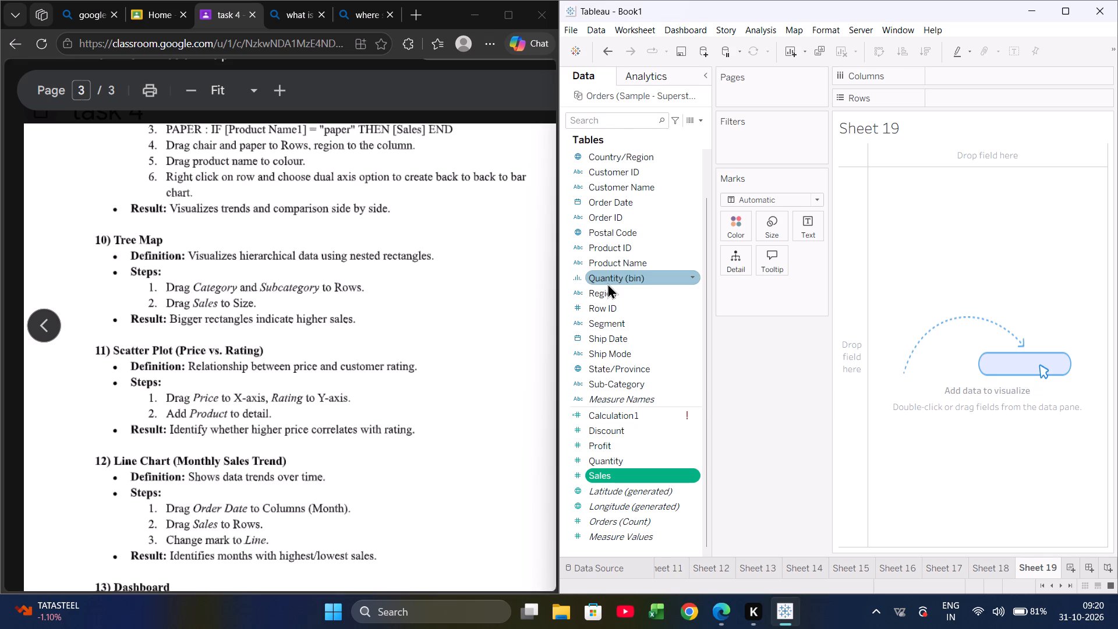
scroll(627, 179, "up", 1)
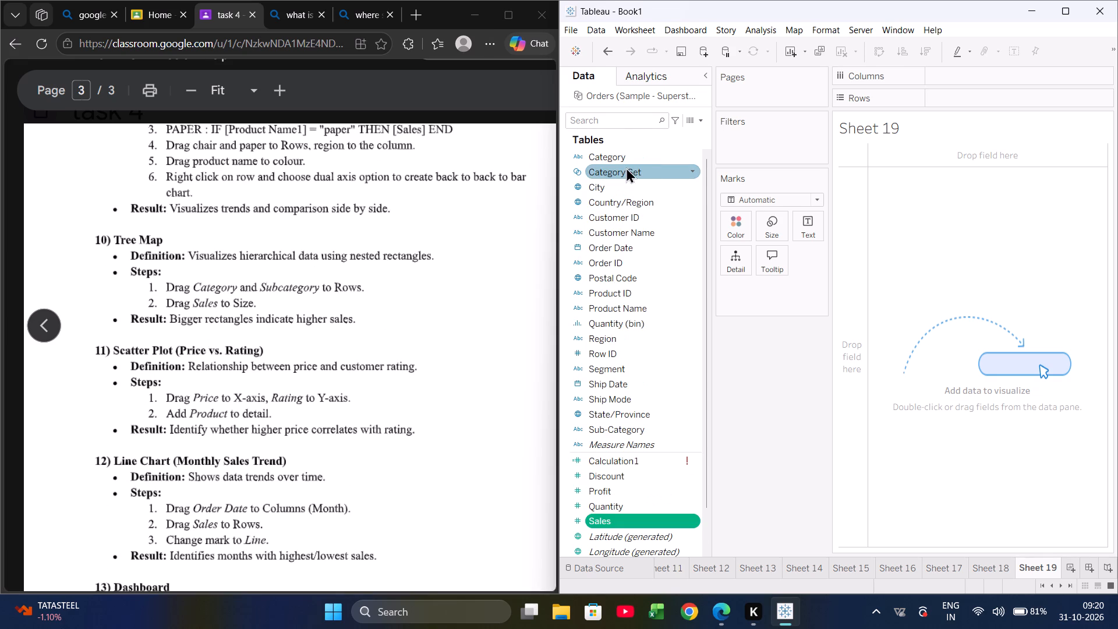
left_click_drag(624, 157, 922, 64)
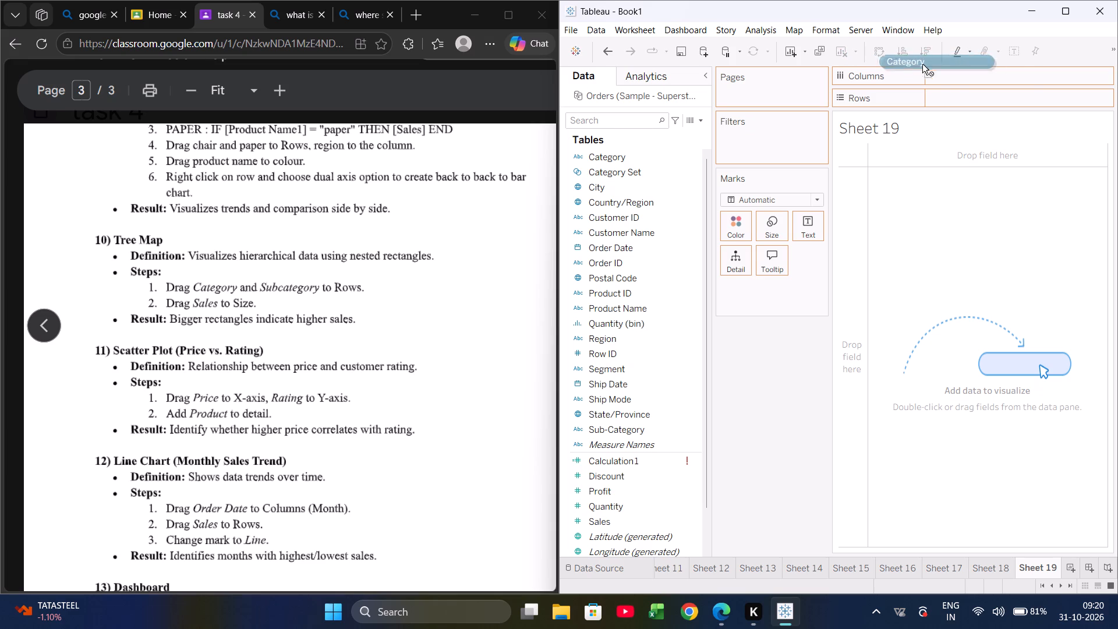
left_click_drag(922, 64, 960, 99)
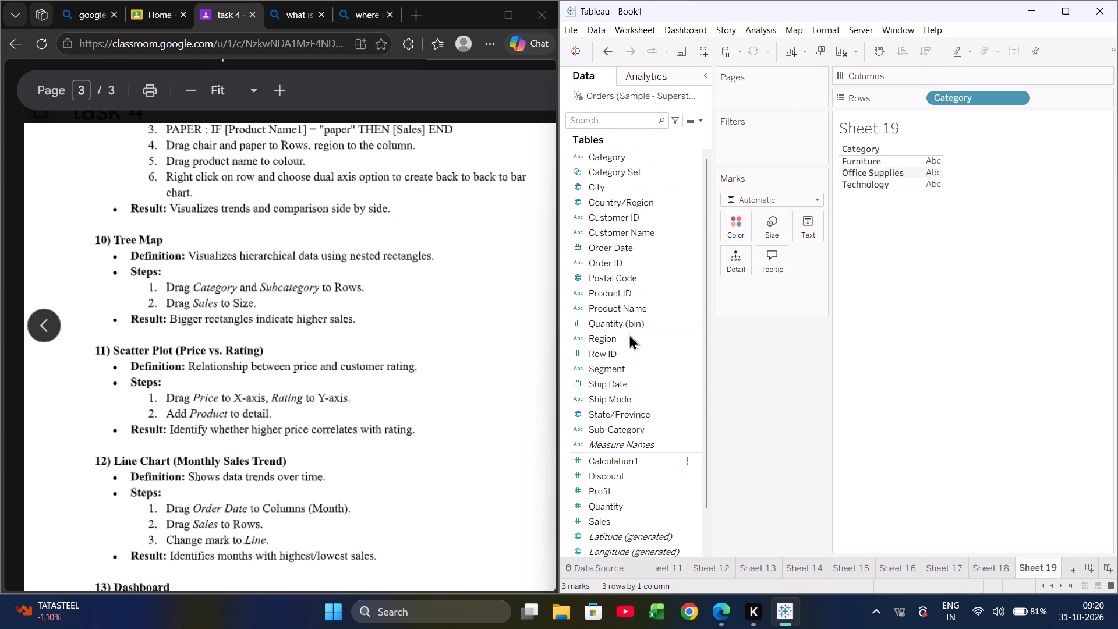
left_click_drag(633, 432, 909, 160)
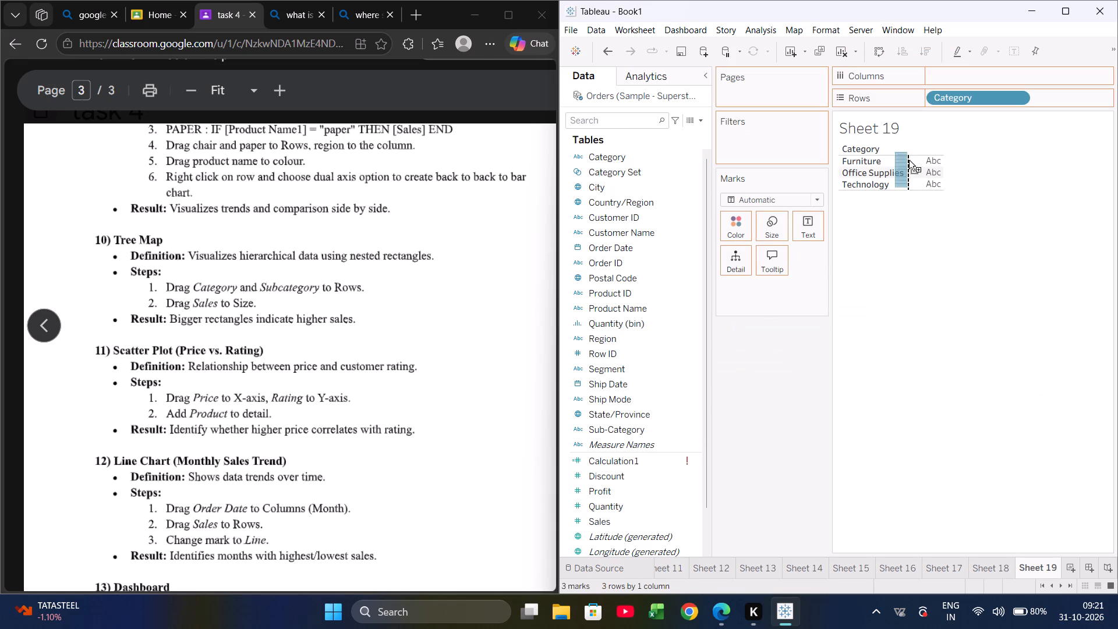
left_click_drag(909, 160, 1080, 101)
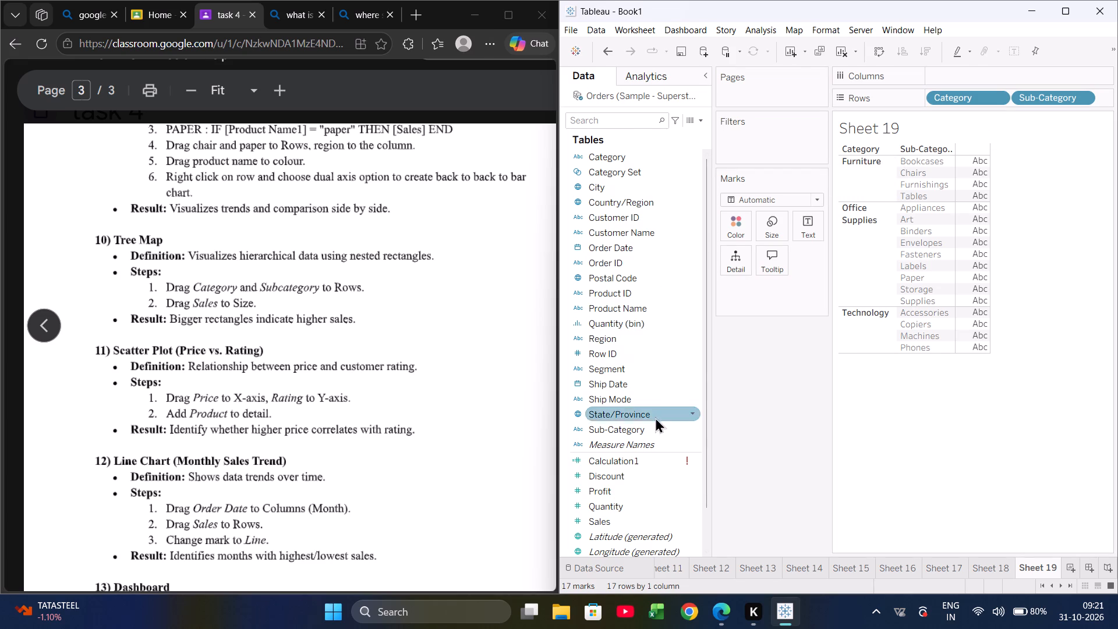
left_click_drag(625, 514, 795, 219)
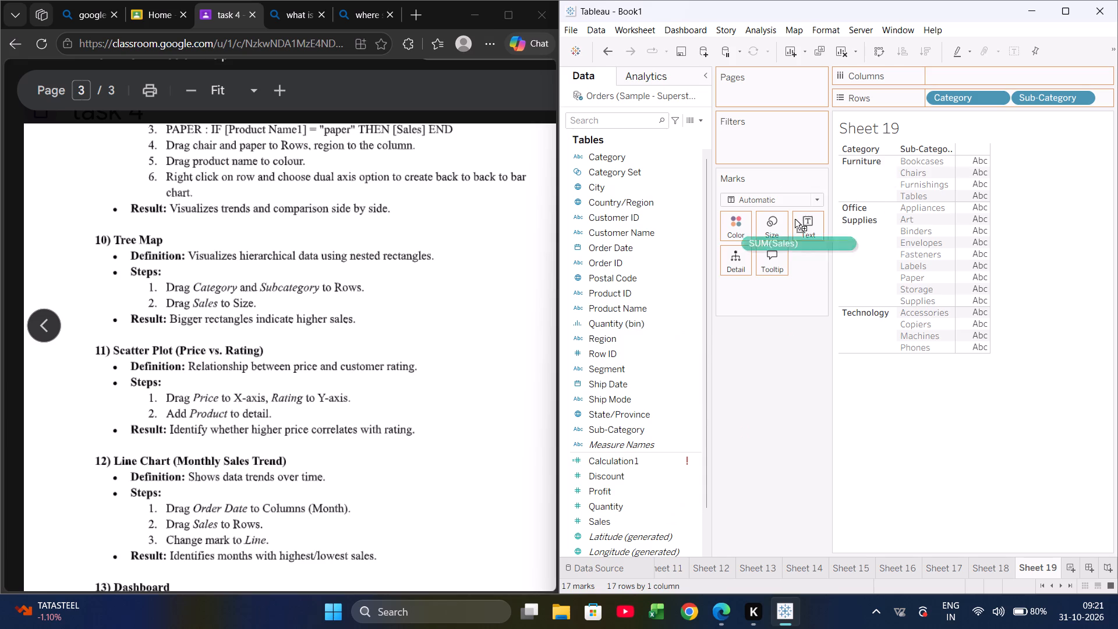
left_click_drag(795, 219, 774, 221)
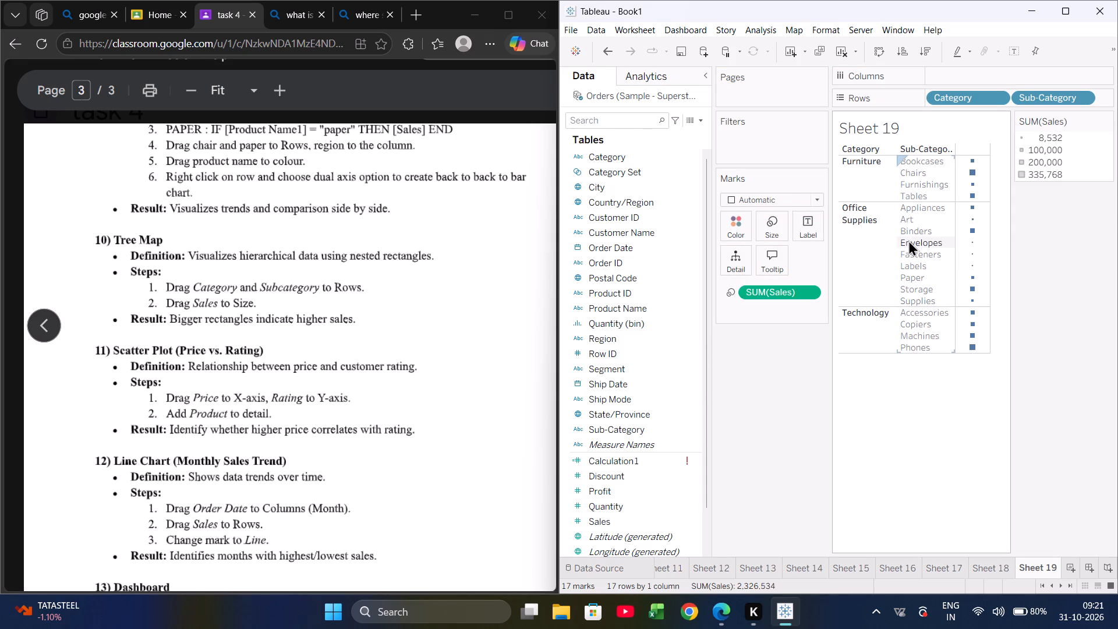
Open the Show Me chart types for the Category and Sub-Category sales view.
scroll(1029, 139, "left", 1)
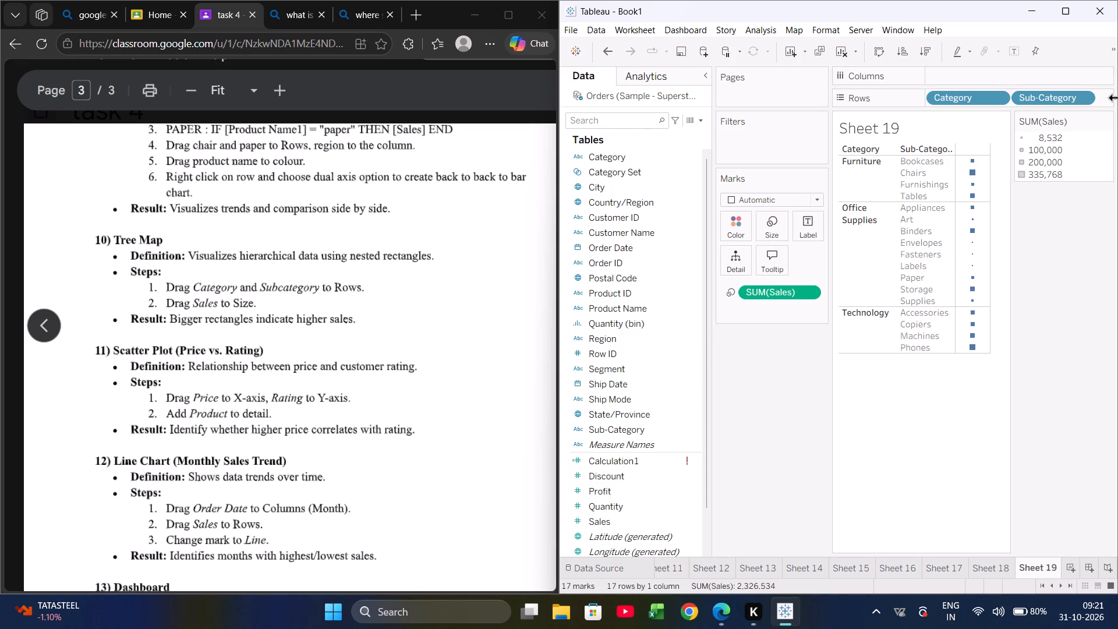
left_click(1087, 258)
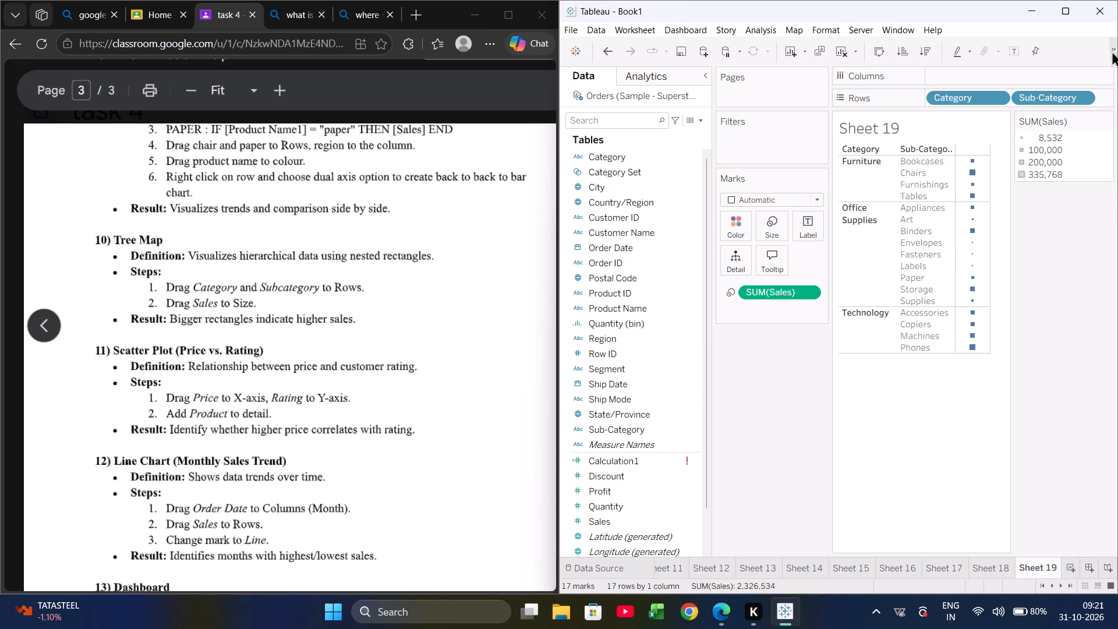
left_click(1111, 50)
left_click(1087, 205)
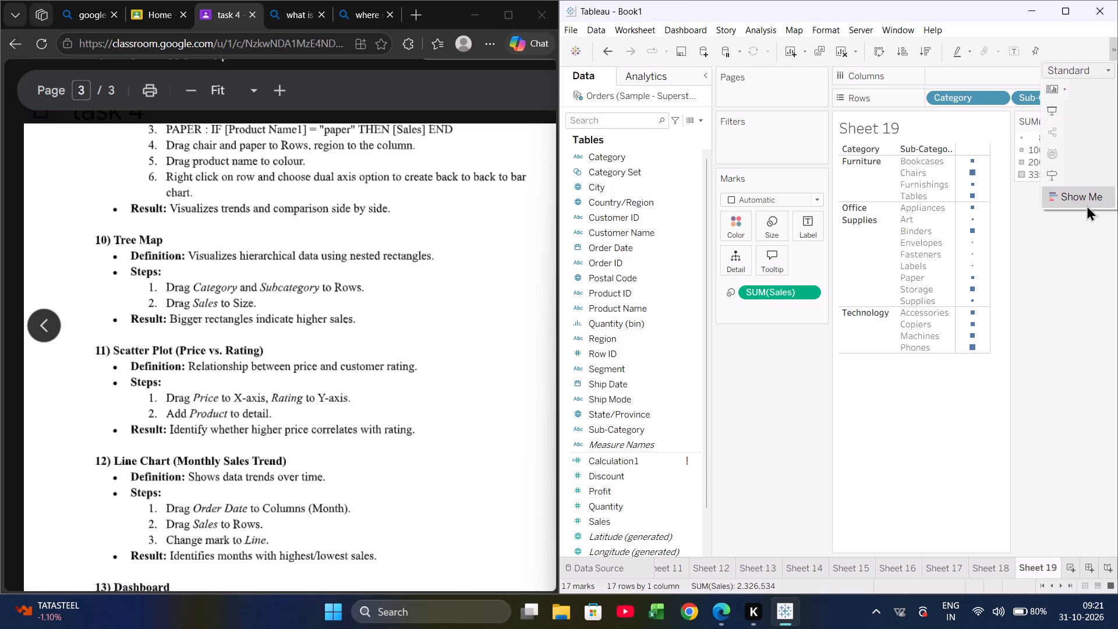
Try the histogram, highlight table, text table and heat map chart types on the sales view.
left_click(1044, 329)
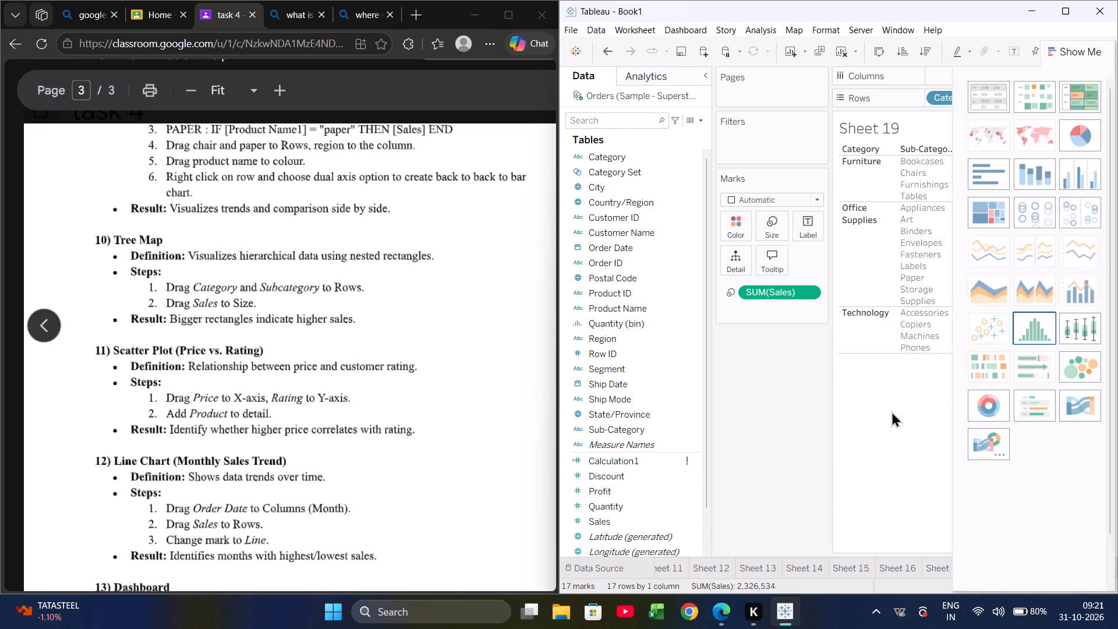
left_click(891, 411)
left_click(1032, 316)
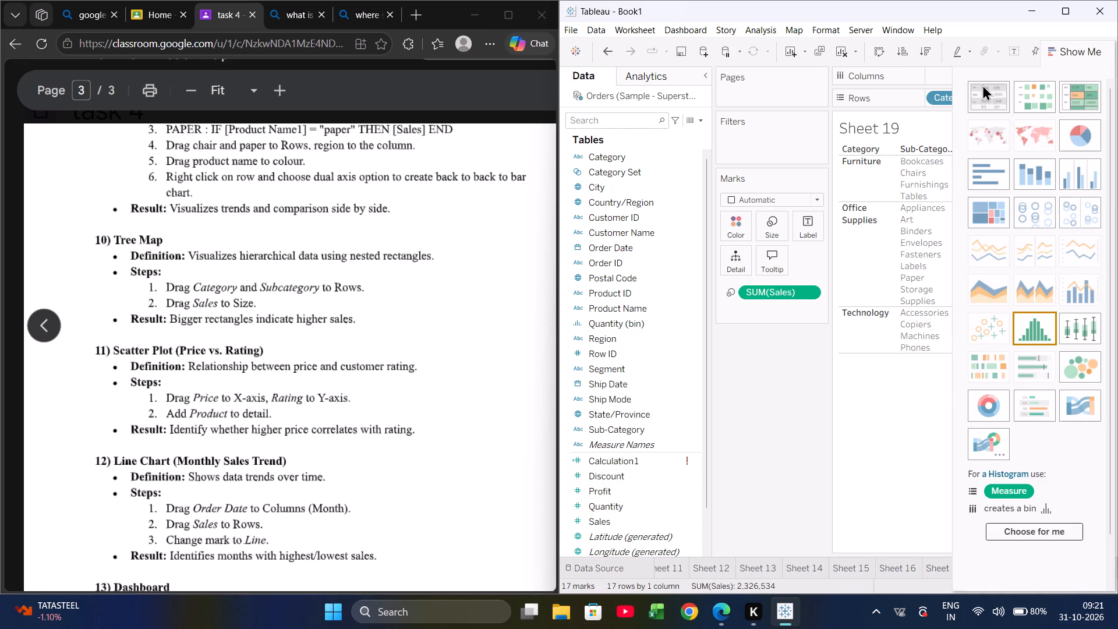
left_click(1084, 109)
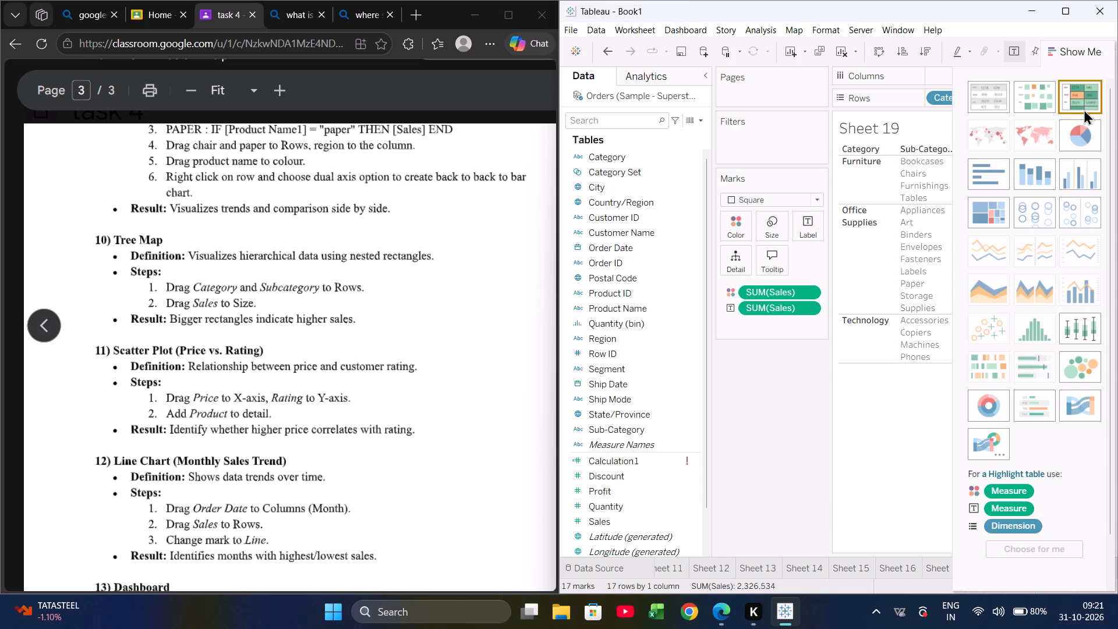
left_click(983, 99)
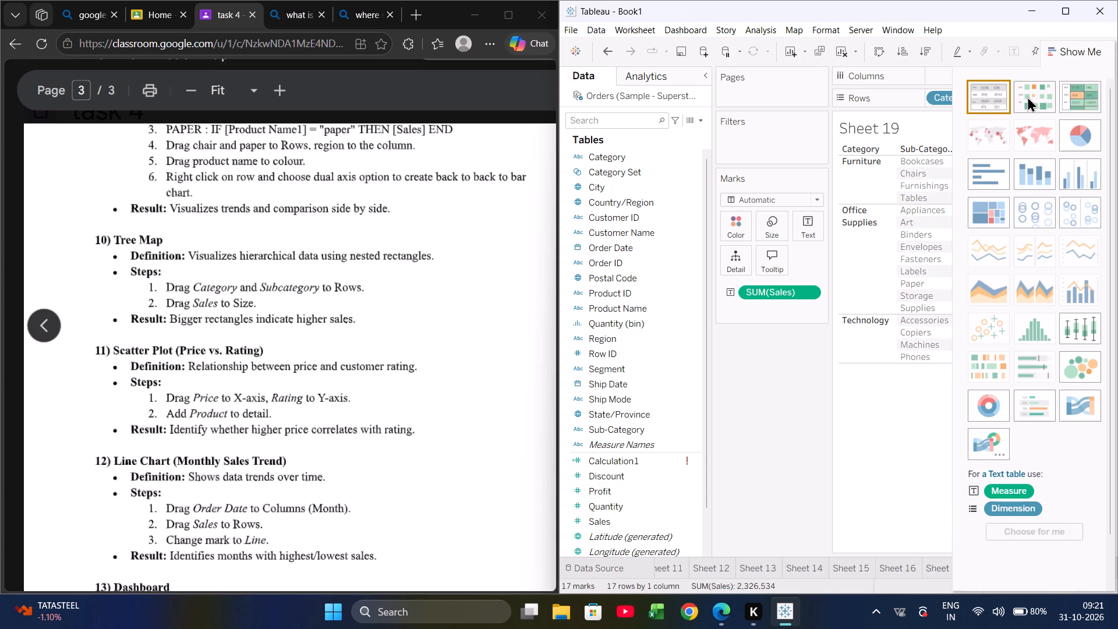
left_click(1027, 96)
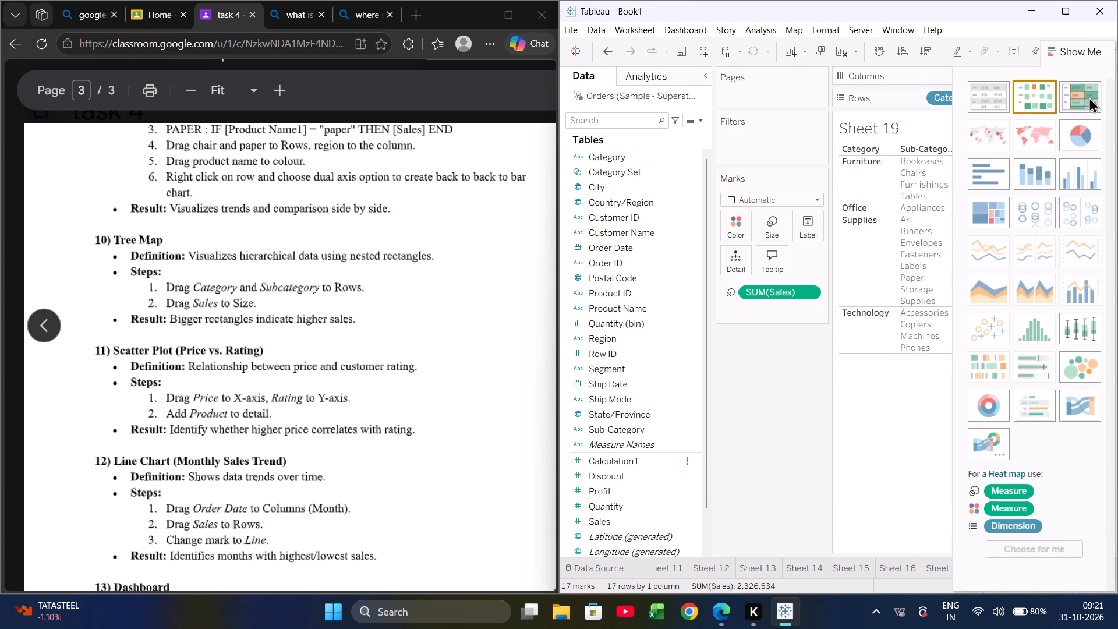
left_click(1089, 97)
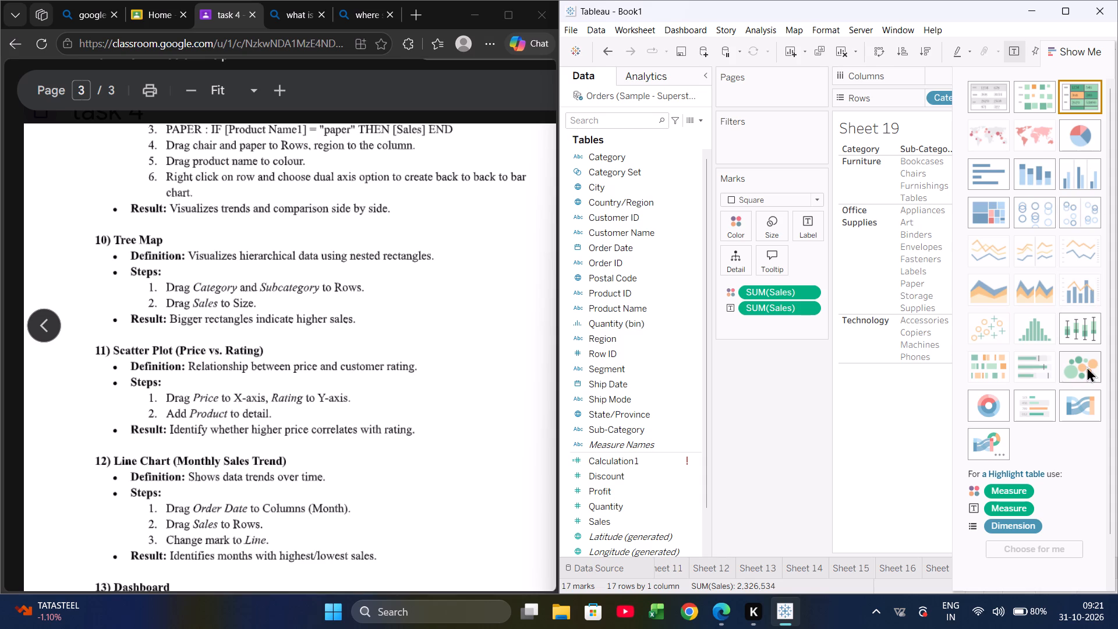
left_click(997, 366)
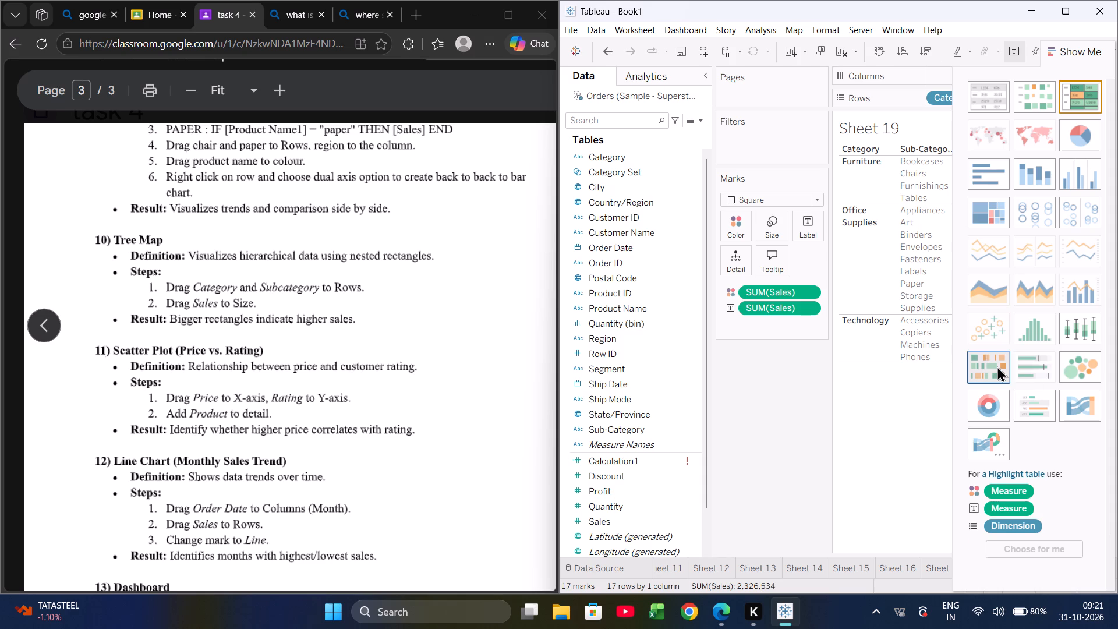
Change the sales view to a treemap.
left_click(997, 211)
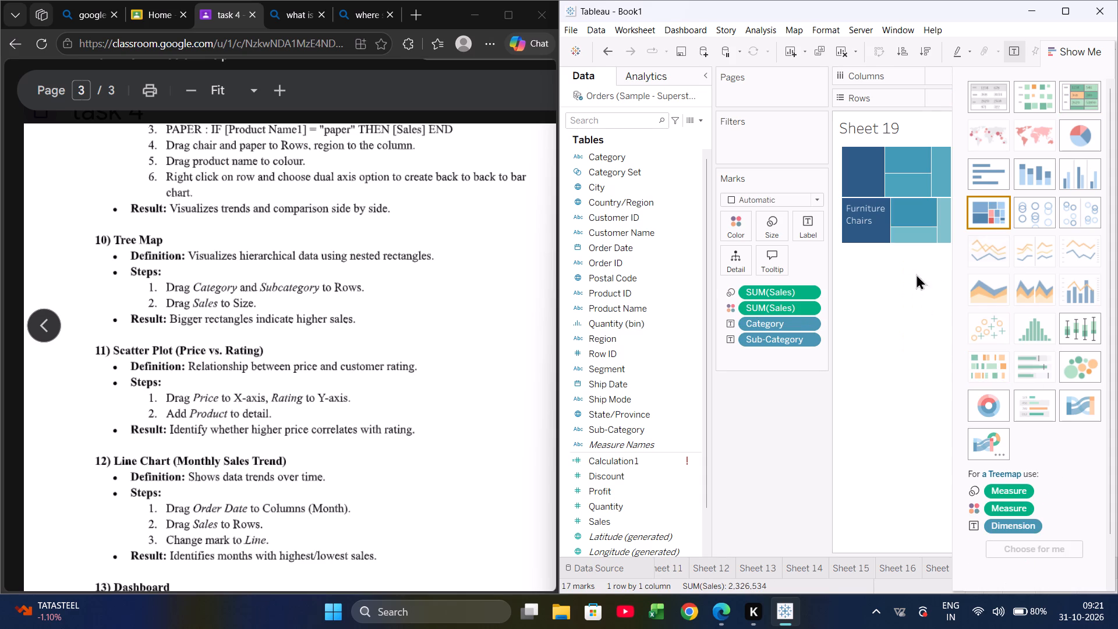
left_click(901, 277)
Consult the Line Chart instructions and change the mark type on Sheet 19 to Line.
scroll(272, 444, "down", 1)
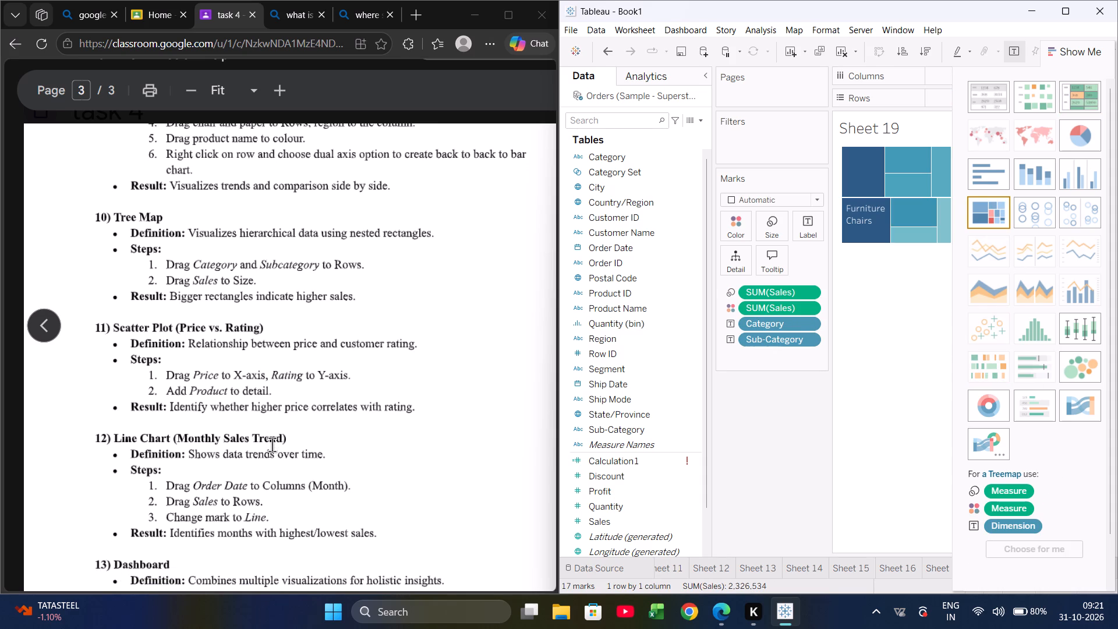
scroll(272, 444, "down", 2)
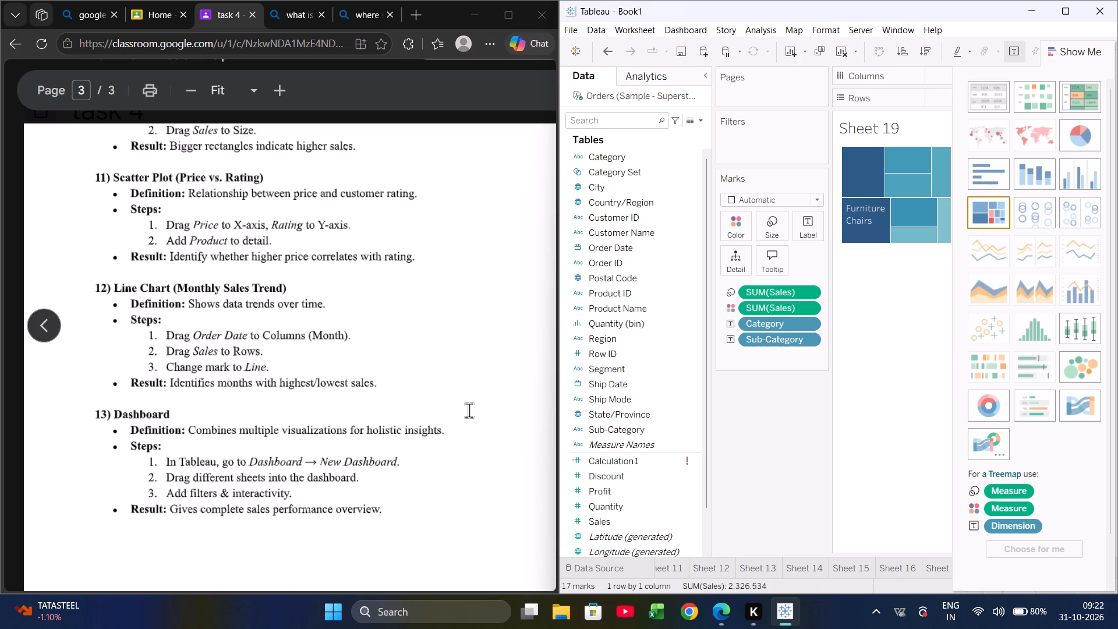
left_click_drag(469, 410, 716, 282)
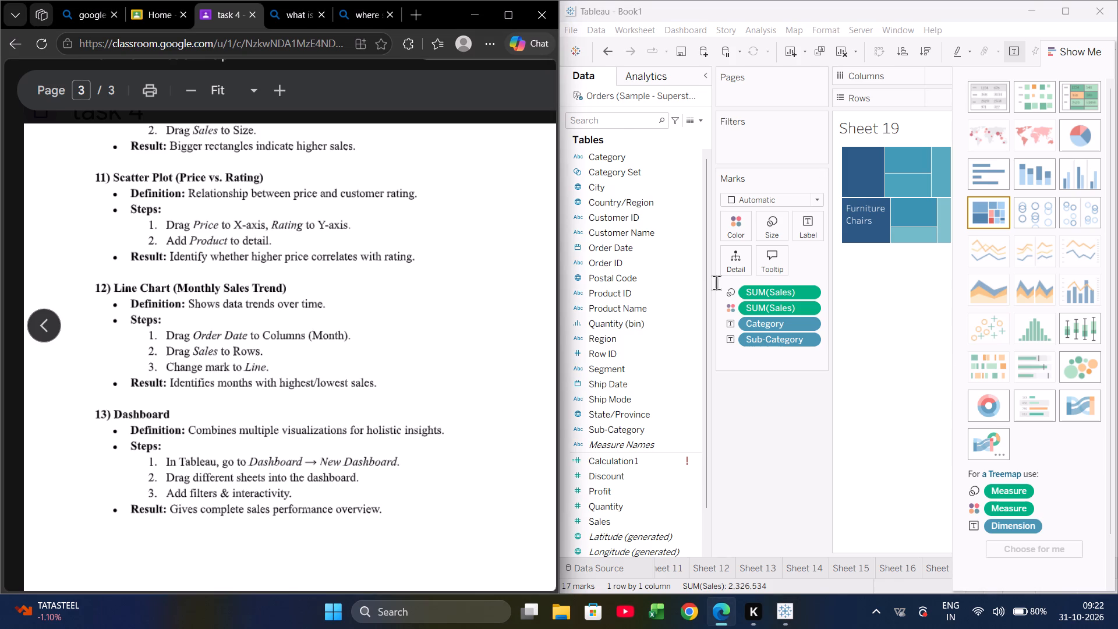
left_click_drag(716, 282, 789, 433)
left_click(818, 201)
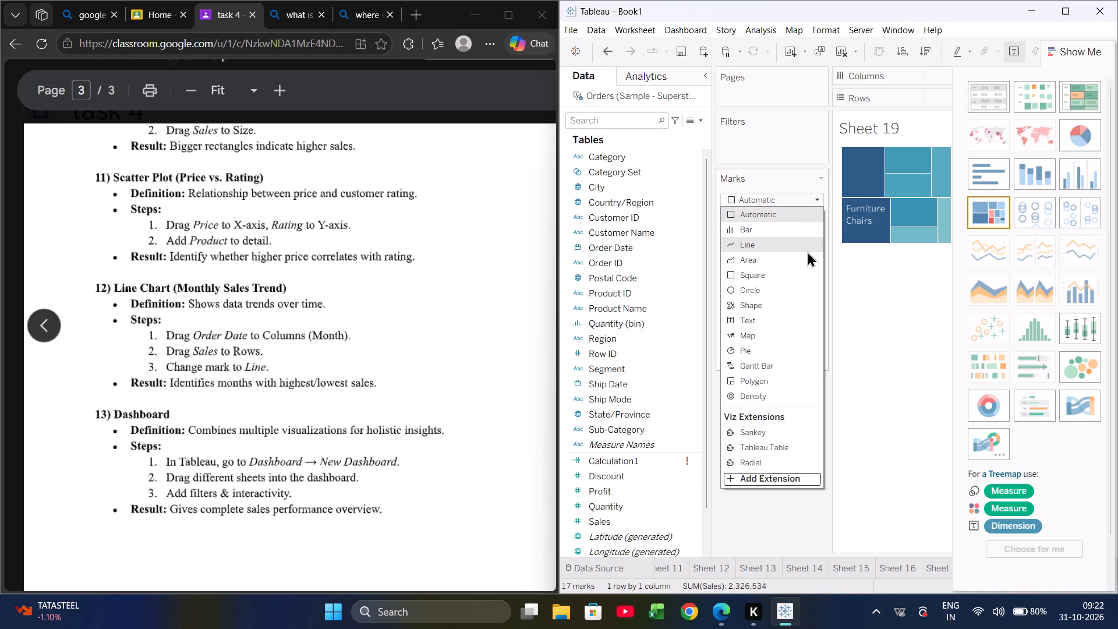
left_click(807, 251)
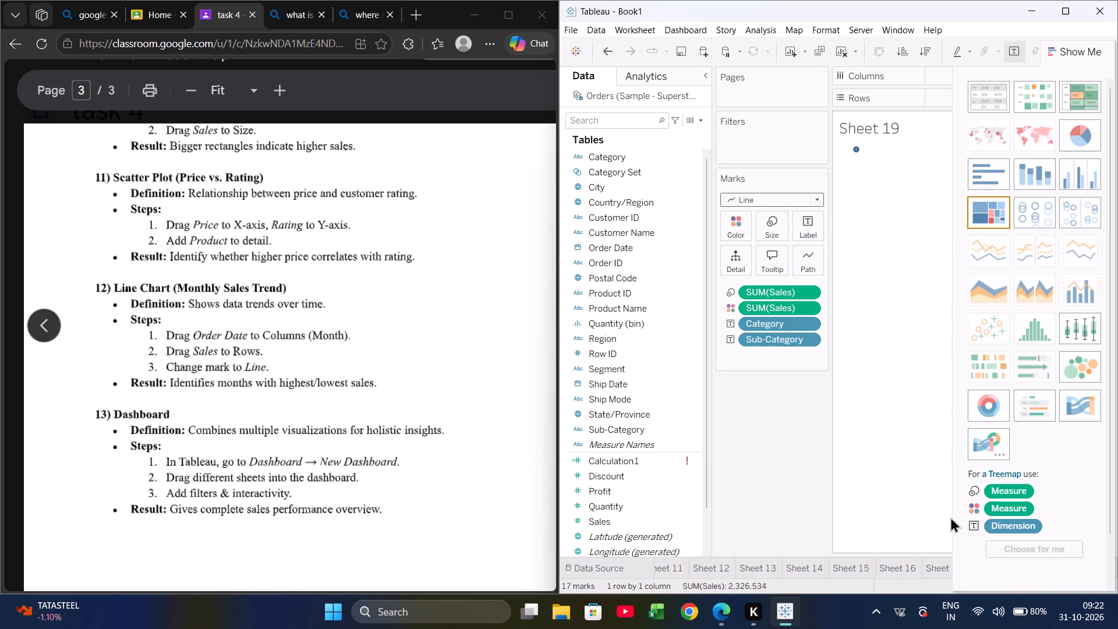
Close the chart type suggestions, add a new worksheet after Sheet 19 and set its mark type to Line.
scroll(861, 545, "left", 4)
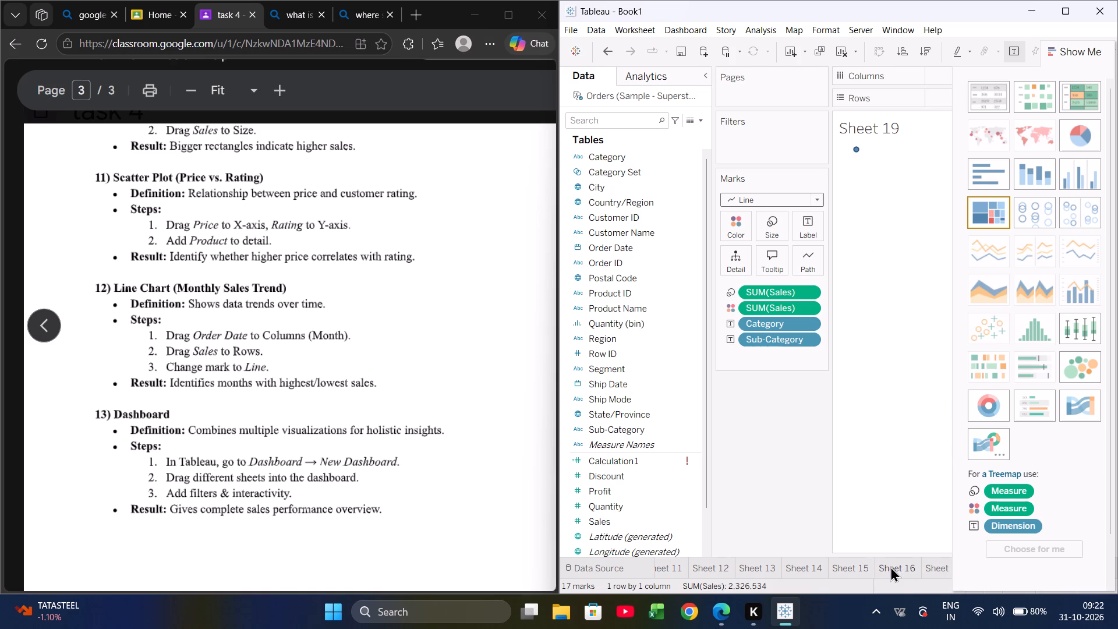
scroll(890, 566, "left", 2)
left_click(944, 411)
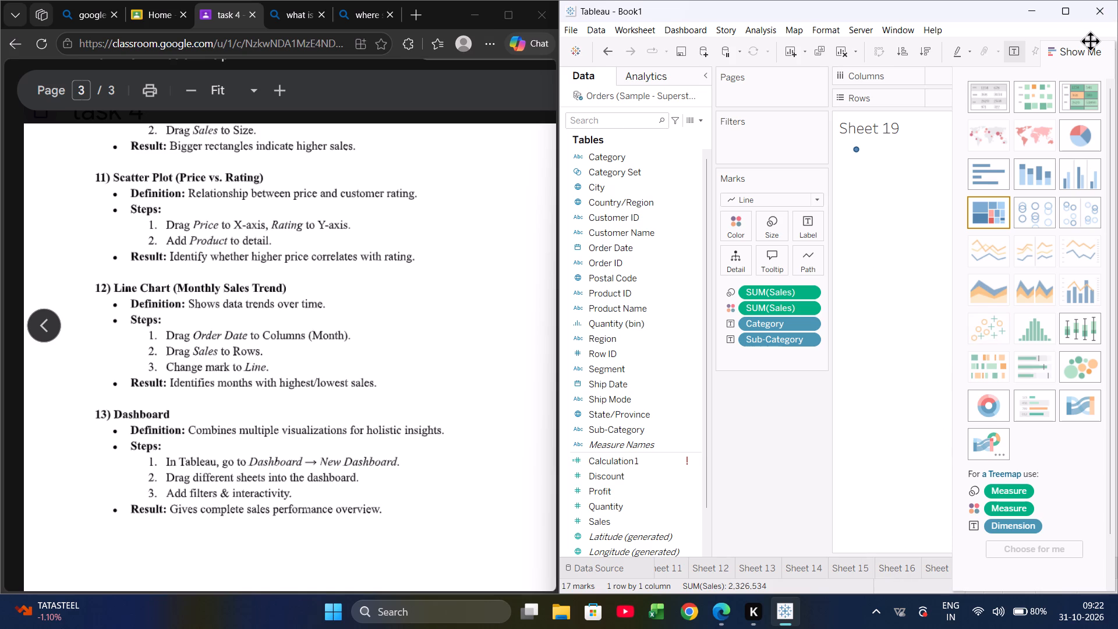
left_click(1089, 54)
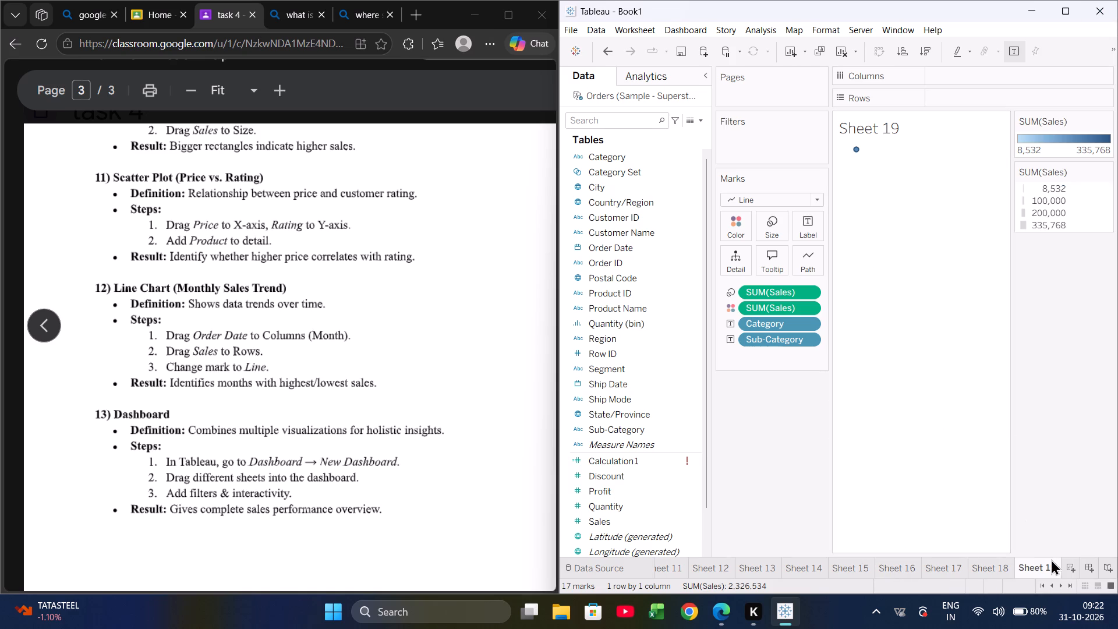
left_click(1067, 561)
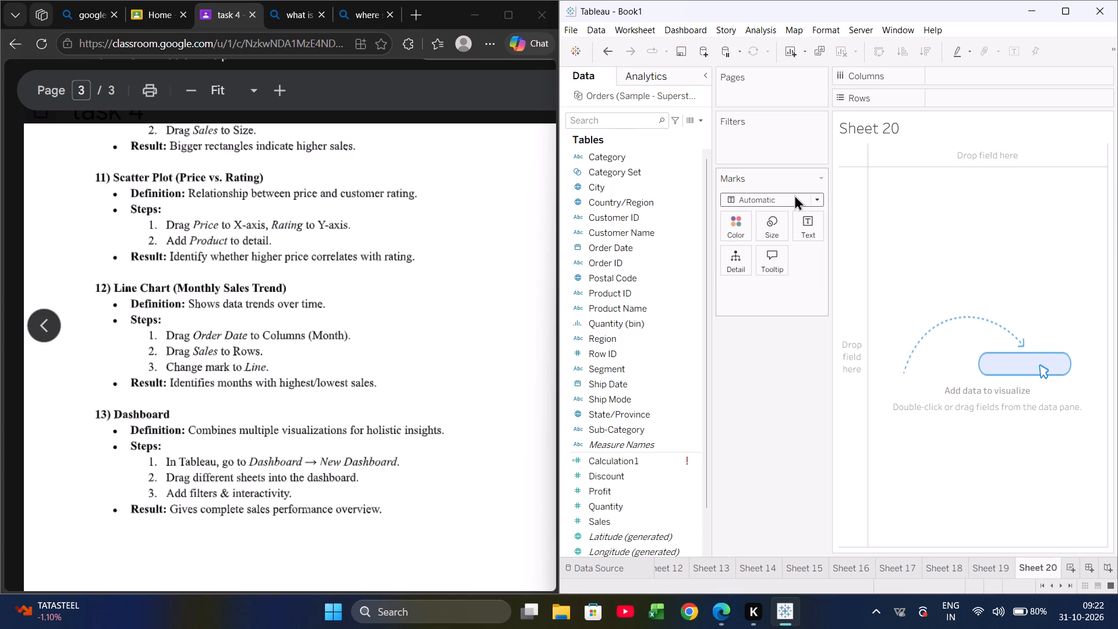
left_click(794, 195)
left_click(788, 246)
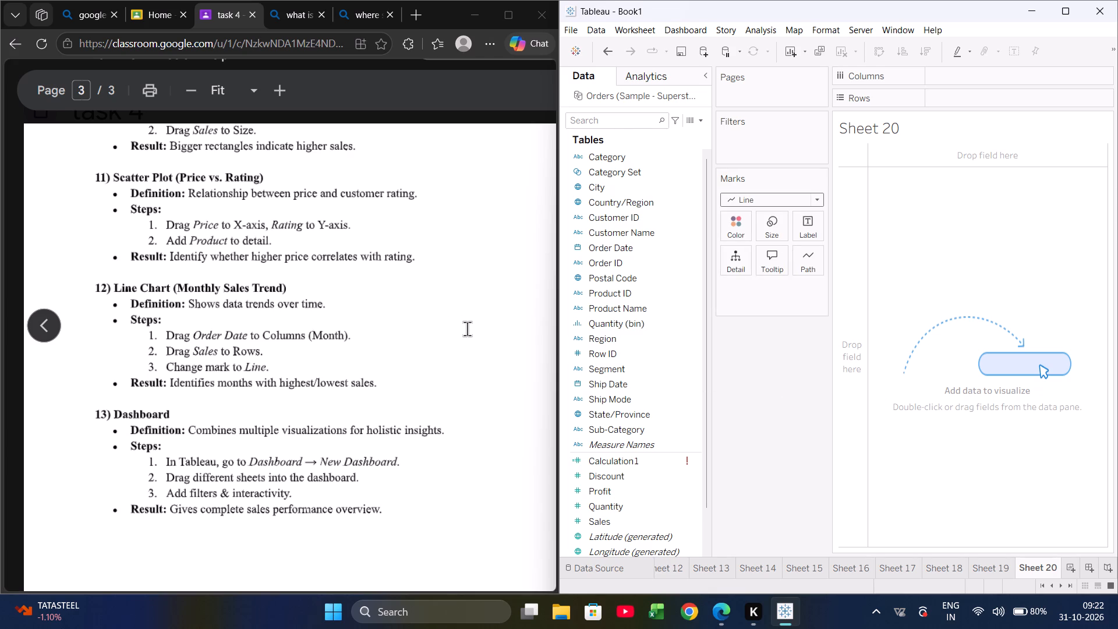
Plot Sales on Rows against Order Date on Columns, with the date grouped by discrete month.
left_click(597, 247)
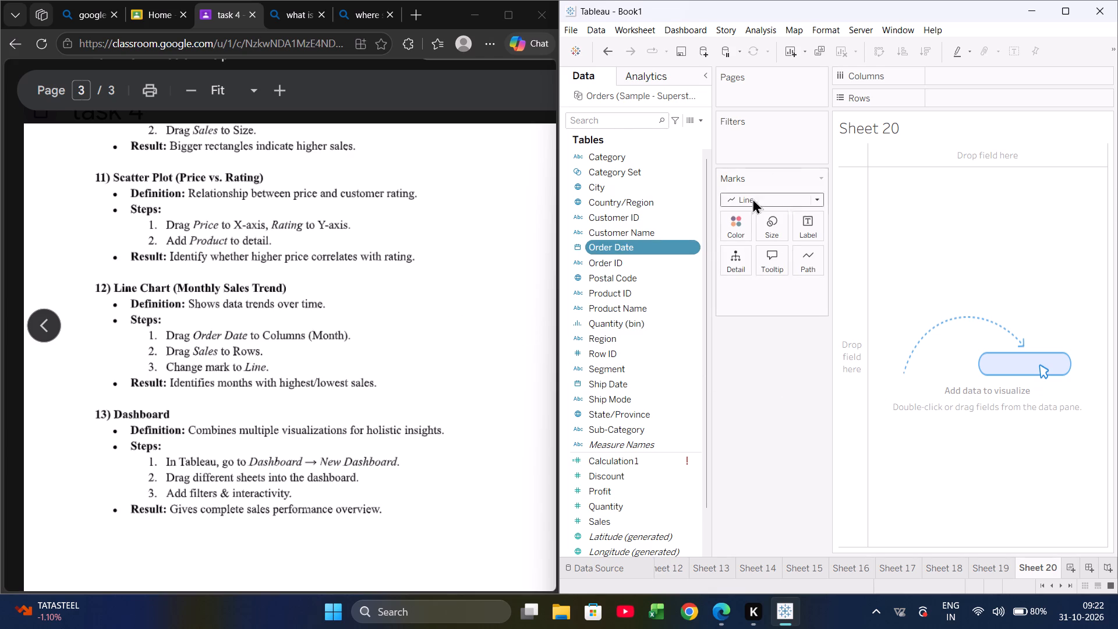
left_click_drag(645, 249, 814, 175)
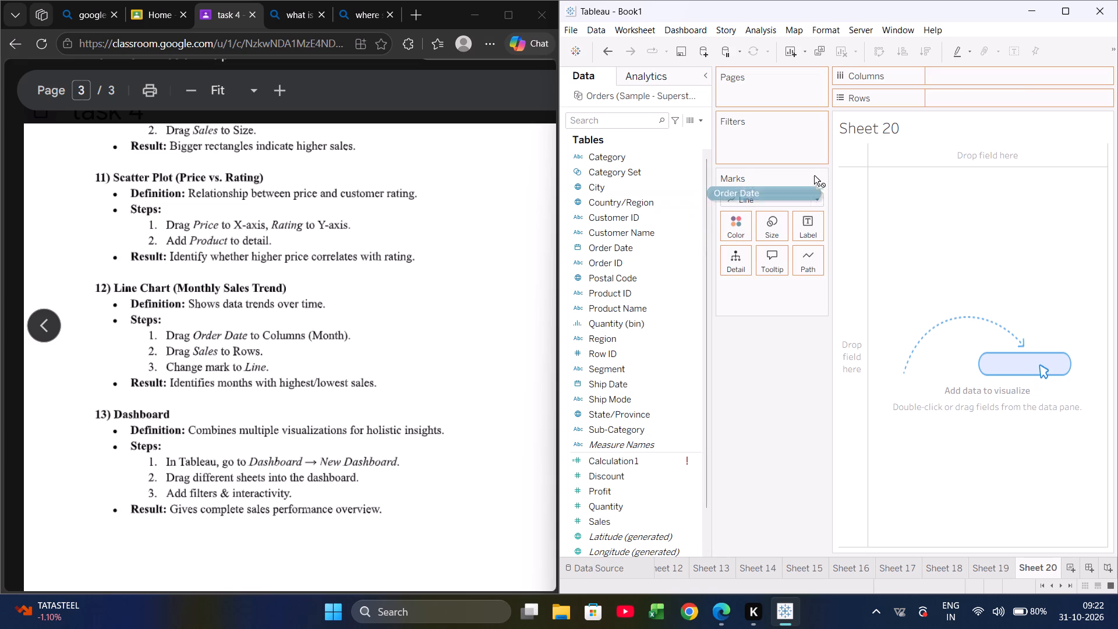
left_click_drag(814, 175, 988, 79)
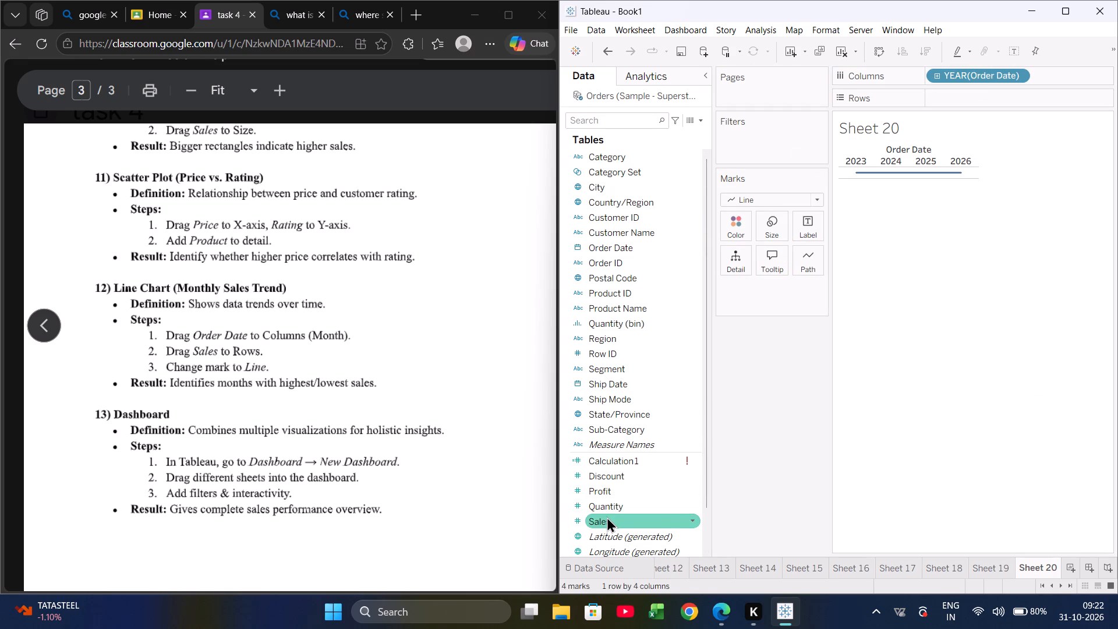
left_click_drag(607, 517, 983, 96)
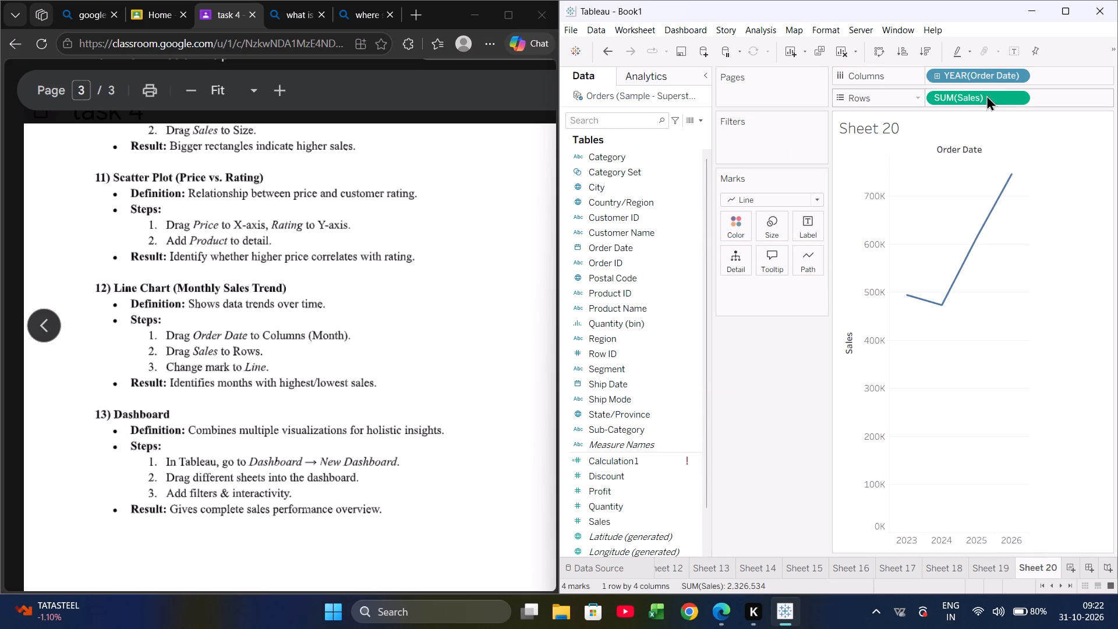
left_click(1023, 70)
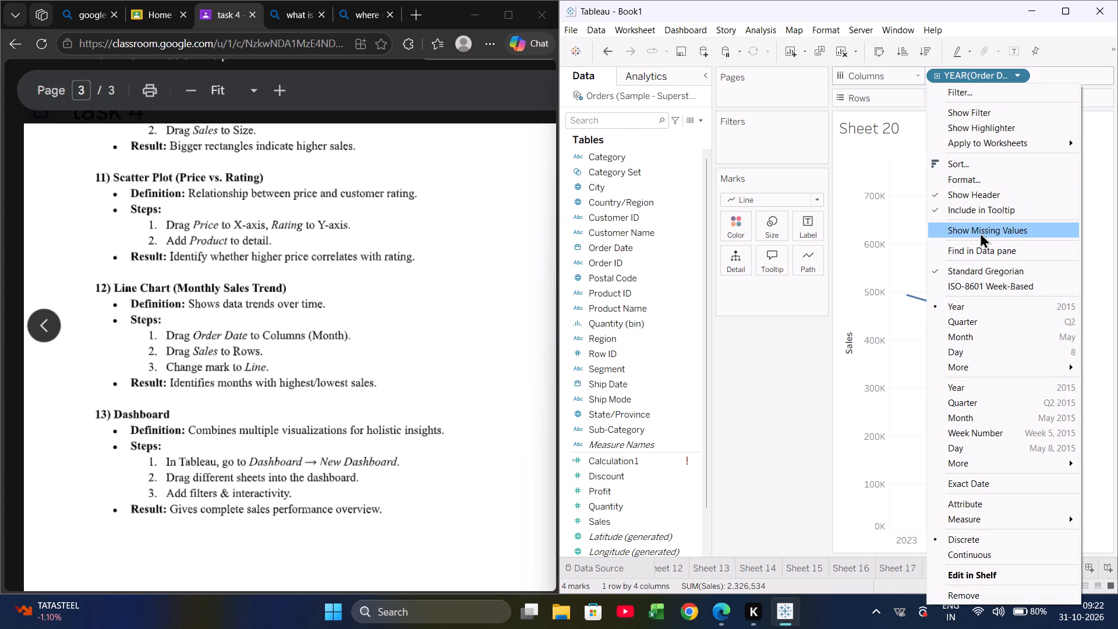
left_click(975, 330)
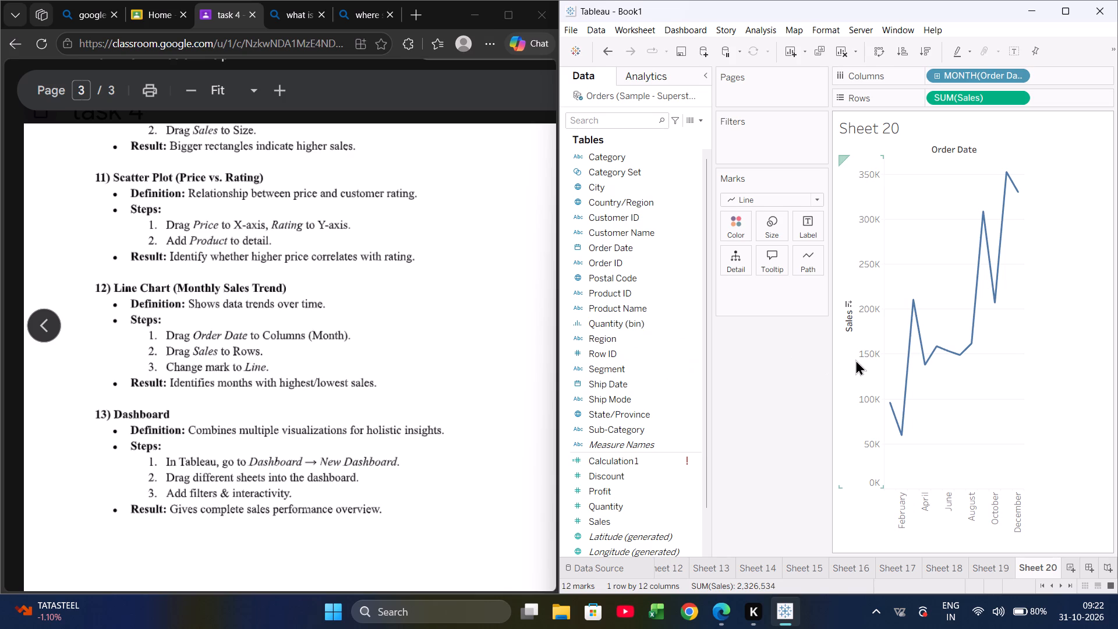
In the browser, review the Dashboard instructions at the end of the task 4 notes and return to the document's beginning.
scroll(398, 425, "down", 1)
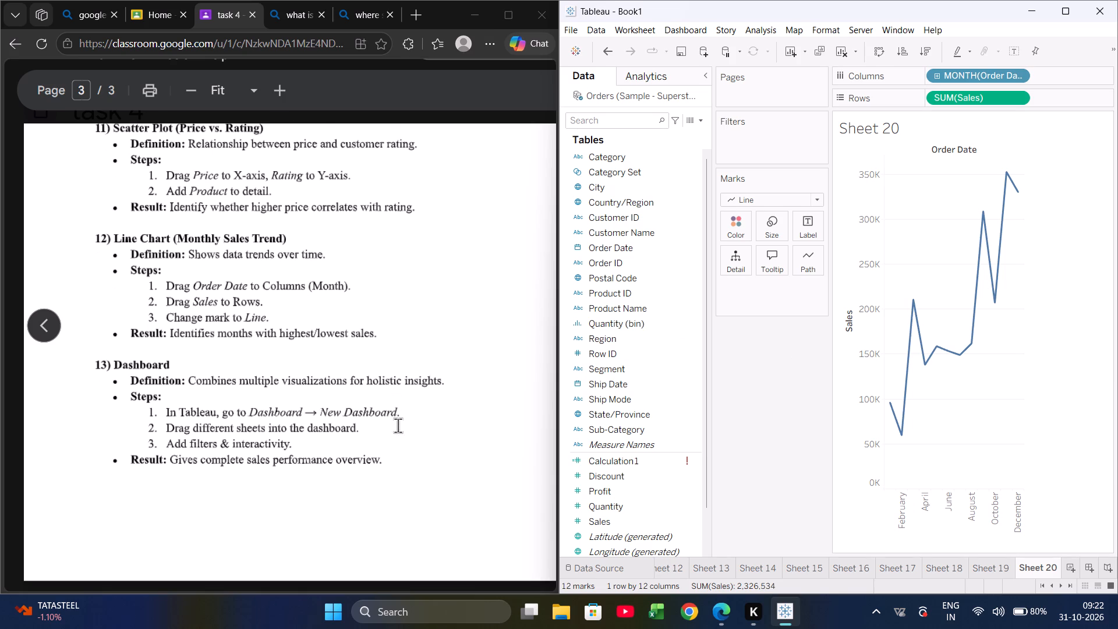
scroll(398, 425, "down", 1)
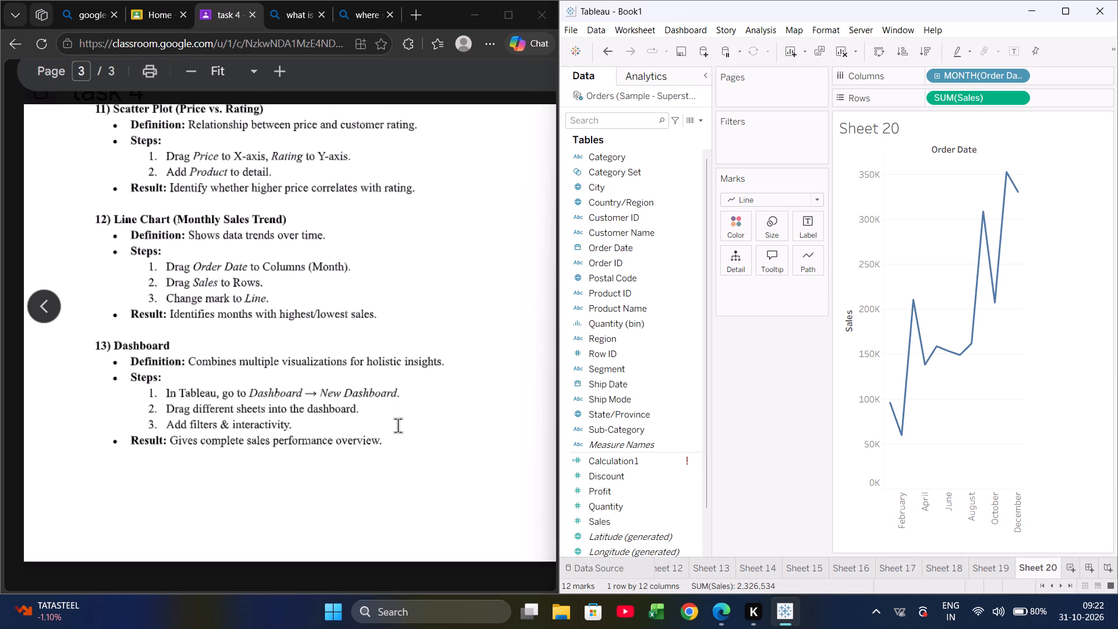
left_click(398, 425)
scroll(398, 425, "down", 1)
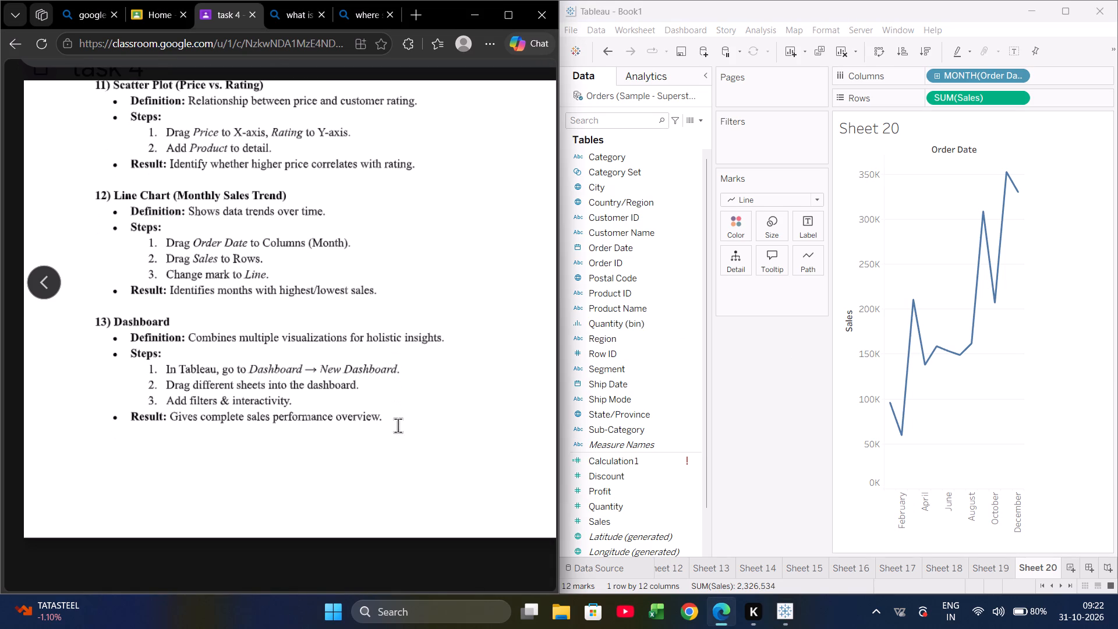
scroll(398, 425, "down", 4)
scroll(398, 425, "up", 6)
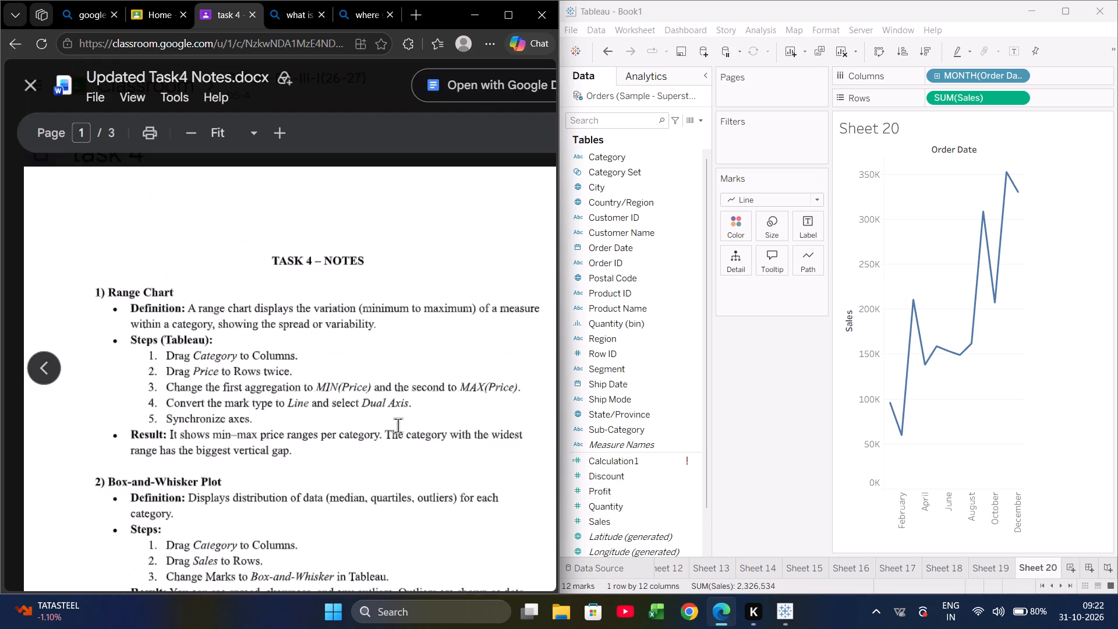
Close the task 4 notes and open the Task5-6 material from the DVLab-DS-III-I(26-27) class stream.
left_click(34, 84)
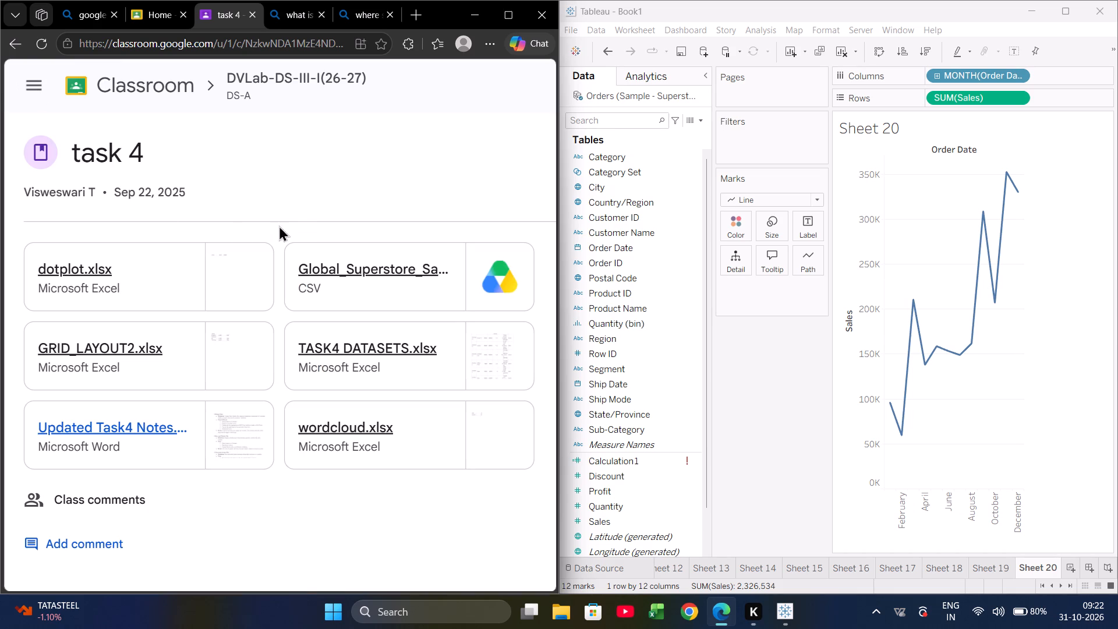
left_click(38, 89)
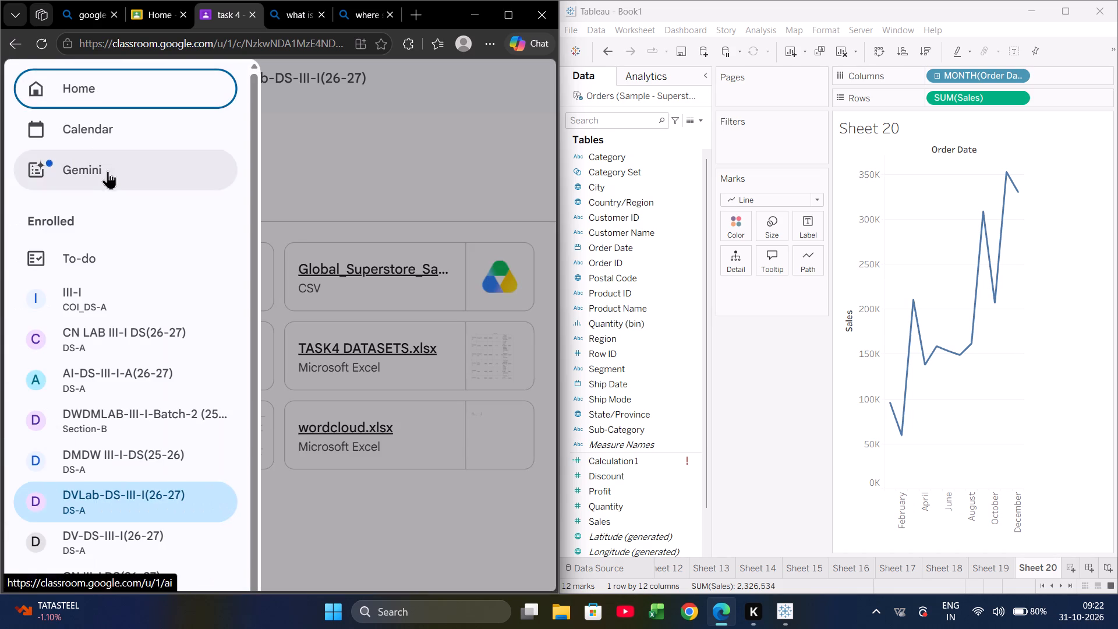
left_click(162, 486)
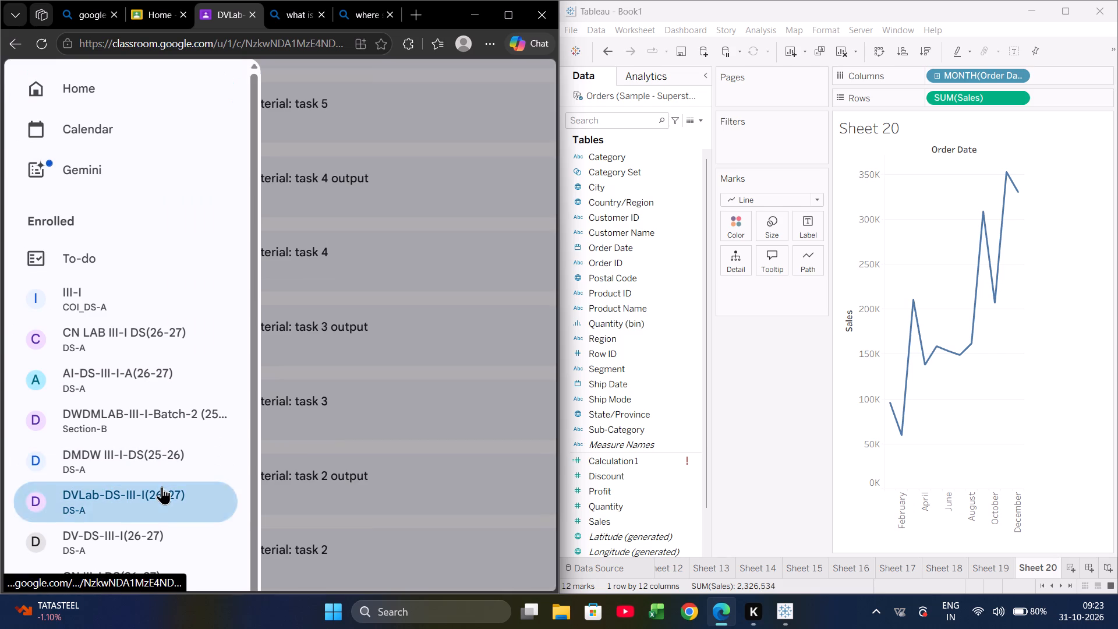
left_click(347, 301)
scroll(347, 301, "up", 1)
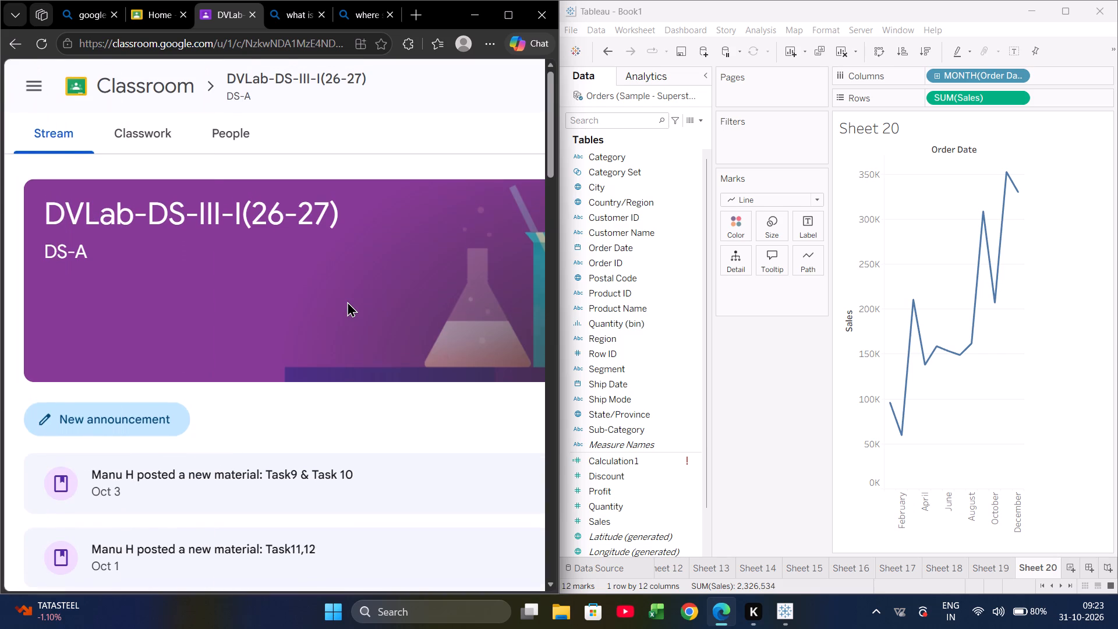
scroll(347, 301, "down", 3)
scroll(347, 301, "up", 2)
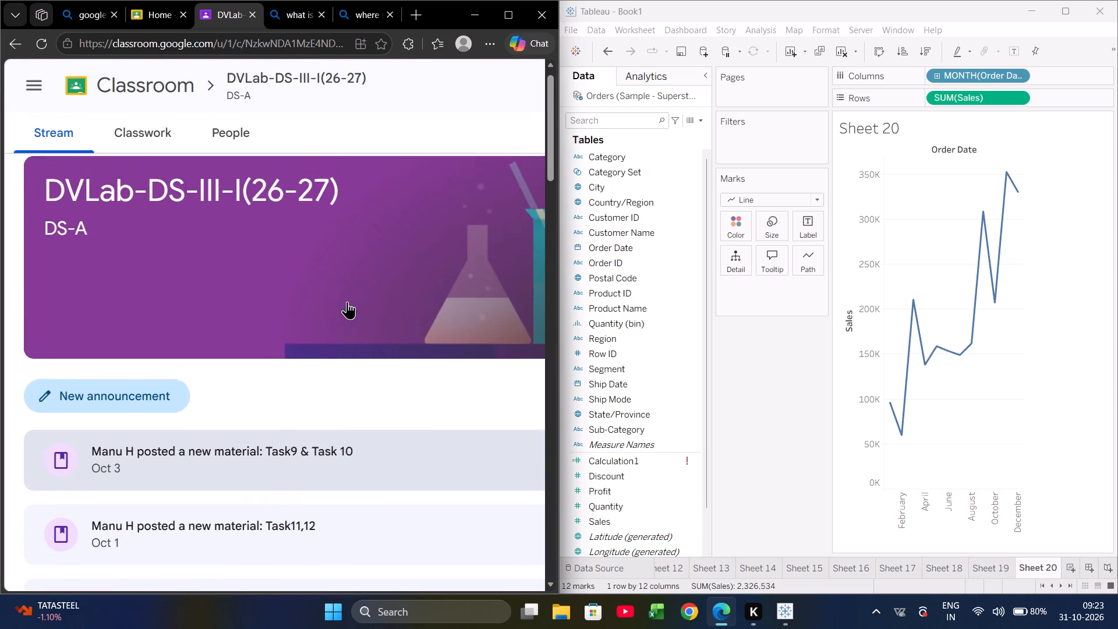
scroll(347, 301, "up", 1)
scroll(347, 301, "down", 4)
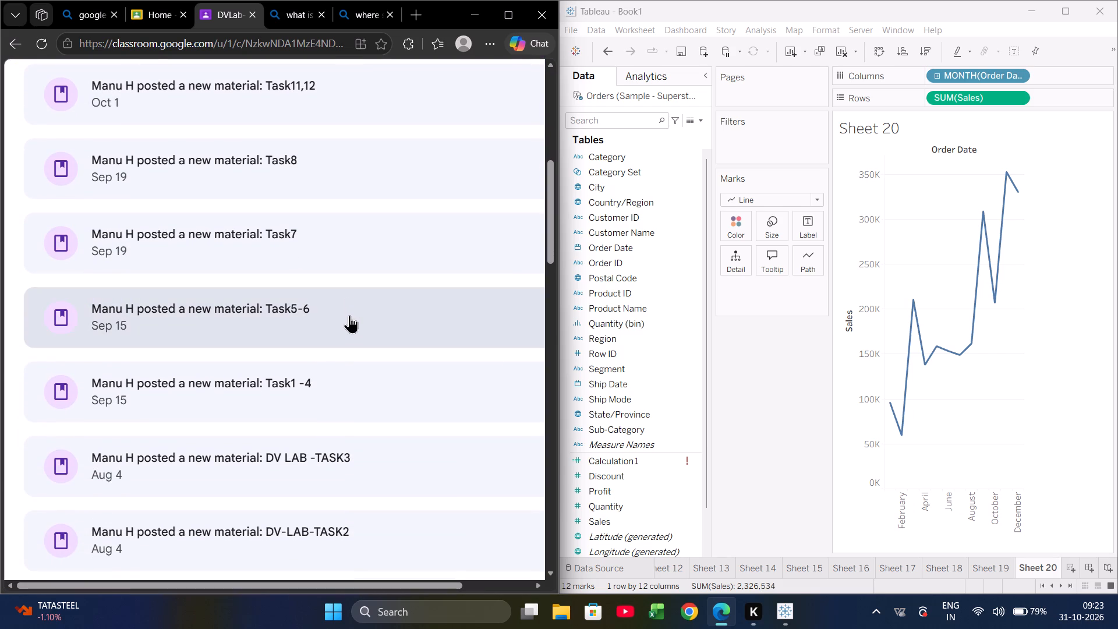
left_click(350, 316)
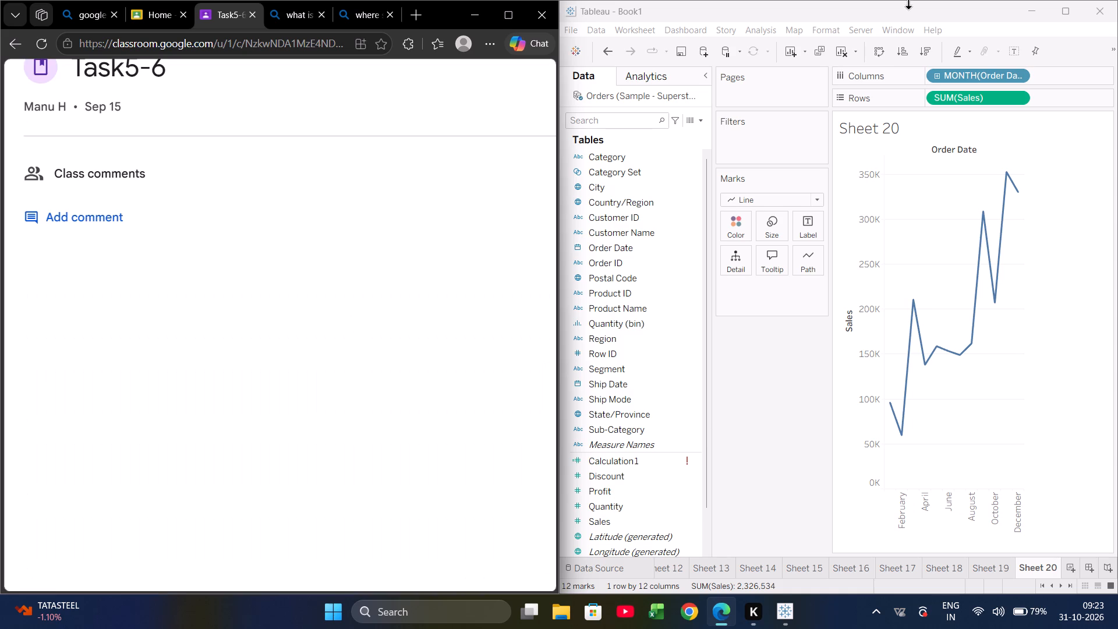
Minimize Tableau, maximize the browser, and read the Tableau Prep Builder introduction and steps in TASK5 NOTES.docx.
left_click(1024, 7)
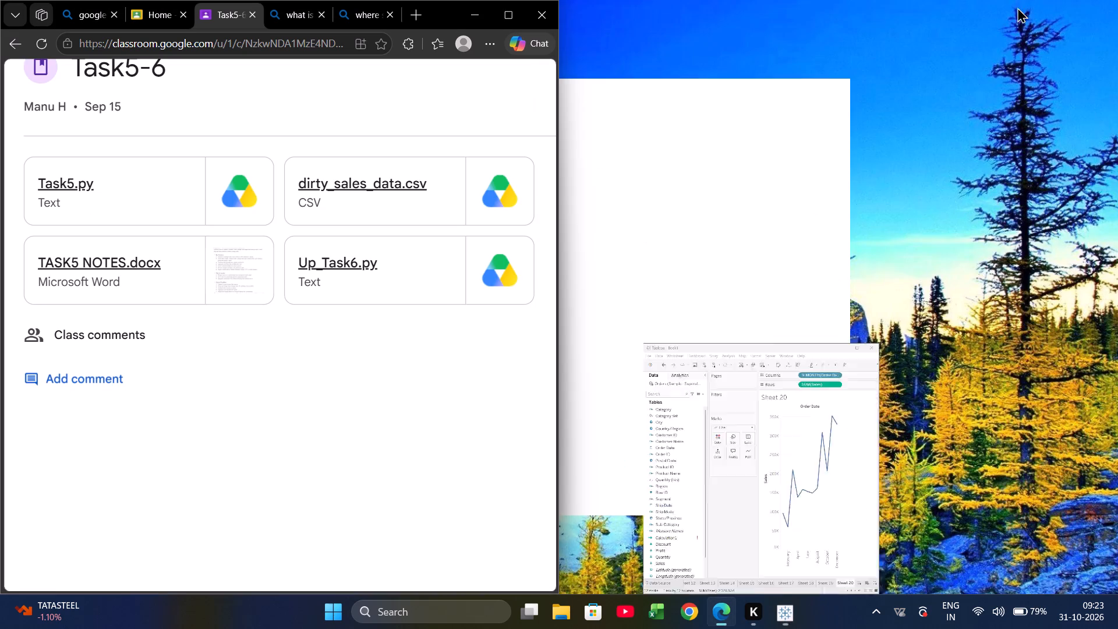
left_click(517, 9)
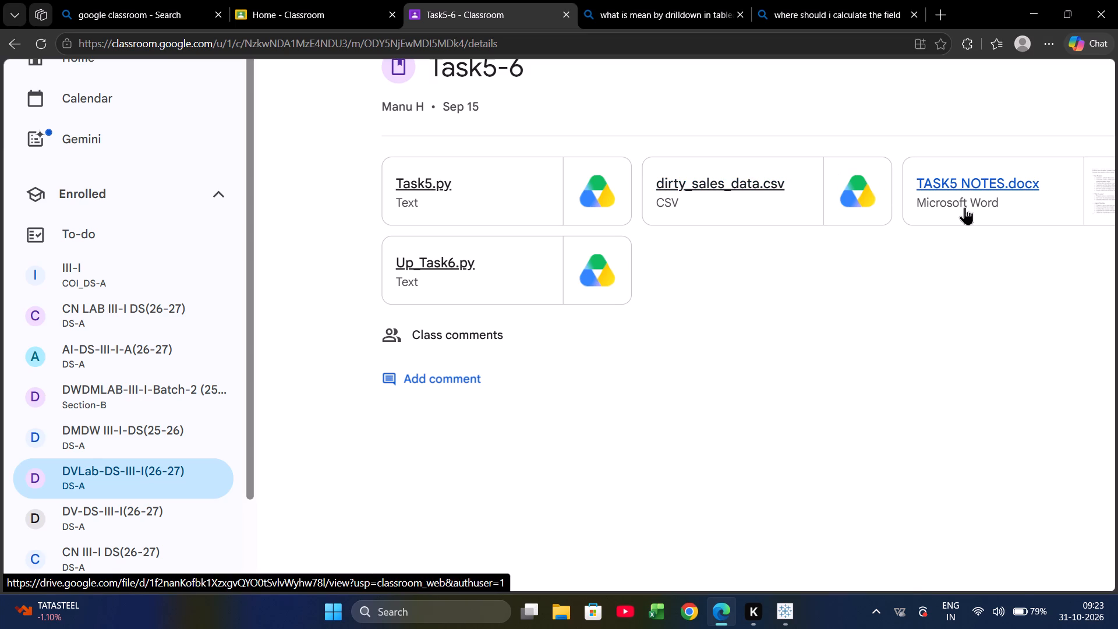
left_click(957, 185)
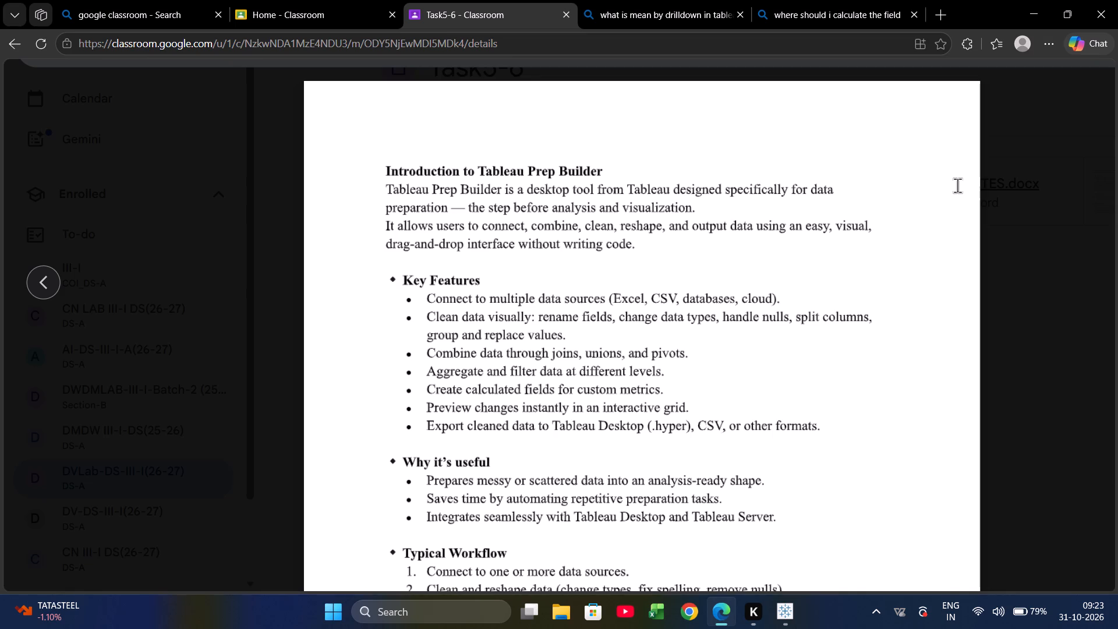
scroll(753, 245, "down", 2)
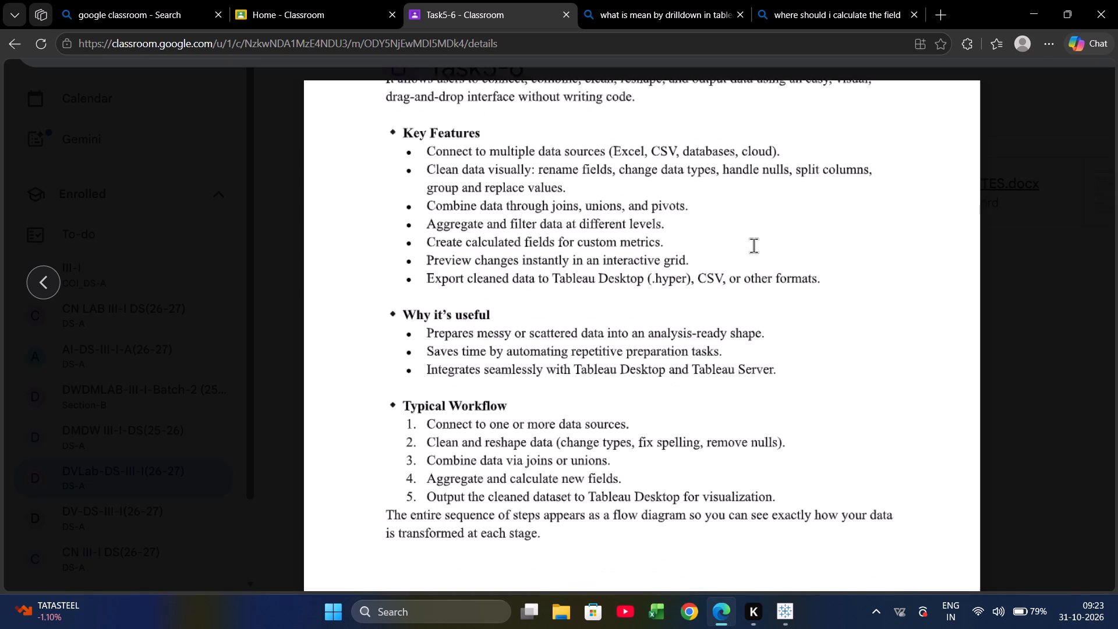
scroll(753, 245, "down", 3)
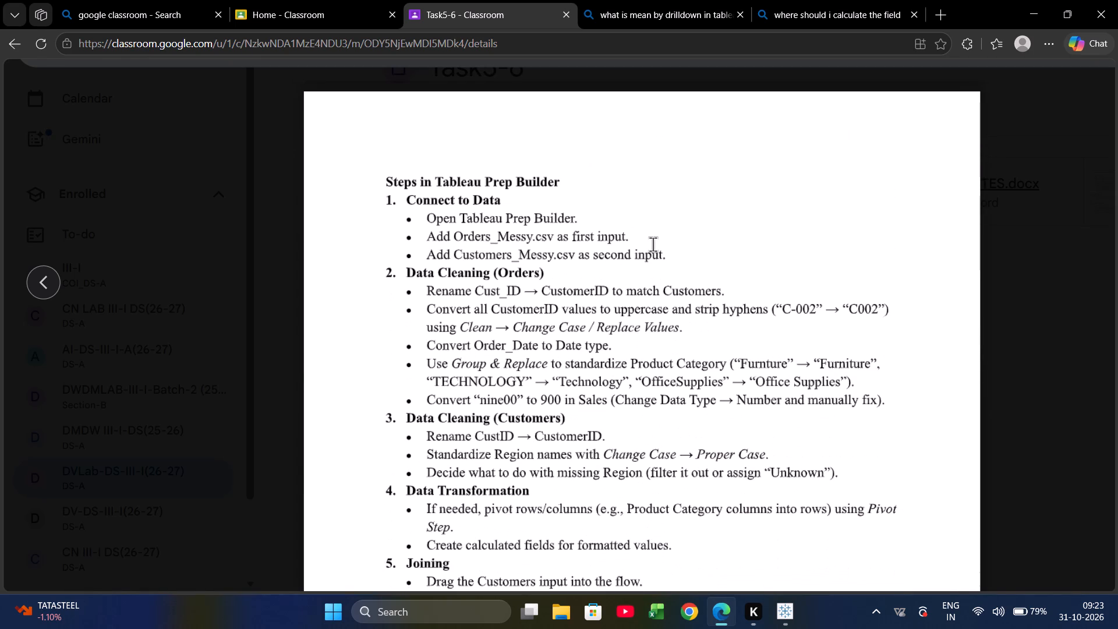
scroll(653, 244, "down", 1)
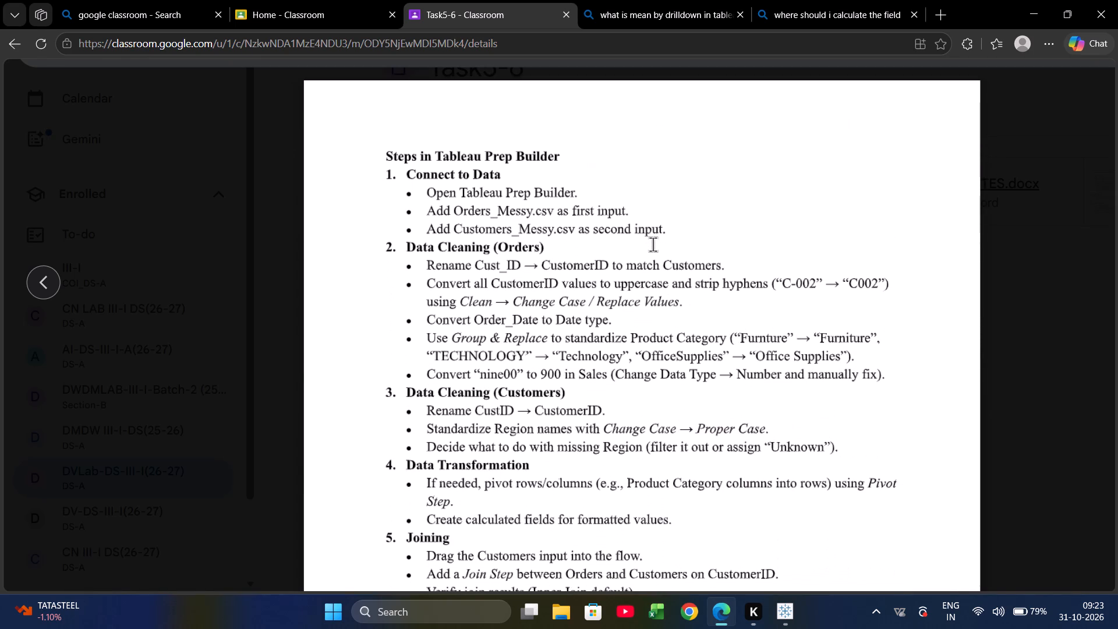
scroll(653, 244, "down", 2)
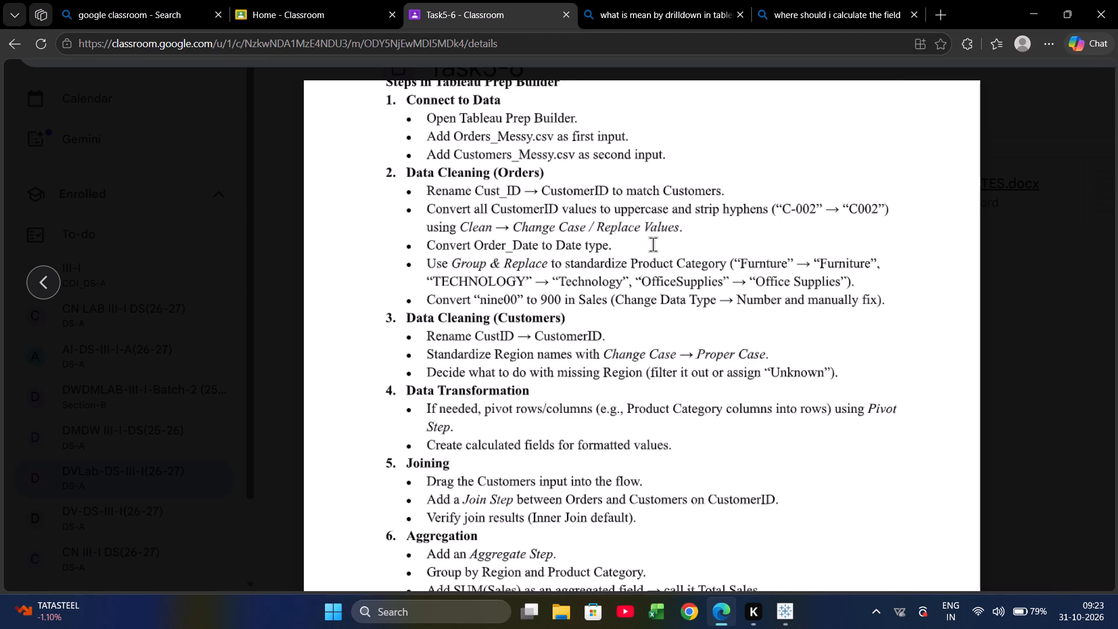
scroll(653, 244, "down", 3)
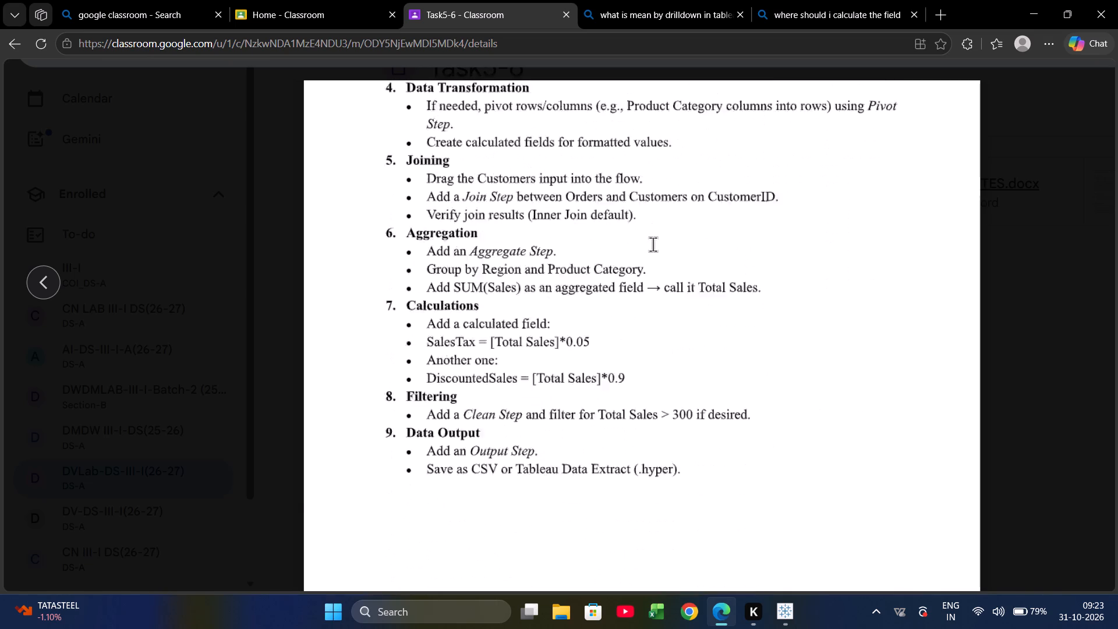
scroll(653, 244, "down", 2)
scroll(653, 244, "up", 2)
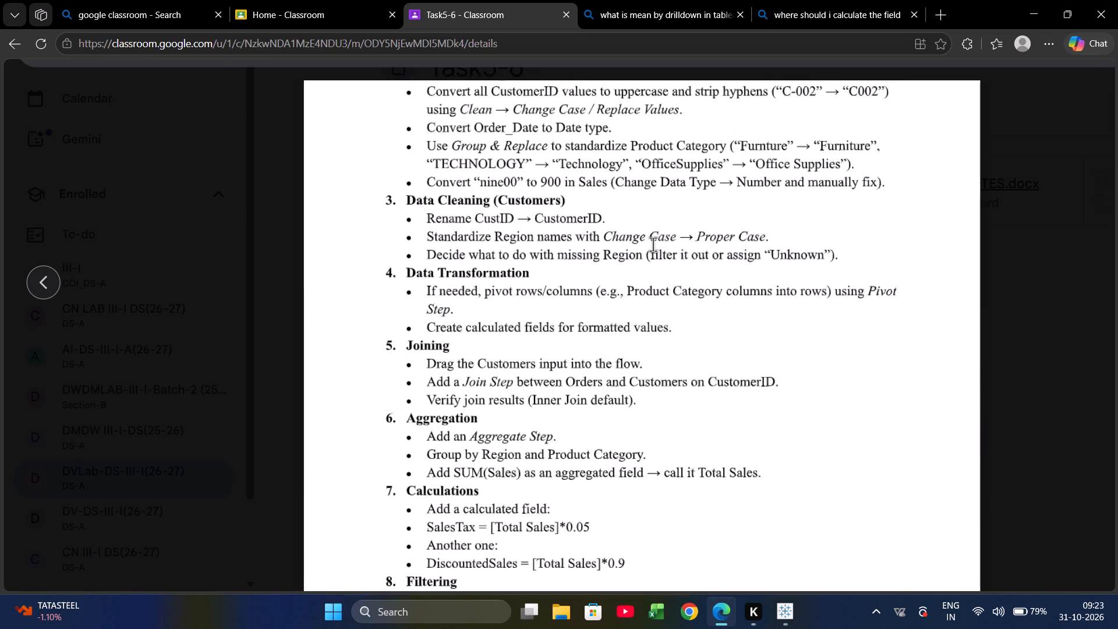
scroll(653, 244, "up", 2)
scroll(653, 244, "down", 2)
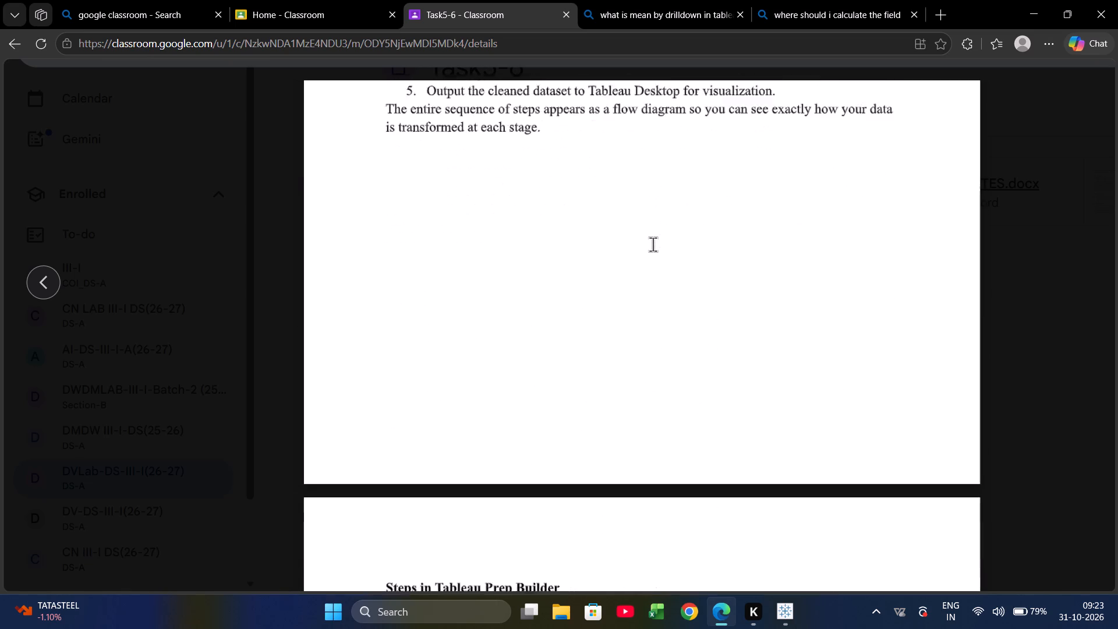
scroll(653, 244, "up", 3)
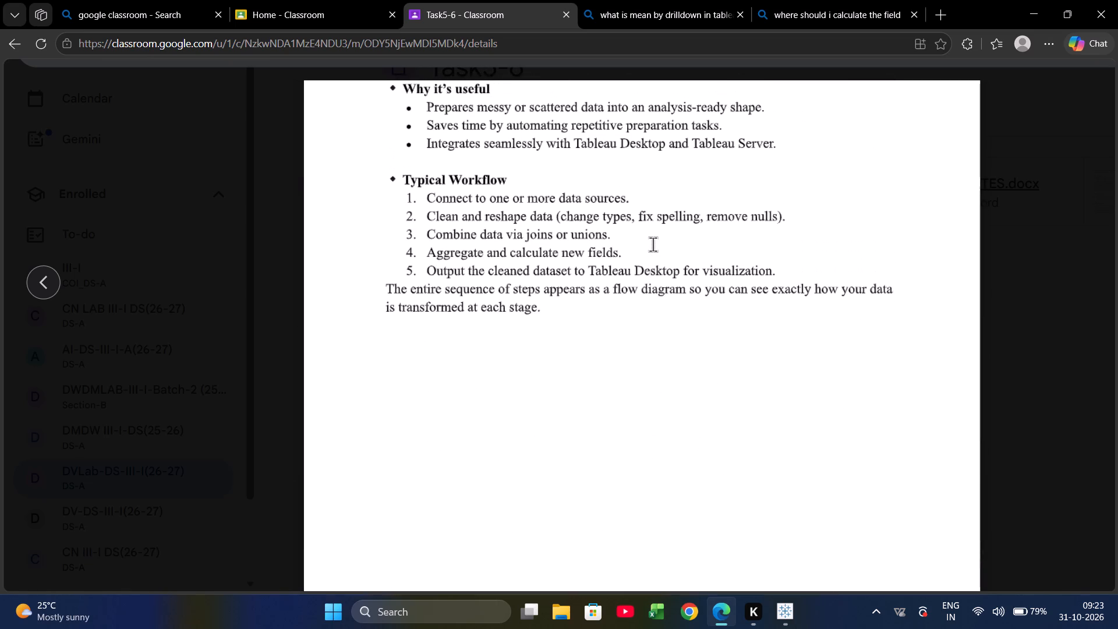
Skim TASK5 NOTES.docx from the Typical Workflow section to the Result page and return to the introduction.
scroll(653, 244, "up", 2)
scroll(653, 244, "down", 1)
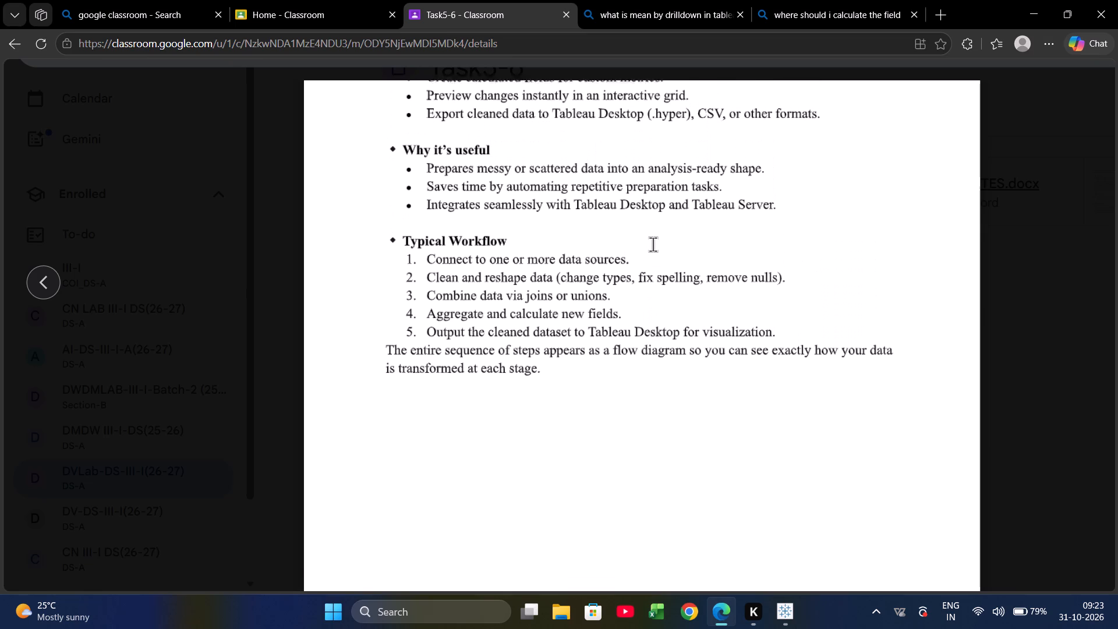
scroll(653, 244, "down", 5)
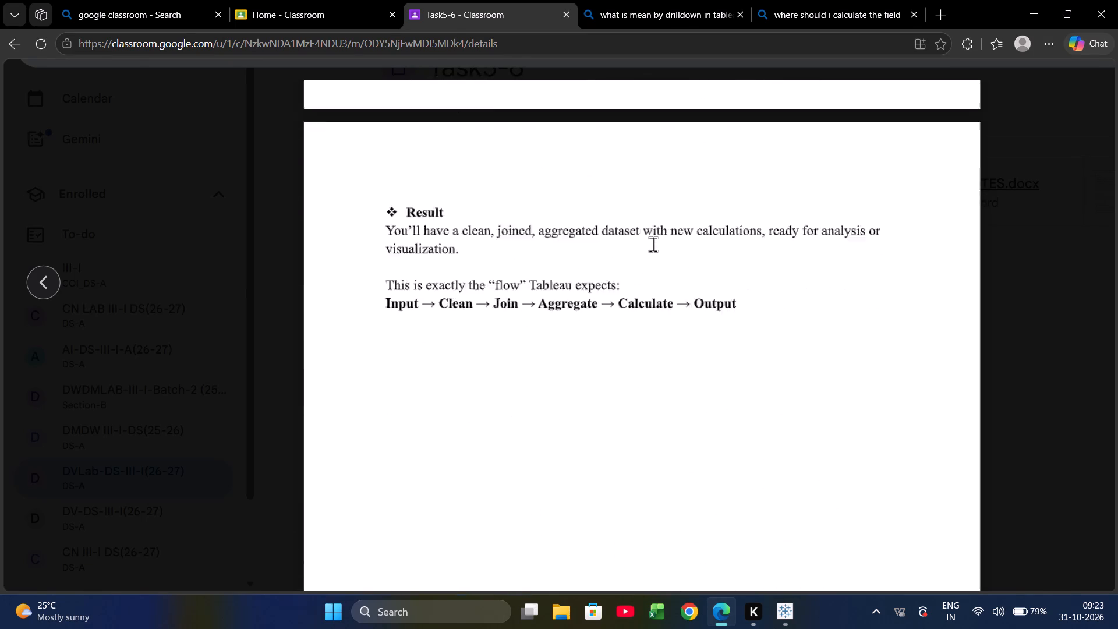
scroll(653, 244, "down", 2)
scroll(653, 244, "up", 7)
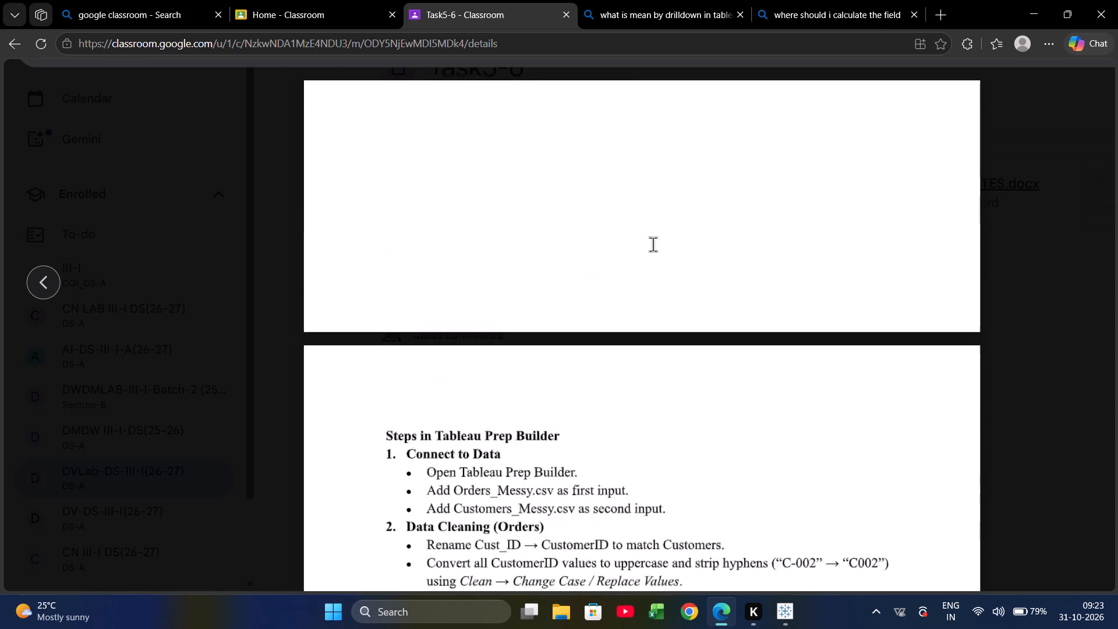
scroll(653, 244, "up", 4)
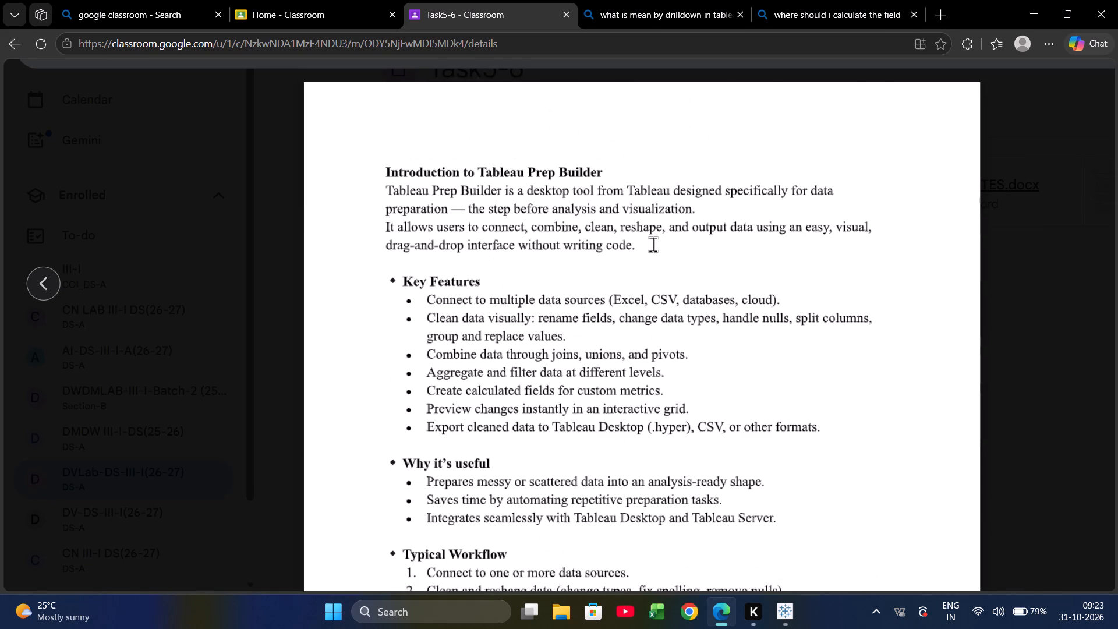
Read the Steps in Tableau Prep Builder in the notes, from Connect to Data through Filtering, and close the document.
left_click(653, 244)
scroll(653, 244, "down", 1)
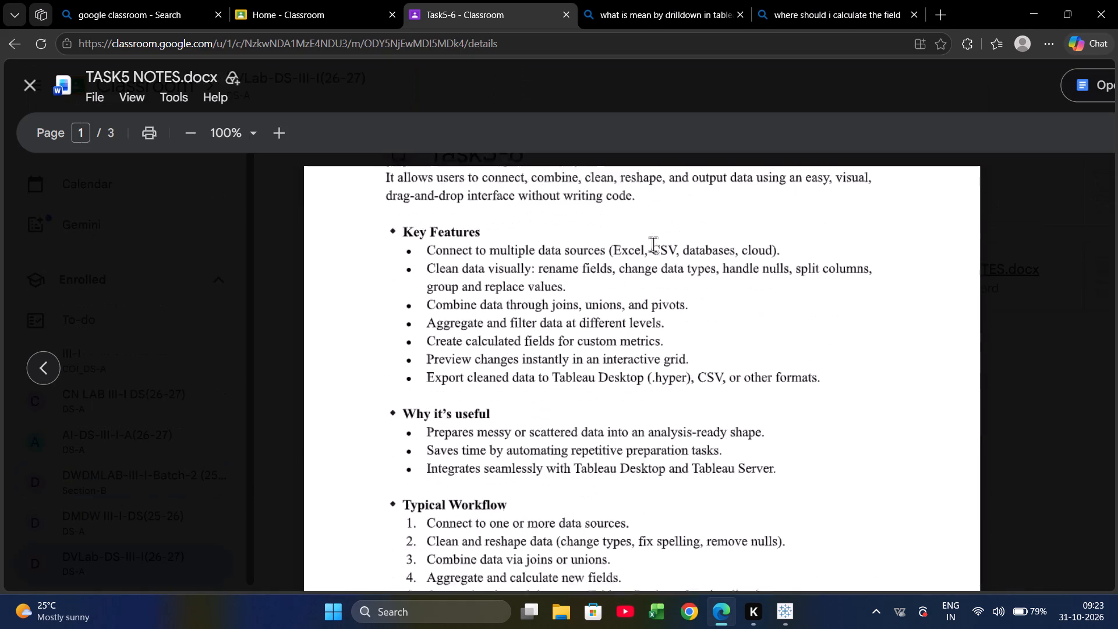
scroll(653, 244, "down", 3)
scroll(653, 244, "up", 1)
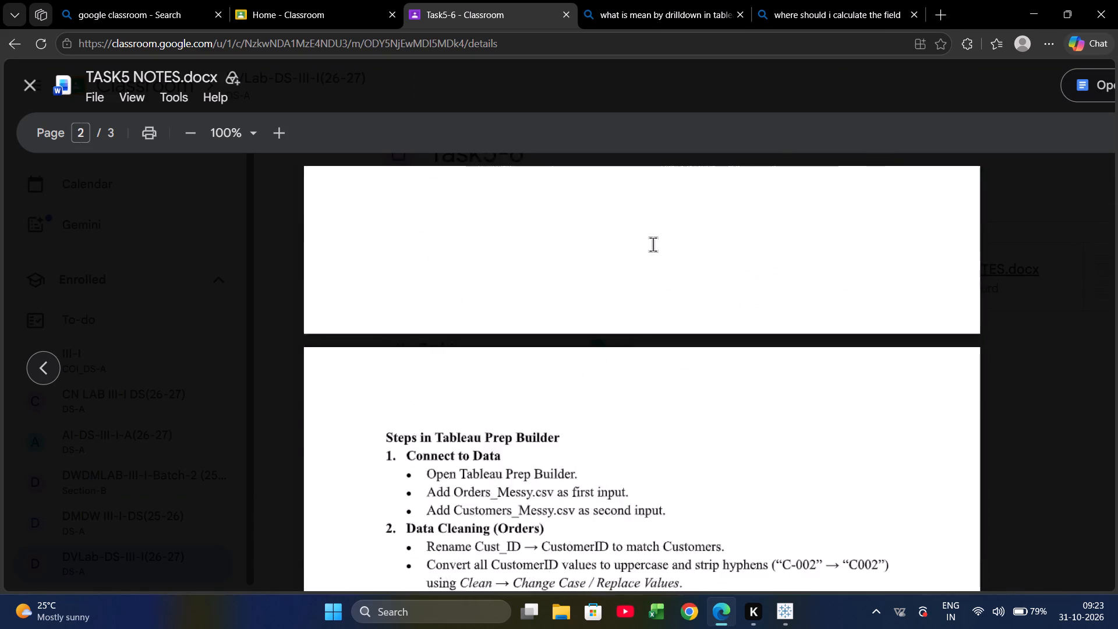
scroll(653, 244, "down", 4)
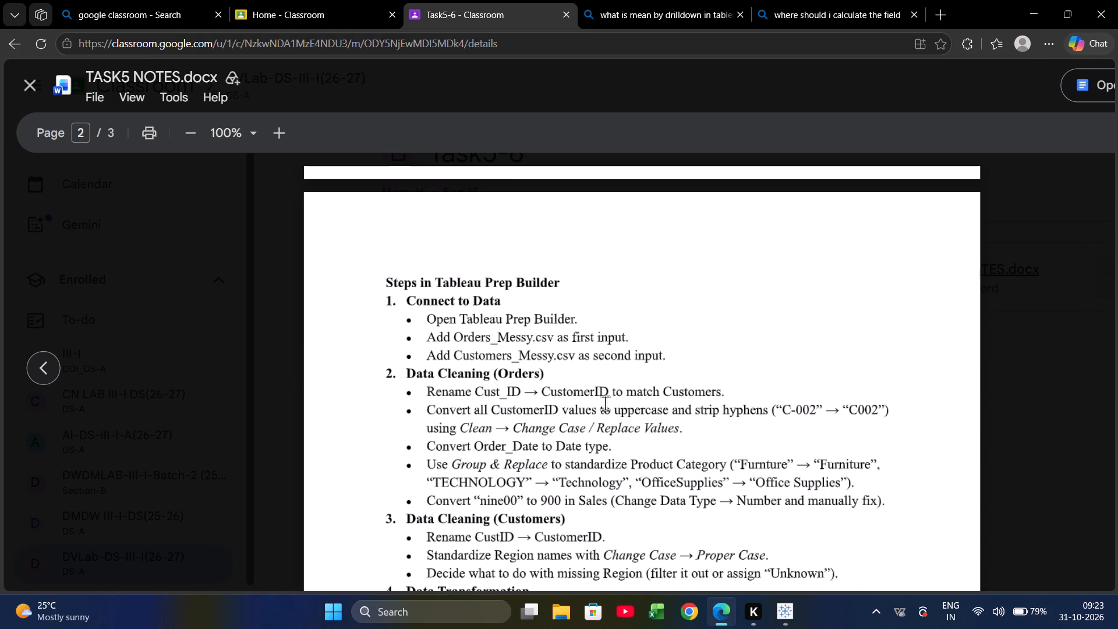
scroll(605, 403, "down", 1)
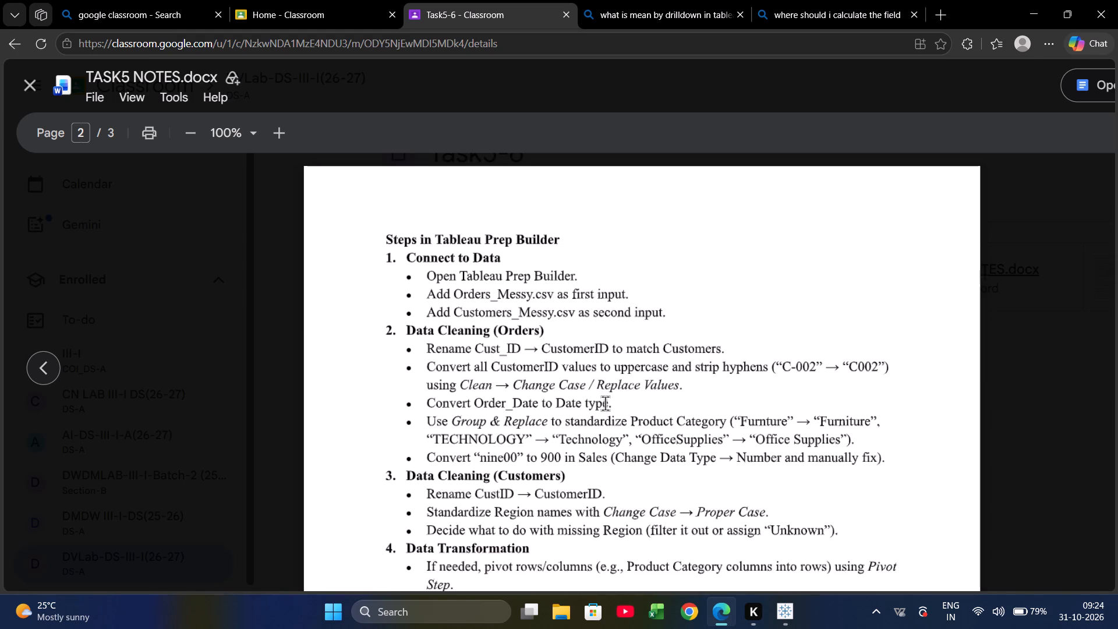
left_click(605, 403)
scroll(605, 403, "down", 1)
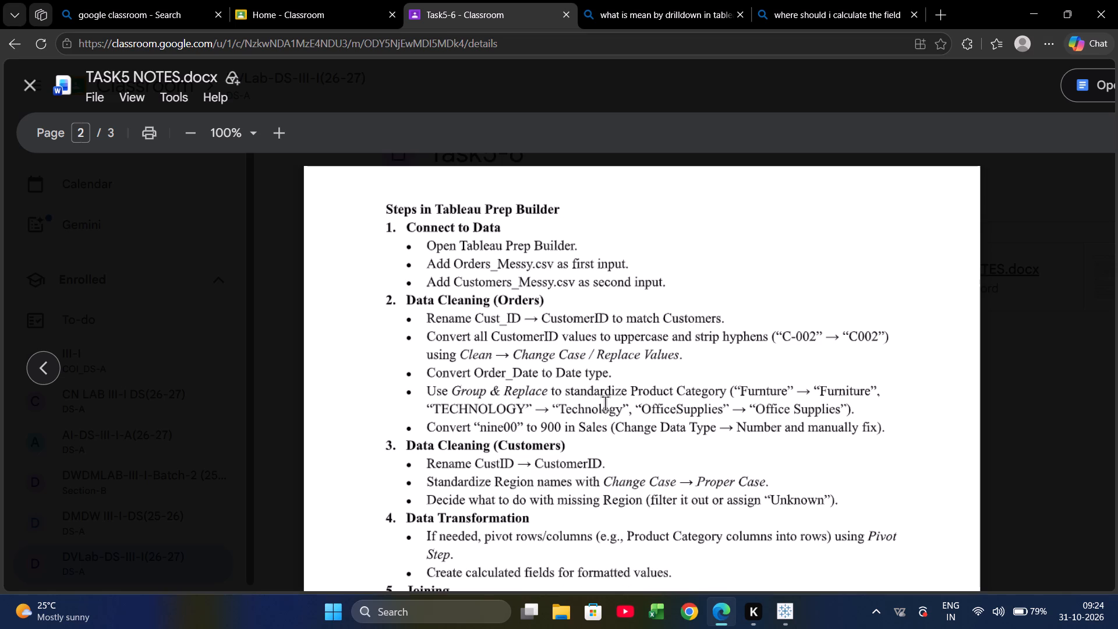
right_click(605, 403)
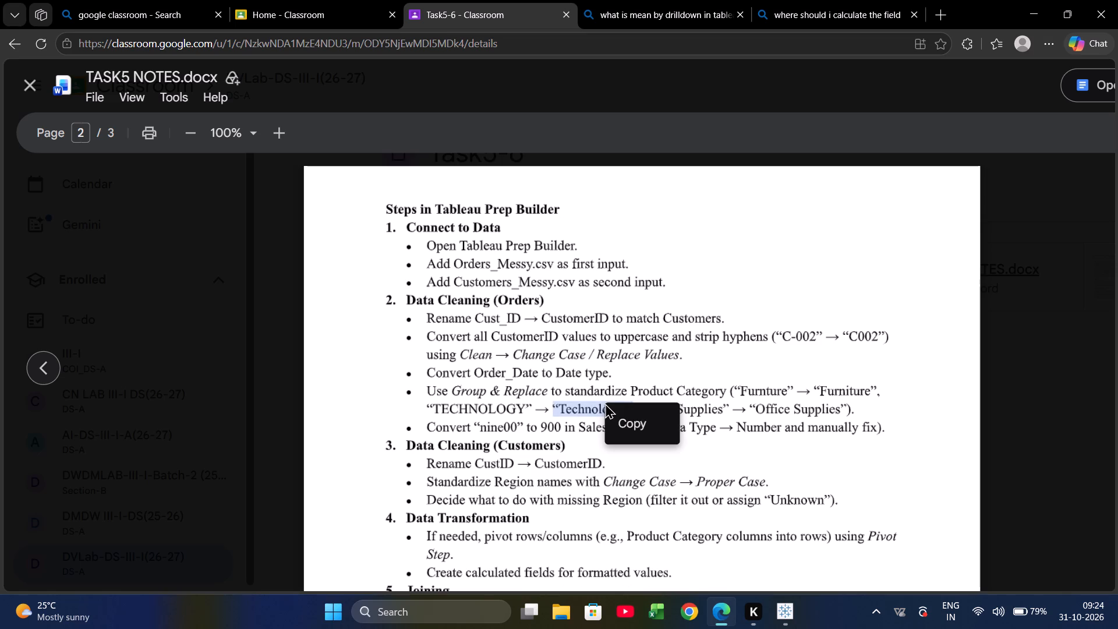
left_click(556, 363)
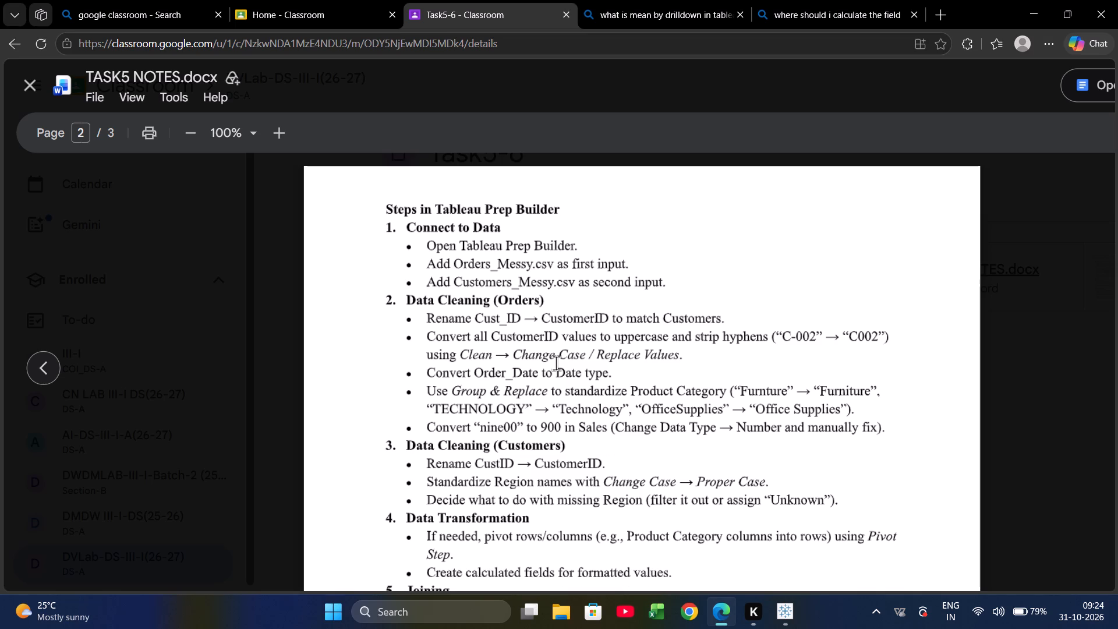
scroll(556, 363, "down", 2)
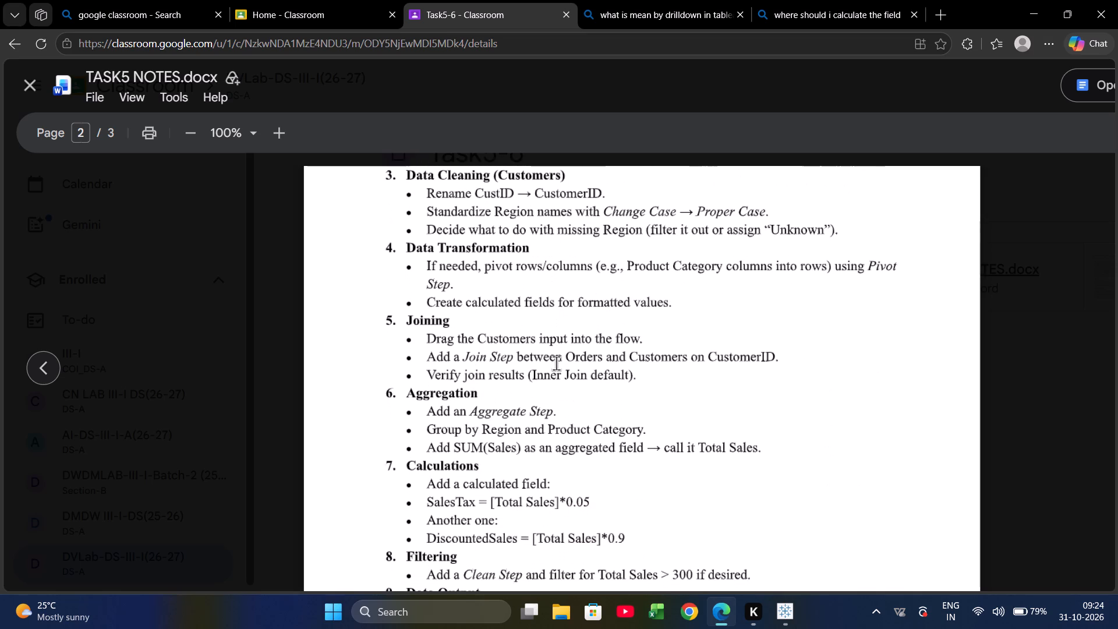
left_click(41, 100)
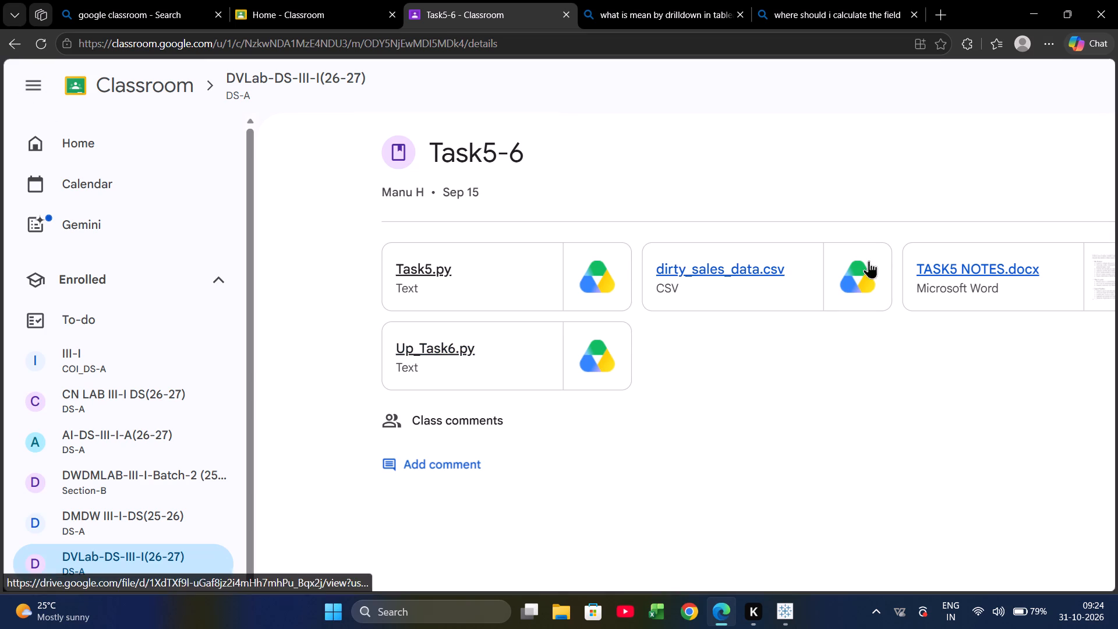
Reopen TASK5 NOTES.docx to recheck the Tableau Prep Builder steps on page 2, and close it.
left_click(929, 272)
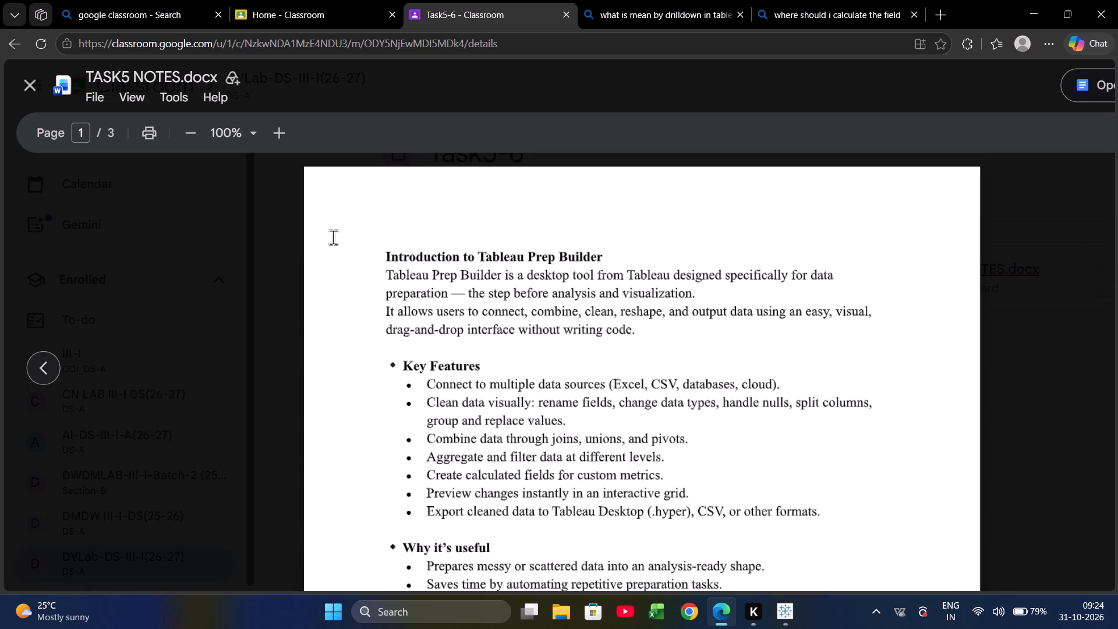
scroll(424, 310, "down", 3)
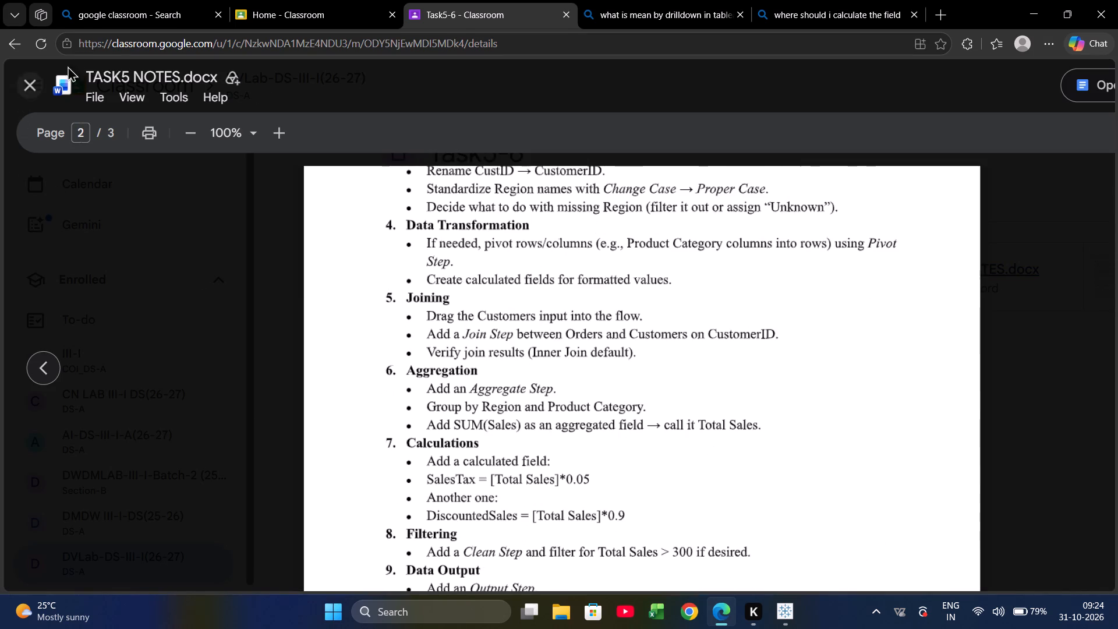
left_click(43, 82)
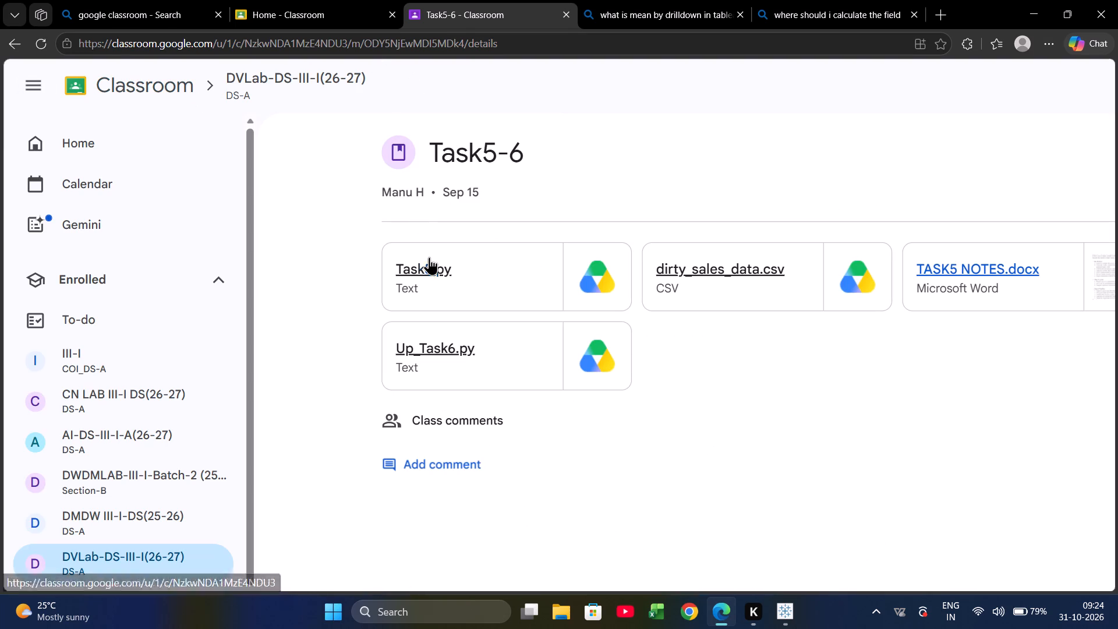
Open Task5.py from the Task5-6 material and read its Python data cleaning steps for the messy sales data.
left_click(433, 262)
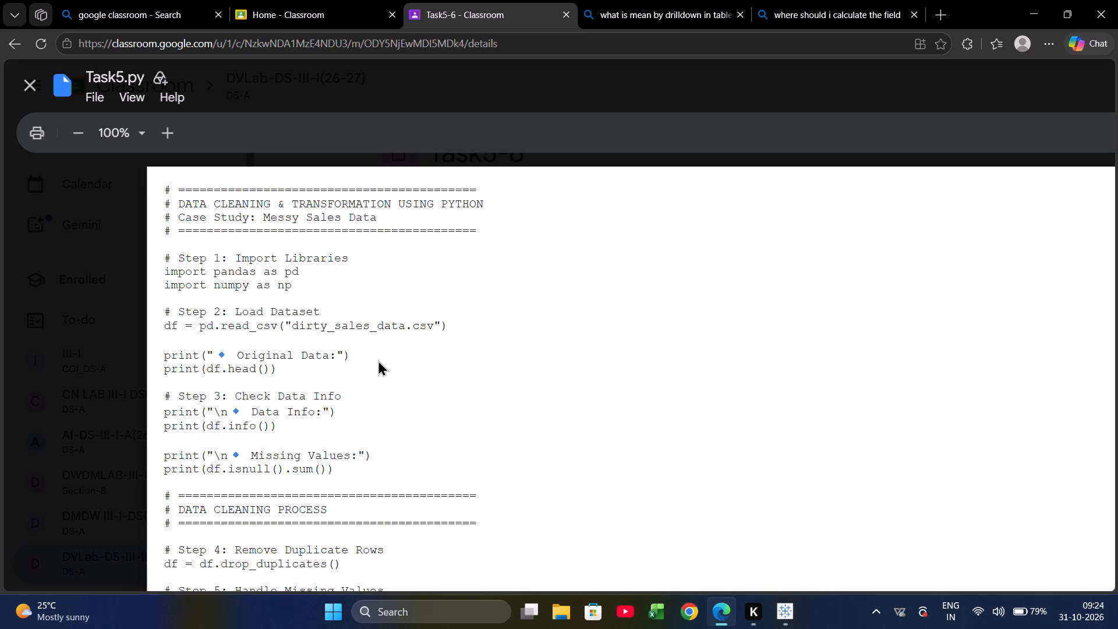
scroll(378, 360, "down", 1)
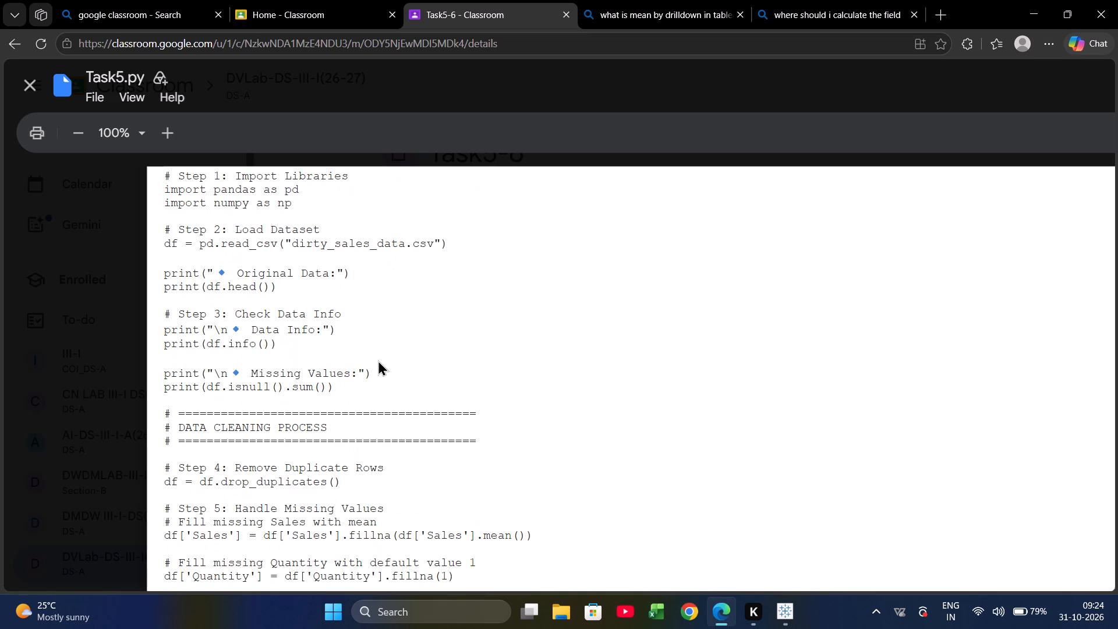
scroll(378, 360, "down", 2)
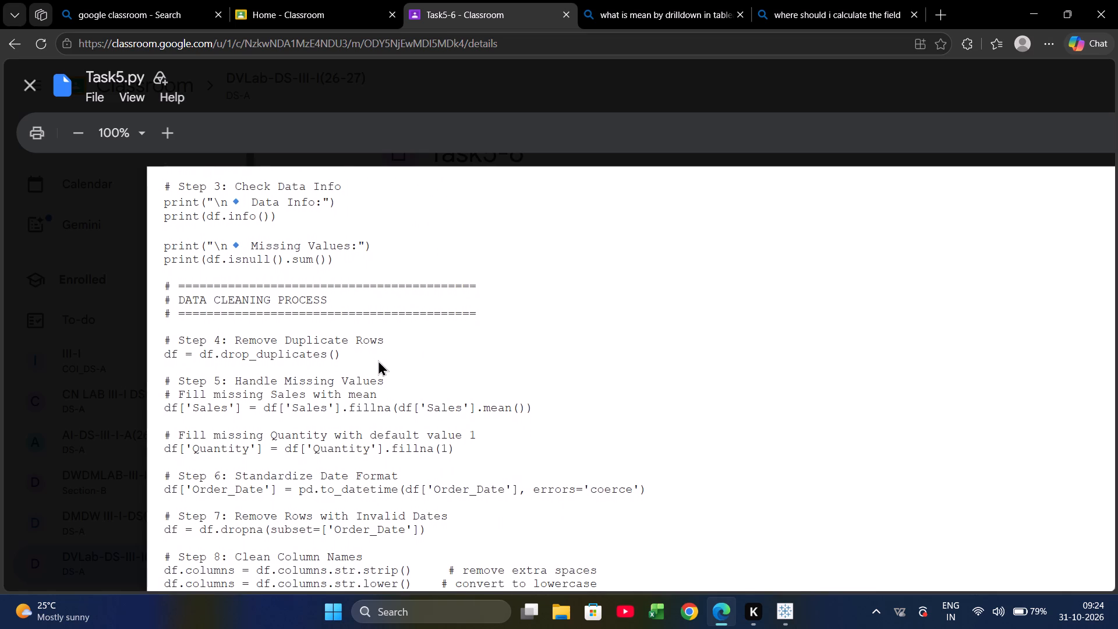
scroll(378, 360, "down", 1)
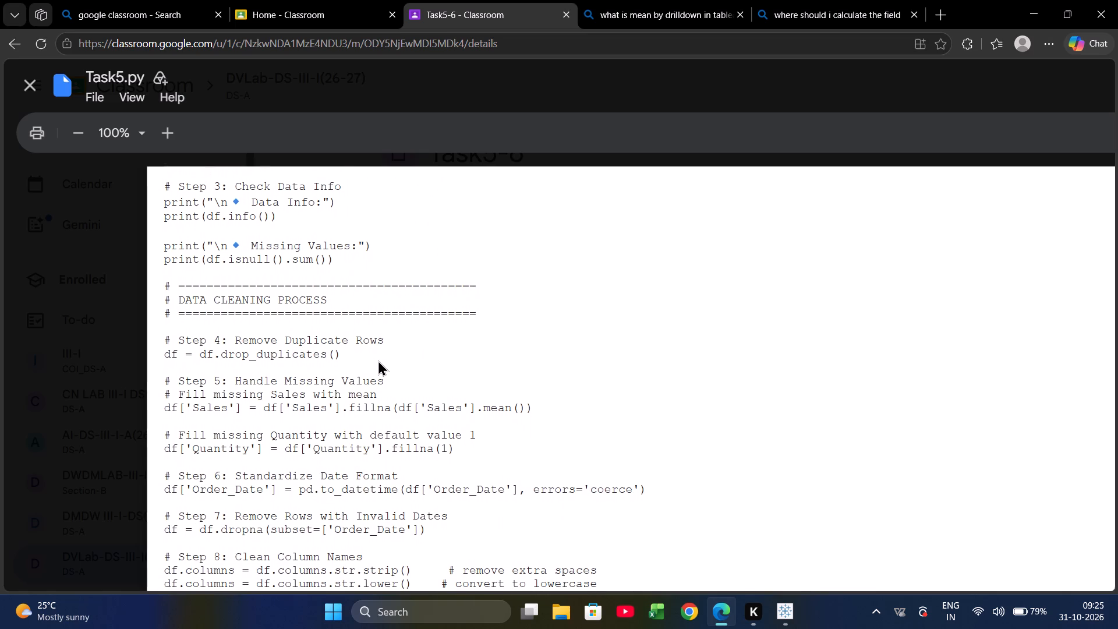